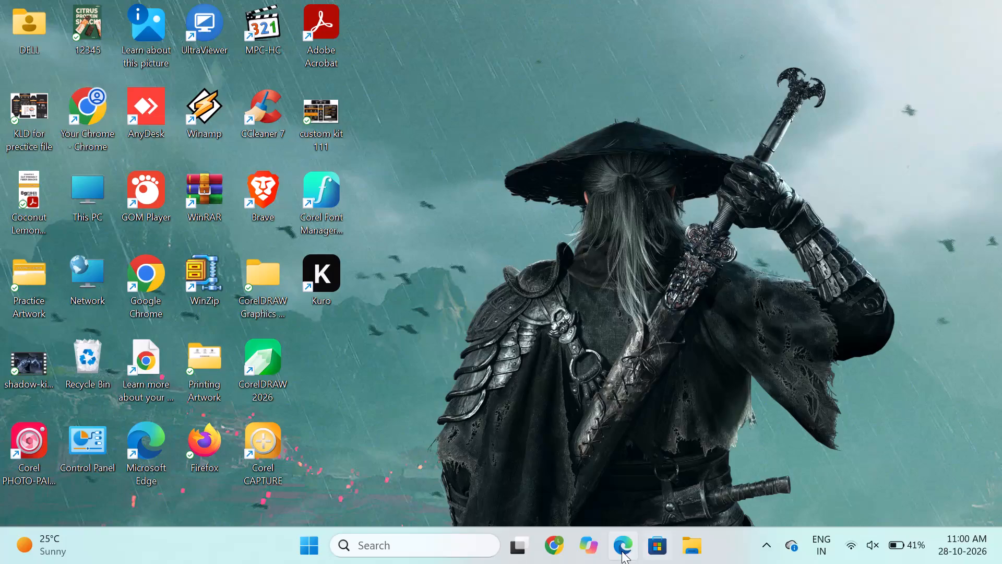
Open Google Chrome with a new tab.
{"action": "left_click", "coordinate": [555, 557]}
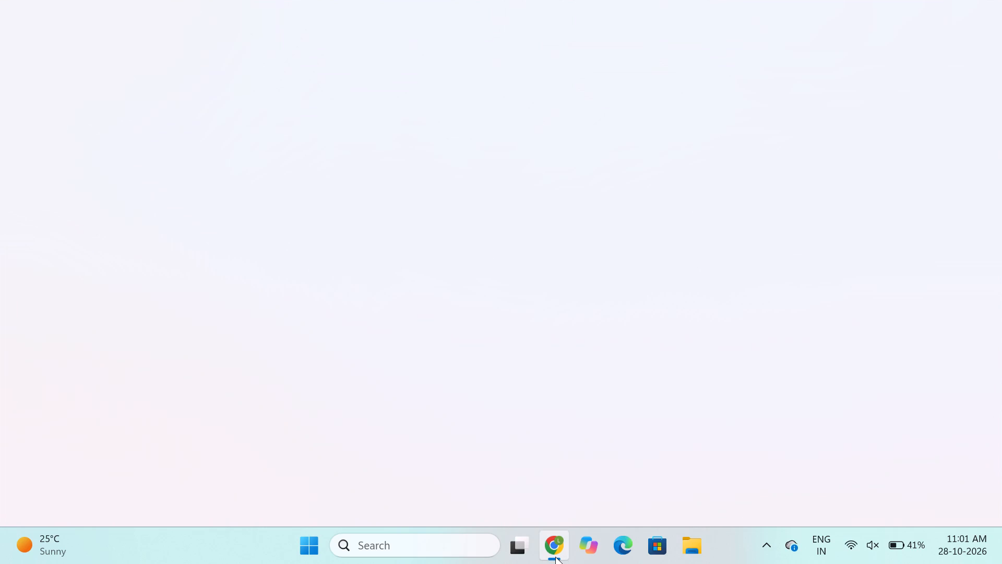
{"action": "right_click", "coordinate": [543, 532]}
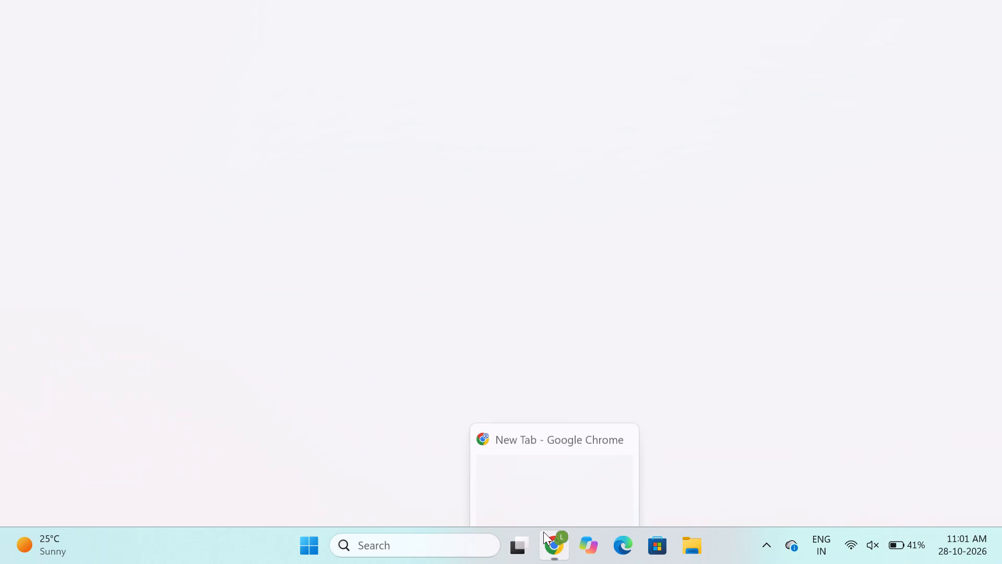
{"action": "left_click", "coordinate": [750, 356]}
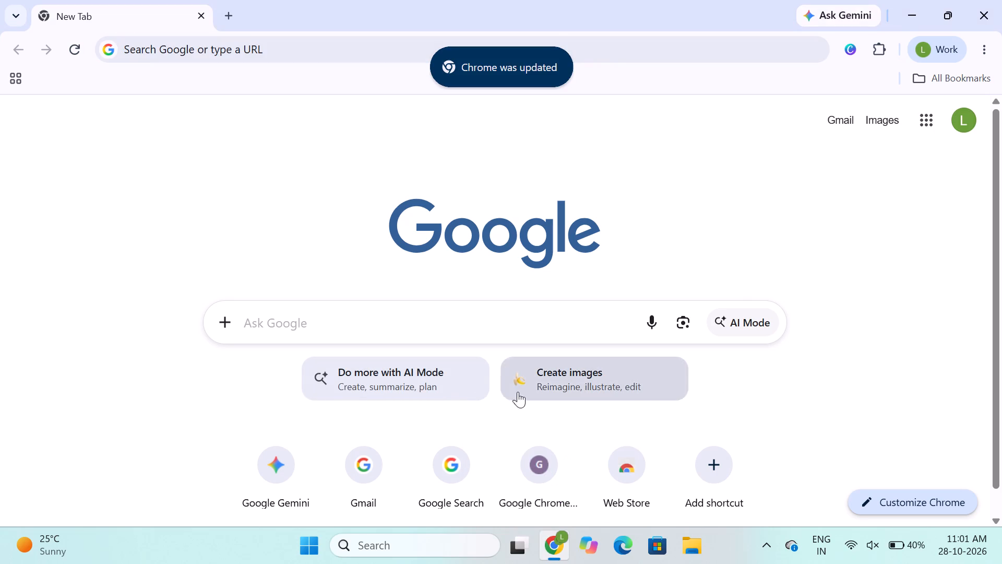
Switch to File Explorer and look at the files in the Downloads folder.
{"action": "left_click", "coordinate": [694, 554]}
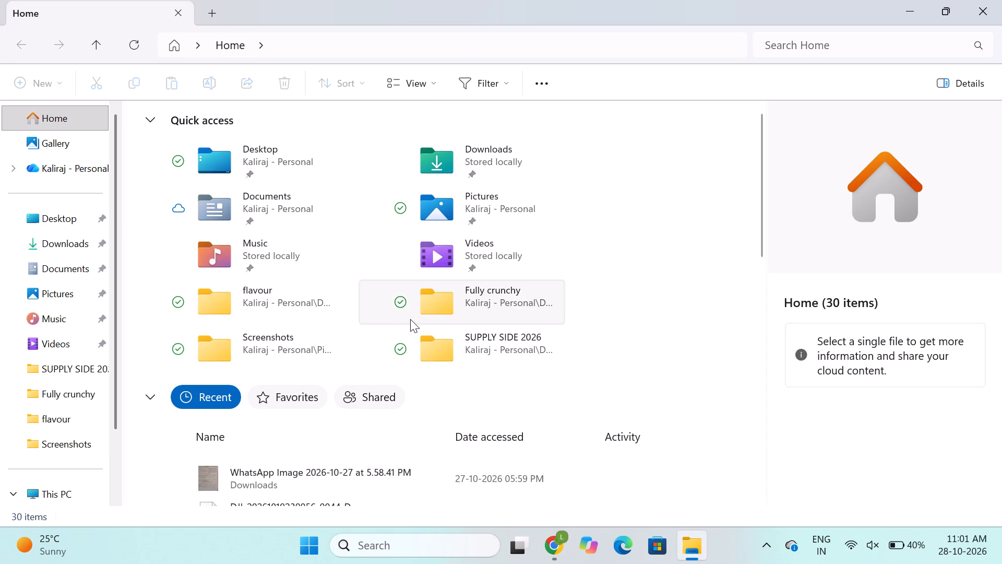
{"action": "scroll", "coordinate": [410, 319], "scroll_direction": "down", "scroll_amount": 2}
{"action": "scroll", "coordinate": [410, 319], "scroll_direction": "up", "scroll_amount": 2}
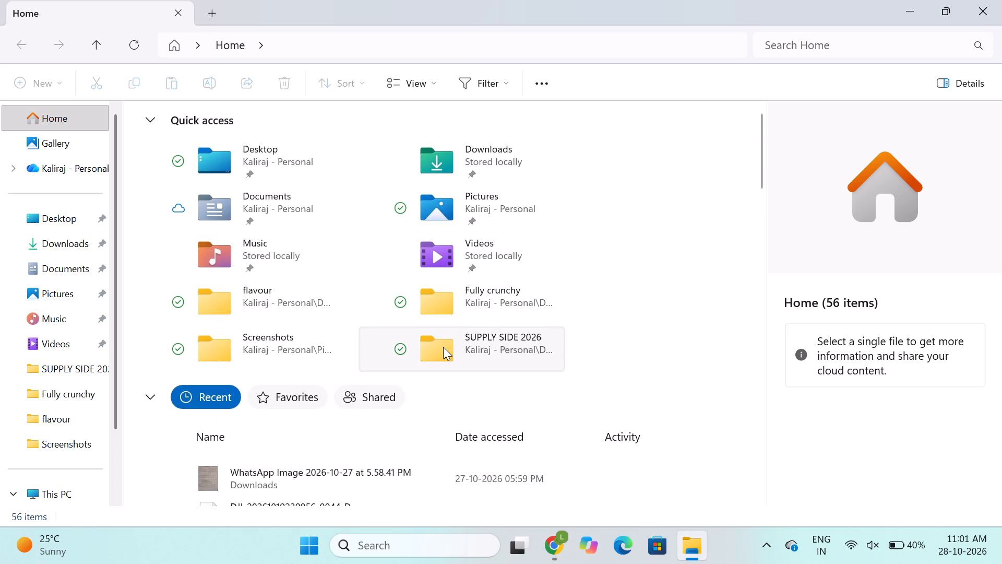
{"action": "scroll", "coordinate": [443, 347], "scroll_direction": "down", "scroll_amount": 1}
{"action": "scroll", "coordinate": [438, 220], "scroll_direction": "up", "scroll_amount": 1}
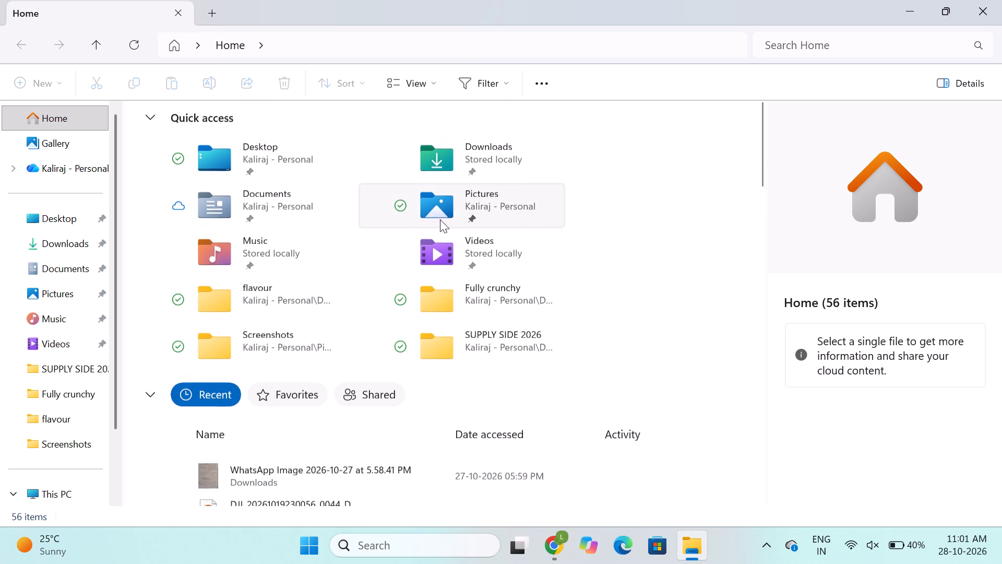
{"action": "double_click", "coordinate": [465, 166]}
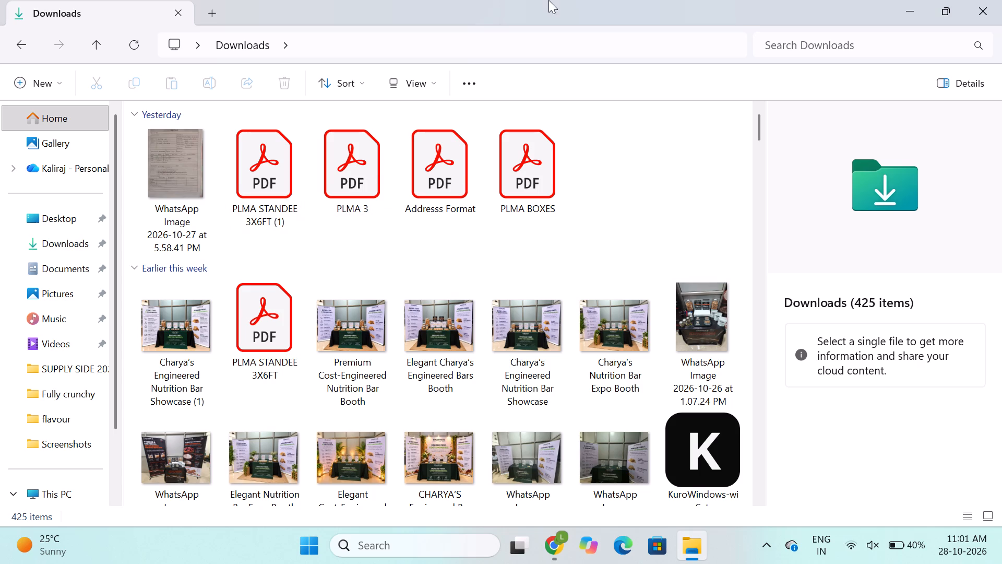
{"action": "left_click", "coordinate": [909, 8]}
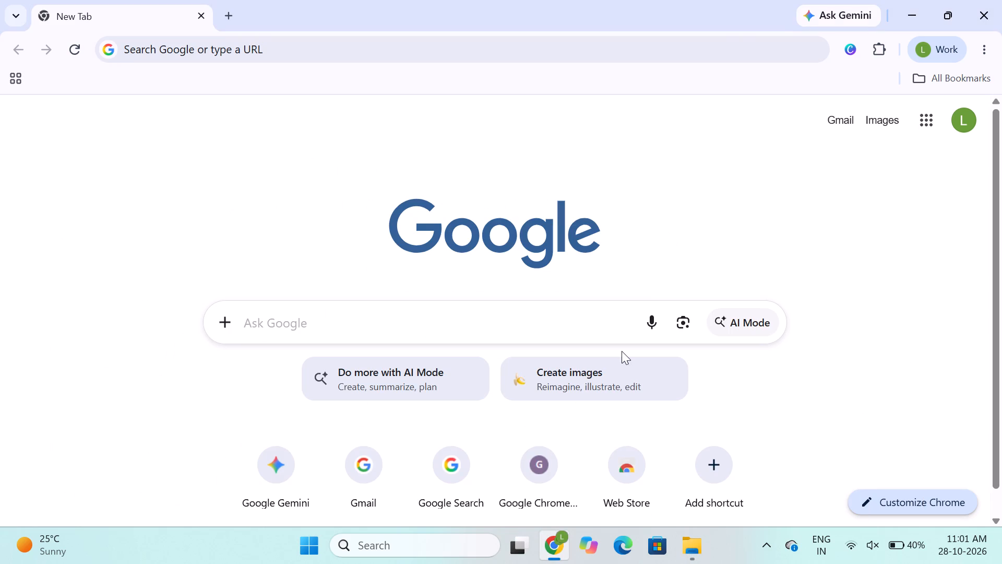
Search Google for canva and open the Canva account home page from the results.
{"action": "left_click", "coordinate": [309, 322]}
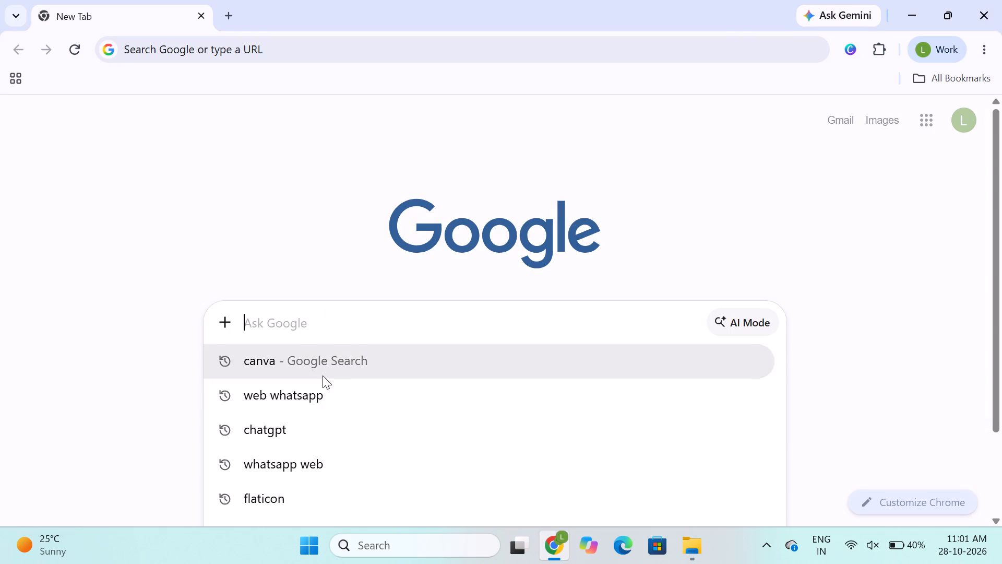
{"action": "left_click", "coordinate": [306, 361]}
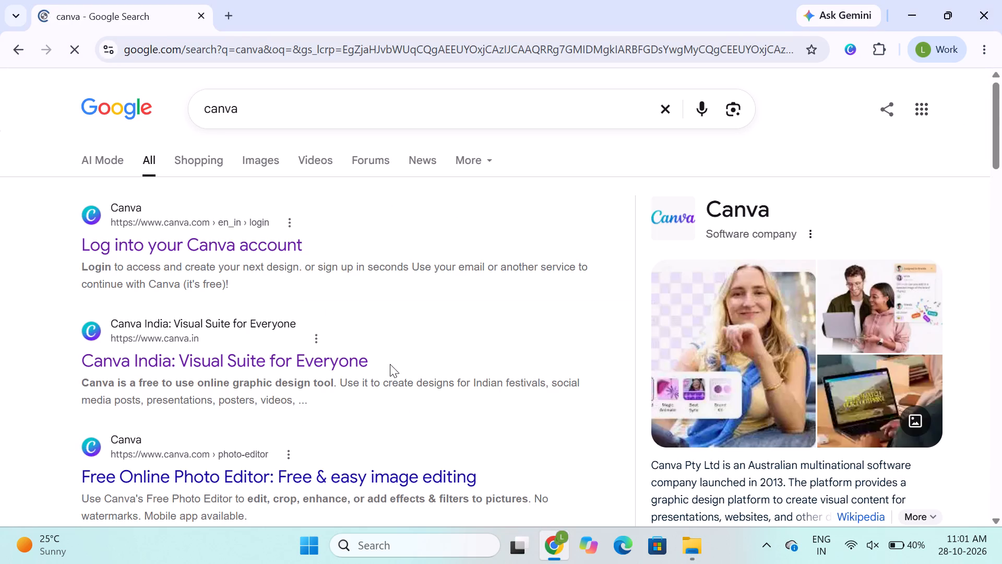
{"action": "left_click", "coordinate": [235, 254]}
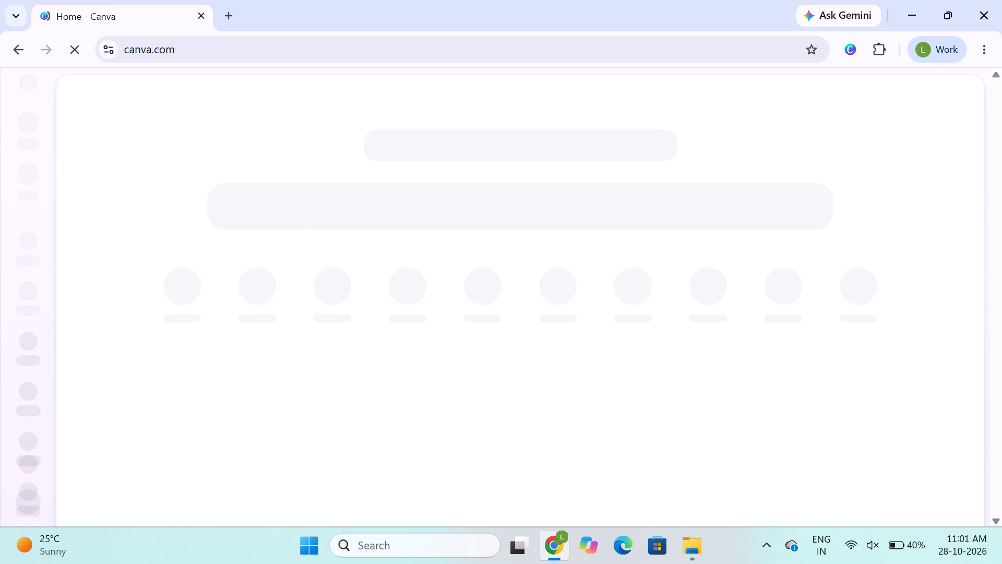
Open the PLMA NOV 2026 A4 design from the recent designs for editing.
{"action": "scroll", "coordinate": [372, 316], "scroll_direction": "down", "scroll_amount": 4}
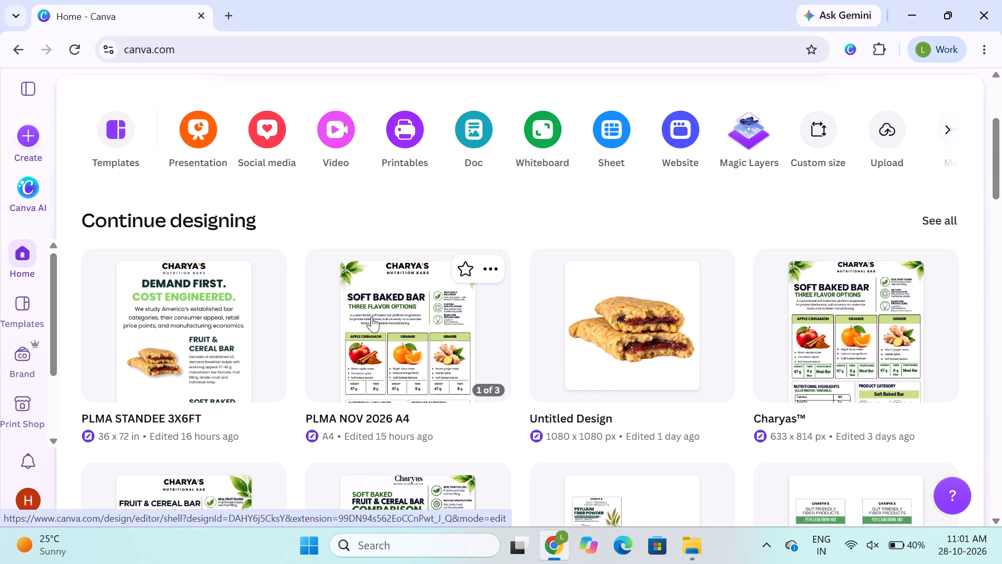
{"action": "left_click", "coordinate": [372, 316]}
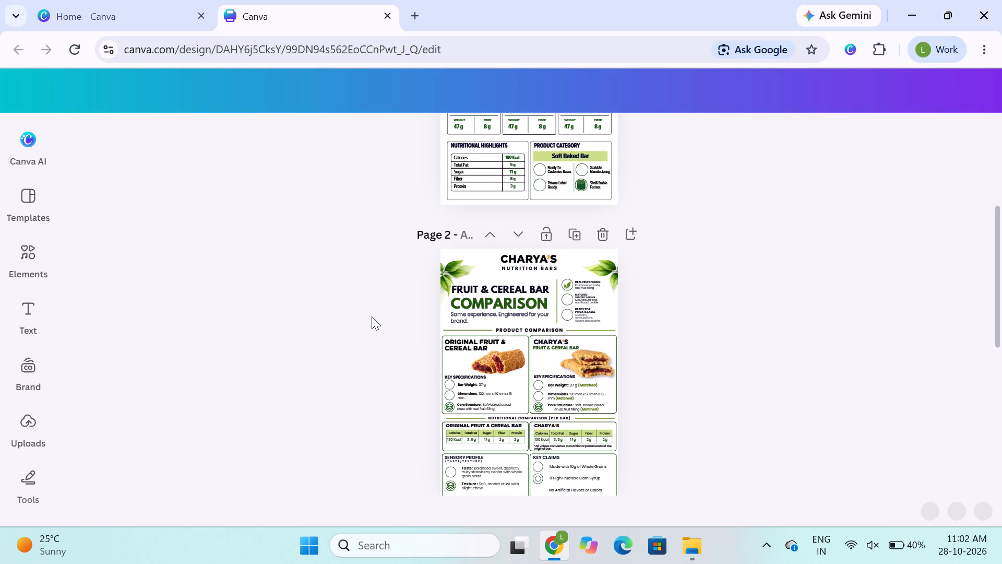
{"action": "left_click", "coordinate": [372, 316]}
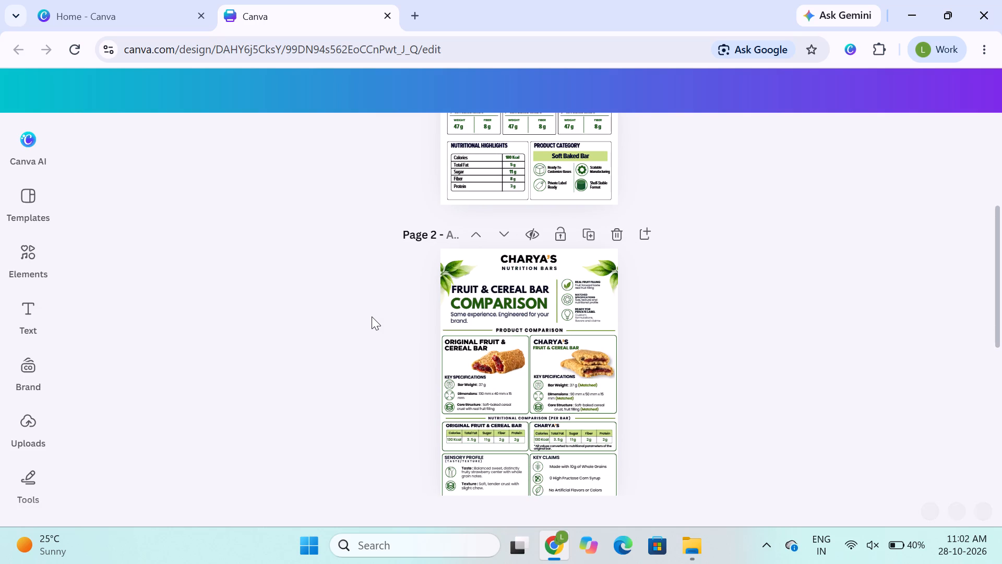
Nudge the border frame around the Original Fruit & Cereal Bar product box on page 2 slightly upward.
{"action": "scroll", "coordinate": [372, 316], "scroll_direction": "down", "scroll_amount": 2}
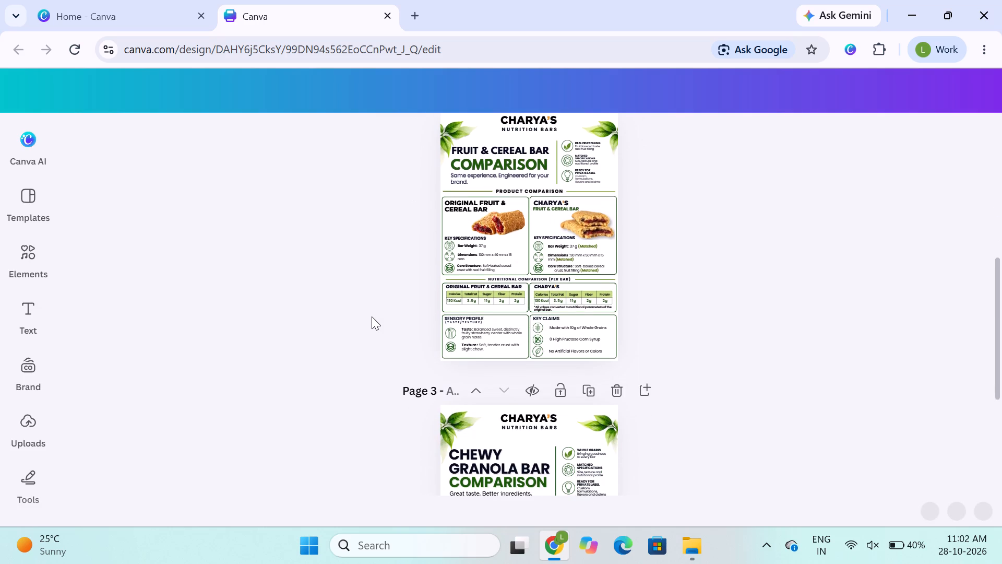
{"action": "scroll", "coordinate": [372, 316], "scroll_direction": "down", "scroll_amount": 1}
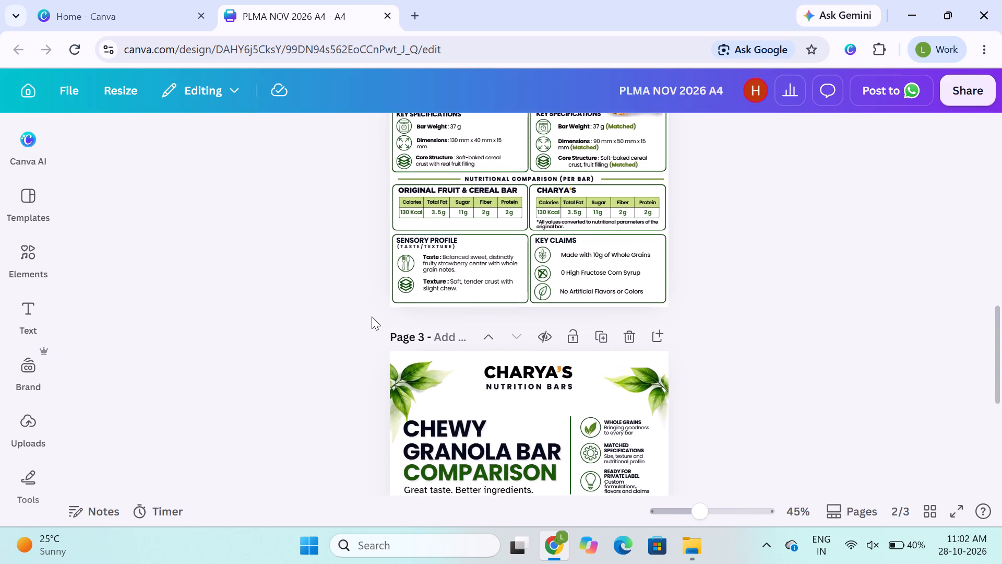
{"action": "scroll", "coordinate": [372, 316], "scroll_direction": "up", "scroll_amount": 2}
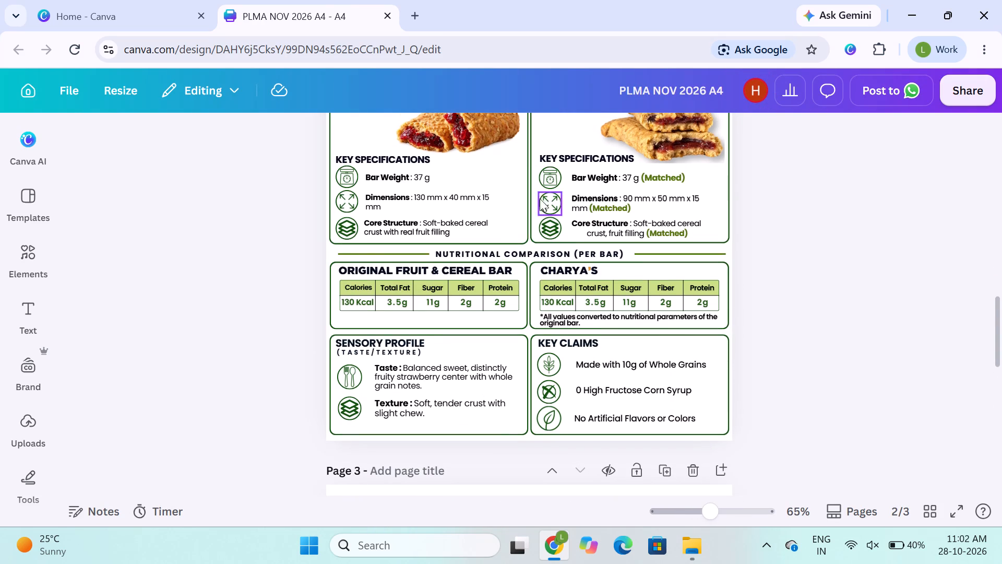
{"action": "left_click", "coordinate": [516, 219]}
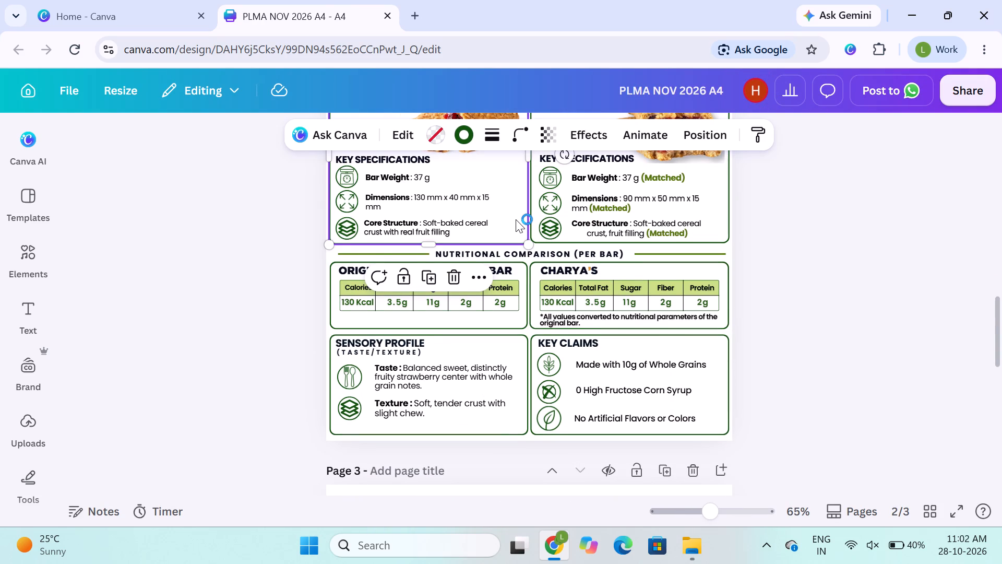
{"action": "key", "text": "Up"}
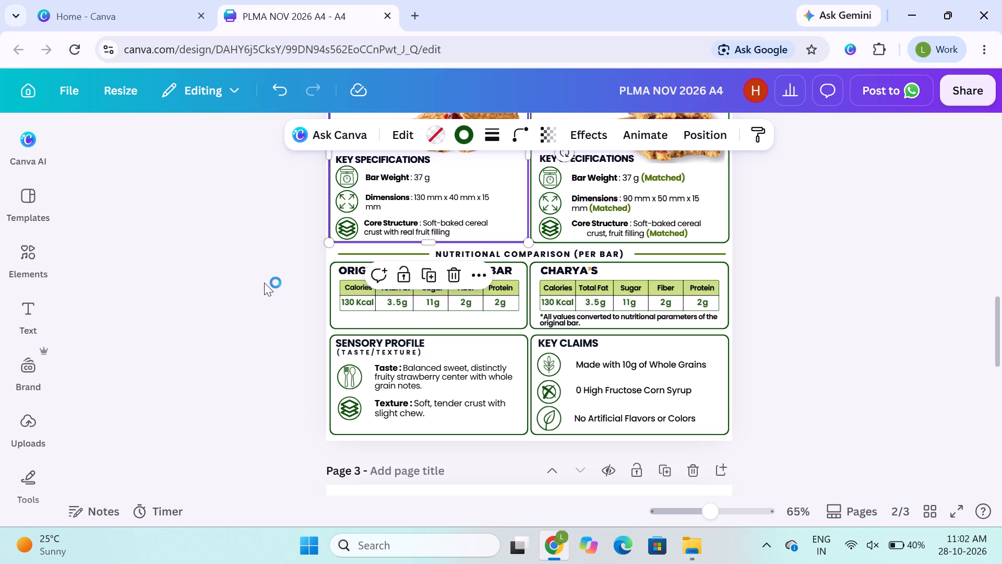
{"action": "left_click", "coordinate": [264, 283]}
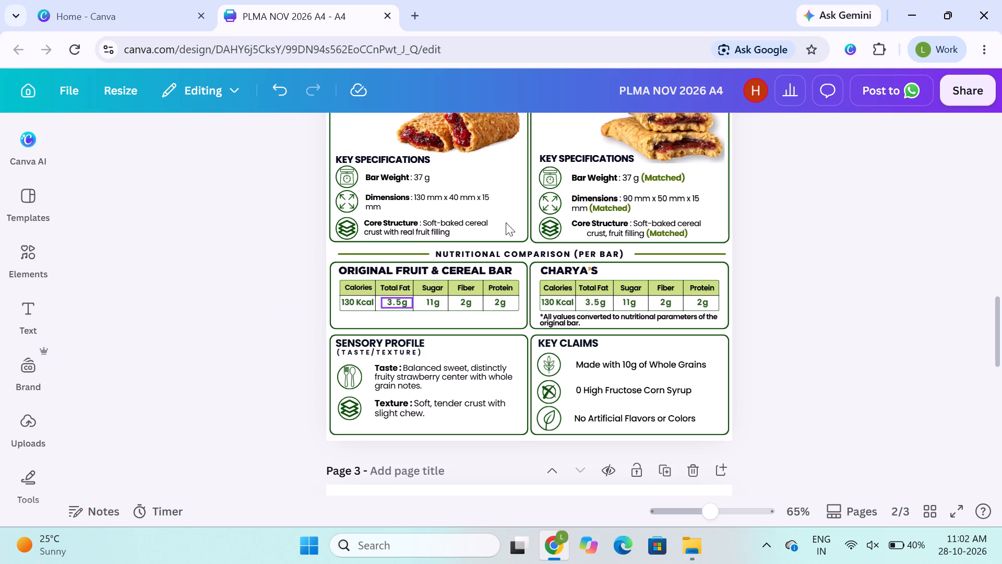
Reposition the Original Fruit & Cereal Bar border frame horizontally to line up with the nutritional comparison box below it.
{"action": "left_click", "coordinate": [518, 216]}
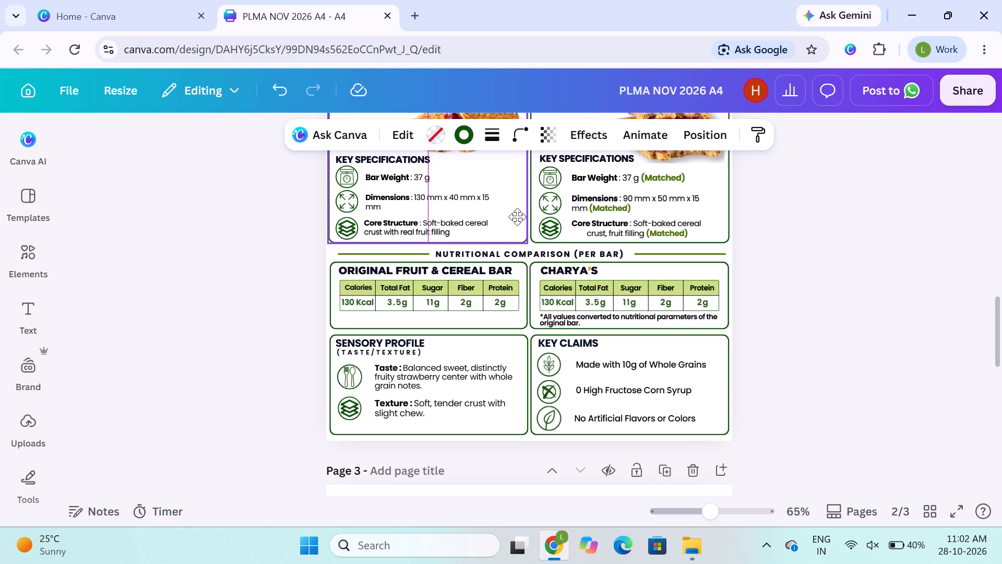
{"action": "scroll", "coordinate": [517, 218], "scroll_direction": "up", "scroll_amount": 1}
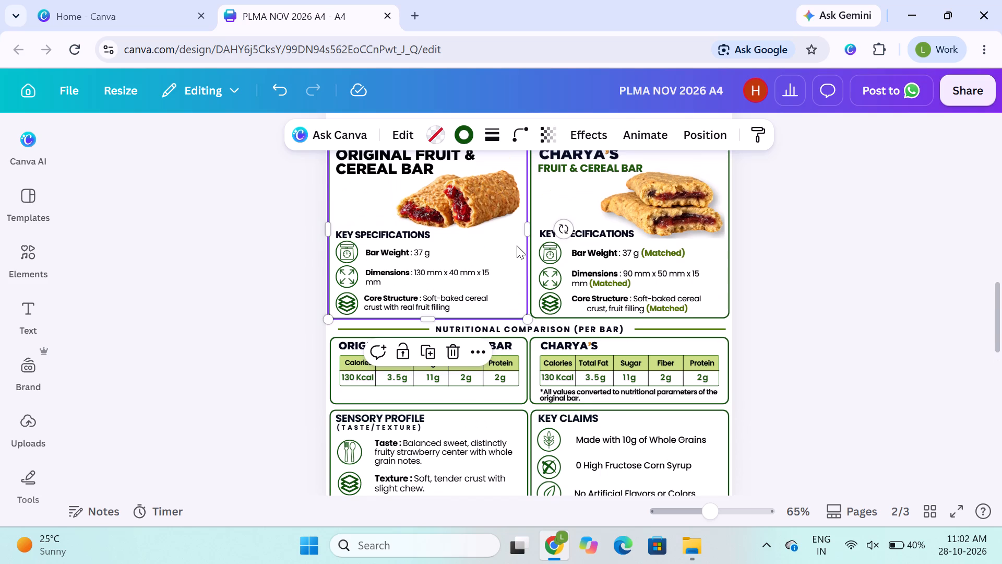
{"action": "scroll", "coordinate": [517, 245], "scroll_direction": "up", "scroll_amount": 1}
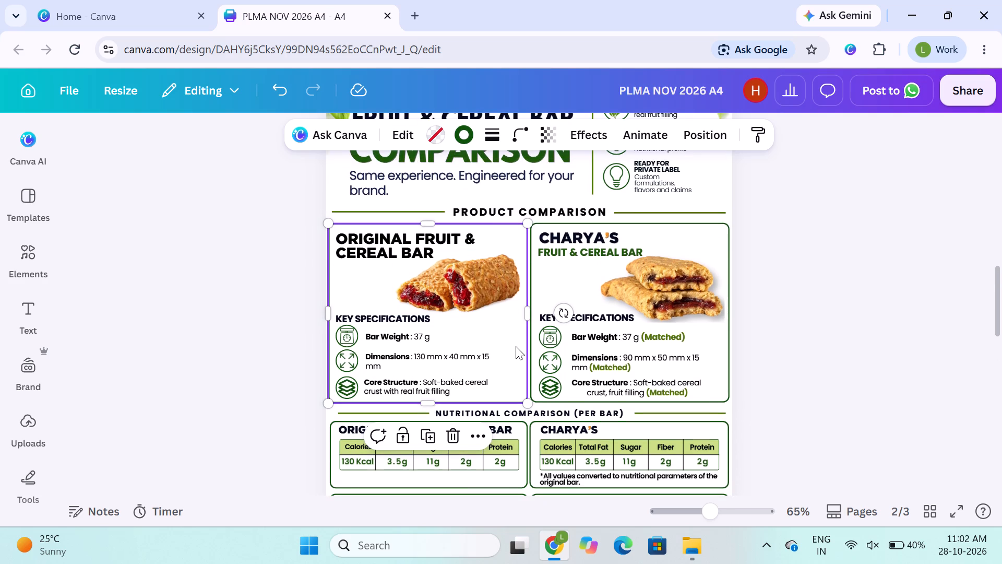
{"action": "left_click", "coordinate": [516, 340]}
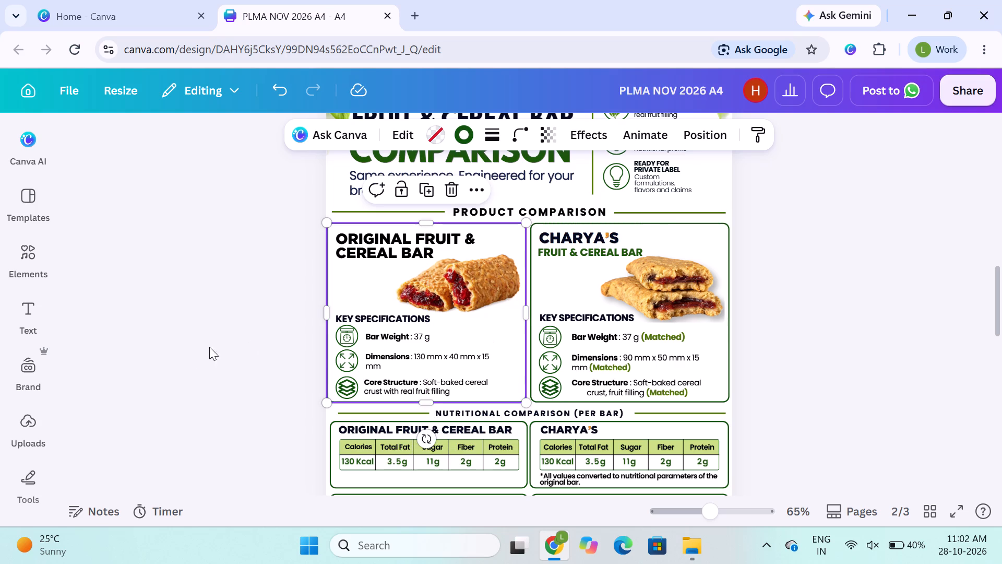
{"action": "left_click", "coordinate": [193, 354]}
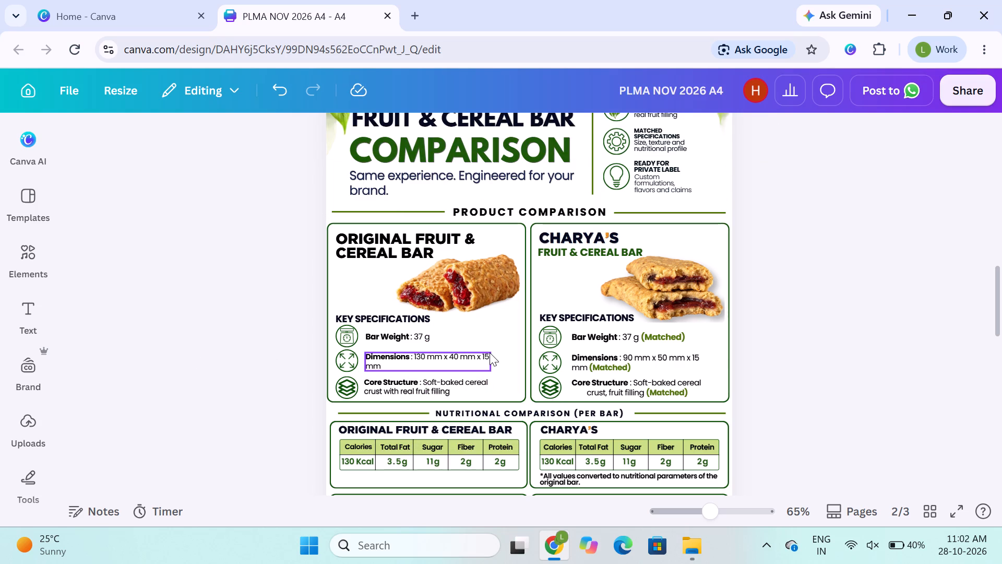
{"action": "left_click", "coordinate": [505, 354]}
{"action": "key", "text": "Right"}
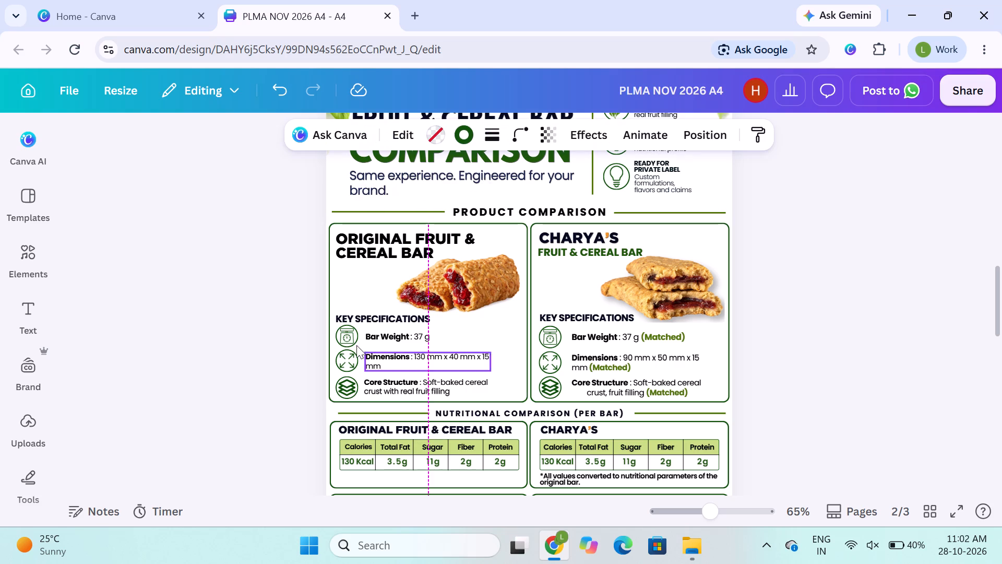
{"action": "double_click", "coordinate": [356, 345]}
{"action": "left_click", "coordinate": [258, 354]}
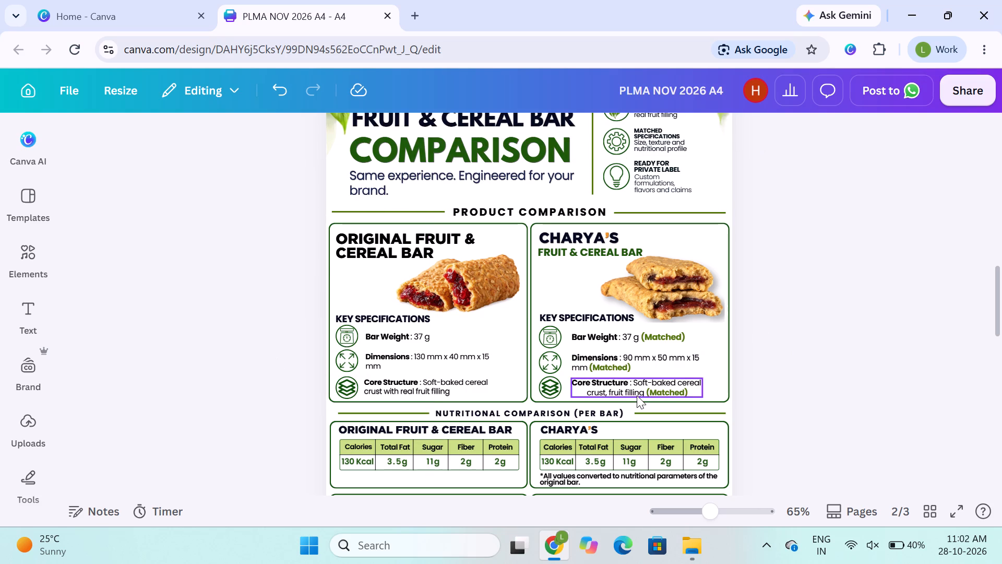
Adjust the Original Fruit & Cereal Bar frame's bottom edge to a height of about 9.3, level with the Charya's frame.
{"action": "left_click", "coordinate": [798, 382]}
{"action": "scroll", "coordinate": [798, 382], "scroll_direction": "down", "scroll_amount": 2}
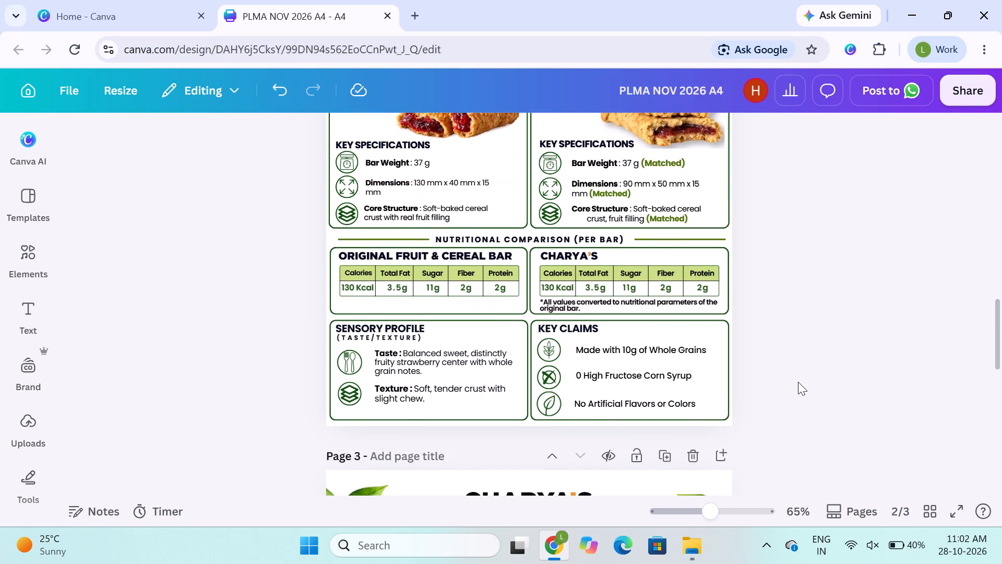
{"action": "scroll", "coordinate": [696, 354], "scroll_direction": "up", "scroll_amount": 1}
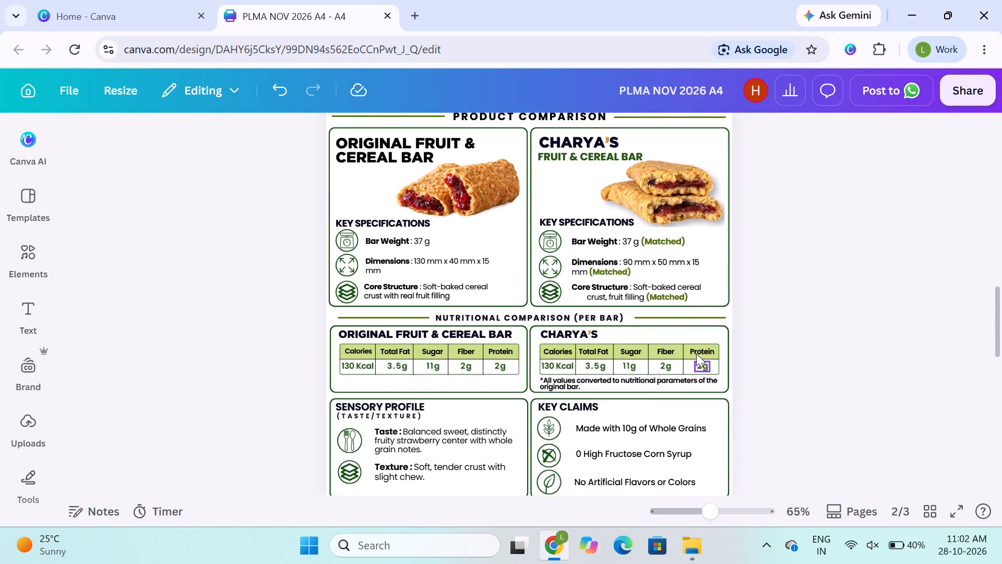
{"action": "left_click", "coordinate": [499, 304]}
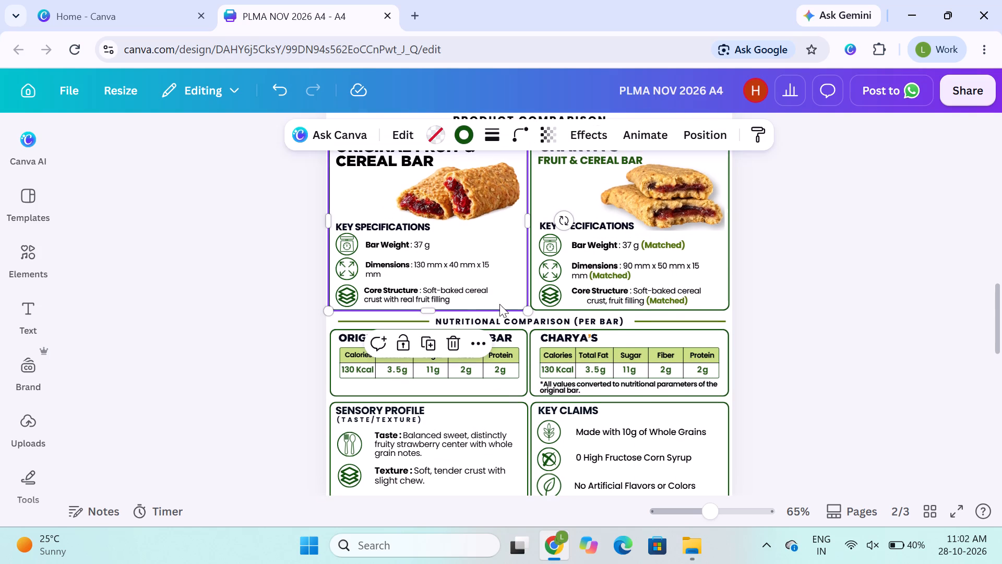
{"action": "left_click", "coordinate": [430, 308]}
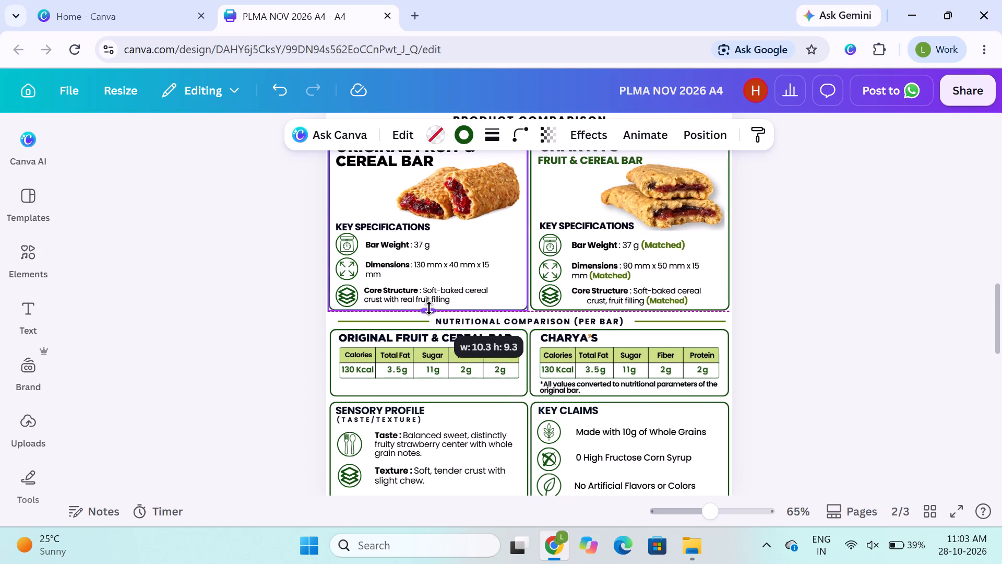
{"action": "left_click", "coordinate": [169, 363]}
Check the layout of the fruit and cereal bar comparison on page 2 and the chewy granola bar comparison on page 3.
{"action": "scroll", "coordinate": [261, 299], "scroll_direction": "up", "scroll_amount": 1}
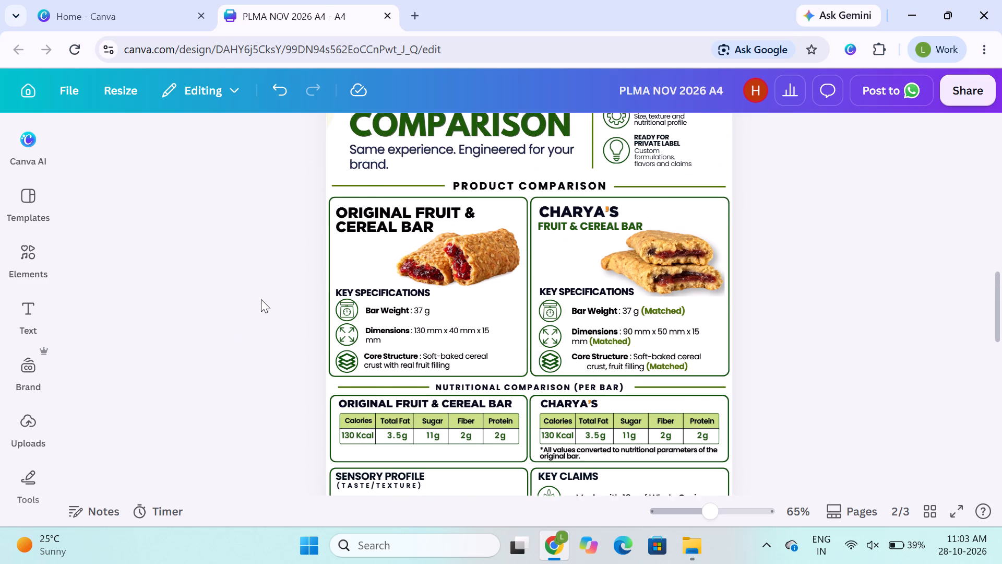
{"action": "scroll", "coordinate": [261, 299], "scroll_direction": "up", "scroll_amount": 1}
{"action": "scroll", "coordinate": [307, 290], "scroll_direction": "down", "scroll_amount": 3}
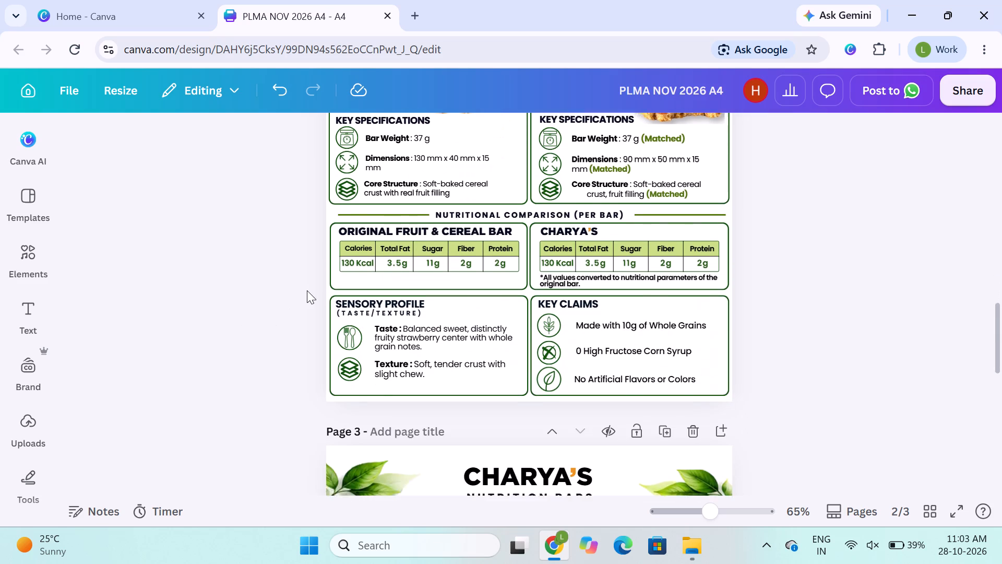
{"action": "scroll", "coordinate": [307, 290], "scroll_direction": "up", "scroll_amount": 1}
{"action": "scroll", "coordinate": [307, 290], "scroll_direction": "down", "scroll_amount": 4}
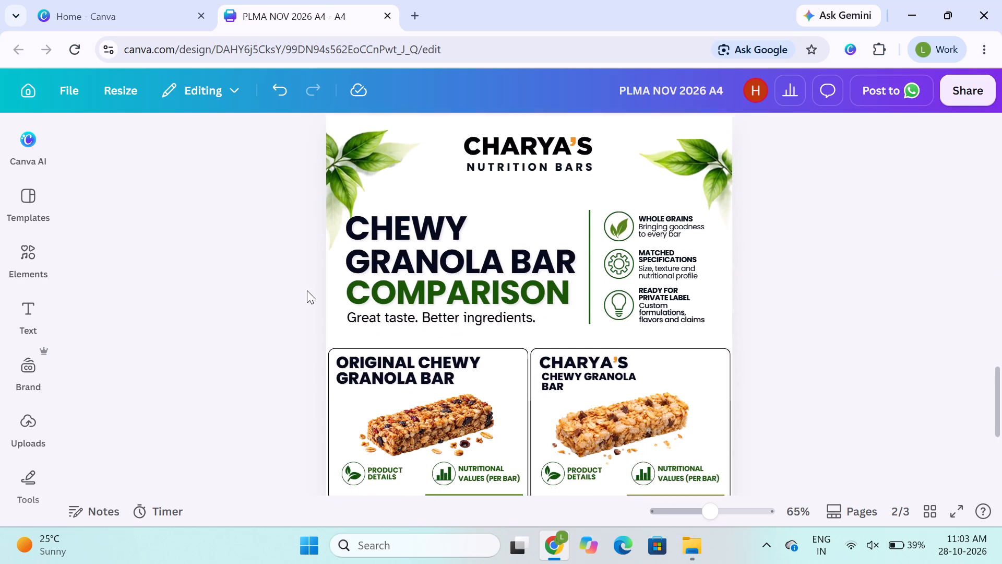
{"action": "scroll", "coordinate": [307, 290], "scroll_direction": "down", "scroll_amount": 3}
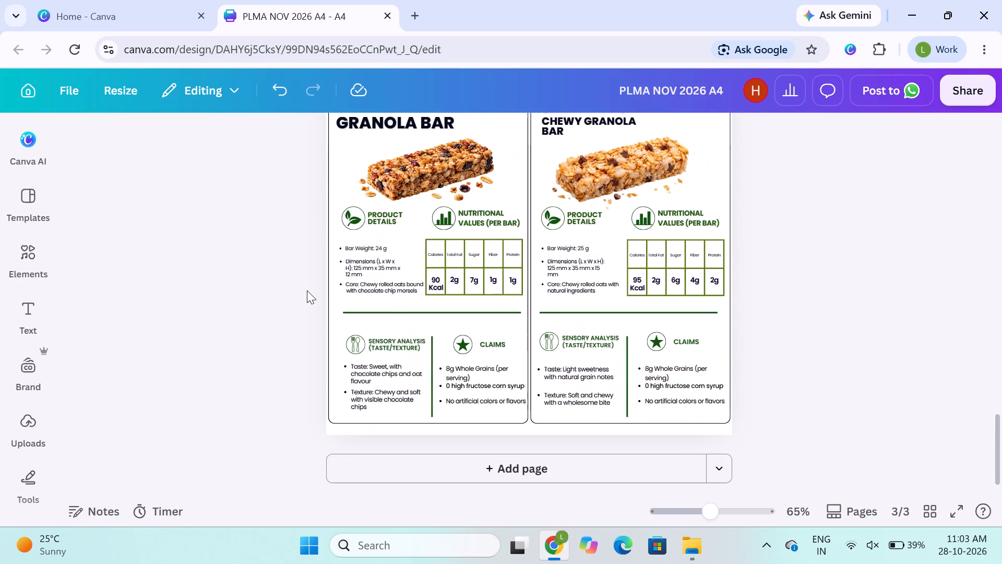
Review the layout of all three pages, from the soft baked bar page through the chewy granola bar comparison.
{"action": "scroll", "coordinate": [307, 290], "scroll_direction": "up", "scroll_amount": 7}
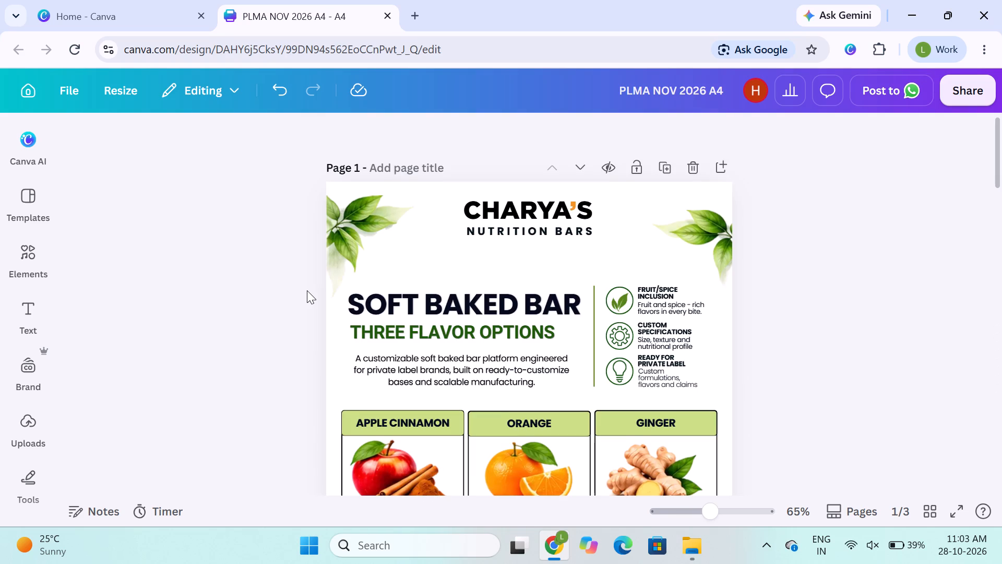
{"action": "scroll", "coordinate": [307, 290], "scroll_direction": "down", "scroll_amount": 1}
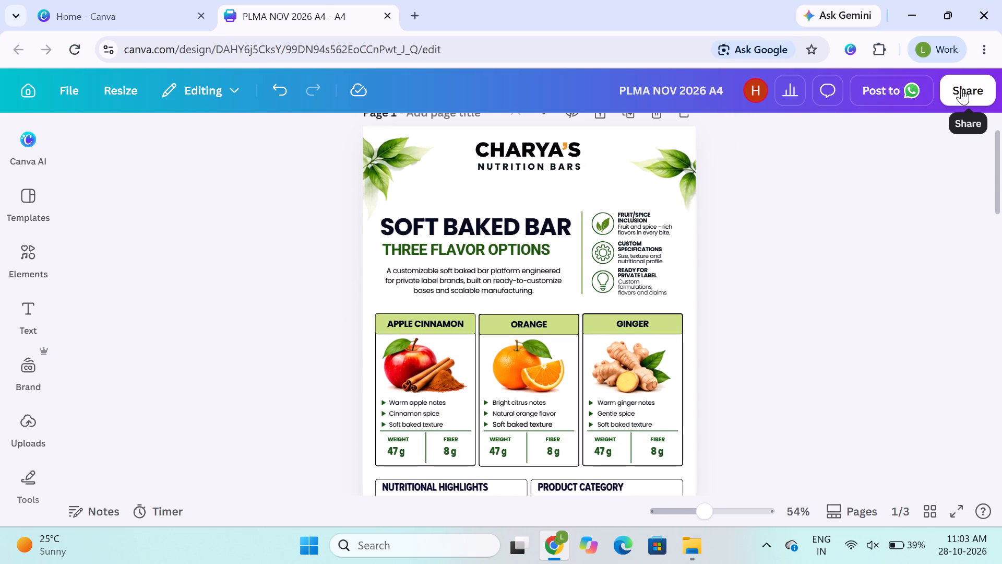
{"action": "scroll", "coordinate": [751, 226], "scroll_direction": "down", "scroll_amount": 3}
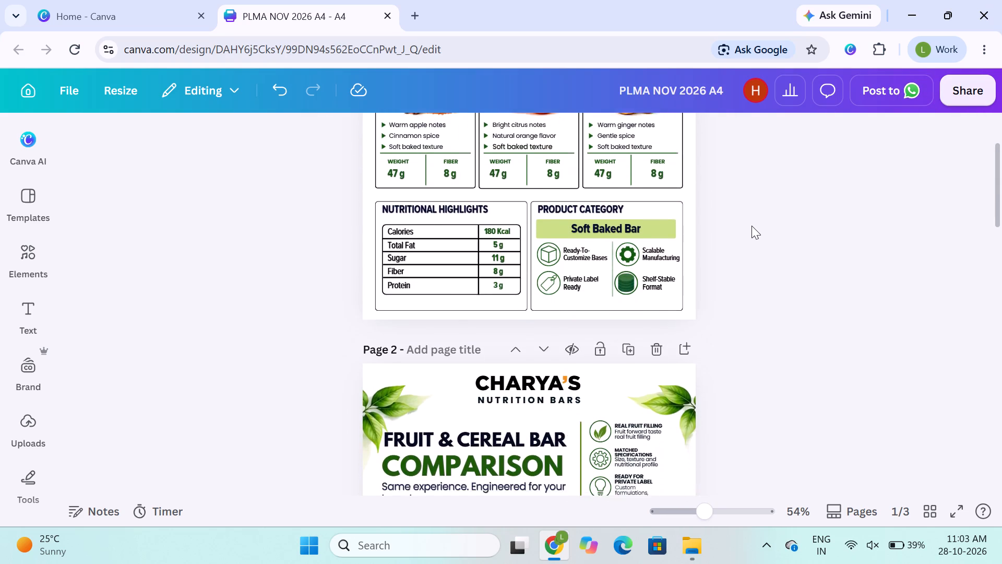
{"action": "scroll", "coordinate": [751, 226], "scroll_direction": "down", "scroll_amount": 5}
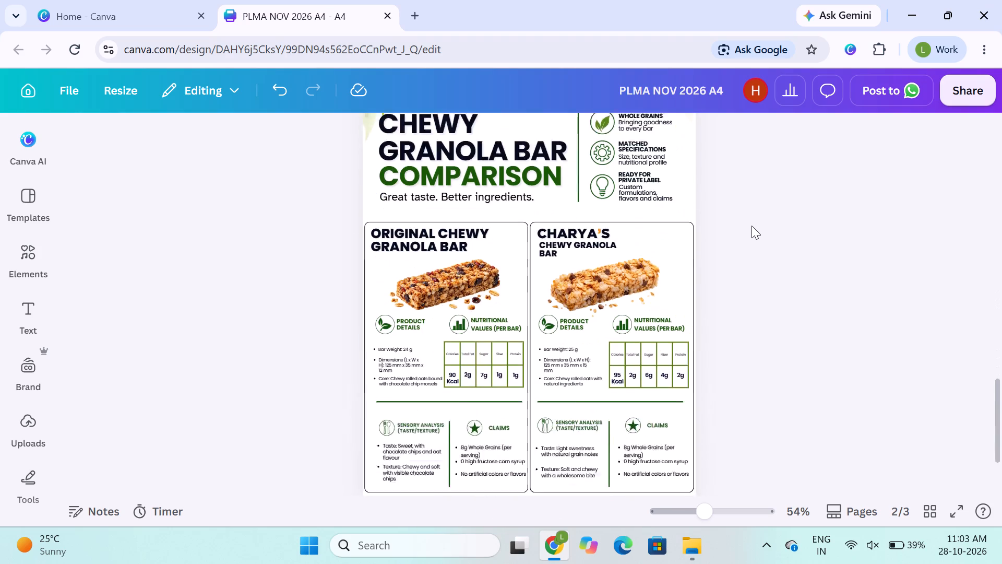
{"action": "scroll", "coordinate": [751, 226], "scroll_direction": "down", "scroll_amount": 1}
{"action": "scroll", "coordinate": [751, 226], "scroll_direction": "up", "scroll_amount": 2}
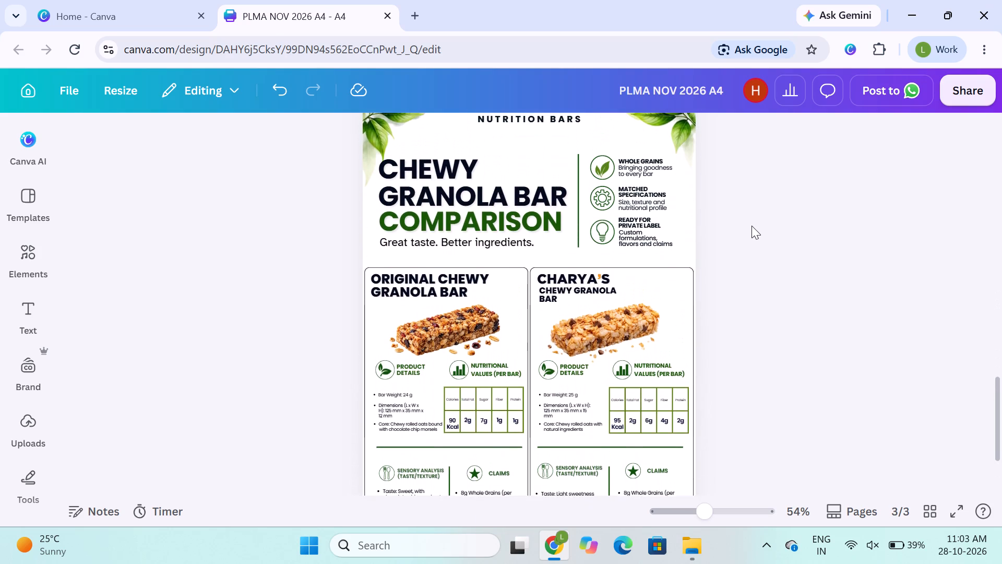
{"action": "scroll", "coordinate": [751, 226], "scroll_direction": "up", "scroll_amount": 2}
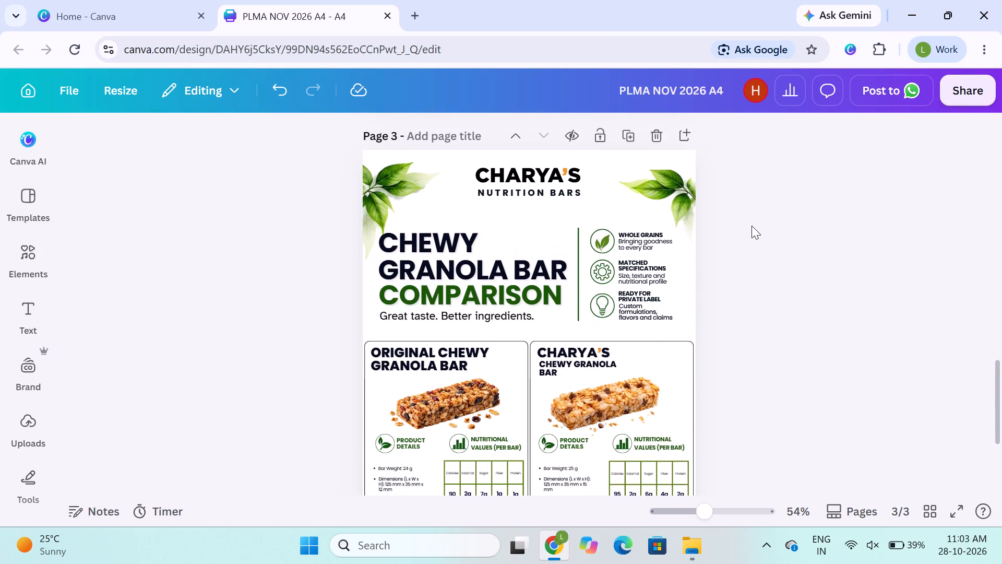
Download all pages of the design as a PDF with the Print preset and the CMYK (best for professional printing) colour profile.
{"action": "left_click", "coordinate": [963, 82]}
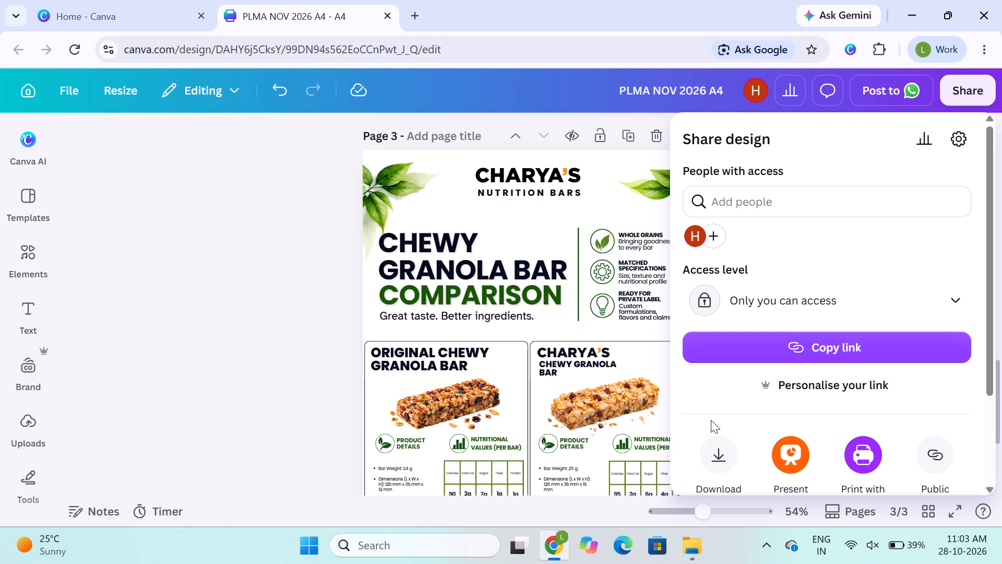
{"action": "left_click", "coordinate": [718, 453]}
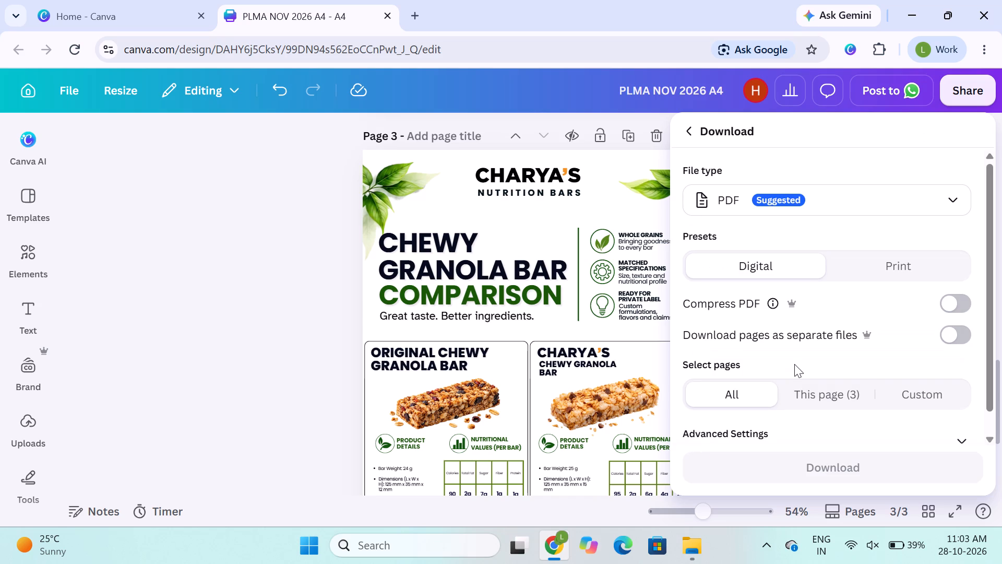
{"action": "left_click", "coordinate": [882, 276]}
{"action": "left_click", "coordinate": [884, 268]}
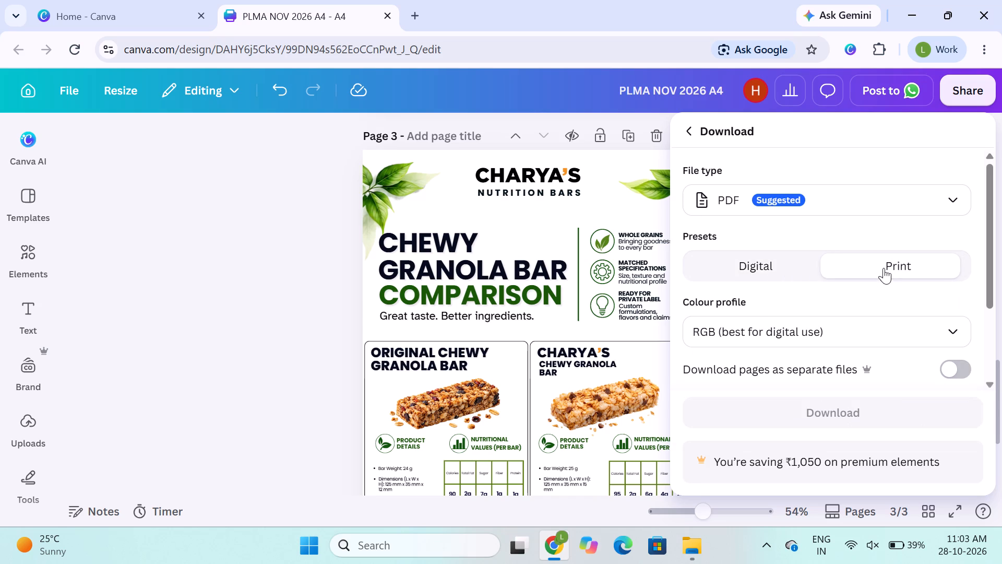
{"action": "left_click", "coordinate": [829, 343]}
{"action": "left_click", "coordinate": [753, 412]}
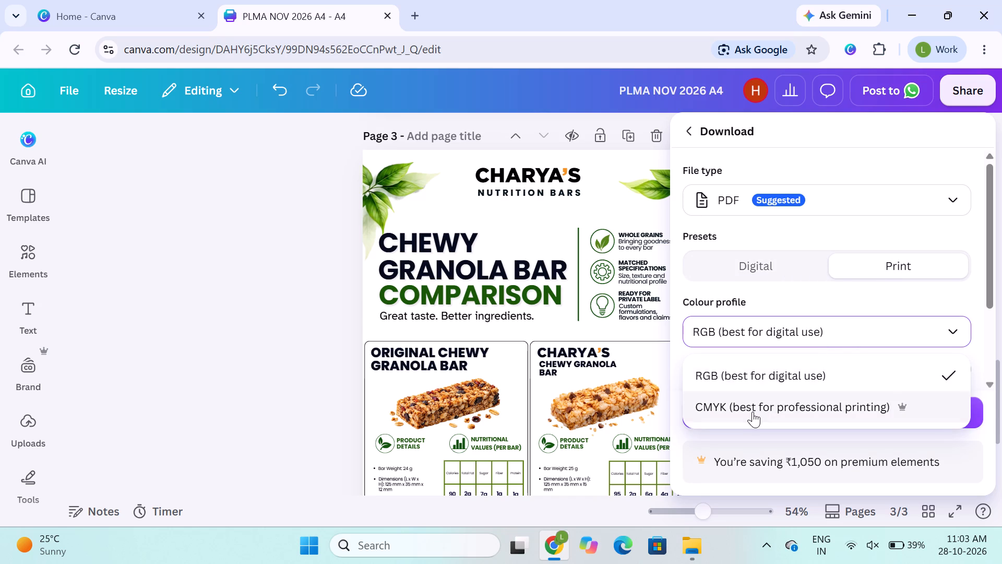
{"action": "scroll", "coordinate": [869, 328], "scroll_direction": "down", "scroll_amount": 4}
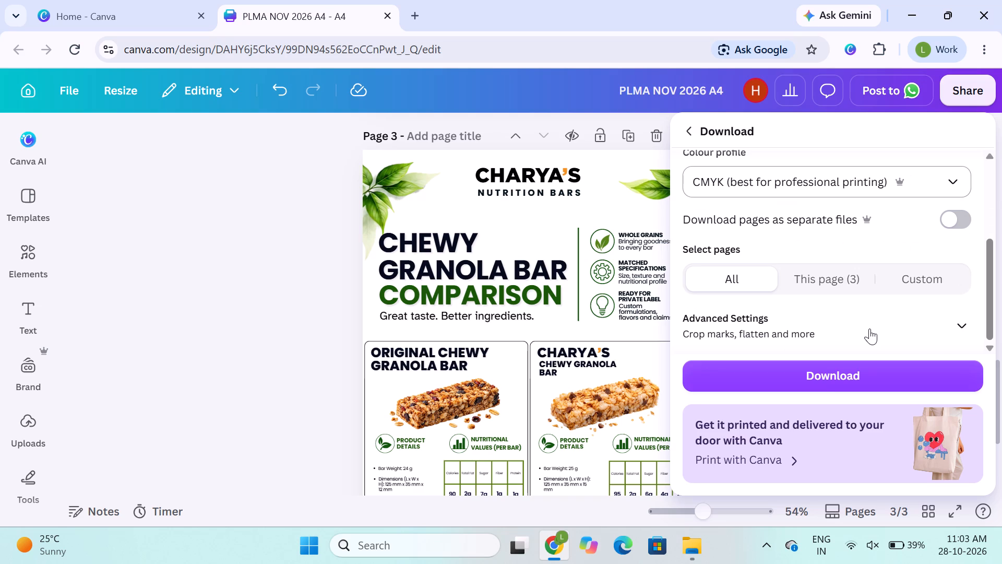
{"action": "left_click", "coordinate": [819, 370]}
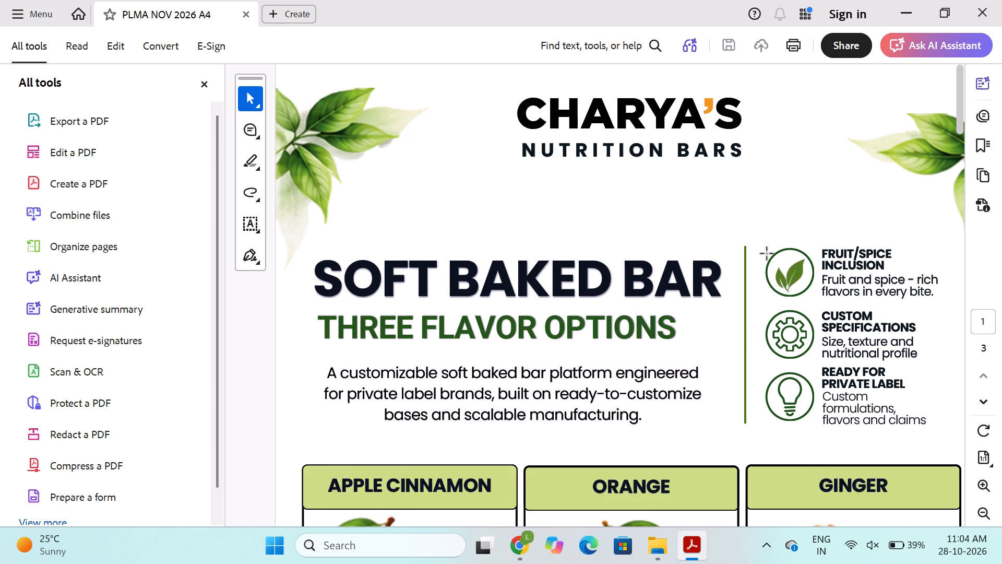
In Adobe Acrobat, print one grayscale copy of all pages of the PLMA NOV 2026 A4 PDF on the Canon G3080 printer.
{"action": "left_click", "coordinate": [791, 56]}
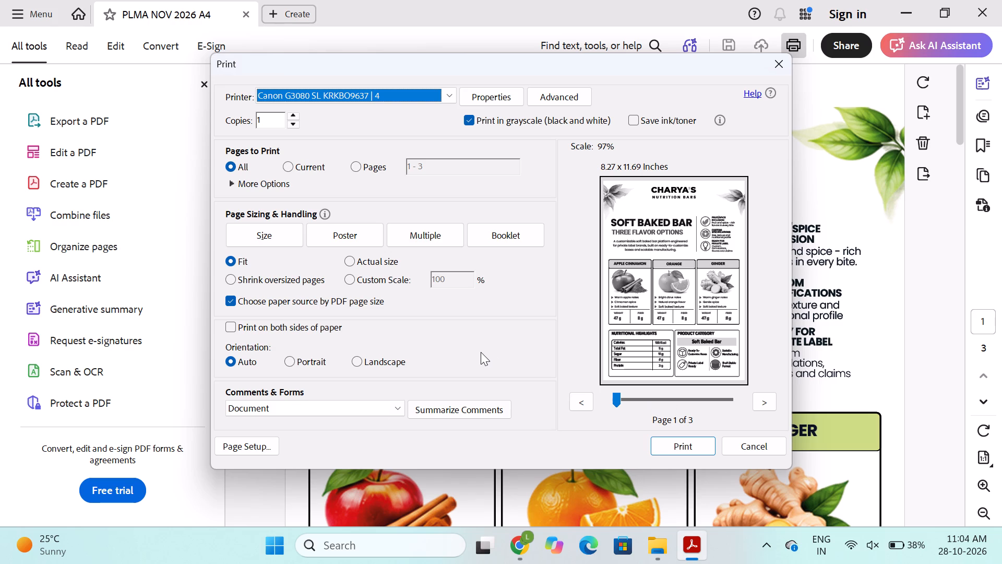
{"action": "left_click", "coordinate": [678, 444]}
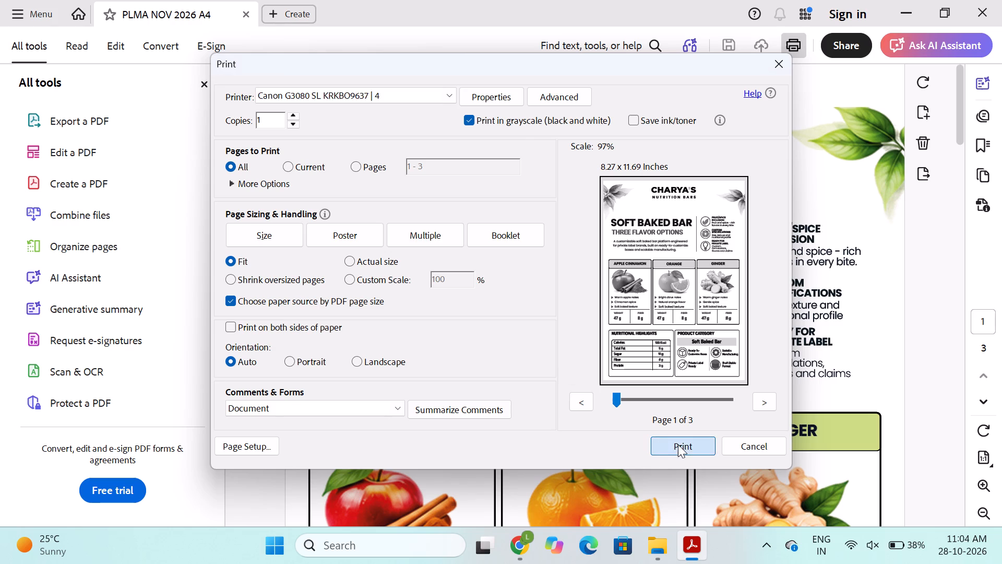
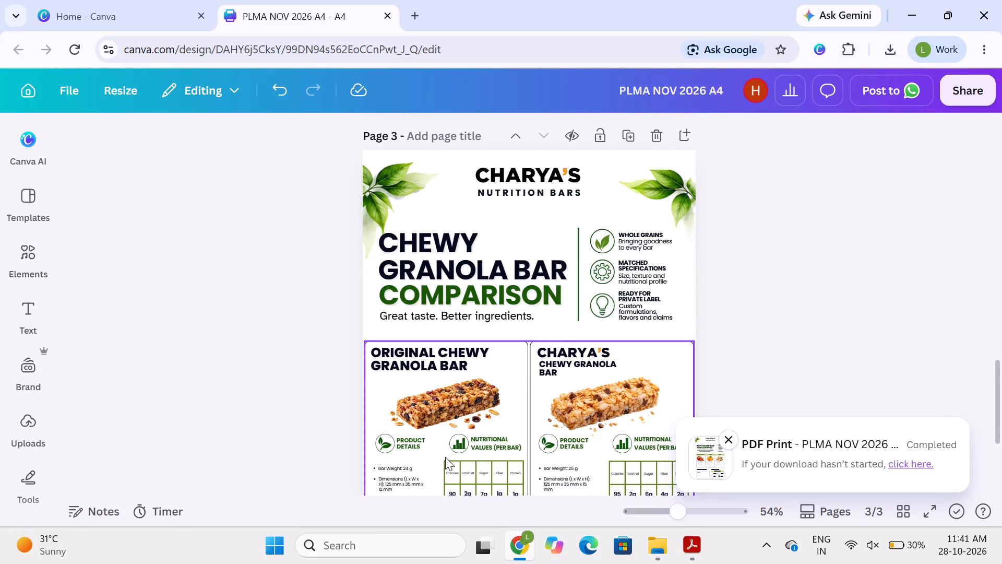
{"action": "left_click", "coordinate": [245, 307]}
{"action": "scroll", "coordinate": [245, 307], "scroll_direction": "down", "scroll_amount": 5}
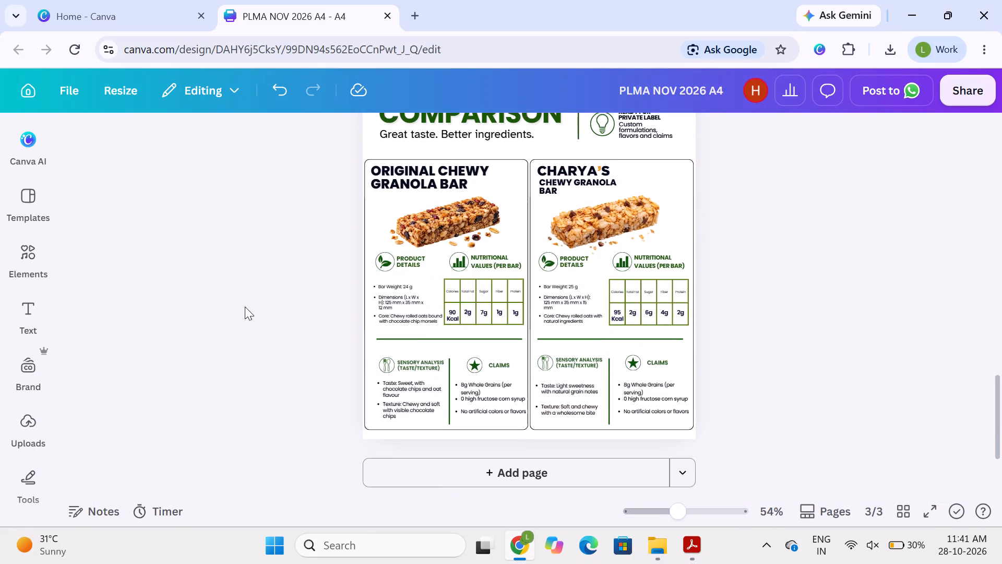
{"action": "scroll", "coordinate": [245, 307], "scroll_direction": "down", "scroll_amount": 3}
{"action": "scroll", "coordinate": [245, 307], "scroll_direction": "up", "scroll_amount": 6}
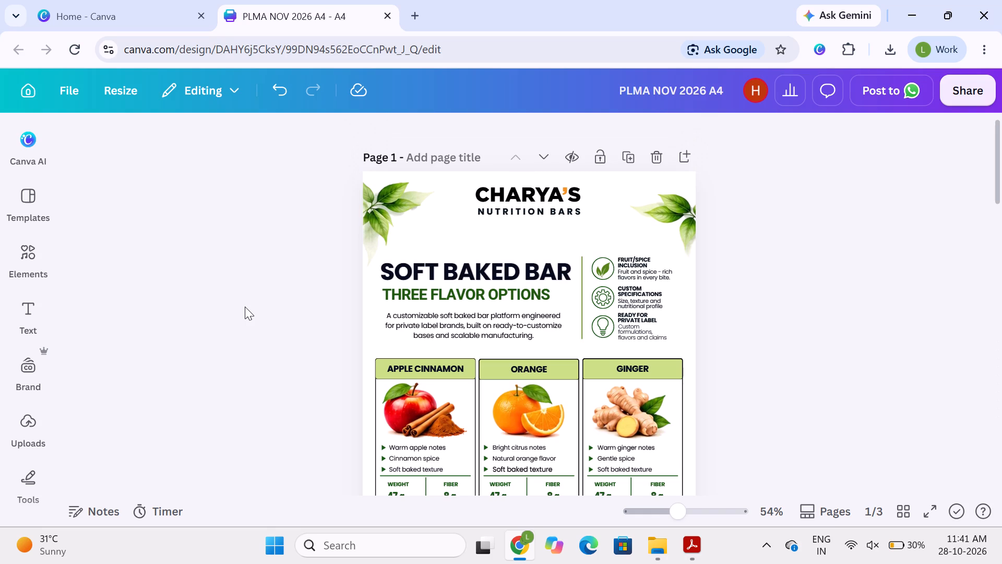
{"action": "scroll", "coordinate": [245, 307], "scroll_direction": "up", "scroll_amount": 1}
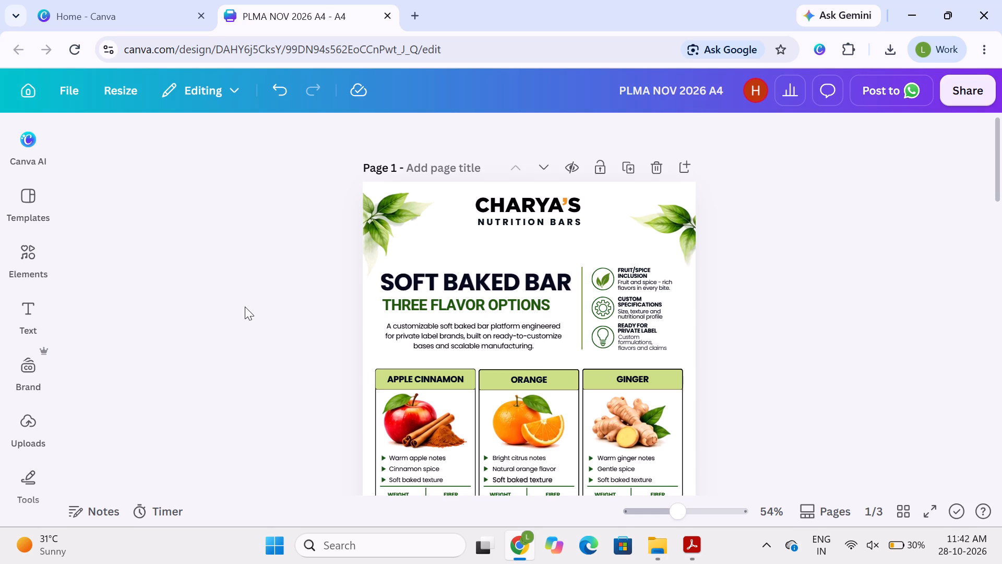
Trim the bottom edges of the two corner leaf images beside the CHARYA'S logo on page 1 slightly.
{"action": "left_click", "coordinate": [388, 245]}
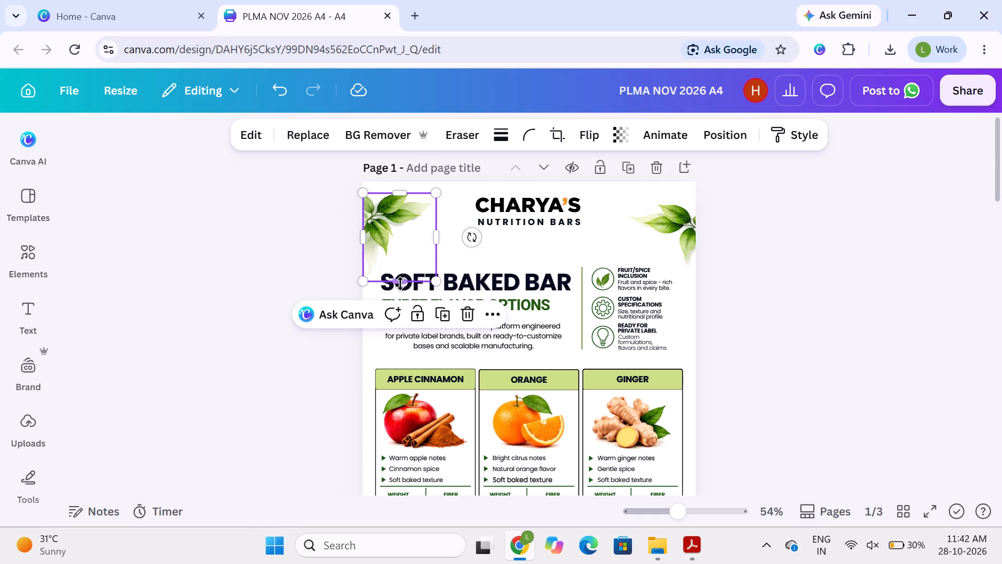
{"action": "left_click", "coordinate": [400, 284]}
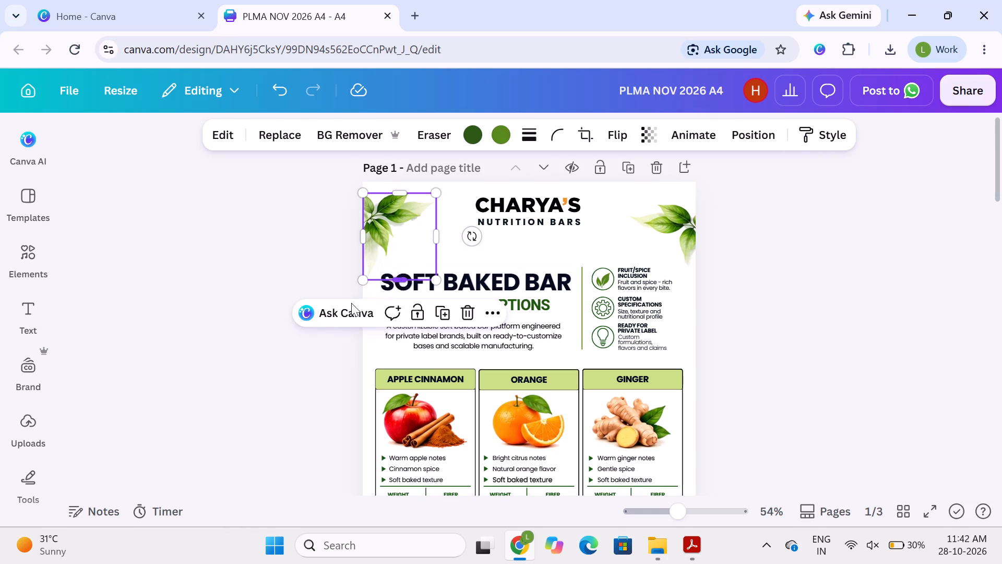
{"action": "left_click", "coordinate": [240, 313]}
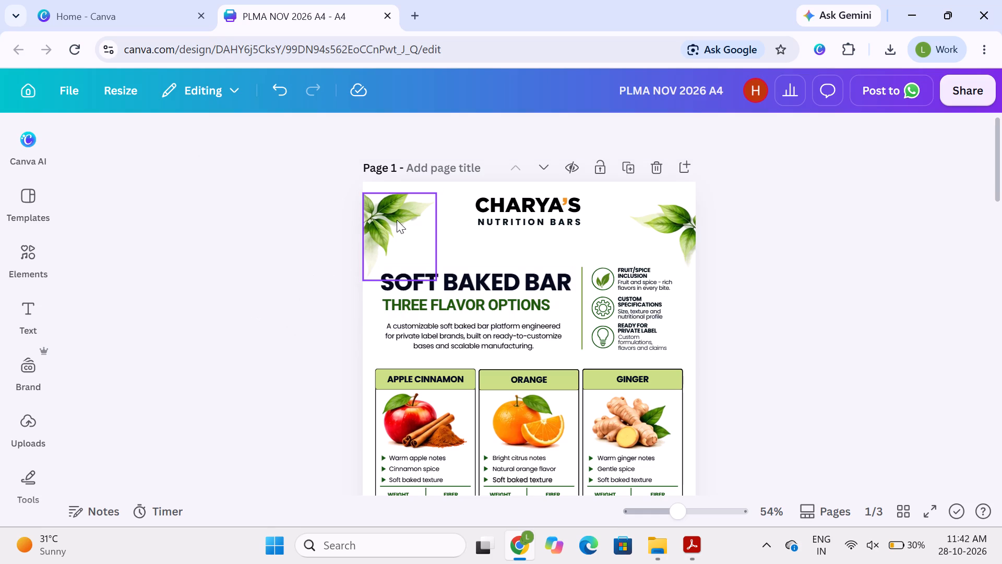
{"action": "left_click", "coordinate": [397, 220]}
{"action": "left_click", "coordinate": [278, 262]}
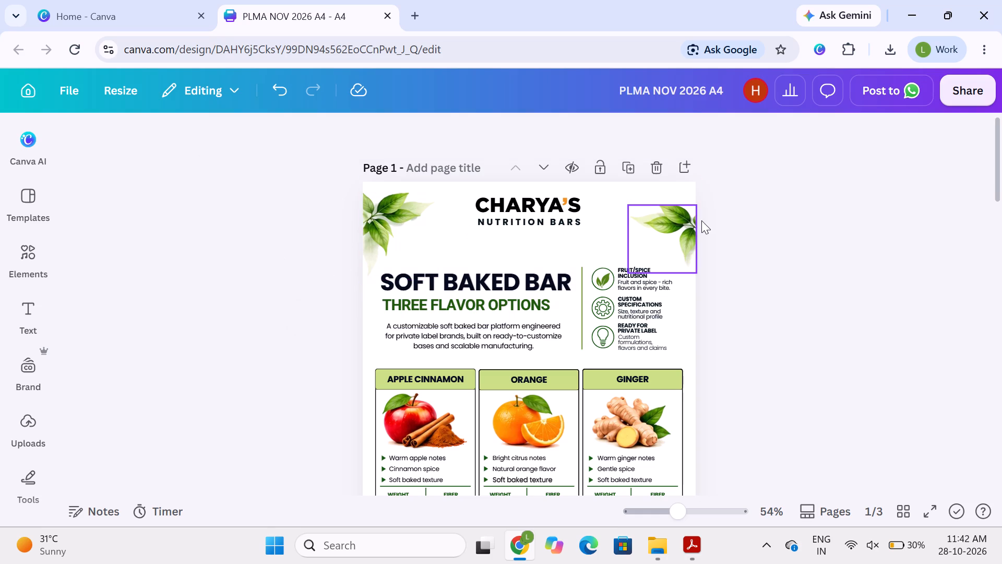
{"action": "left_click", "coordinate": [646, 231]}
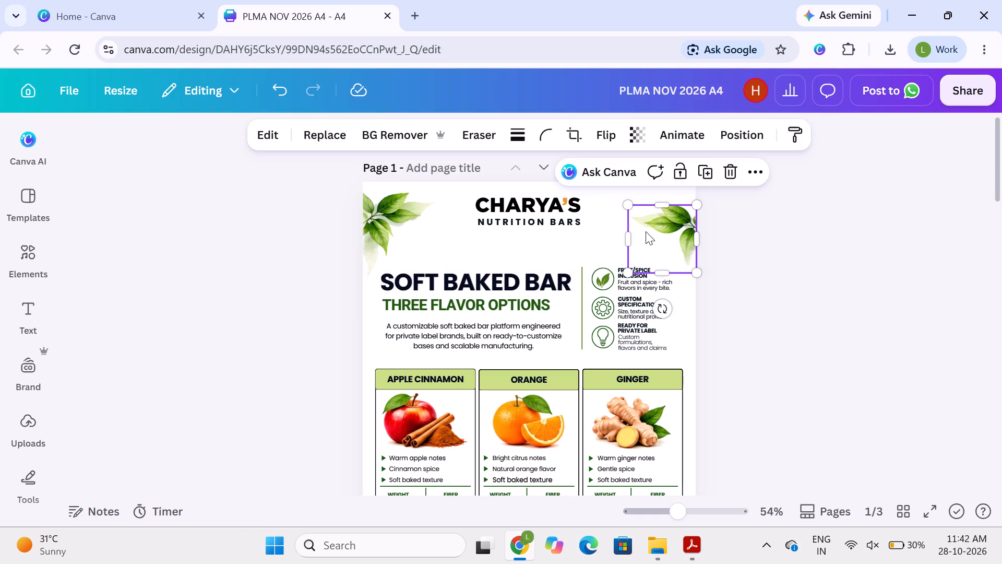
{"action": "left_click_drag", "start_coordinate": [659, 272], "coordinate": [658, 266]}
{"action": "left_click", "coordinate": [744, 242]}
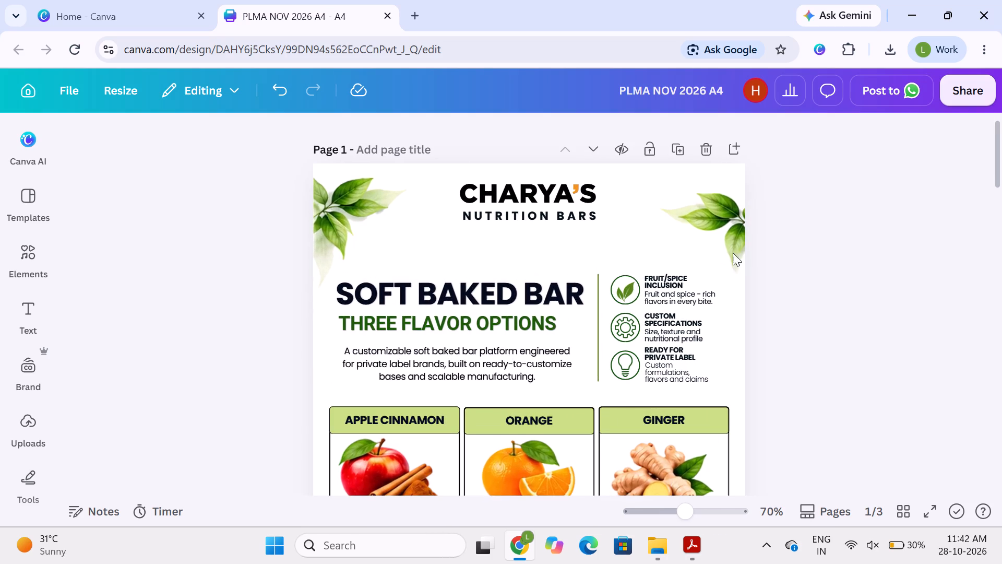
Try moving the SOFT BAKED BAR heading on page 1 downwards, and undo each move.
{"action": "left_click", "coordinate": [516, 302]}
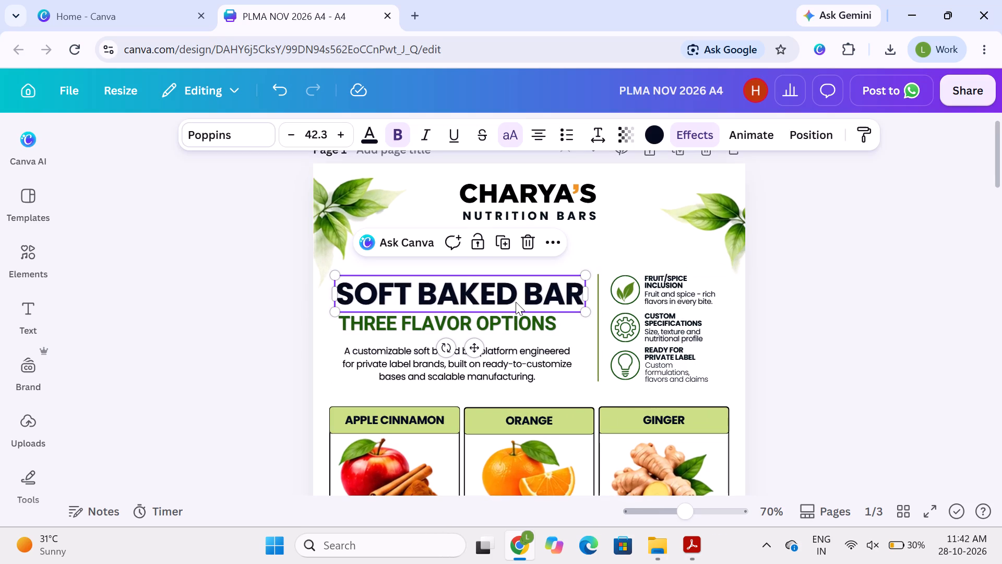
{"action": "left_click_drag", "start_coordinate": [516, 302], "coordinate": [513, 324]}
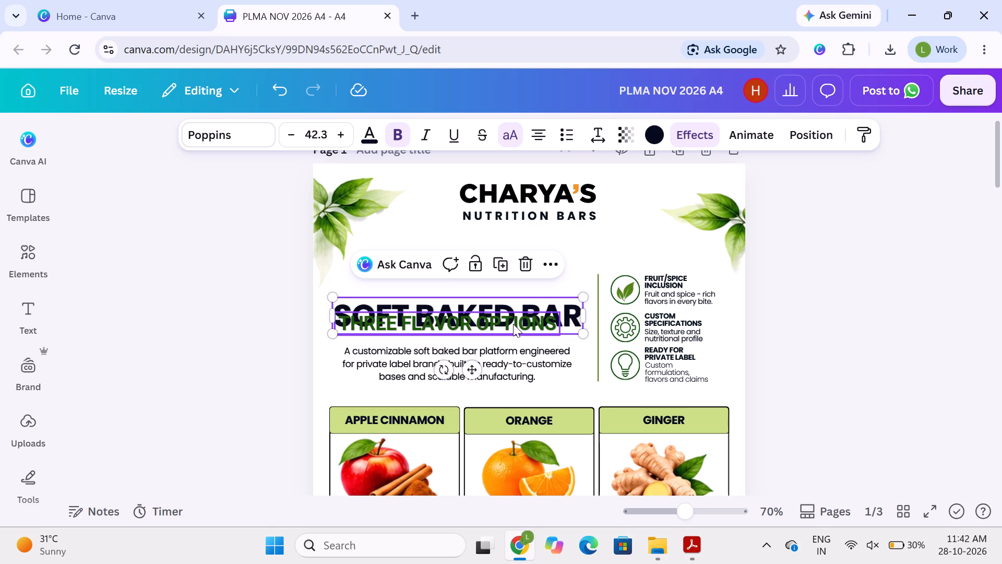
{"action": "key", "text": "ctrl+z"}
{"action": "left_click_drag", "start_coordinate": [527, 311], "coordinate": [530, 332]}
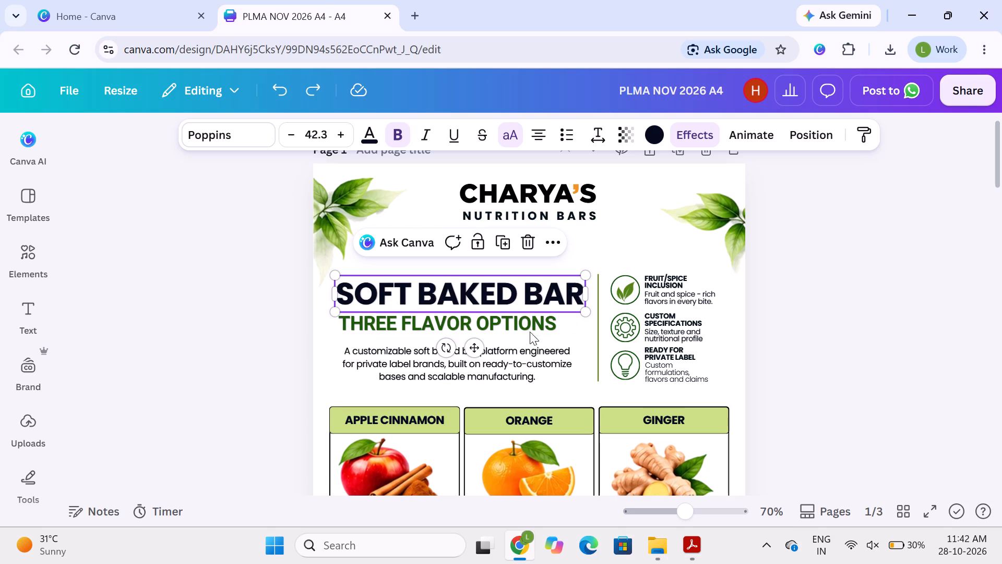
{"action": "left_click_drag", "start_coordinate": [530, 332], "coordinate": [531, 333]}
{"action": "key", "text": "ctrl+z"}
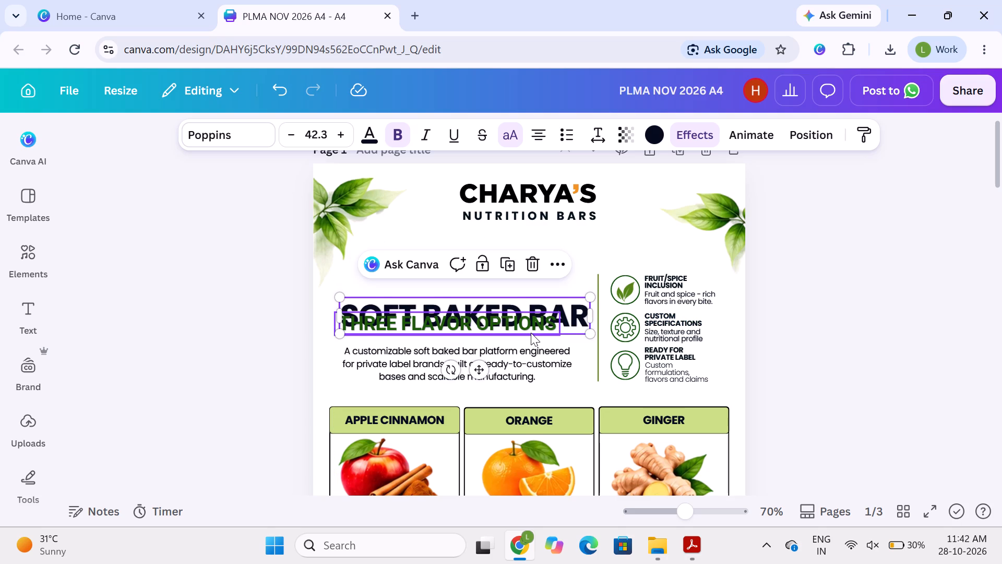
Nudge the SOFT BAKED BAR heading and the THREE FLAVOR OPTIONS subtitle on page 1 up together slightly.
{"action": "left_click", "coordinate": [533, 327]}
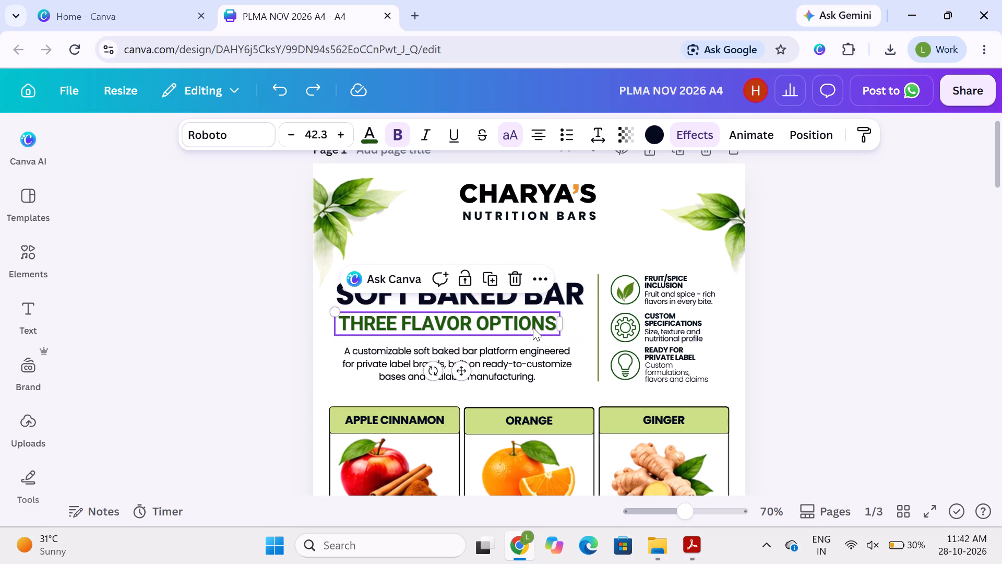
{"action": "left_click", "coordinate": [560, 293], "text": "shift"}
{"action": "left_click", "coordinate": [560, 293]}
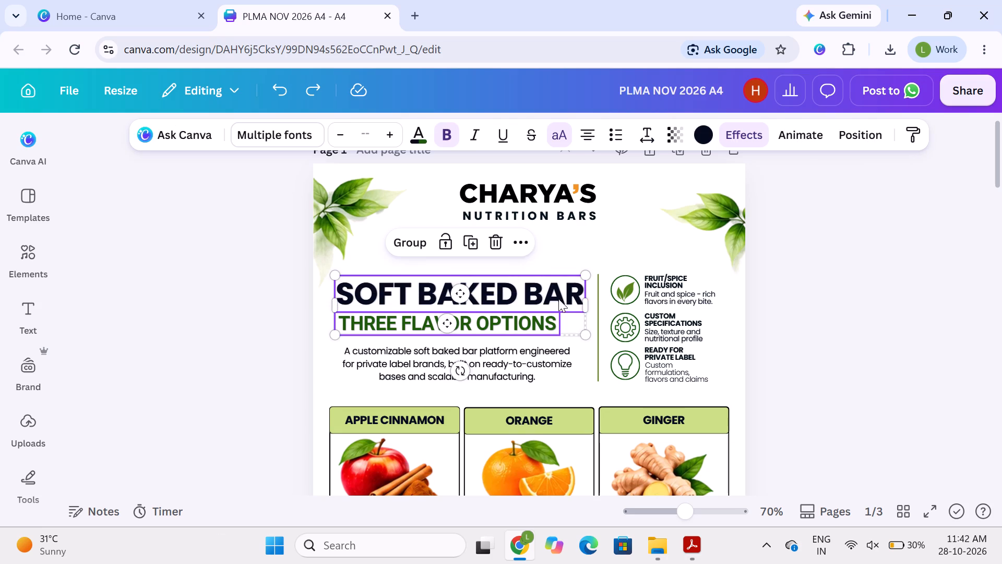
{"action": "key", "text": "Up"}
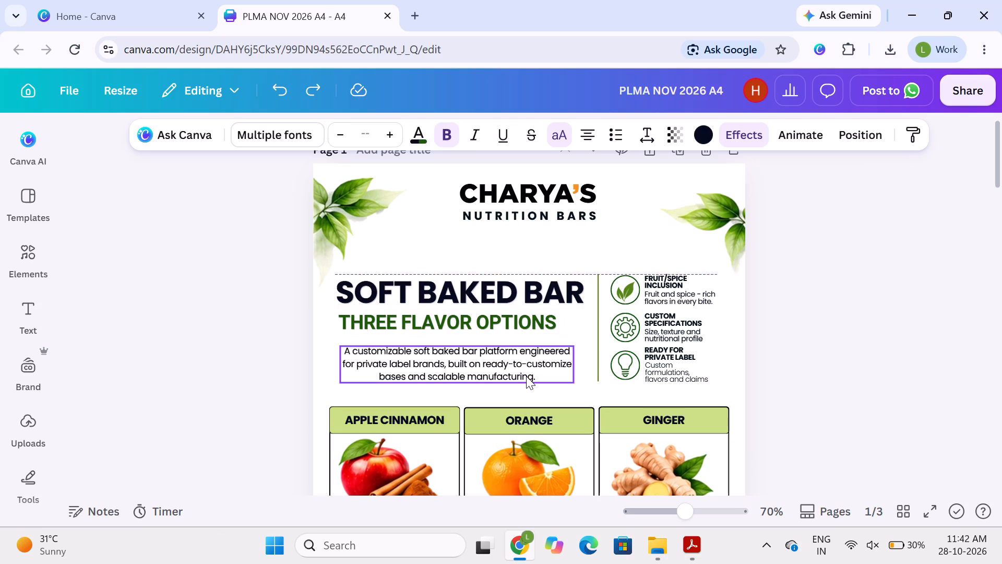
{"action": "left_click", "coordinate": [213, 437]}
Nudge the description paragraph below the THREE FLAVOR OPTIONS subtitle up slightly.
{"action": "left_click", "coordinate": [375, 361]}
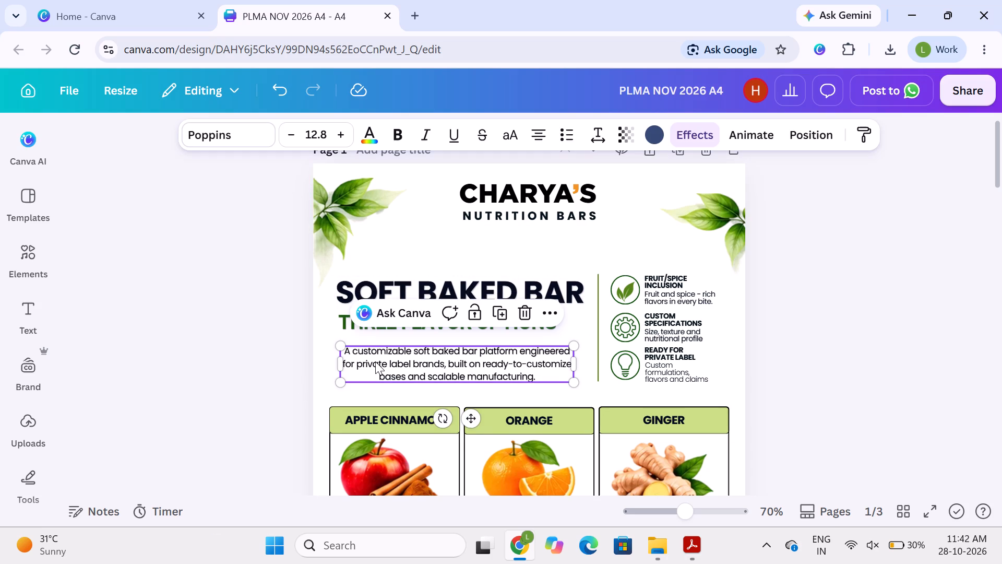
{"action": "key", "text": "Up"}
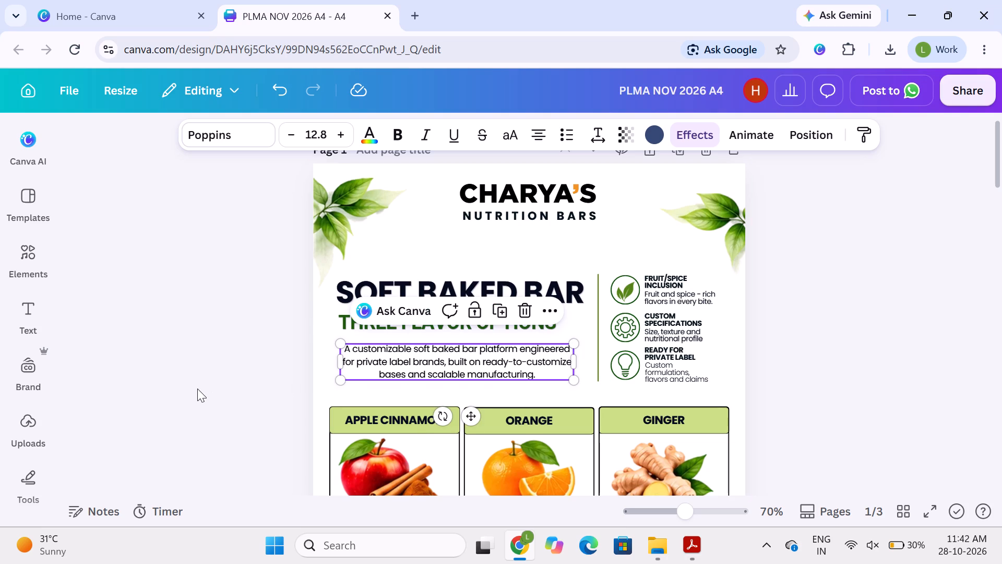
{"action": "left_click", "coordinate": [197, 389]}
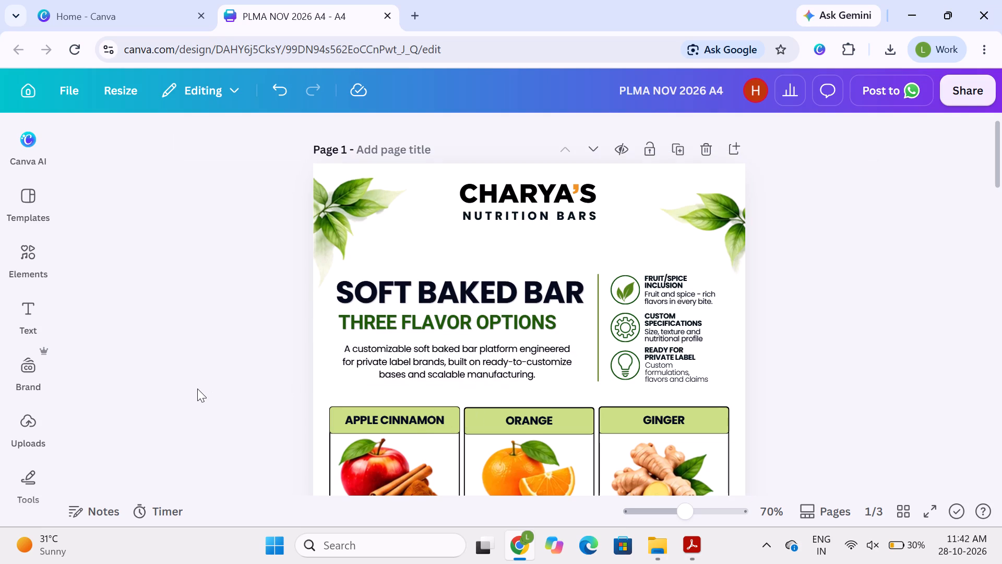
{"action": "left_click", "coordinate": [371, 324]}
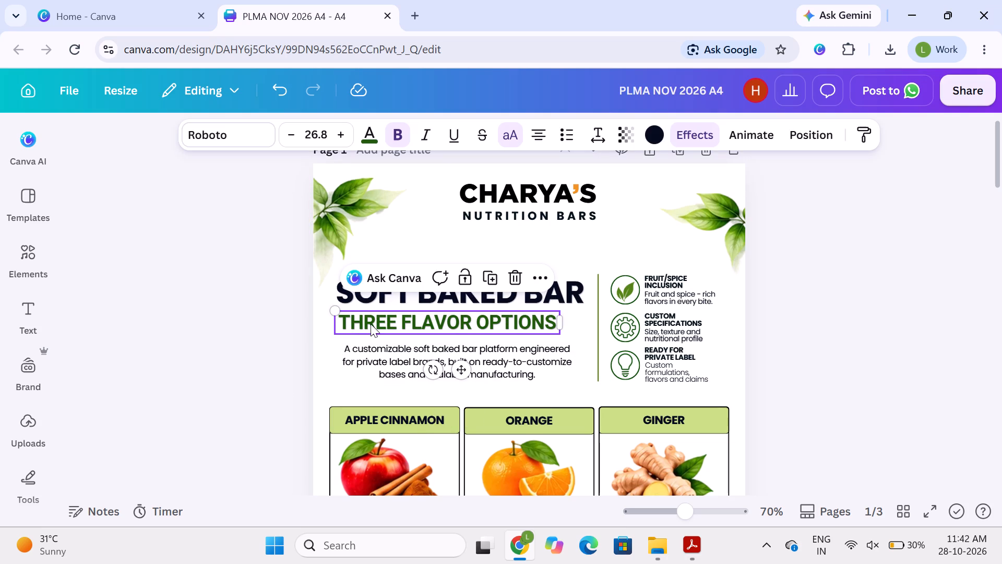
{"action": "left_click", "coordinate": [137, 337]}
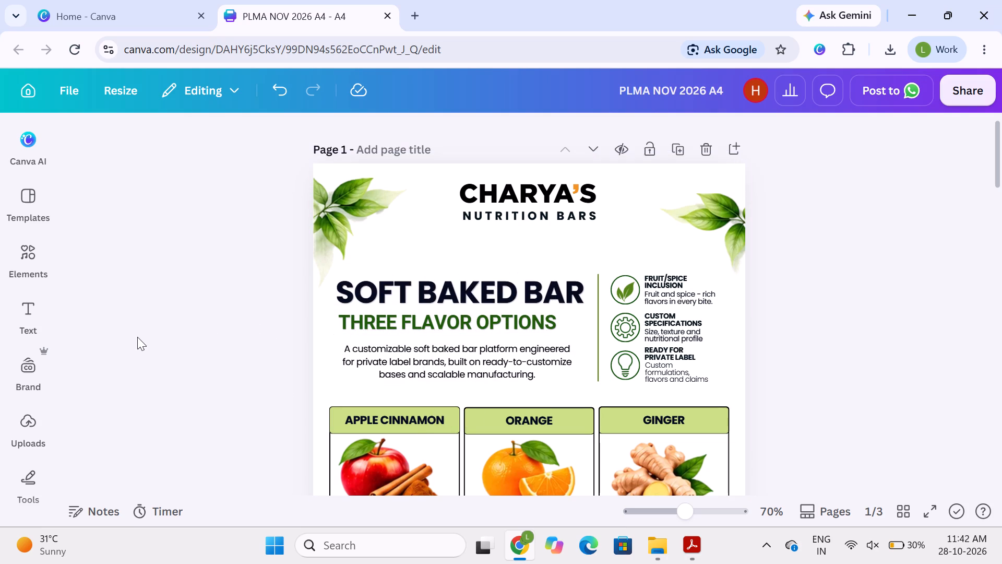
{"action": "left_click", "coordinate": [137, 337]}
Show the hidden system tray icons in Windows.
{"action": "left_click", "coordinate": [774, 550]}
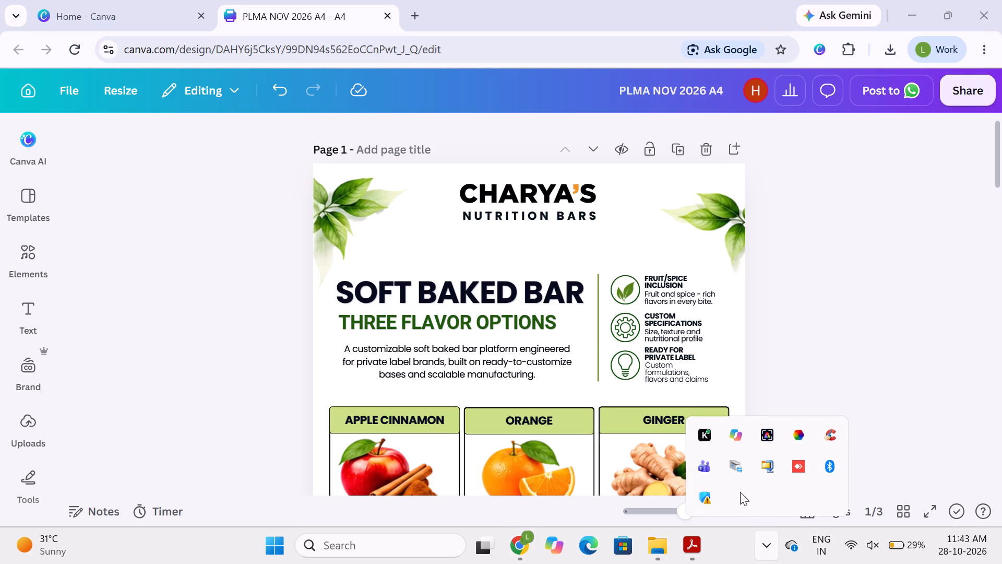
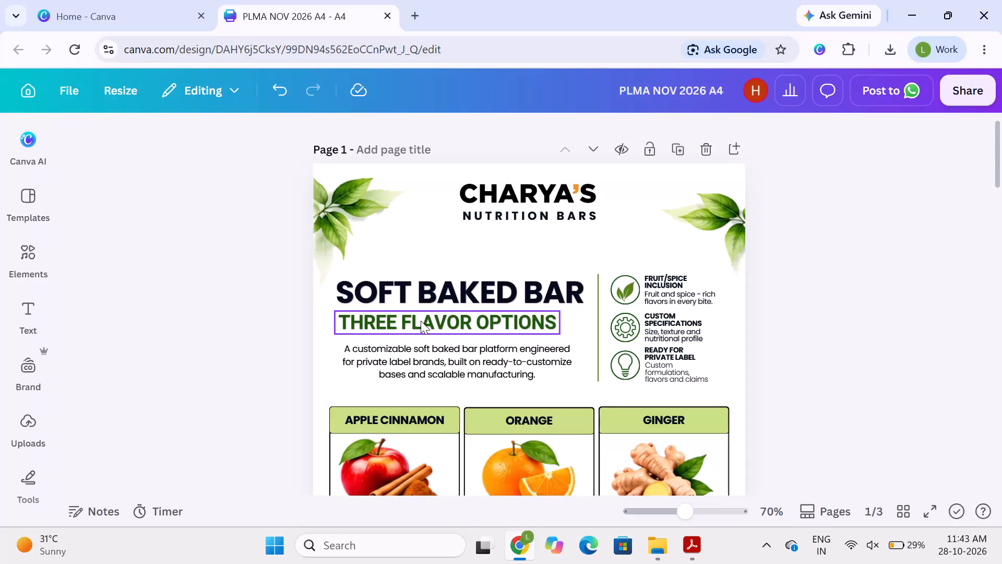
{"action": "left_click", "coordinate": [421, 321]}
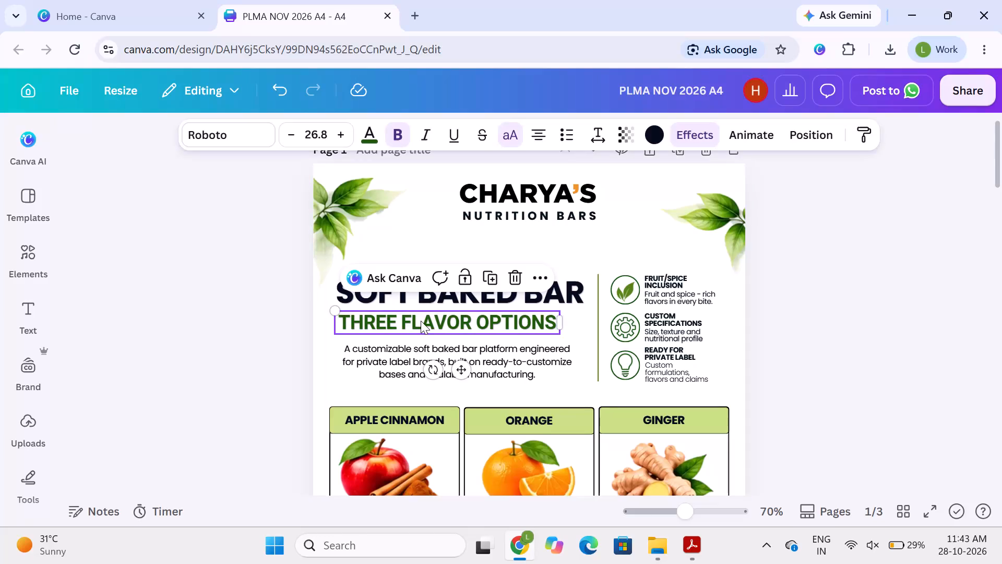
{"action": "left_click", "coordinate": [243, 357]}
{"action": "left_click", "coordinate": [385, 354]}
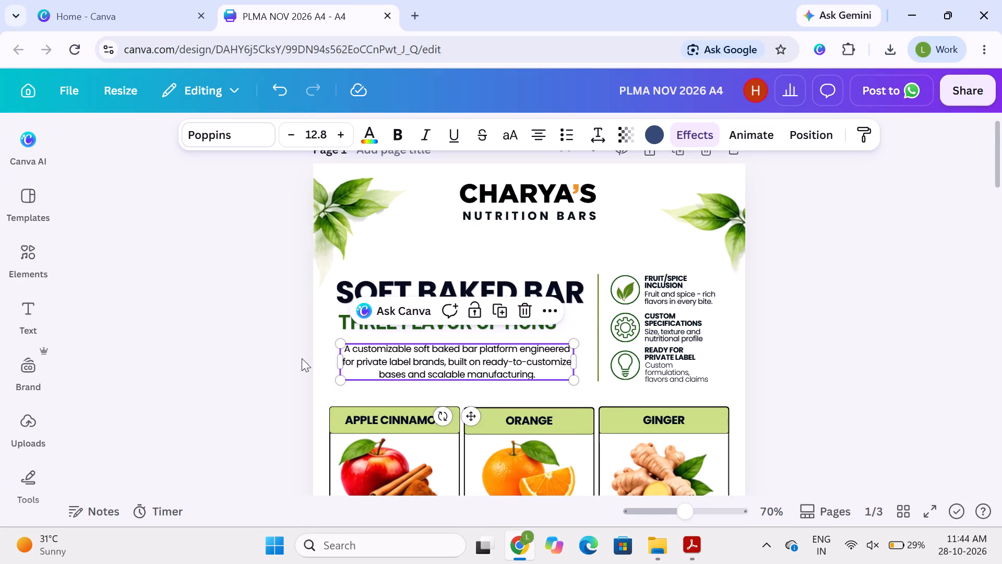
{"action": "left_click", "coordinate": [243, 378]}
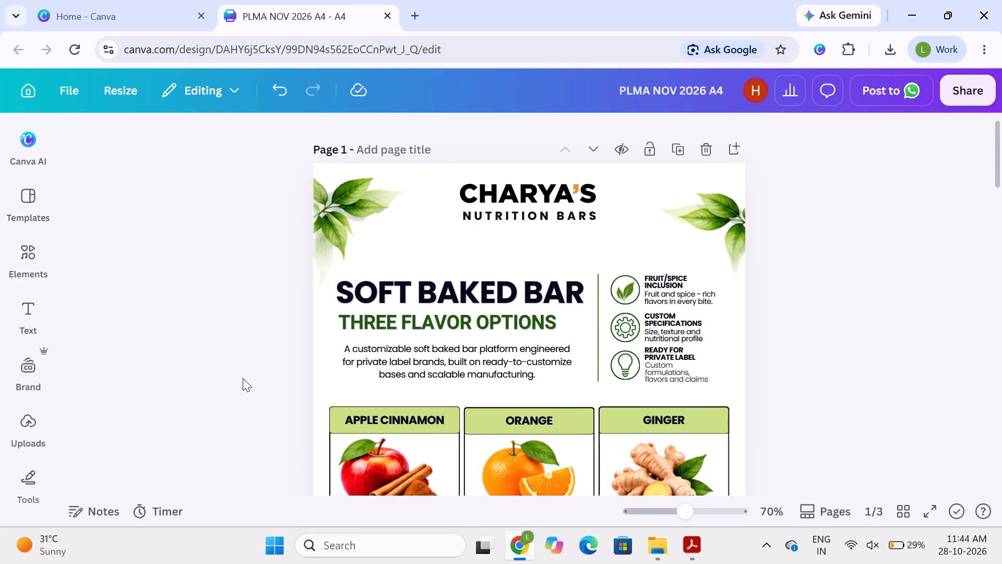
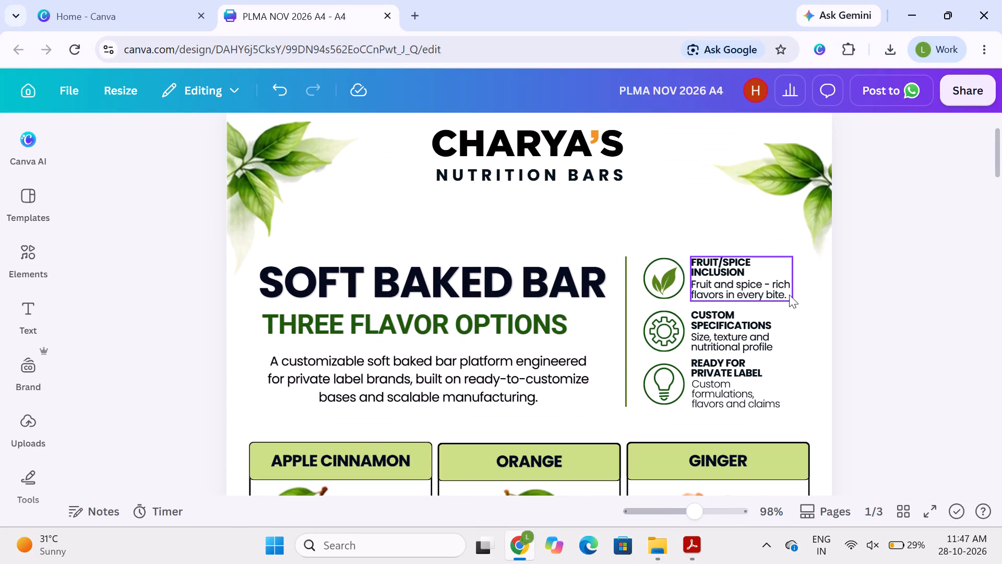
Delete the full stop after "Fruit and spice - rich flavors in every bite" on page 1.
{"action": "left_click", "coordinate": [789, 295]}
{"action": "left_click", "coordinate": [789, 295]}
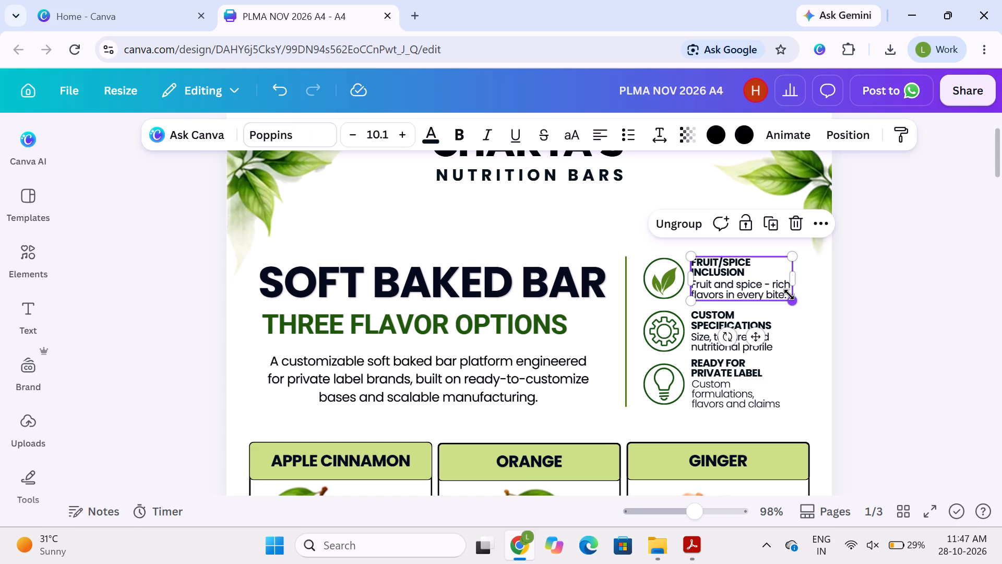
{"action": "double_click", "coordinate": [786, 292]}
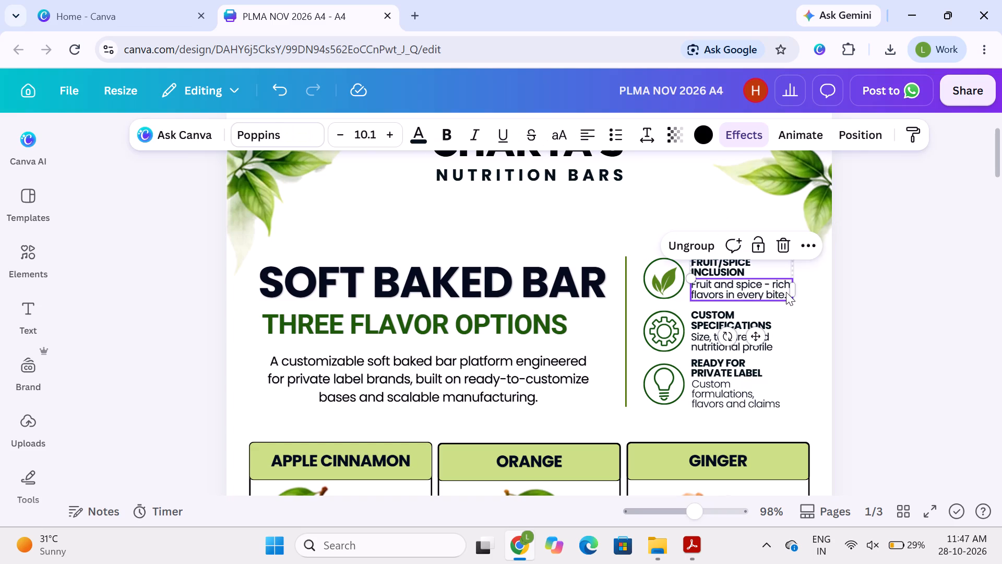
{"action": "left_click", "coordinate": [786, 292]}
{"action": "key", "text": "BackSpace"}
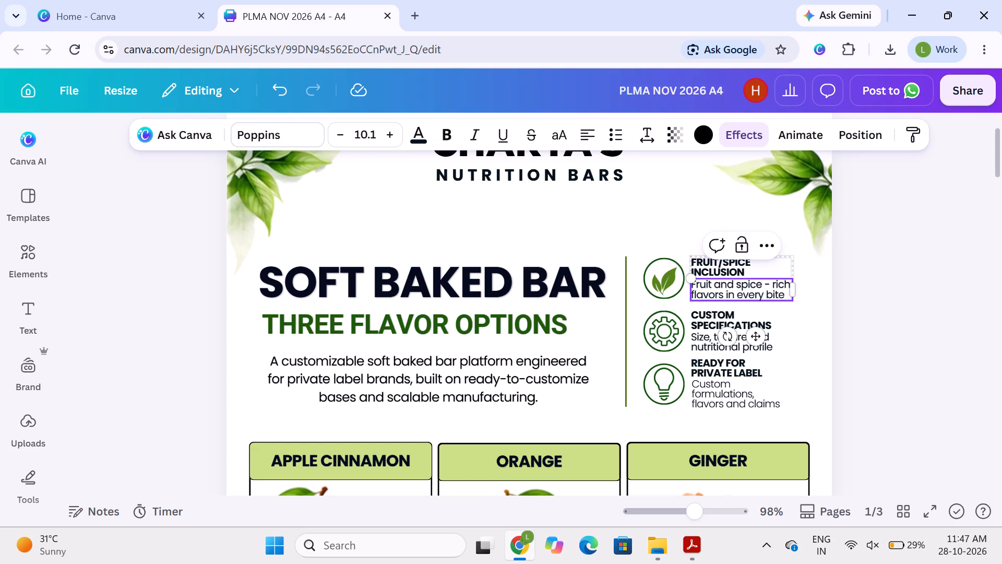
{"action": "left_click", "coordinate": [939, 331]}
Change the Calories unit to lowercase "kcal" in page 1's Nutritional Highlights table.
{"action": "scroll", "coordinate": [679, 494], "scroll_direction": "down", "scroll_amount": 1}
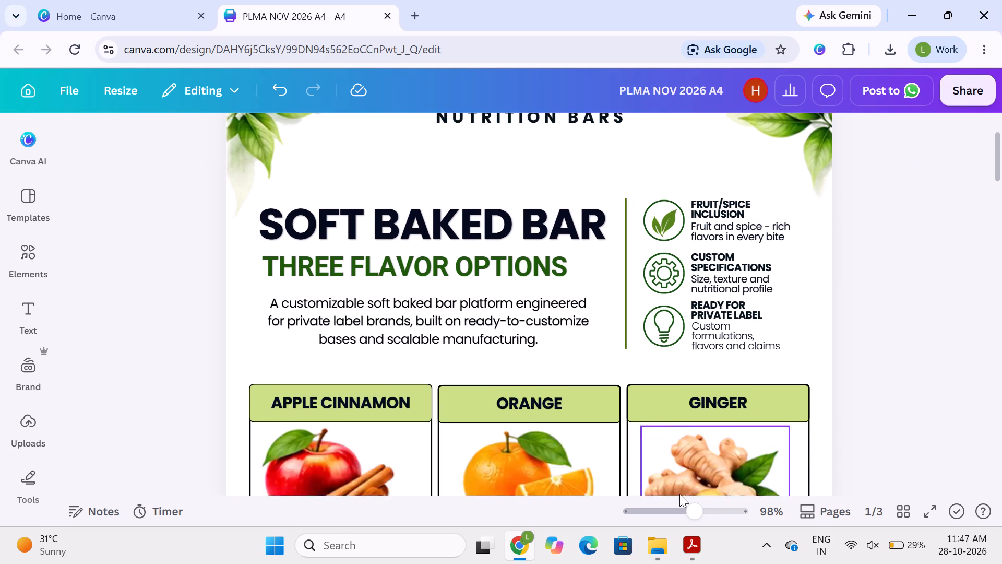
{"action": "scroll", "coordinate": [679, 494], "scroll_direction": "down", "scroll_amount": 4}
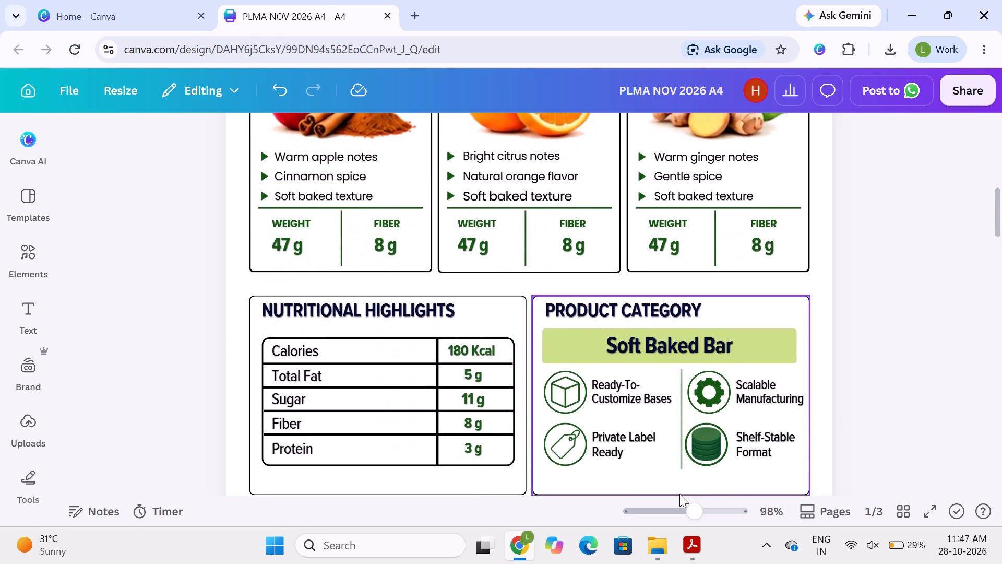
{"action": "left_click", "coordinate": [478, 350]}
{"action": "double_click", "coordinate": [478, 350]}
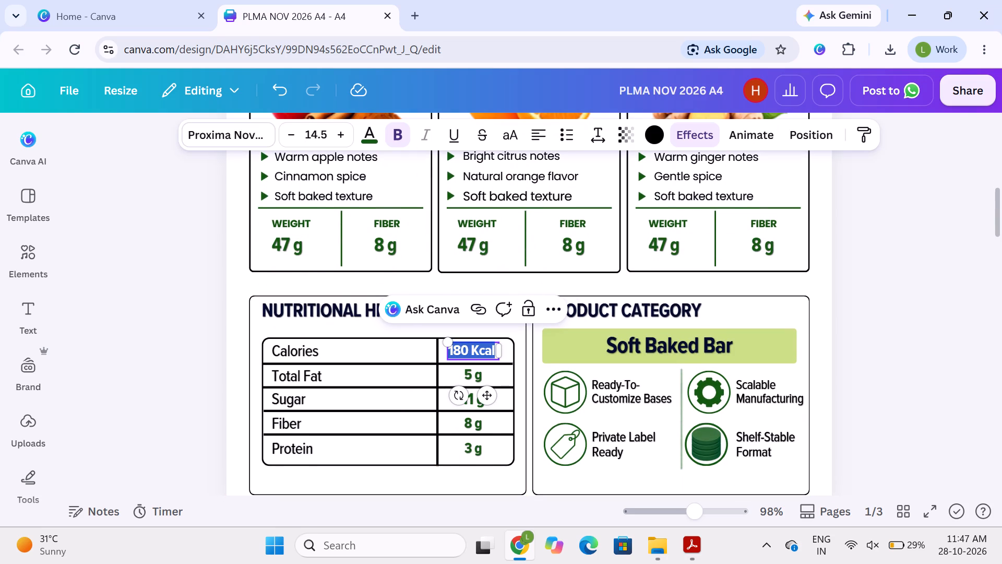
{"action": "left_click", "coordinate": [478, 350]}
{"action": "key", "text": "BackSpace"}
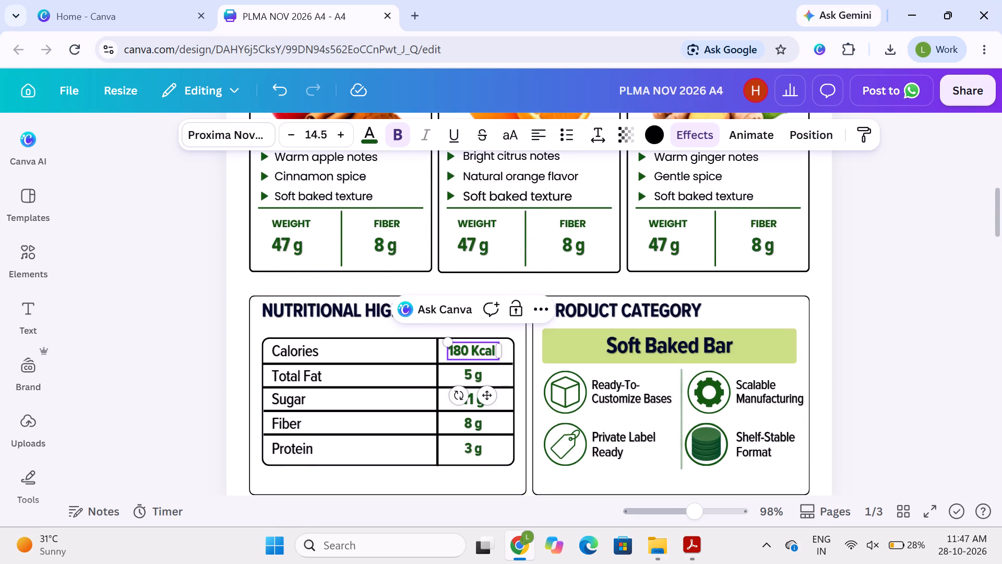
{"action": "key", "text": "k"}
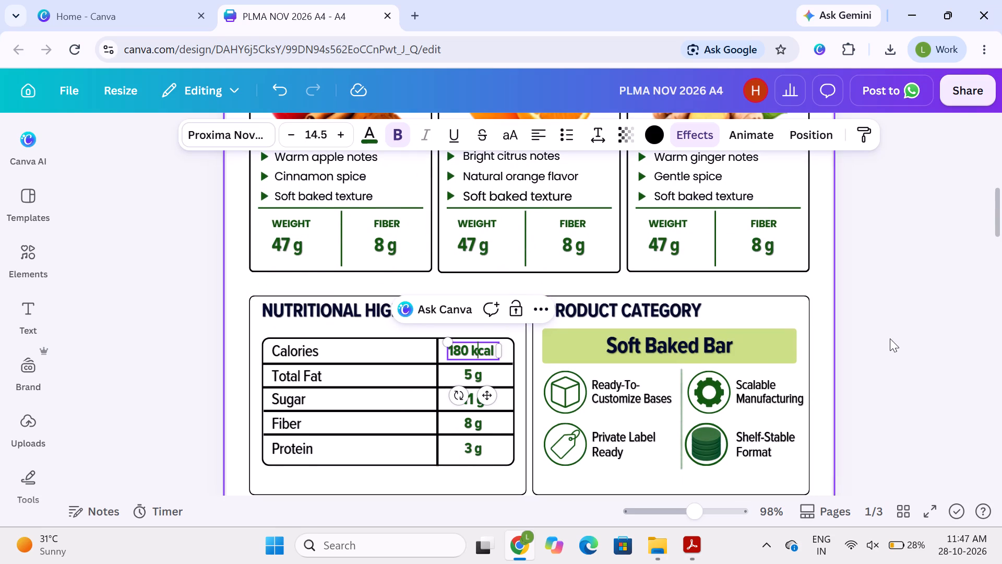
{"action": "left_click", "coordinate": [890, 338]}
Review the bottom of page 1 and the Product Comparison section on page 2 for remaining inconsistencies.
{"action": "scroll", "coordinate": [772, 417], "scroll_direction": "down", "scroll_amount": 5}
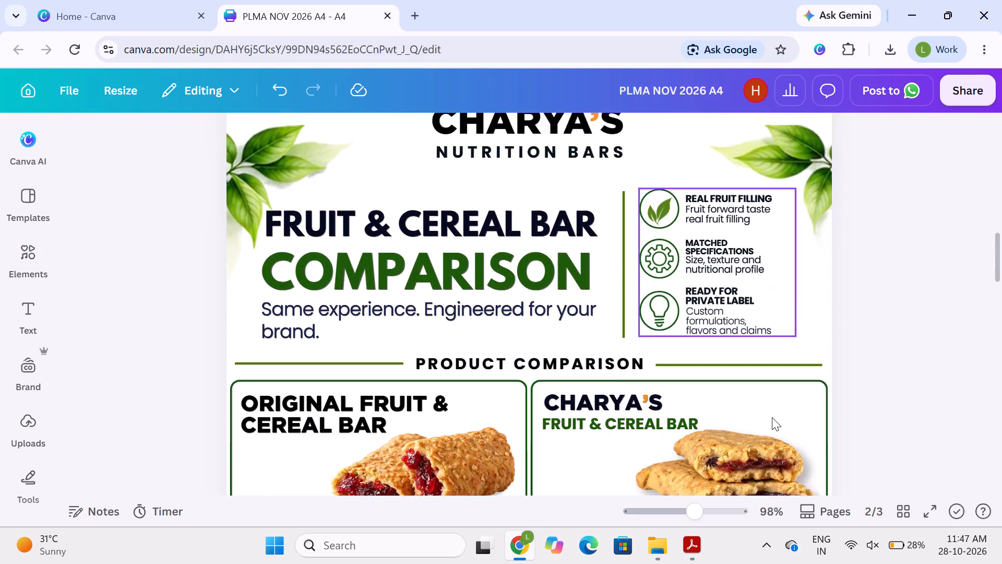
{"action": "scroll", "coordinate": [772, 417], "scroll_direction": "down", "scroll_amount": 2}
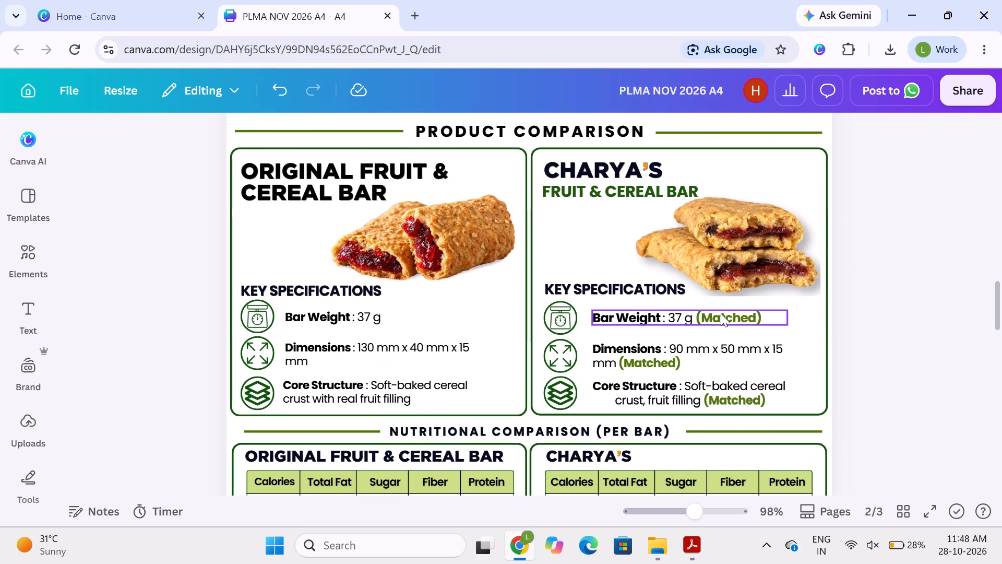
{"action": "scroll", "coordinate": [658, 297], "scroll_direction": "up", "scroll_amount": 2}
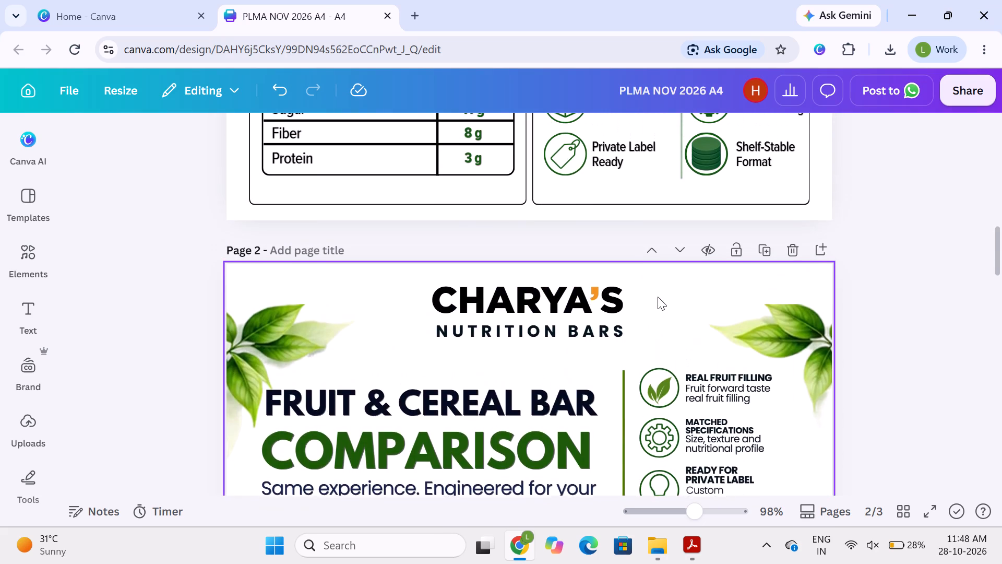
{"action": "scroll", "coordinate": [658, 297], "scroll_direction": "up", "scroll_amount": 1}
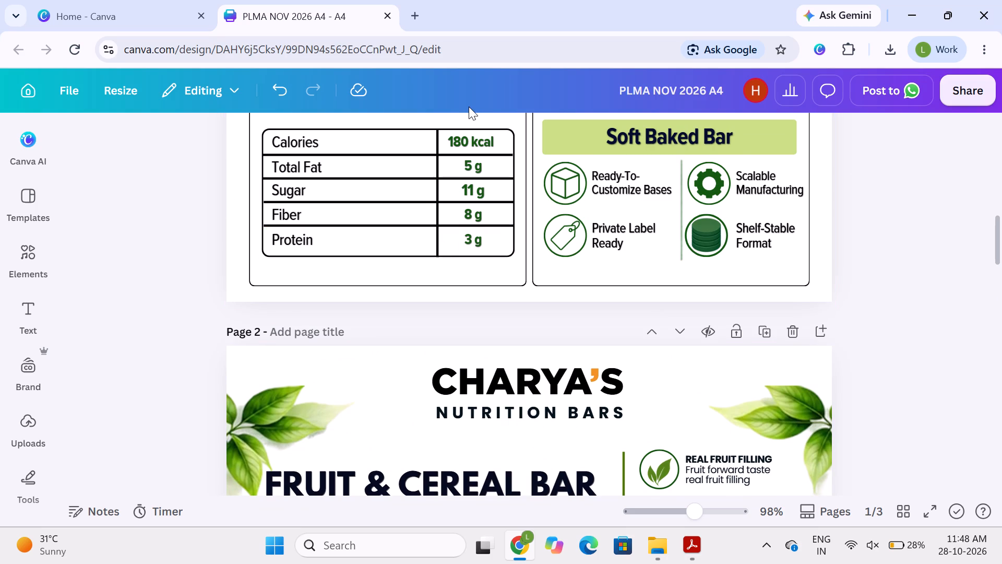
{"action": "scroll", "coordinate": [469, 107], "scroll_direction": "down", "scroll_amount": 4}
{"action": "left_click", "coordinate": [933, 300]}
{"action": "scroll", "coordinate": [933, 300], "scroll_direction": "down", "scroll_amount": 5}
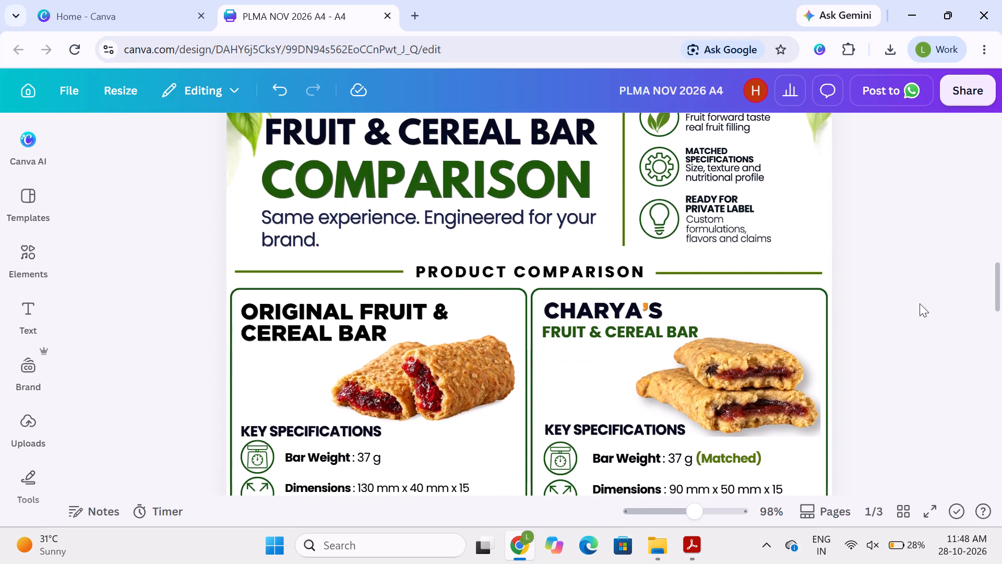
Align the Dimensions texts of the original and Charya's bars to each other's vertical middle on page 2.
{"action": "scroll", "coordinate": [725, 415], "scroll_direction": "down", "scroll_amount": 1}
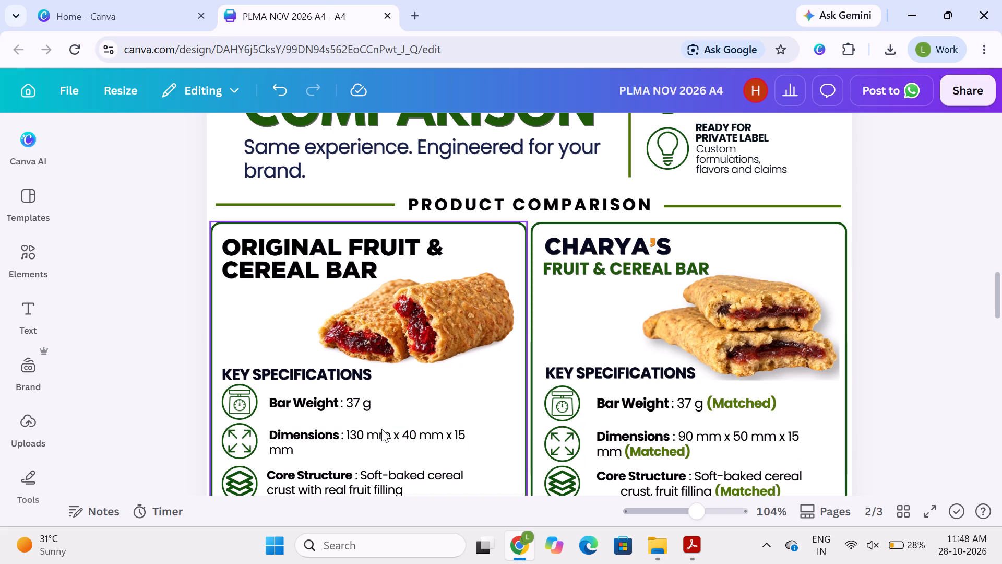
{"action": "left_click", "coordinate": [316, 432], "text": "shift"}
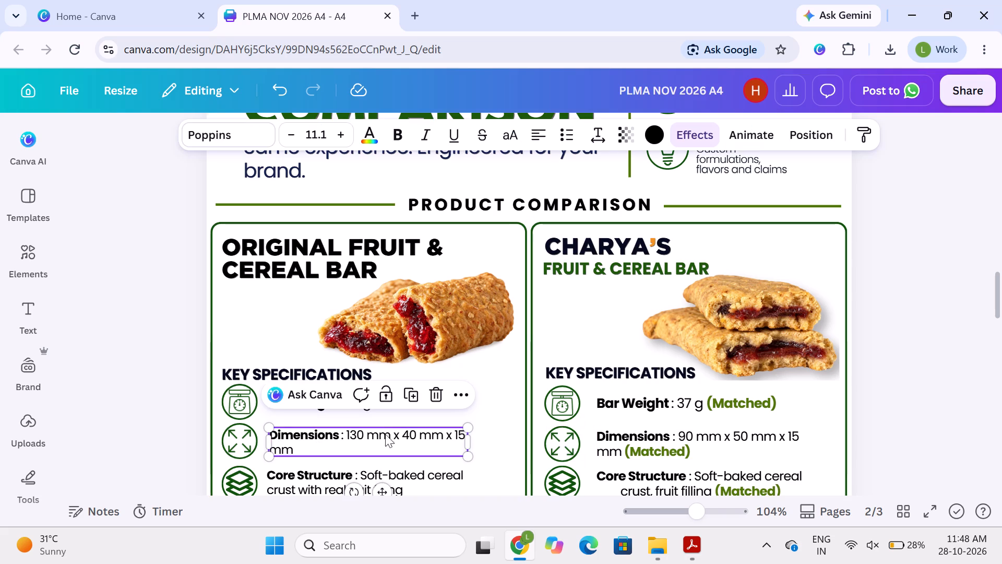
{"action": "left_click", "coordinate": [620, 442], "text": "shift"}
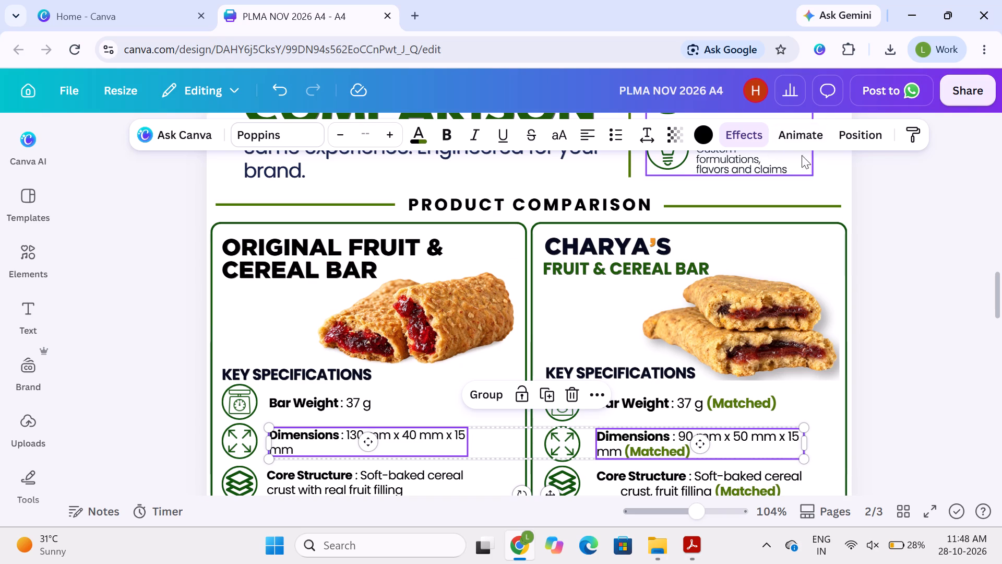
{"action": "left_click", "coordinate": [848, 142]}
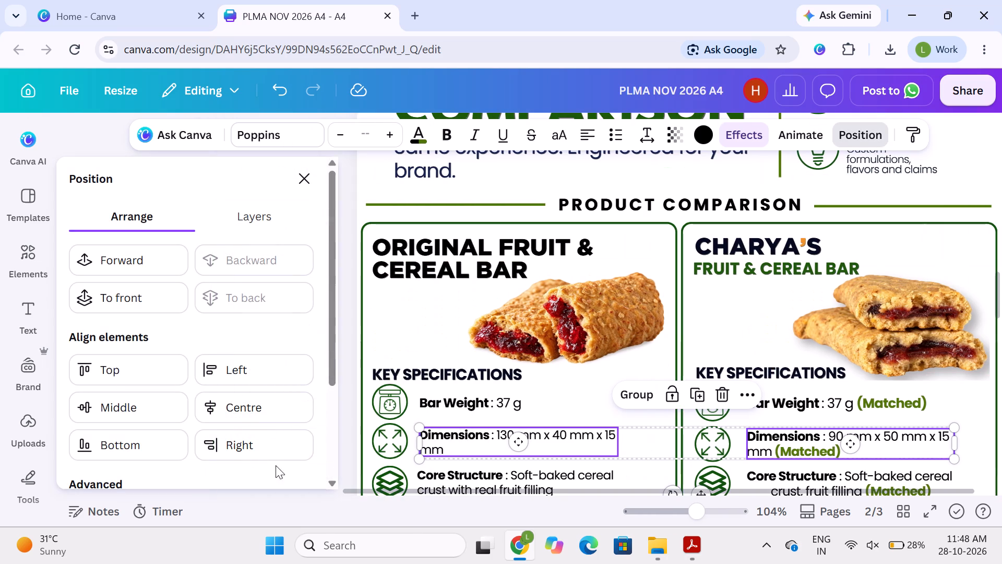
{"action": "left_click", "coordinate": [120, 417]}
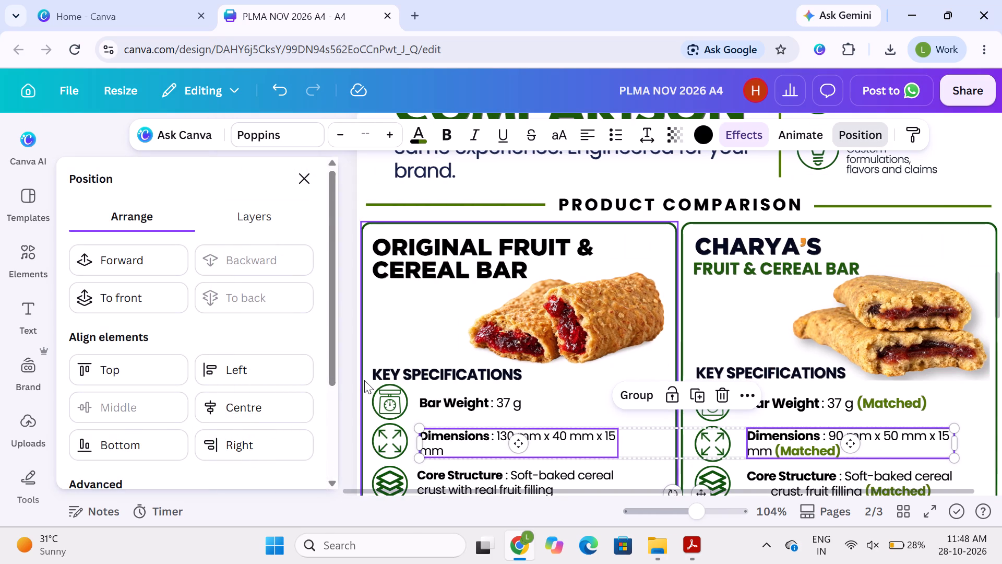
{"action": "scroll", "coordinate": [573, 365], "scroll_direction": "left", "scroll_amount": 2}
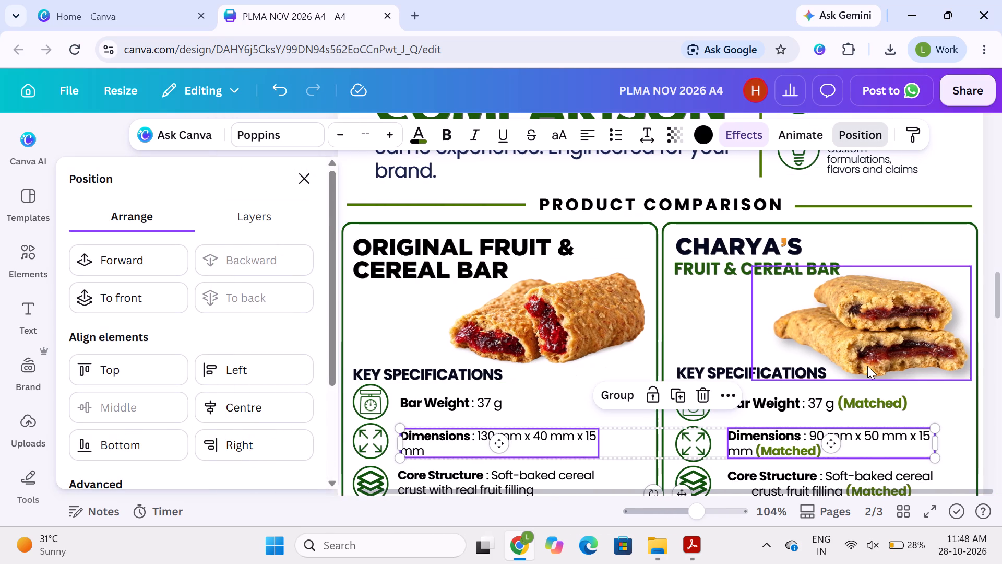
{"action": "left_click", "coordinate": [937, 359]}
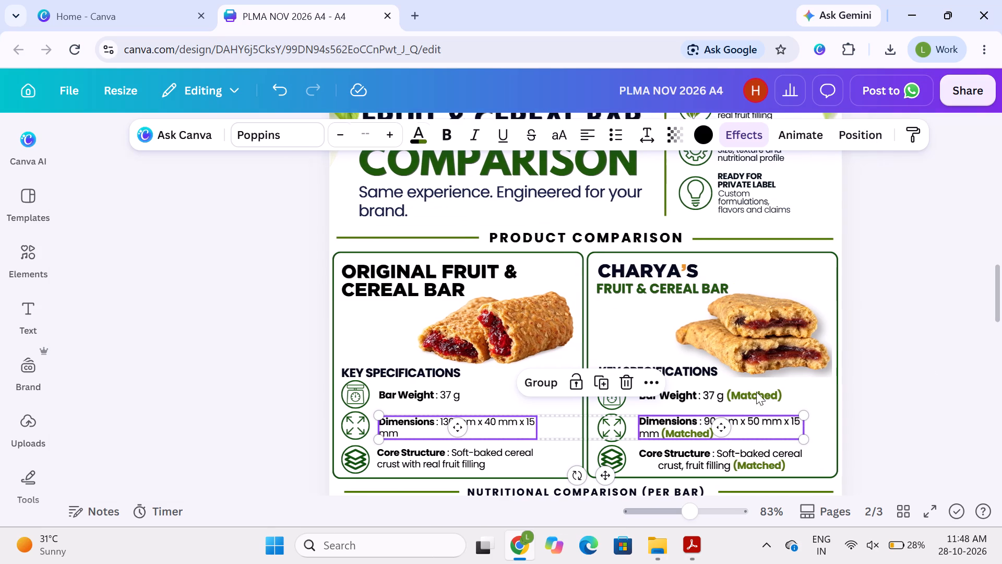
{"action": "left_click", "coordinate": [676, 419]}
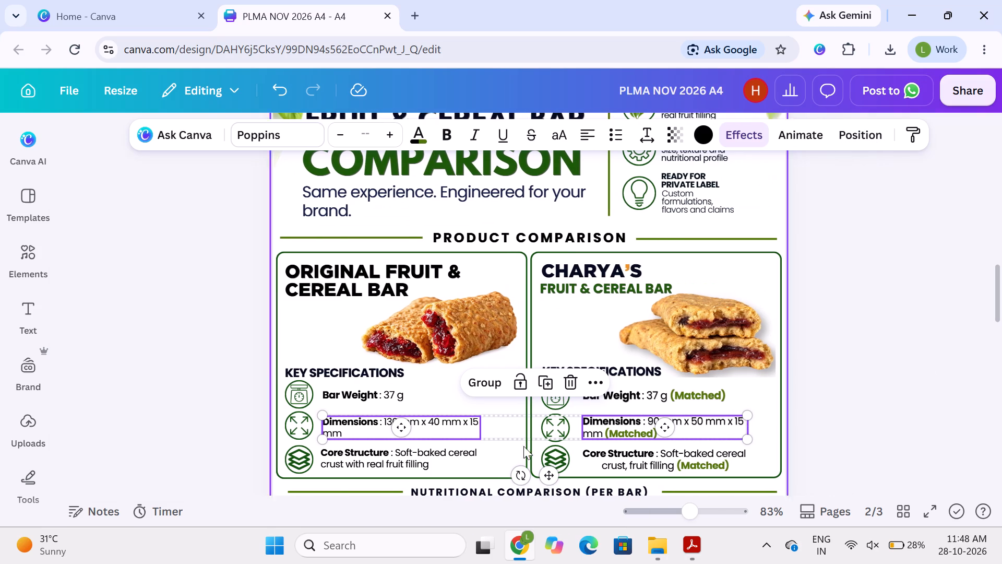
{"action": "left_click", "coordinate": [812, 384]}
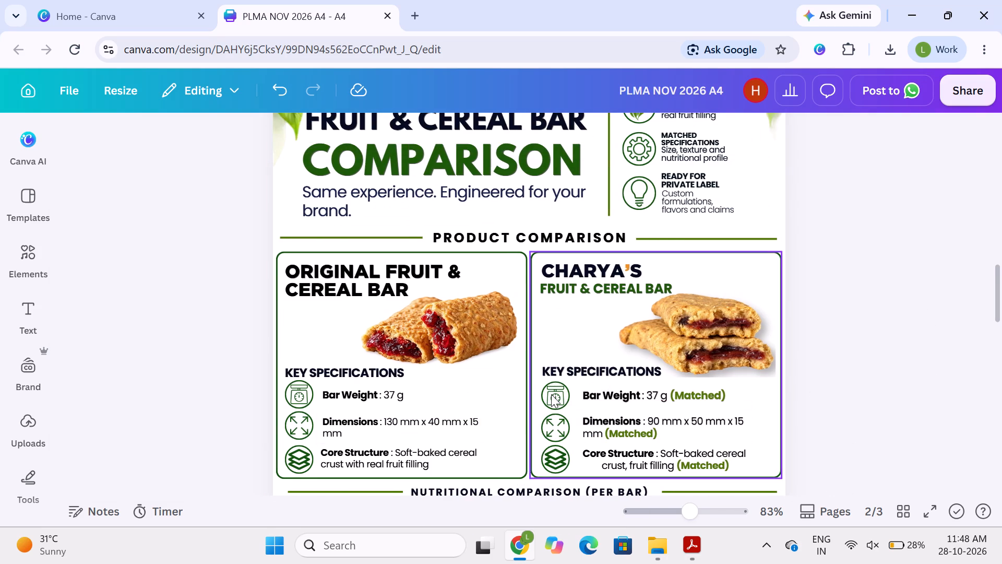
Align the Core Structure texts of the original and Charya's bars to each other's vertical middle.
{"action": "scroll", "coordinate": [360, 464], "scroll_direction": "down", "scroll_amount": 1}
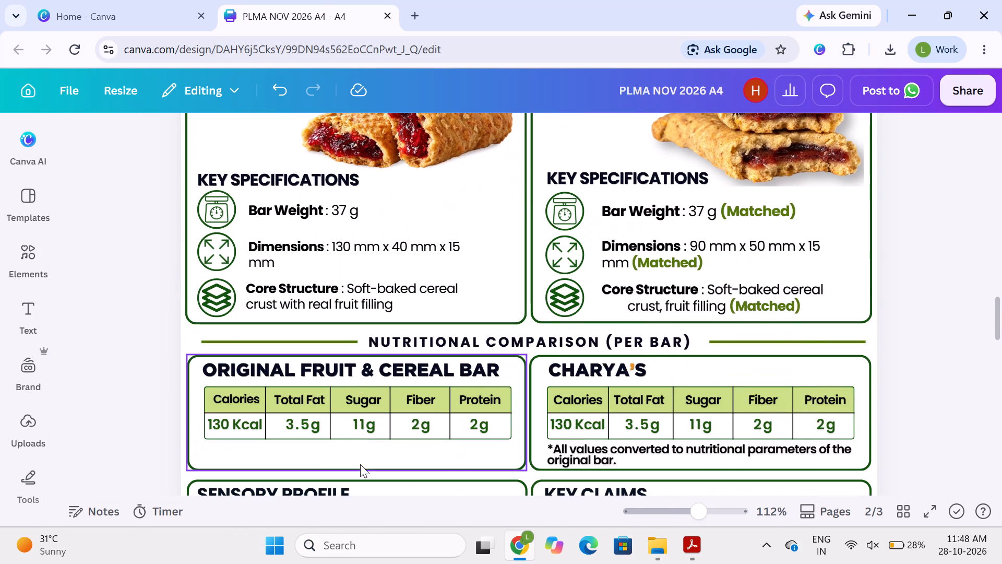
{"action": "left_click", "coordinate": [376, 291]}
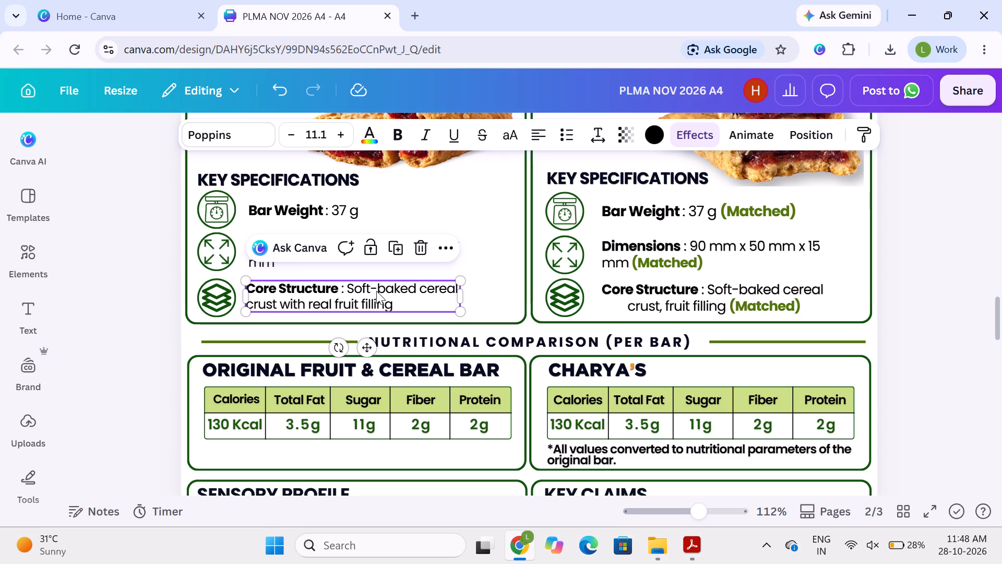
{"action": "left_click", "coordinate": [376, 291], "text": "shift"}
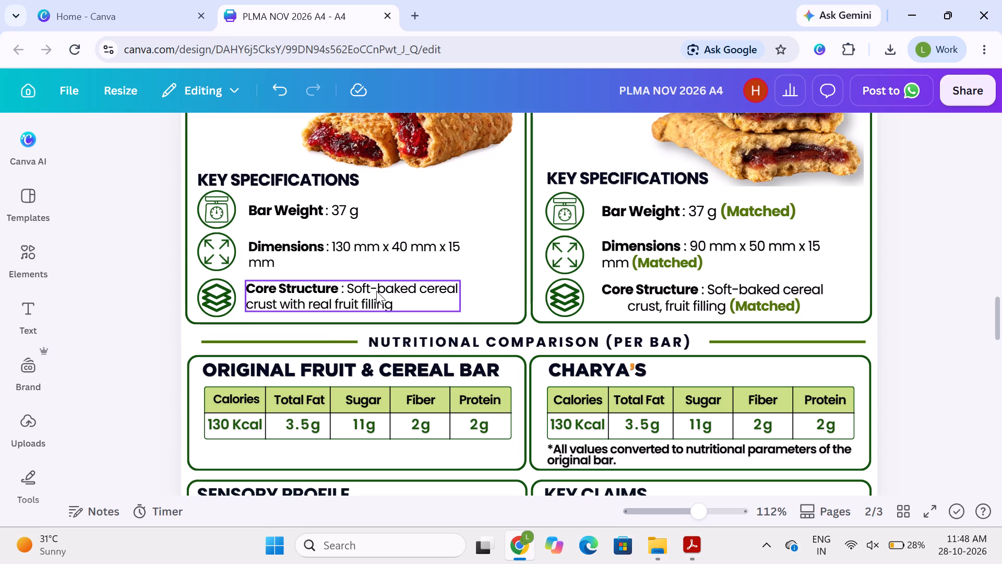
{"action": "left_click", "coordinate": [426, 287]}
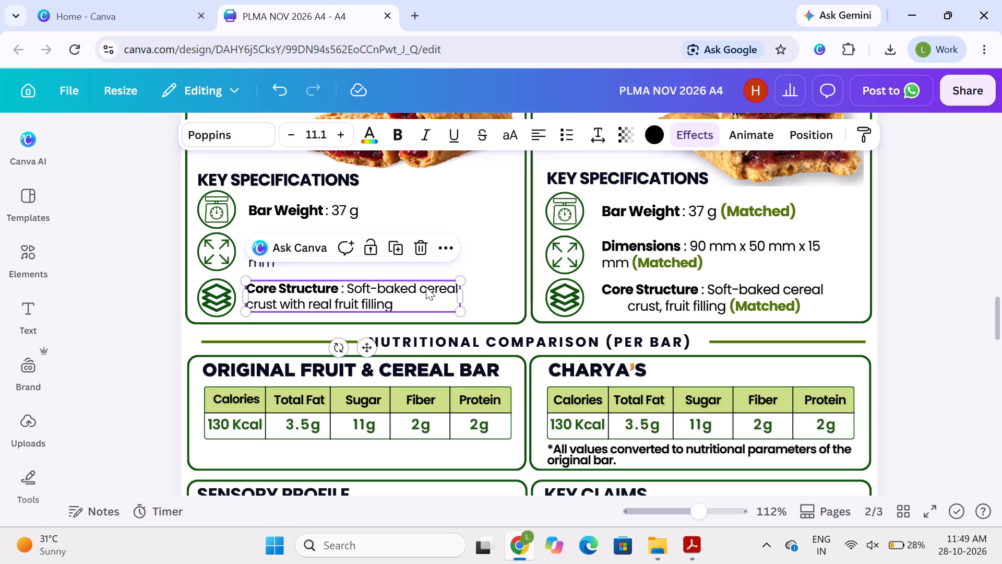
{"action": "left_click", "coordinate": [618, 292], "text": "shift"}
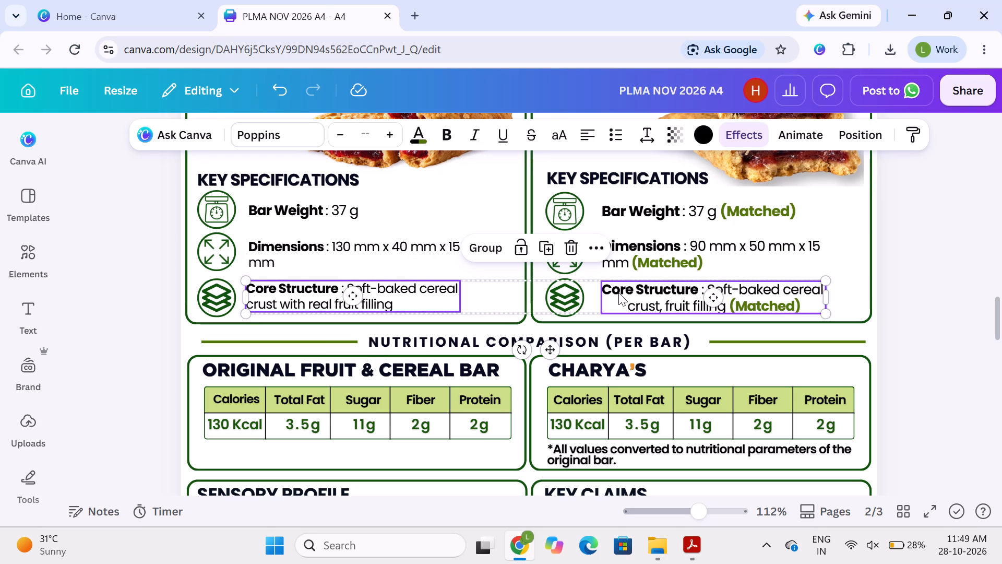
{"action": "left_click", "coordinate": [855, 143]}
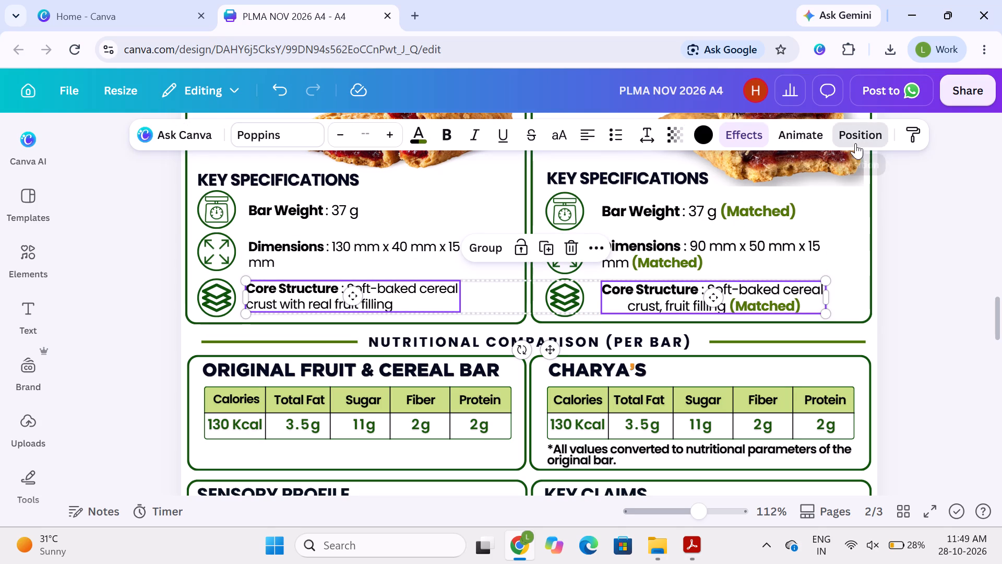
{"action": "left_click", "coordinate": [126, 407]}
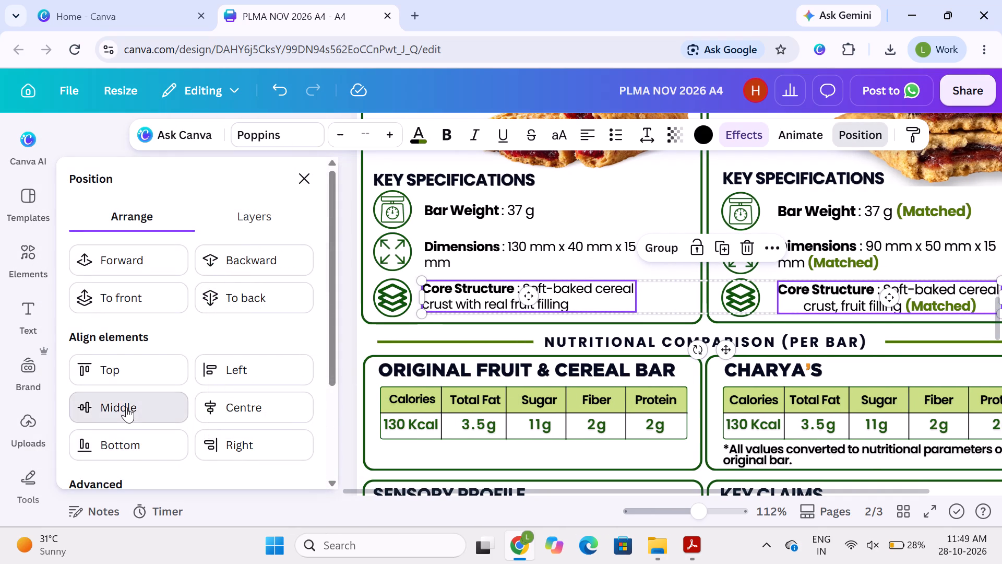
{"action": "scroll", "coordinate": [347, 393], "scroll_direction": "left", "scroll_amount": 3}
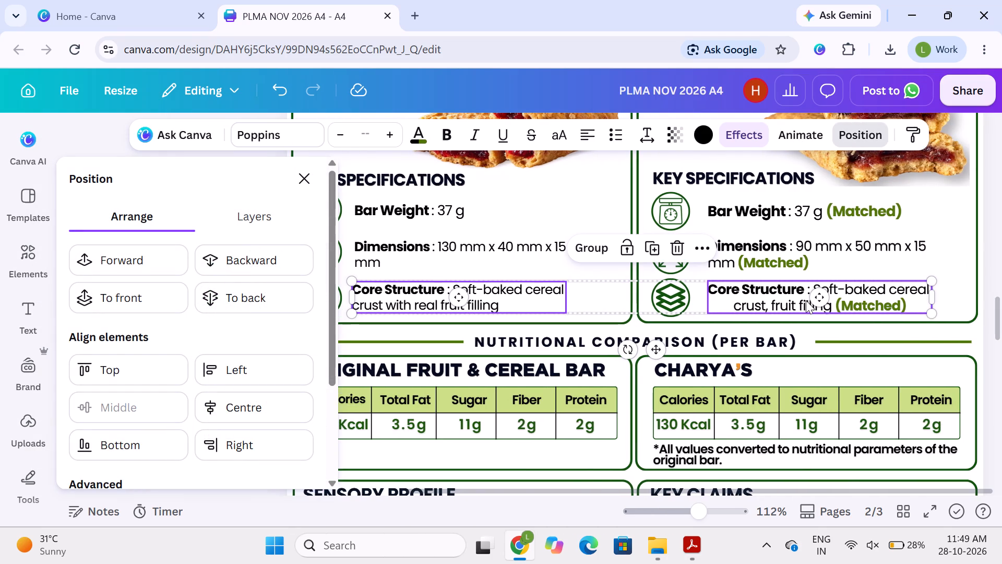
{"action": "left_click", "coordinate": [950, 239]}
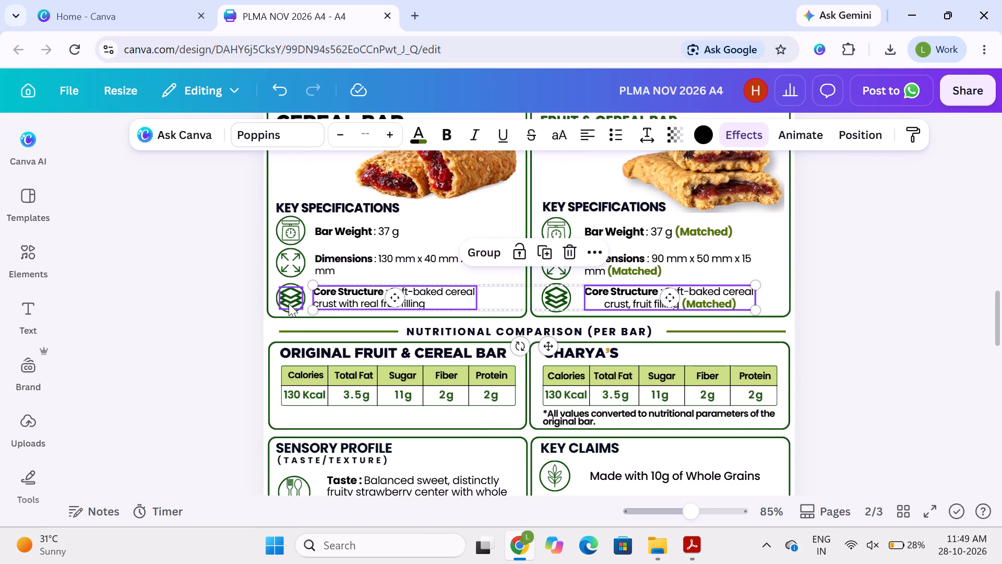
Group the Core Structure layers icon with its circle in the Original Fruit & Cereal Bar card.
{"action": "left_click", "coordinate": [289, 303]}
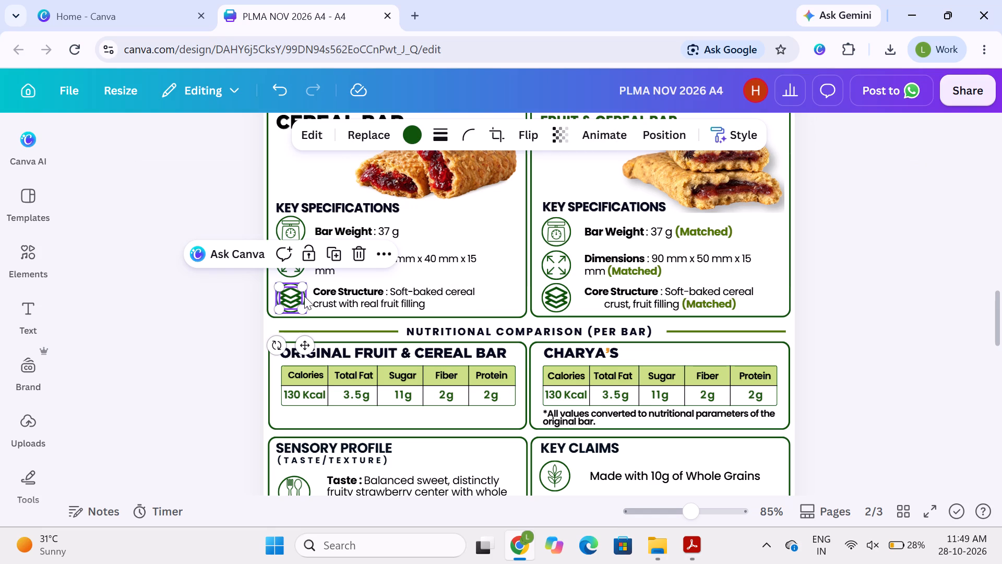
{"action": "left_click", "coordinate": [304, 296], "text": "shift"}
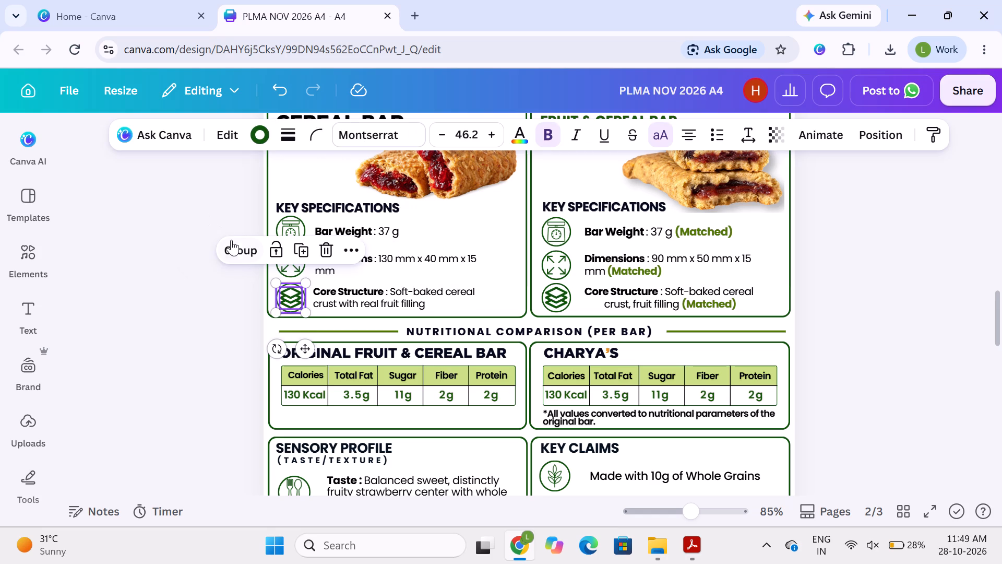
{"action": "left_click", "coordinate": [233, 241]}
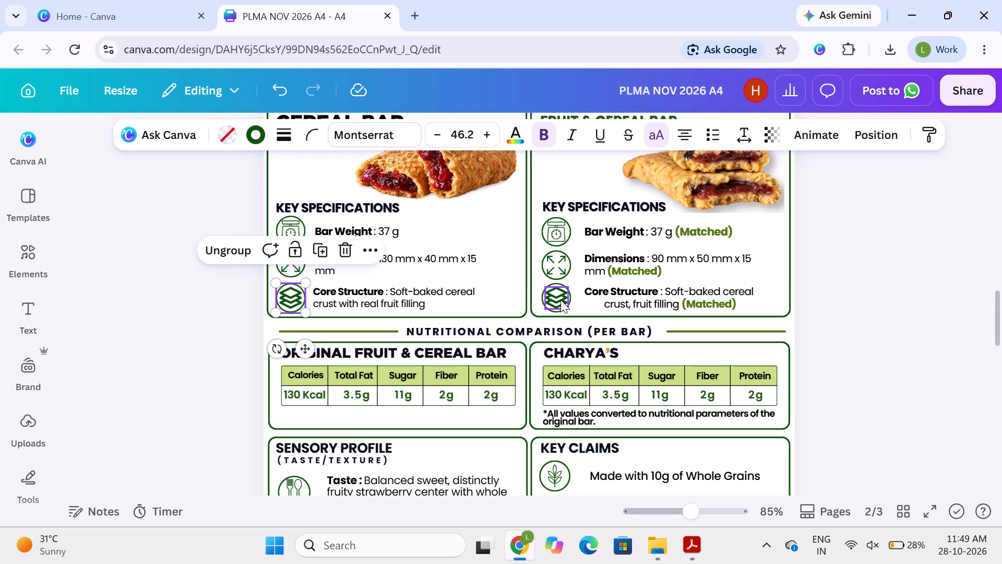
Group the Core Structure layers icon with its circle in the Charya's Fruit & Cereal Bar card.
{"action": "left_click", "coordinate": [560, 300]}
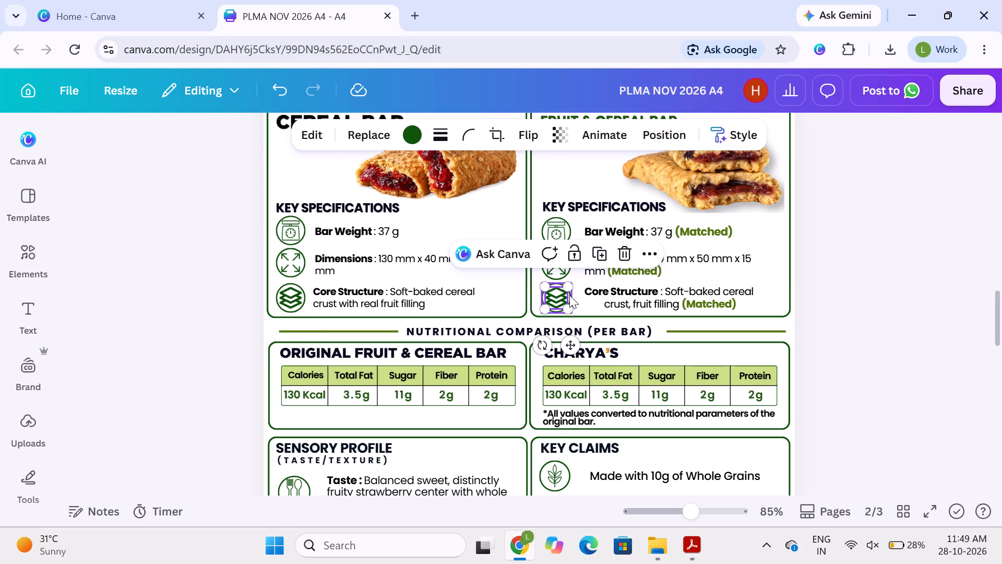
{"action": "left_click", "coordinate": [569, 295], "text": "shift"}
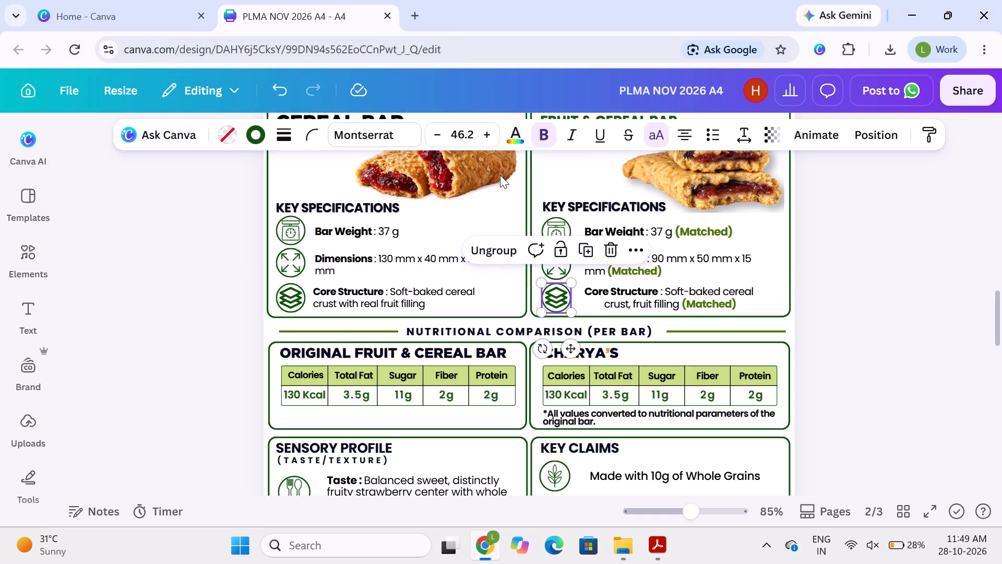
Group the Dimensions arrows icon with its circle in both the original bar's card and Charya's card.
{"action": "left_click", "coordinate": [290, 263]}
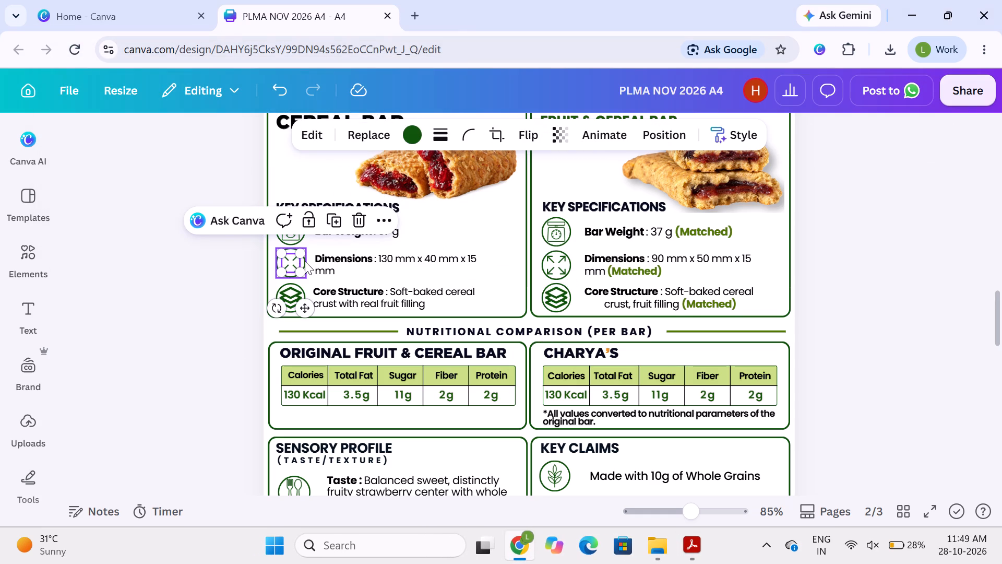
{"action": "left_click", "coordinate": [305, 261], "text": "shift"}
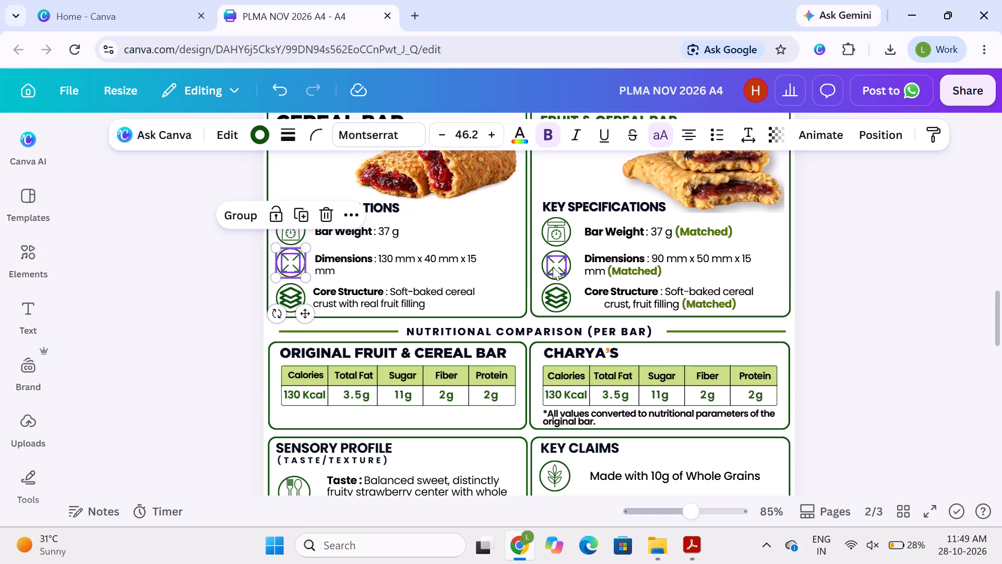
{"action": "left_click", "coordinate": [242, 211]}
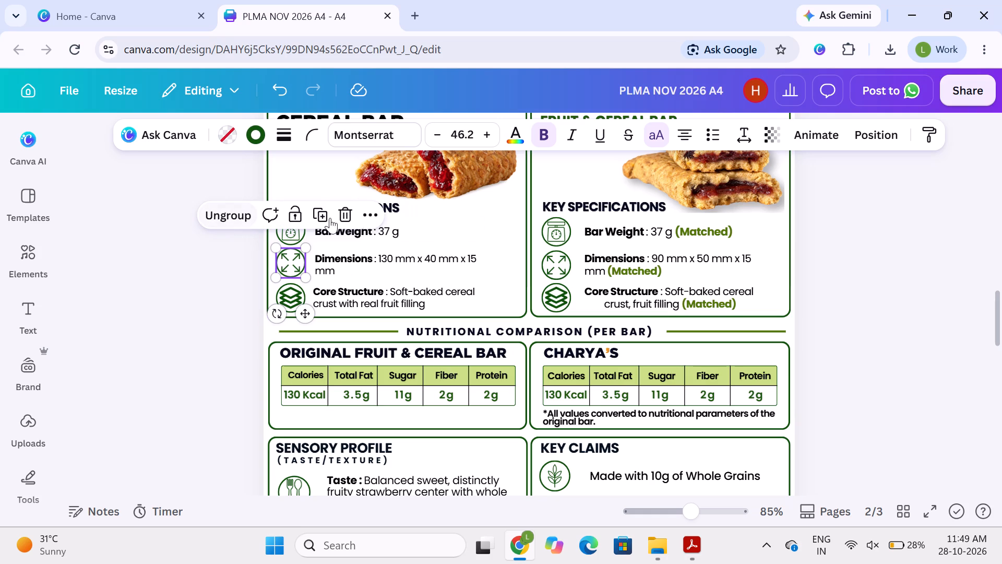
{"action": "left_click", "coordinate": [551, 265]}
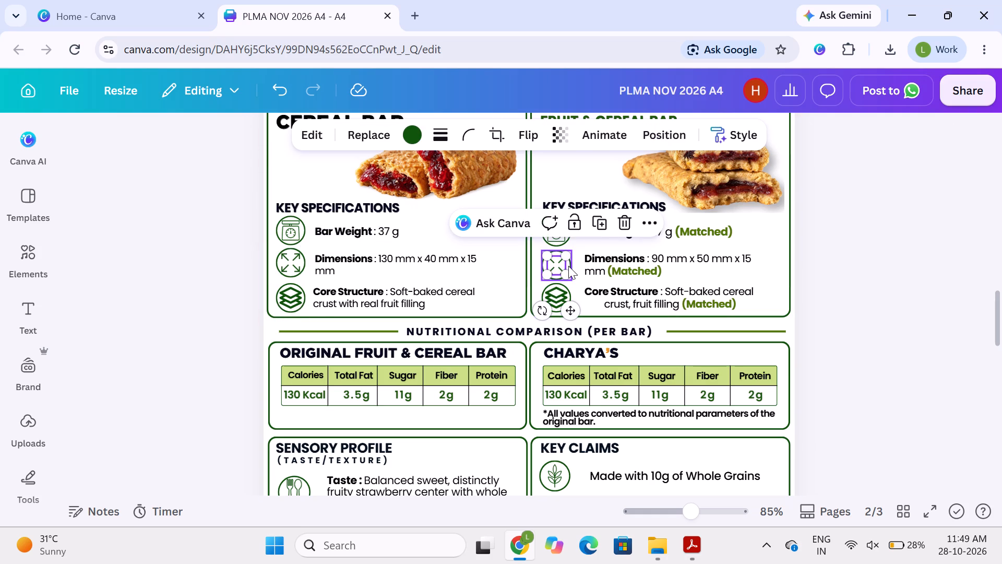
{"action": "left_click", "coordinate": [568, 266], "text": "shift"}
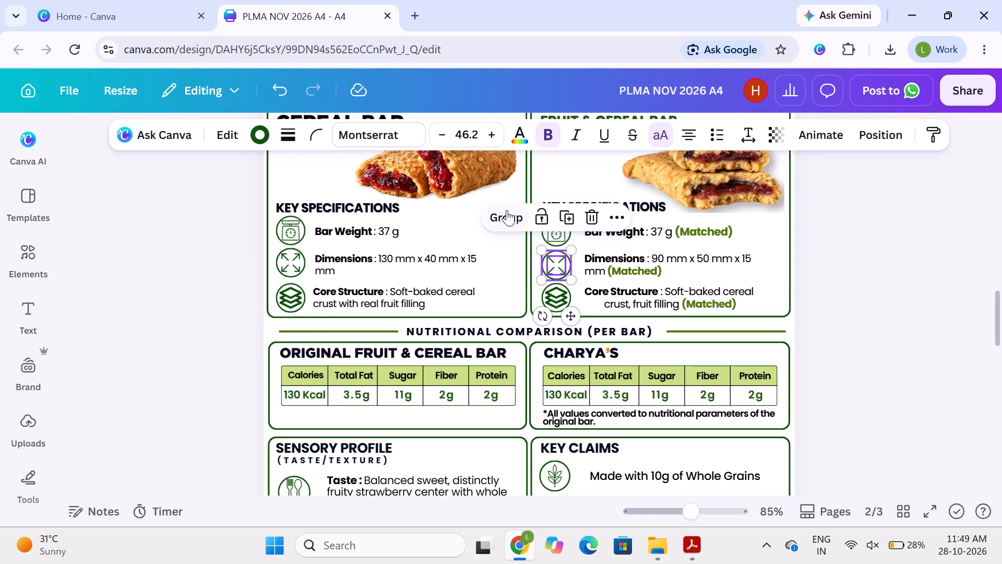
{"action": "left_click", "coordinate": [507, 210]}
{"action": "left_click", "coordinate": [168, 260]}
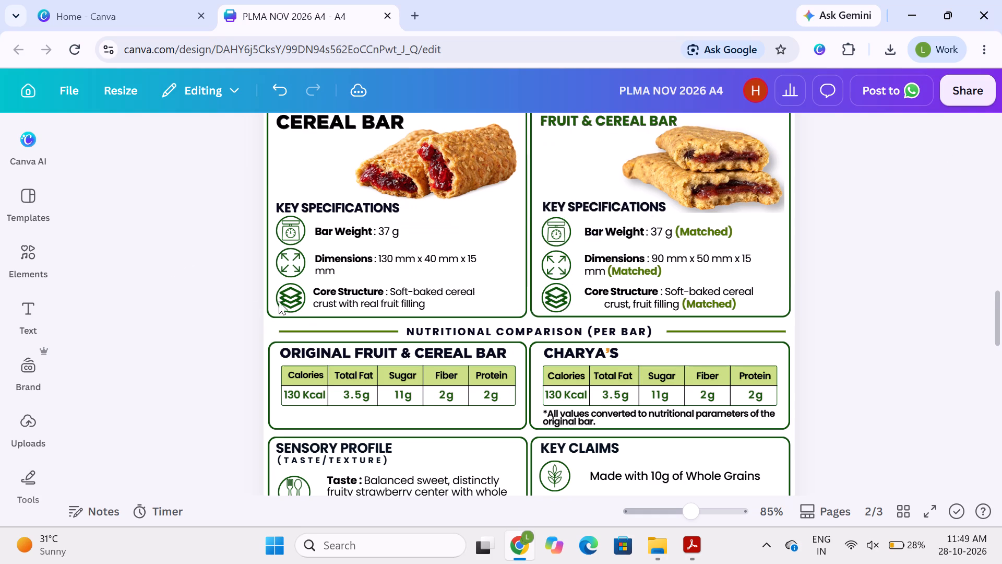
Align the Core Structure icon groups and texts of both cards to one another's vertical middle.
{"action": "left_click", "coordinate": [291, 305]}
{"action": "left_click", "coordinate": [339, 305], "text": "shift"}
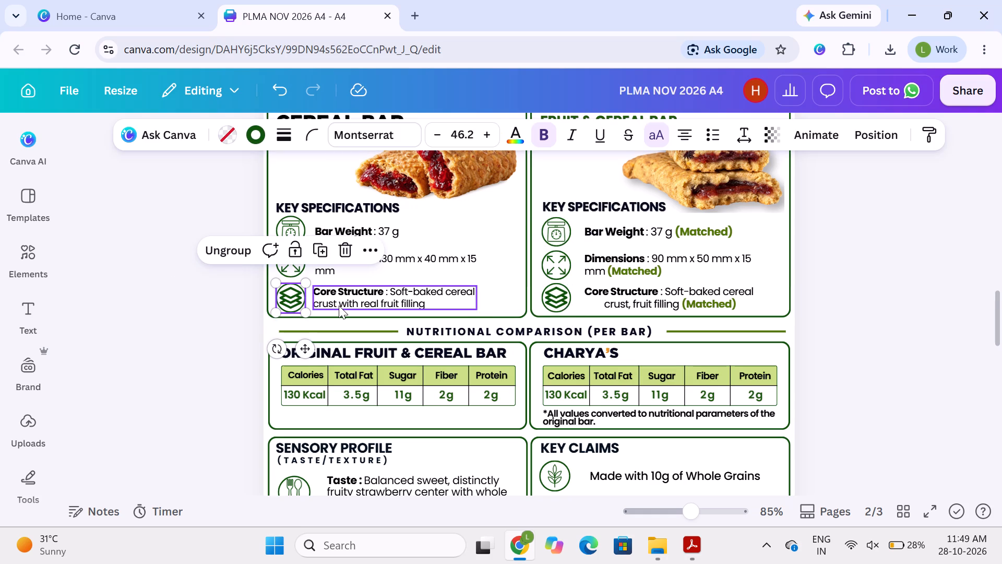
{"action": "left_click", "coordinate": [566, 297], "text": "shift"}
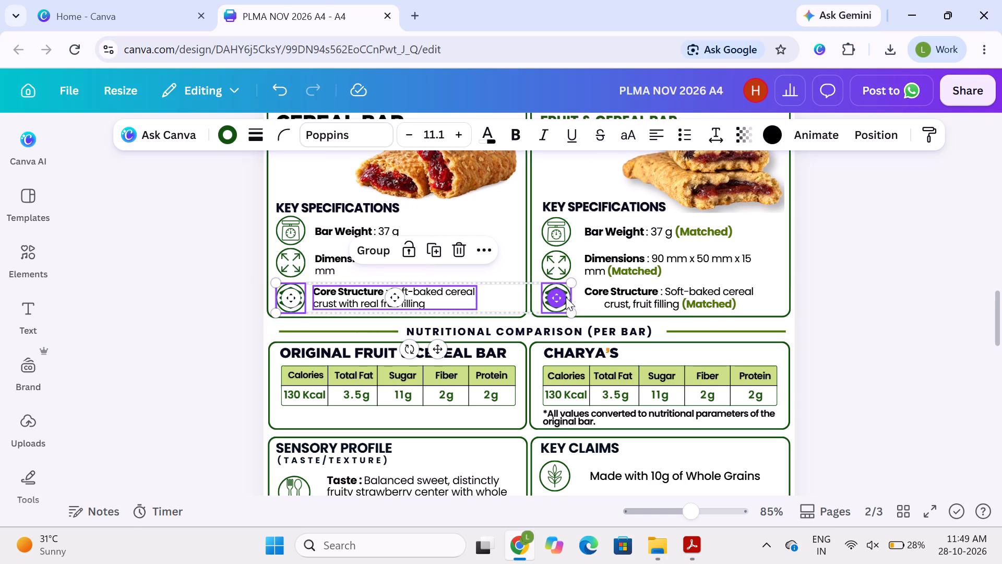
{"action": "left_click", "coordinate": [621, 298], "text": "shift"}
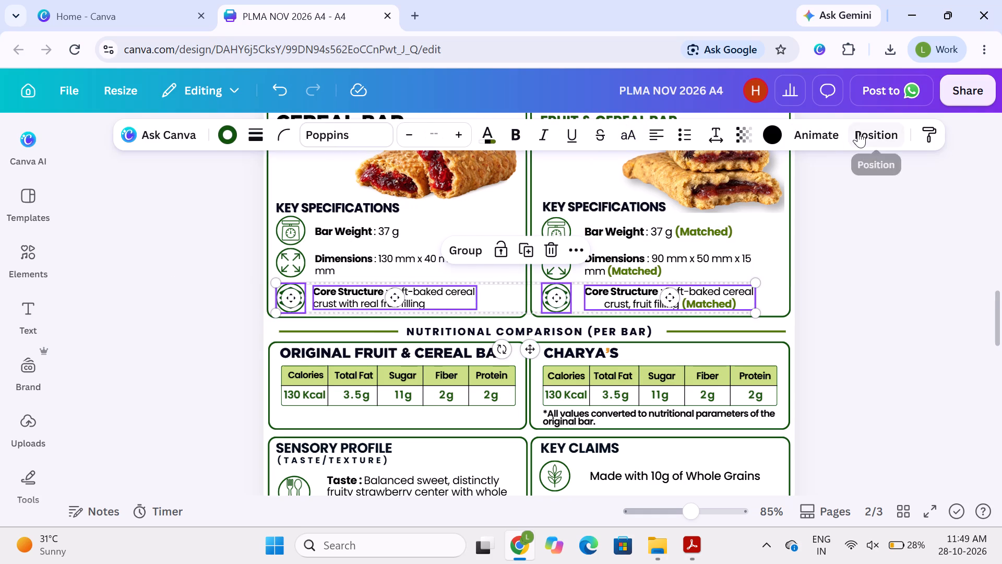
{"action": "left_click", "coordinate": [858, 132]}
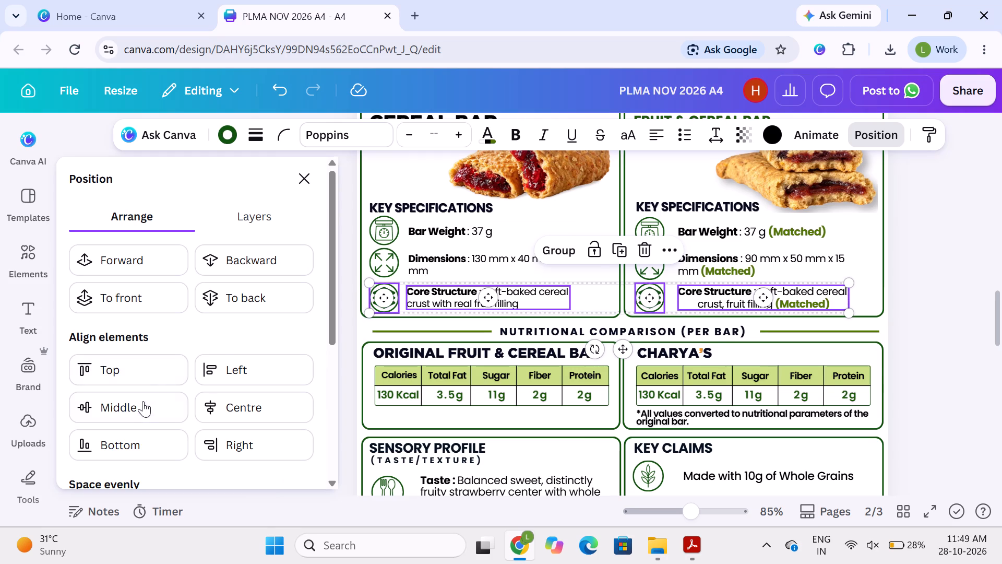
{"action": "left_click", "coordinate": [143, 405]}
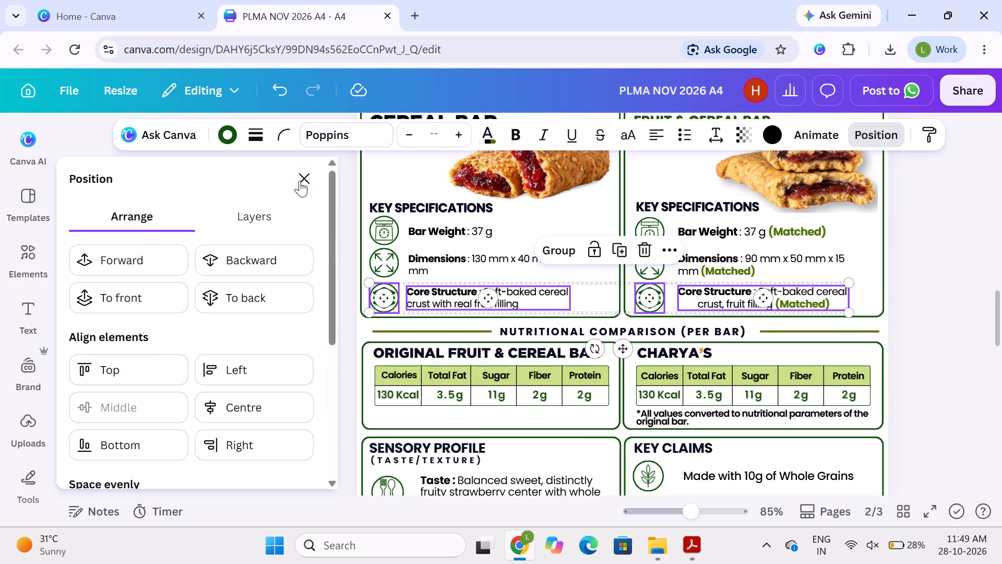
{"action": "left_click", "coordinate": [299, 181]}
{"action": "left_click", "coordinate": [253, 336]}
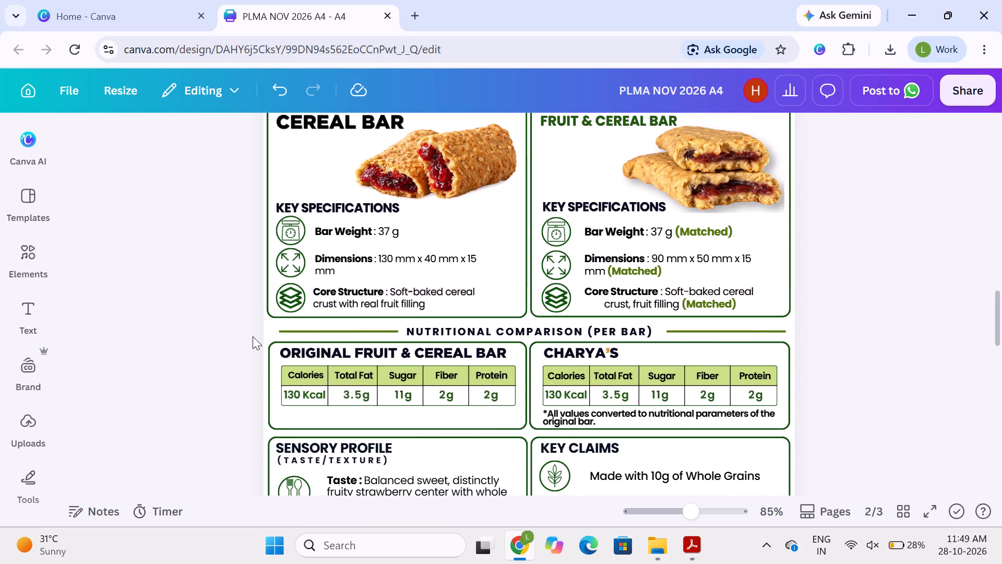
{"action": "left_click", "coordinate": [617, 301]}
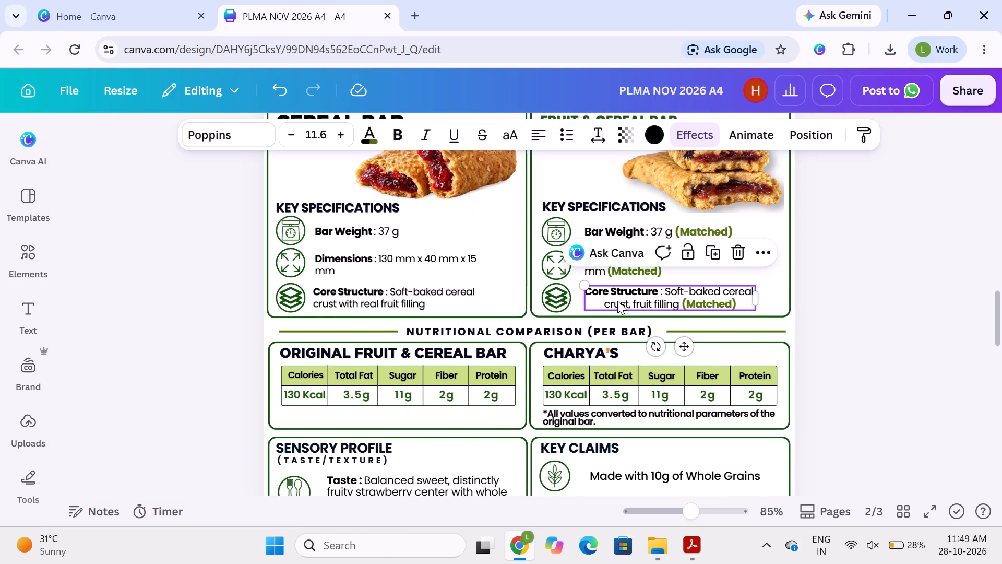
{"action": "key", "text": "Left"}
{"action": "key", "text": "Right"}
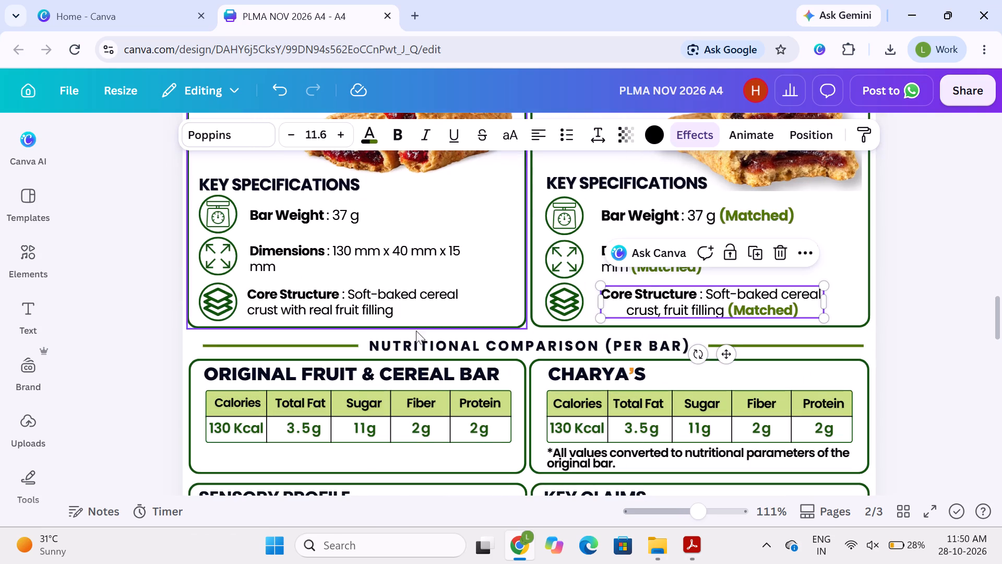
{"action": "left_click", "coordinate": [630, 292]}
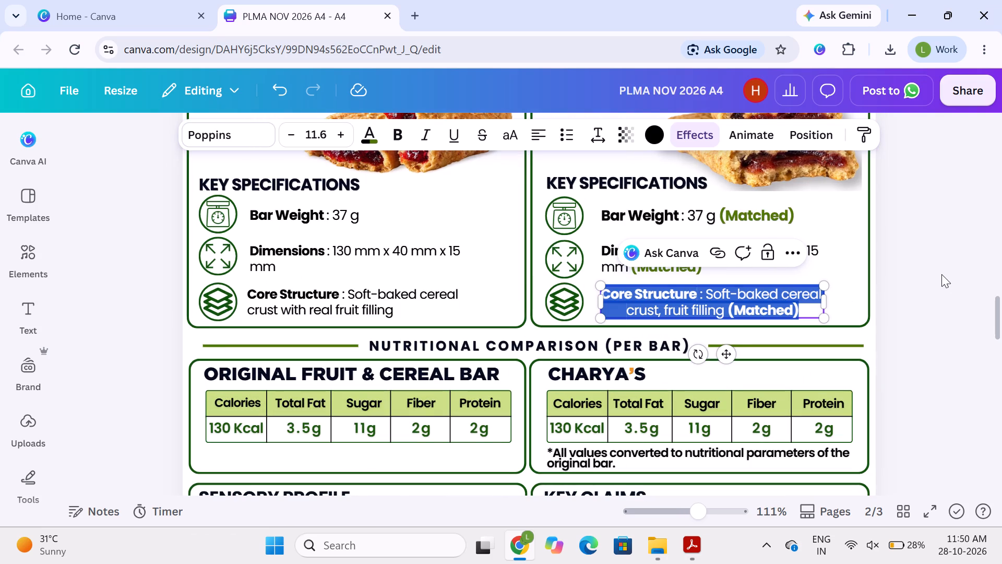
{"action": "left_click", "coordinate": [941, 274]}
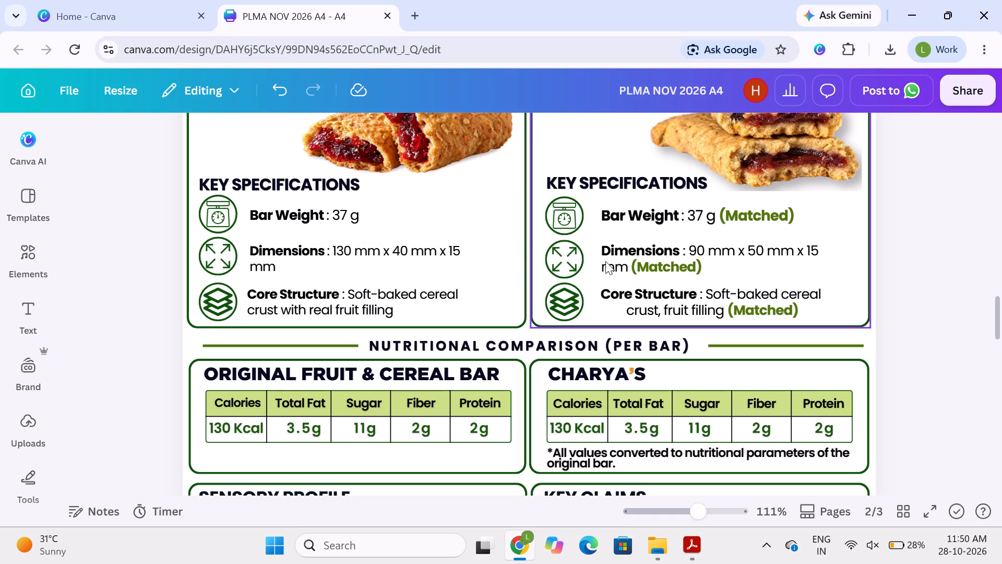
Nudge the Bar Weight, Dimensions and Core Structure texts in Charya's card together slightly left and up, closer to their icons.
{"action": "left_click", "coordinate": [622, 221]}
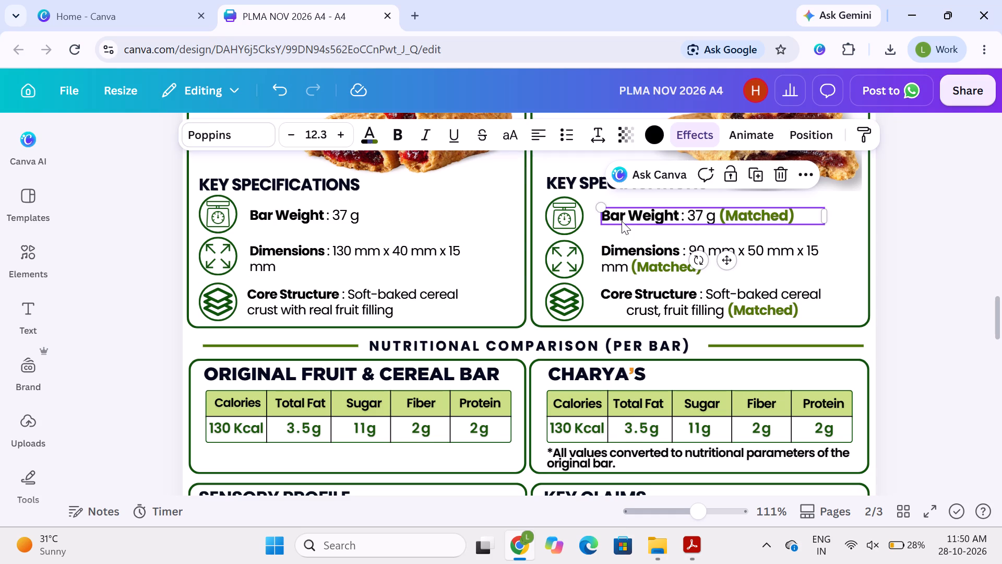
{"action": "left_click", "coordinate": [622, 254], "text": "shift"}
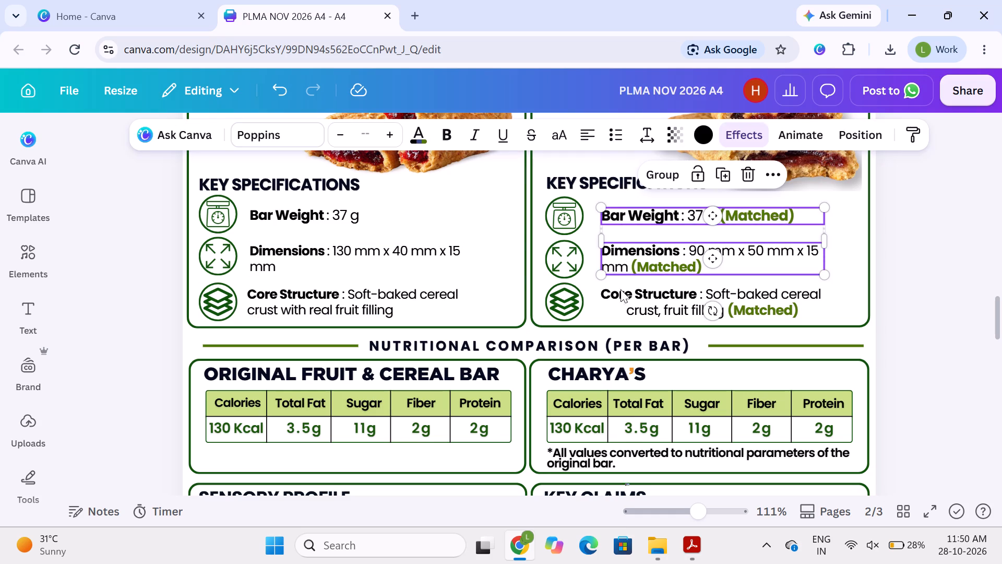
{"action": "left_click", "coordinate": [614, 305], "text": "shift"}
{"action": "key", "text": "Left"}
{"action": "key", "text": "Left"}
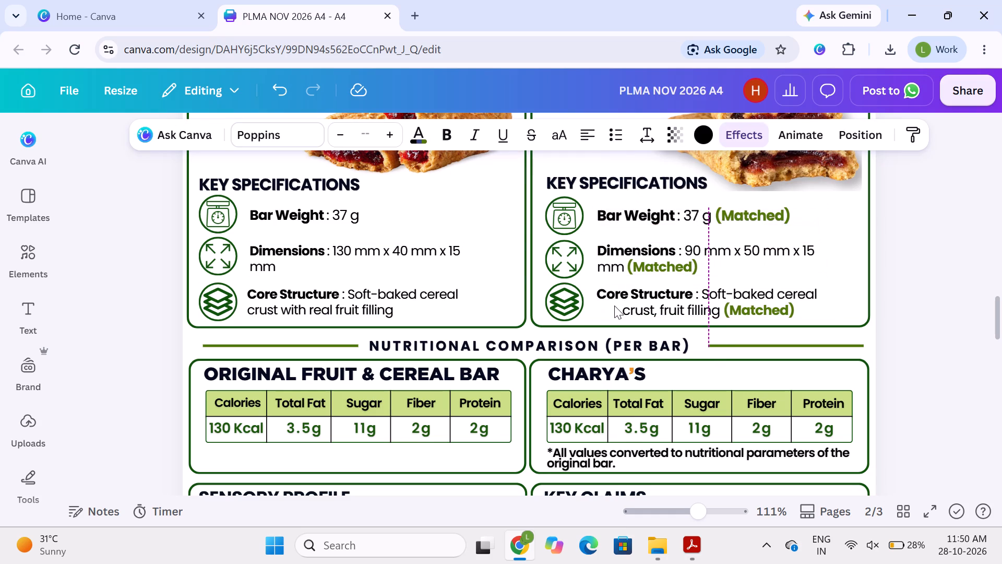
{"action": "key", "text": "Up"}
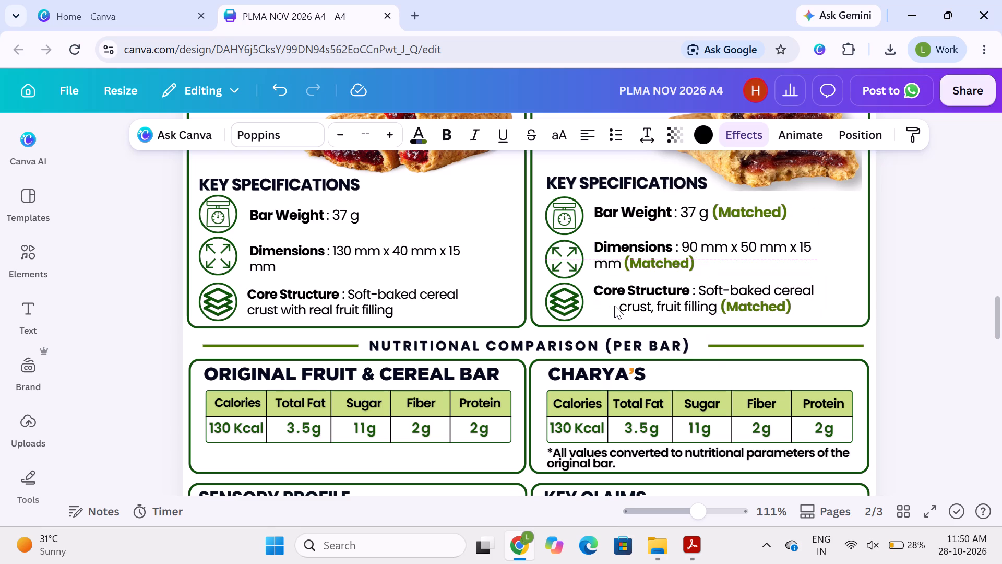
{"action": "key", "text": "Down"}
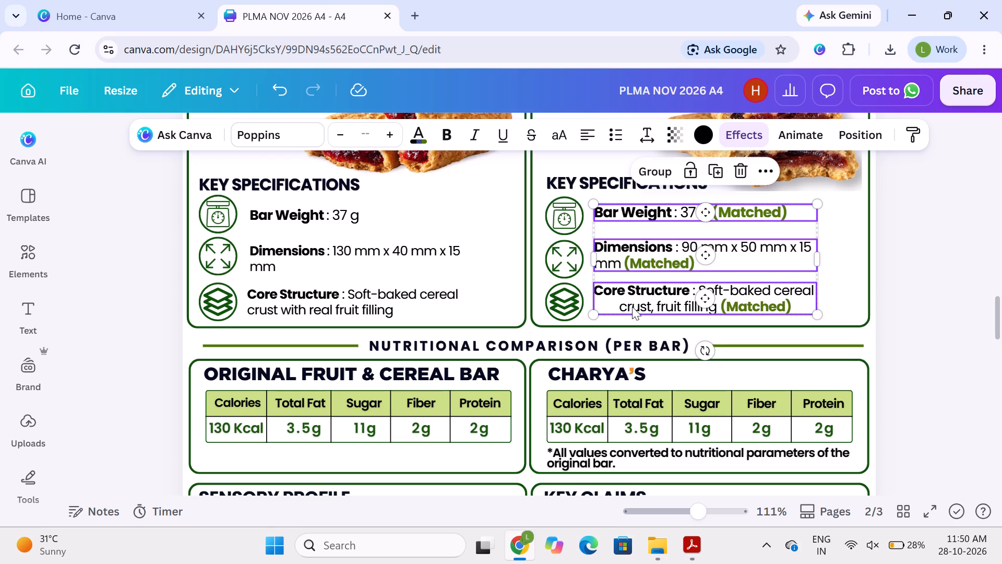
{"action": "key", "text": "Up"}
{"action": "left_click", "coordinate": [951, 285]}
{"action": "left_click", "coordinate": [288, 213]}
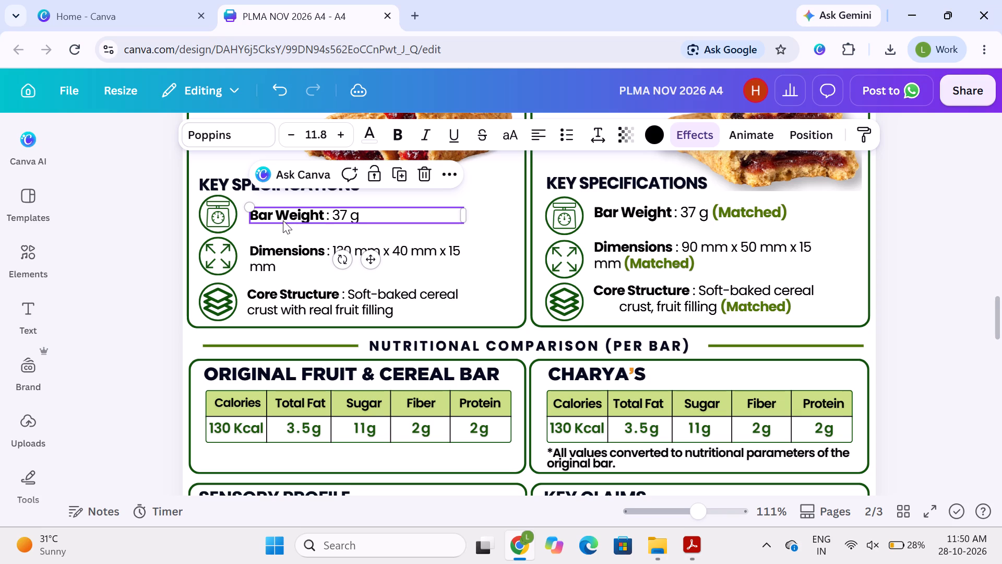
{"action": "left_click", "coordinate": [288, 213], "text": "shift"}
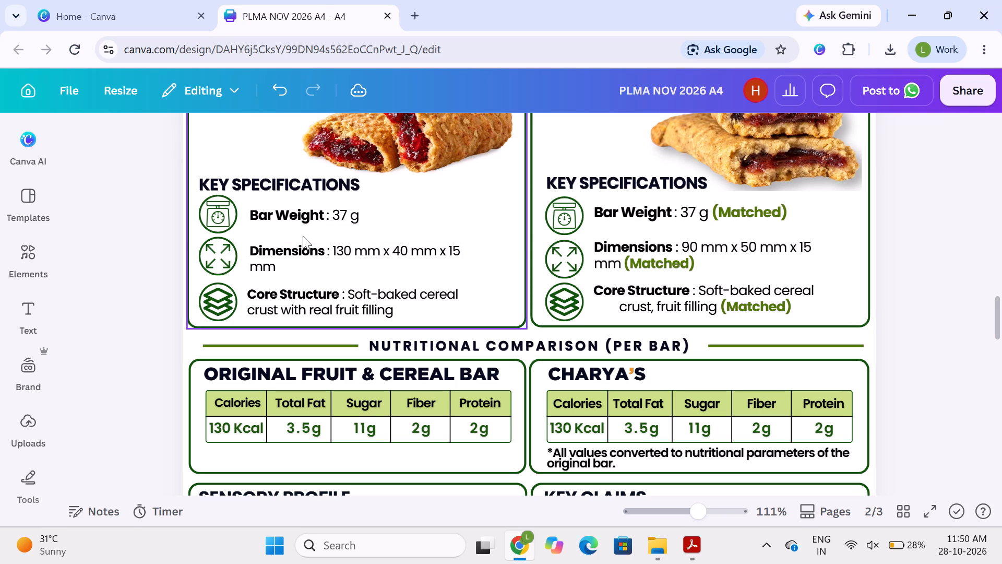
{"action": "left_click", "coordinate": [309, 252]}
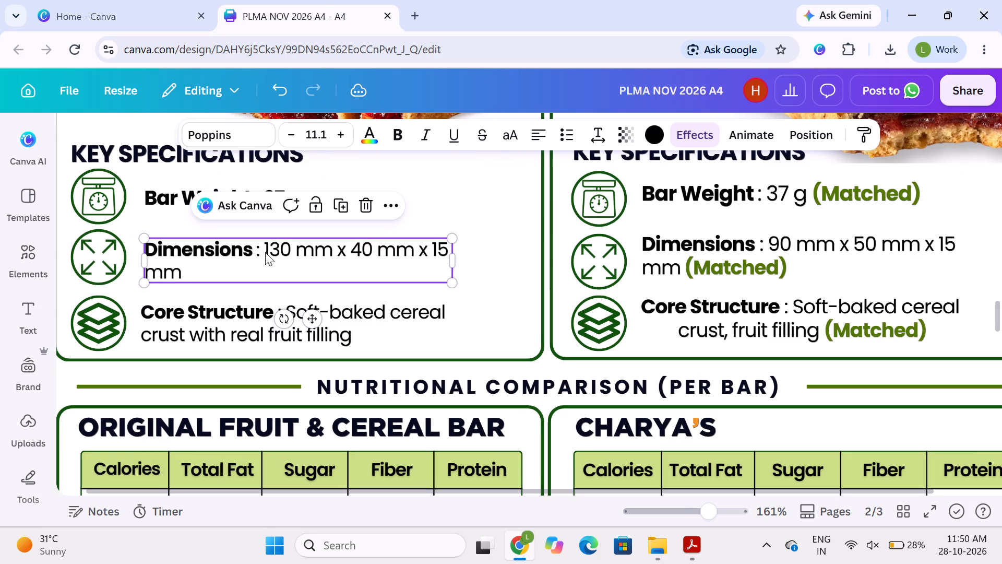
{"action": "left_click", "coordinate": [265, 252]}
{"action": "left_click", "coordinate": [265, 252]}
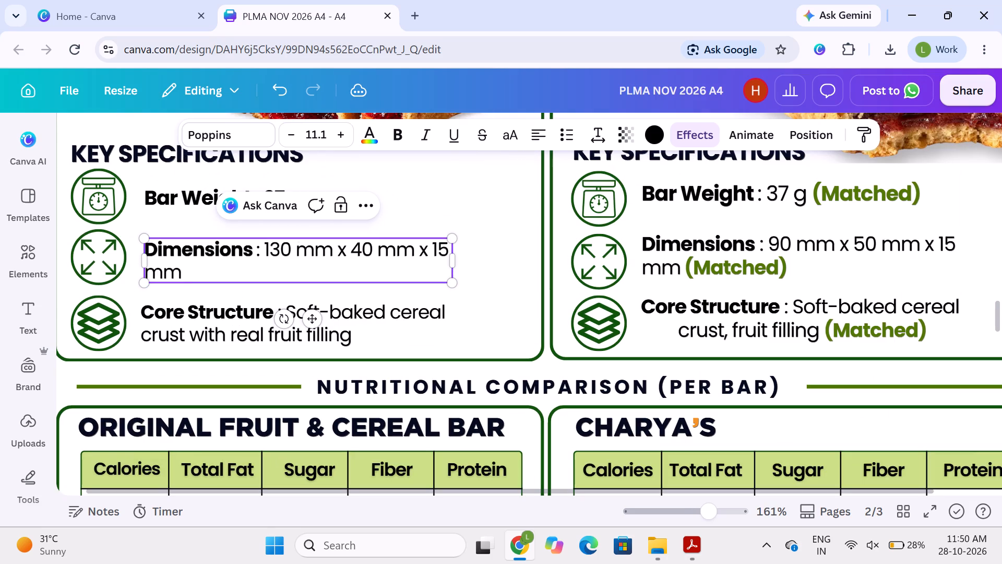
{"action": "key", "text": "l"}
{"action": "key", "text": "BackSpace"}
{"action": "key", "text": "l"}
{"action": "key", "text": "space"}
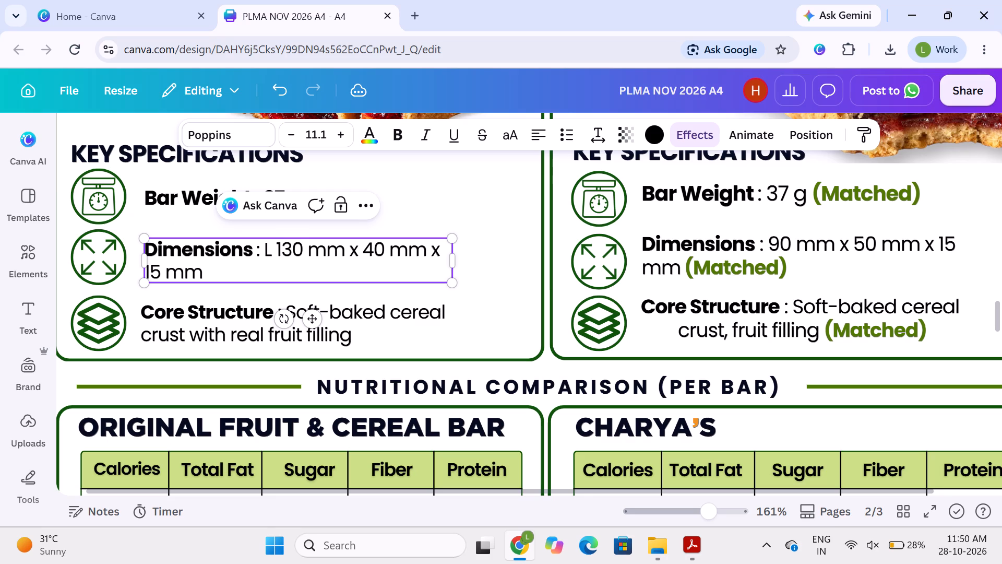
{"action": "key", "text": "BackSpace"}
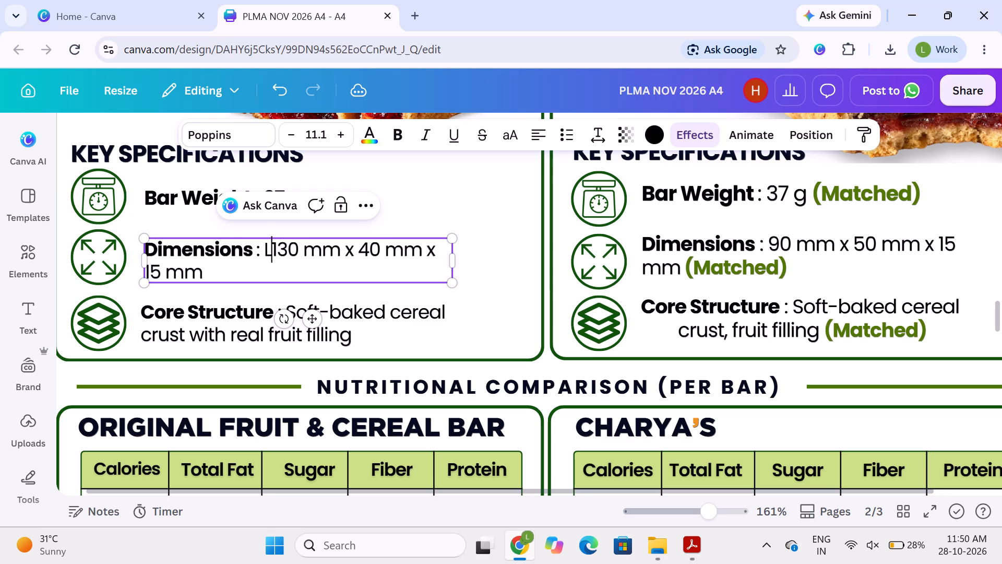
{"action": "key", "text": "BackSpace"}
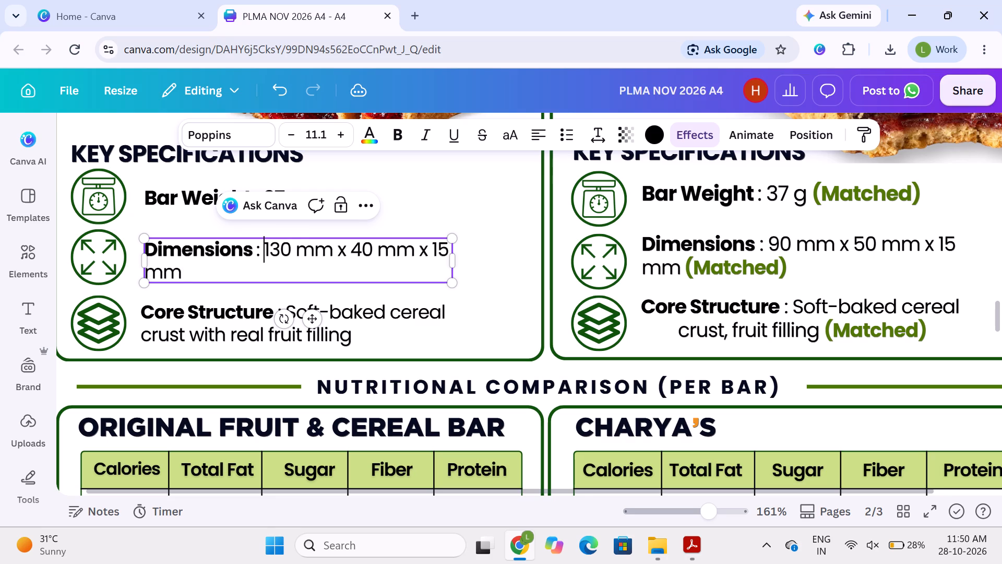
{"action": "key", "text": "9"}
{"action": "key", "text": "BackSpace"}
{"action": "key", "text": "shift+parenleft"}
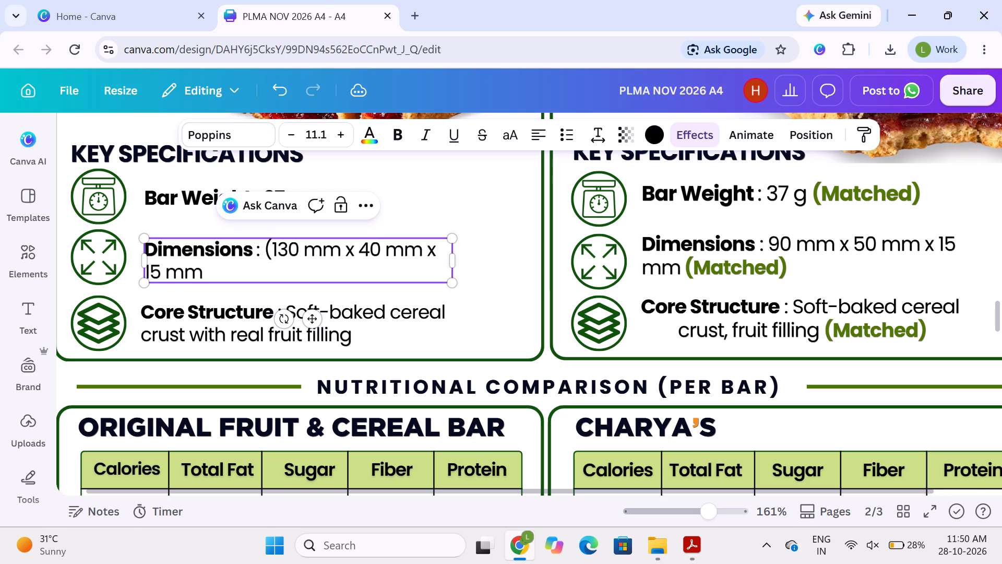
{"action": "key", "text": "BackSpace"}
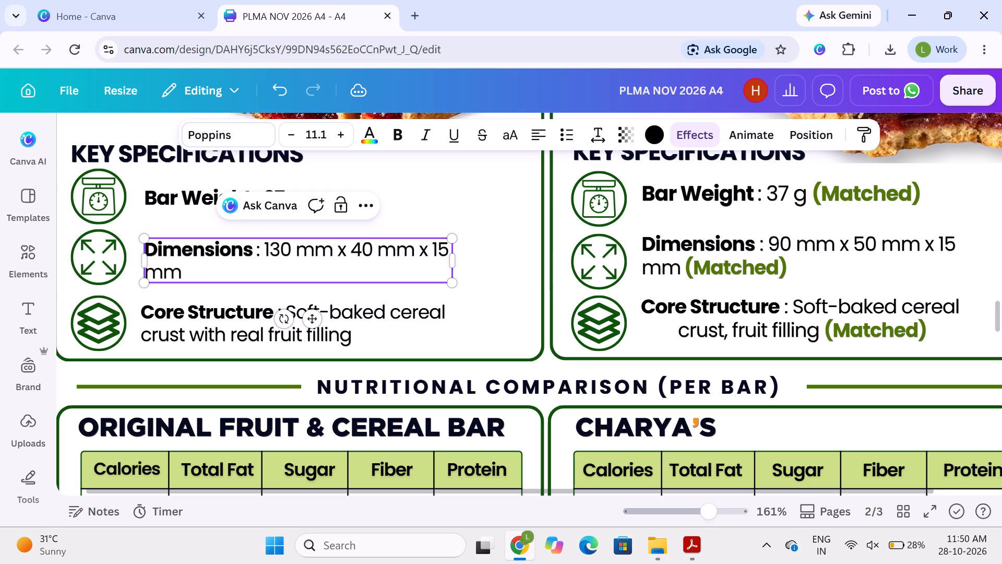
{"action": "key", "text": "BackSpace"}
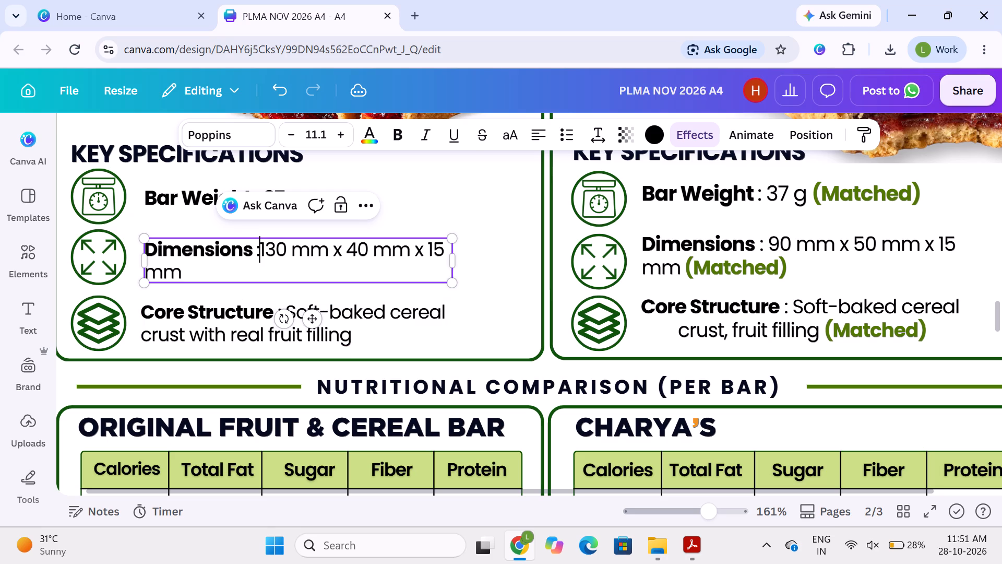
Insert "(LXWXH)" directly after the word Dimensions in the original bar's Key Specifications.
{"action": "left_click", "coordinate": [252, 256]}
{"action": "key", "text": "shift+parenleft"}
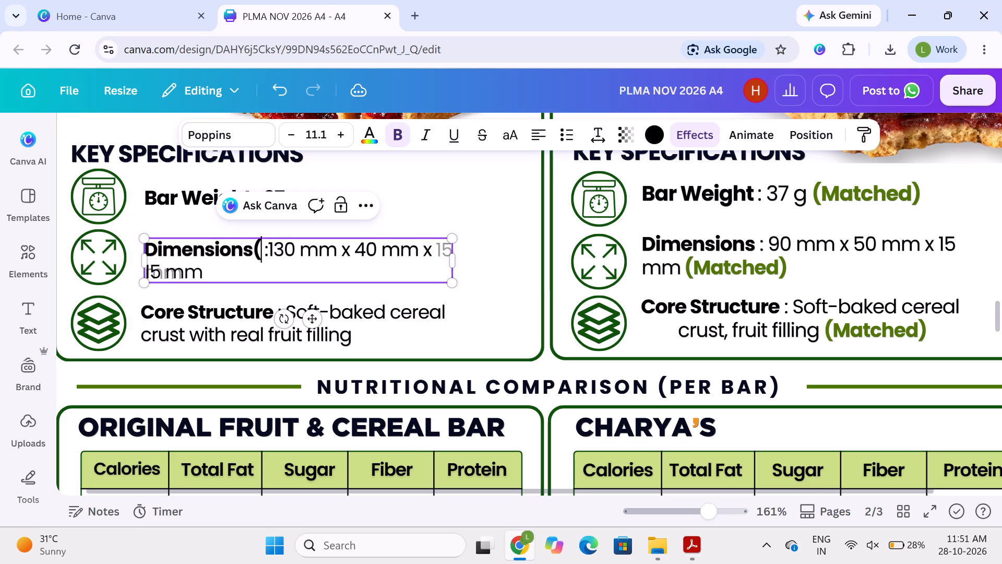
{"action": "key", "text": "l"}
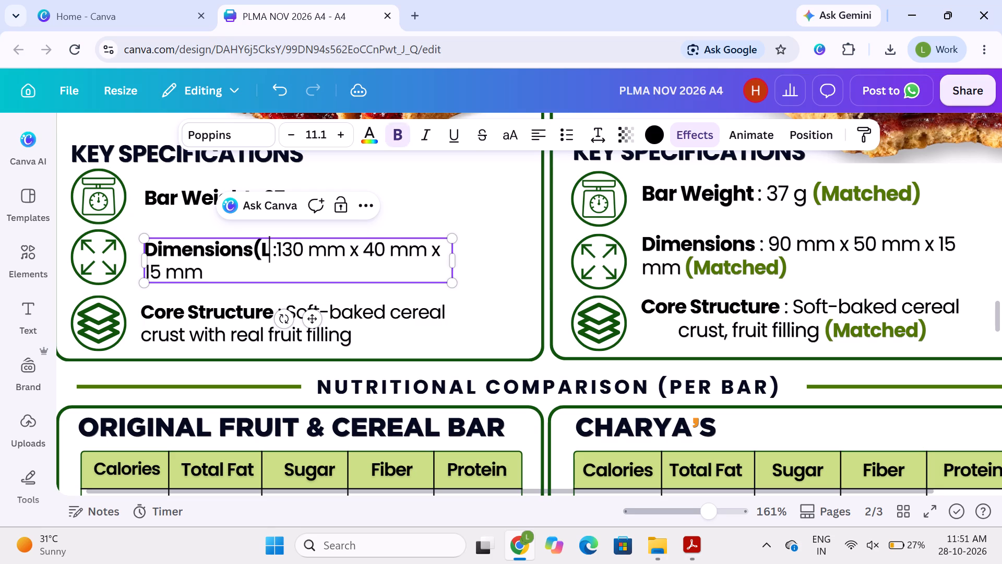
{"action": "type", "text": "XWXH"}
{"action": "key", "text": "shift+parenright"}
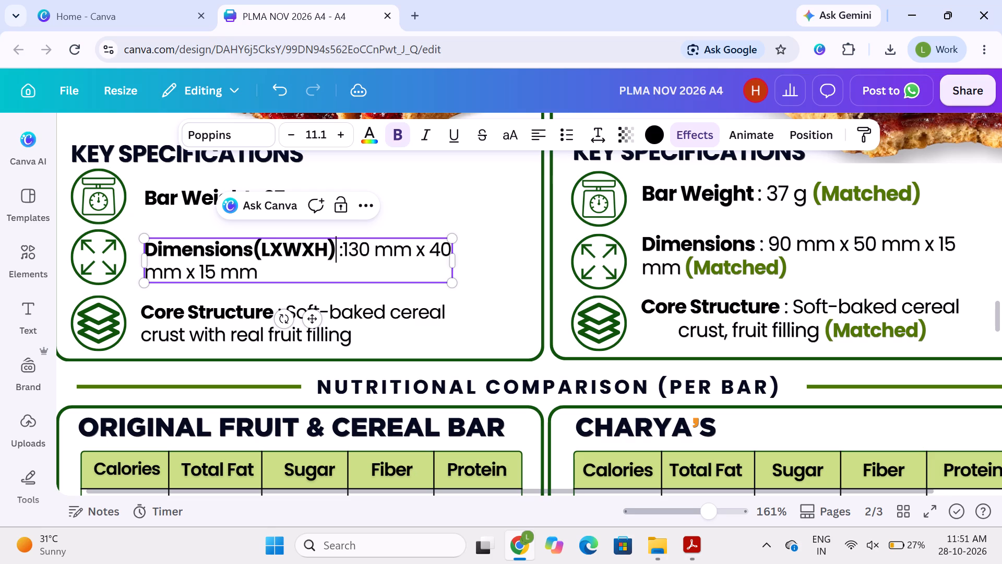
{"action": "left_click", "coordinate": [512, 249]}
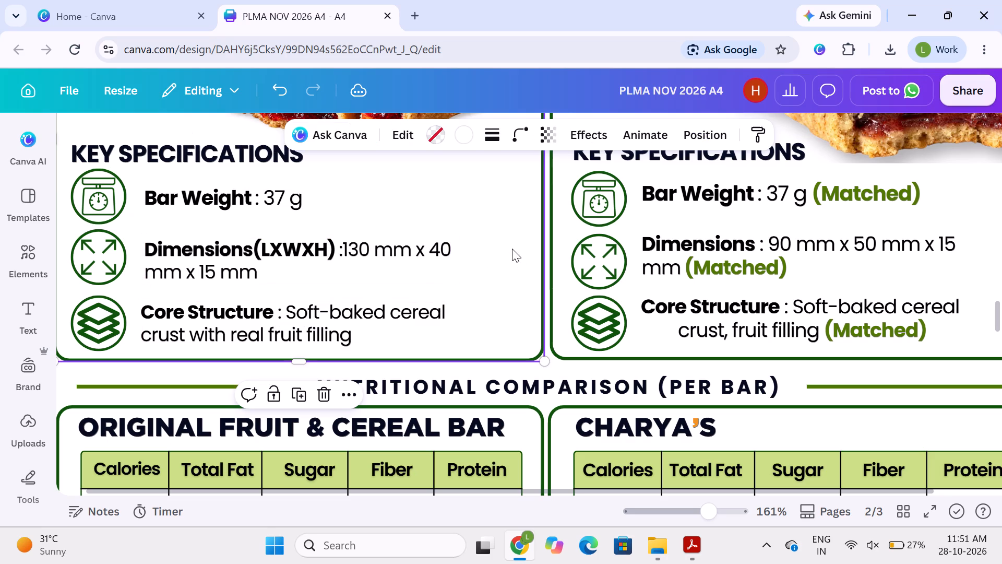
Remove the bold formatting from "(LXWXH)", including its parentheses, in the original bar's Dimensions text.
{"action": "left_click", "coordinate": [302, 251]}
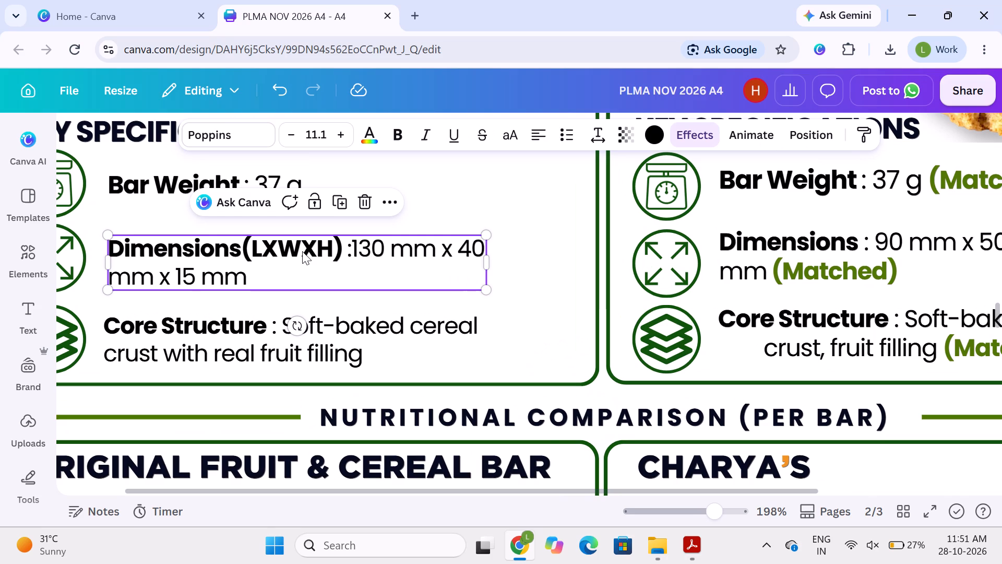
{"action": "left_click", "coordinate": [302, 251]}
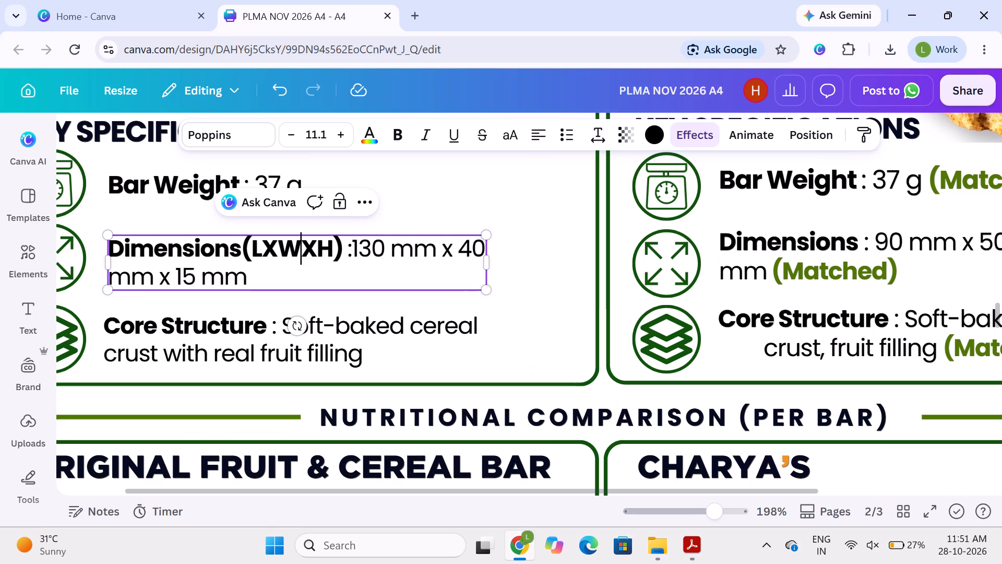
{"action": "double_click", "coordinate": [302, 251]}
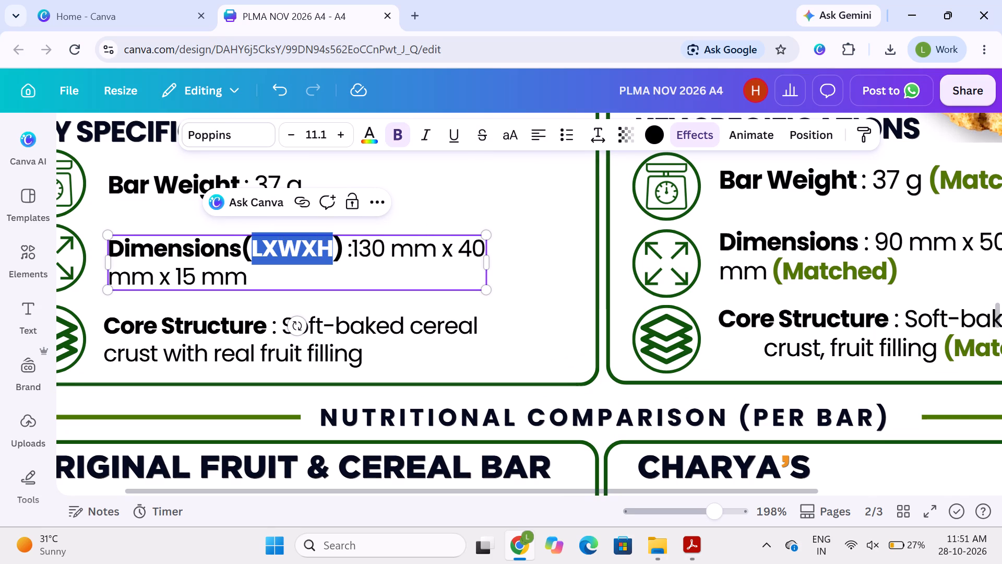
{"action": "left_click", "coordinate": [241, 246]}
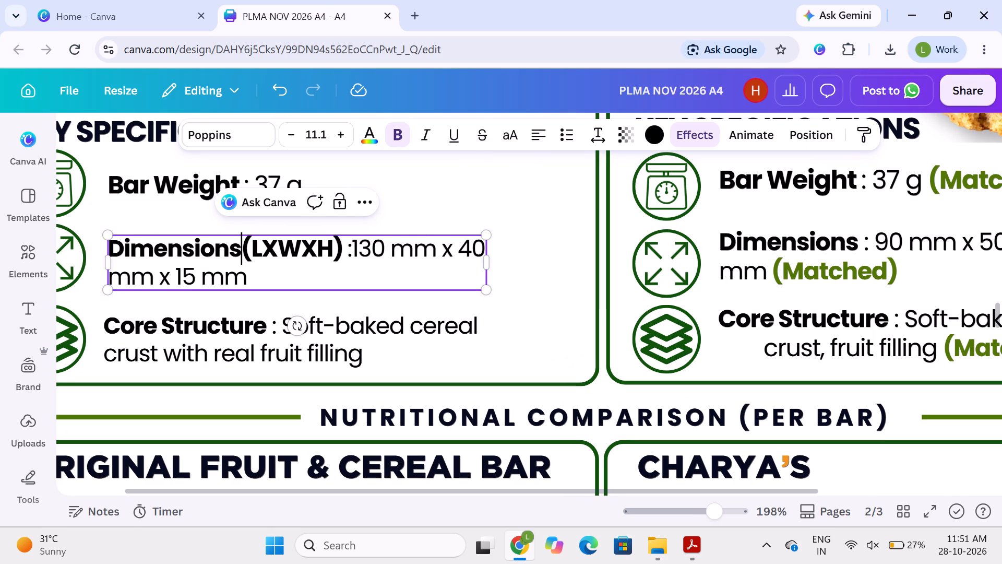
{"action": "key", "text": "shift+Right"}
{"action": "key", "text": "shift+Right"}
{"action": "key", "text": "shift+Right"}
{"action": "key", "text": "shift+Right"}
{"action": "key", "text": "shift+Right"}
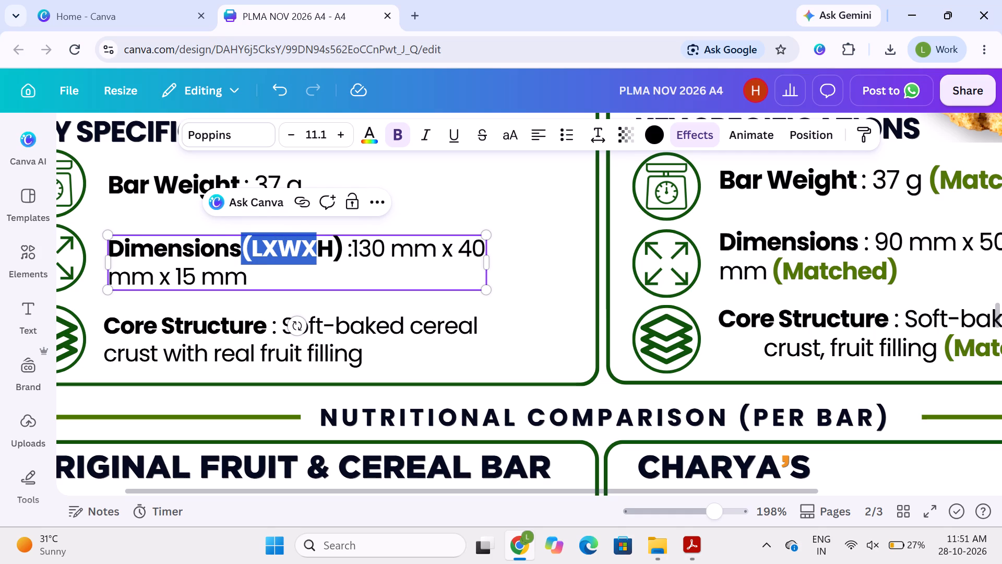
{"action": "key", "text": "shift+Right"}
{"action": "key", "text": "shift+Right"}
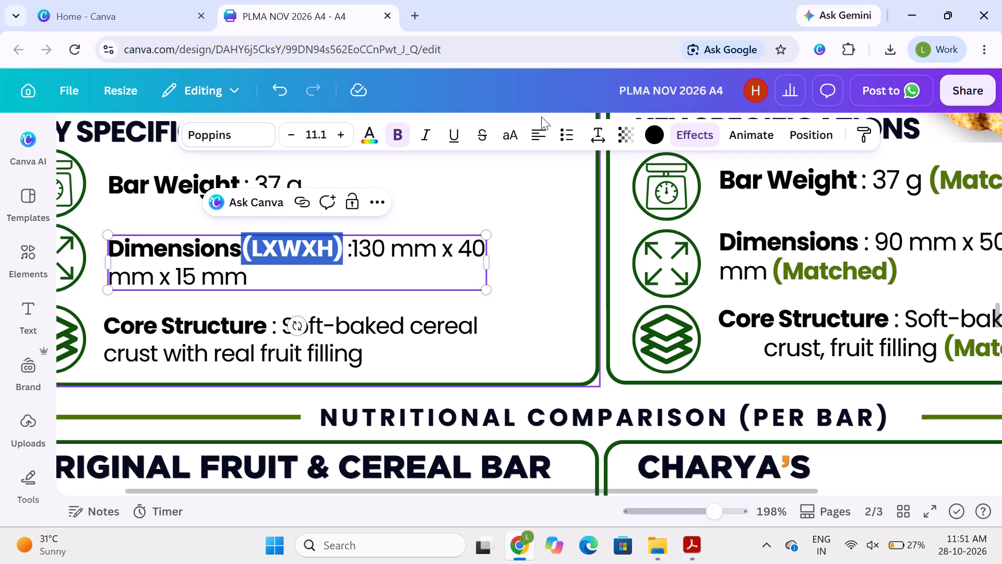
{"action": "left_click", "coordinate": [395, 145]}
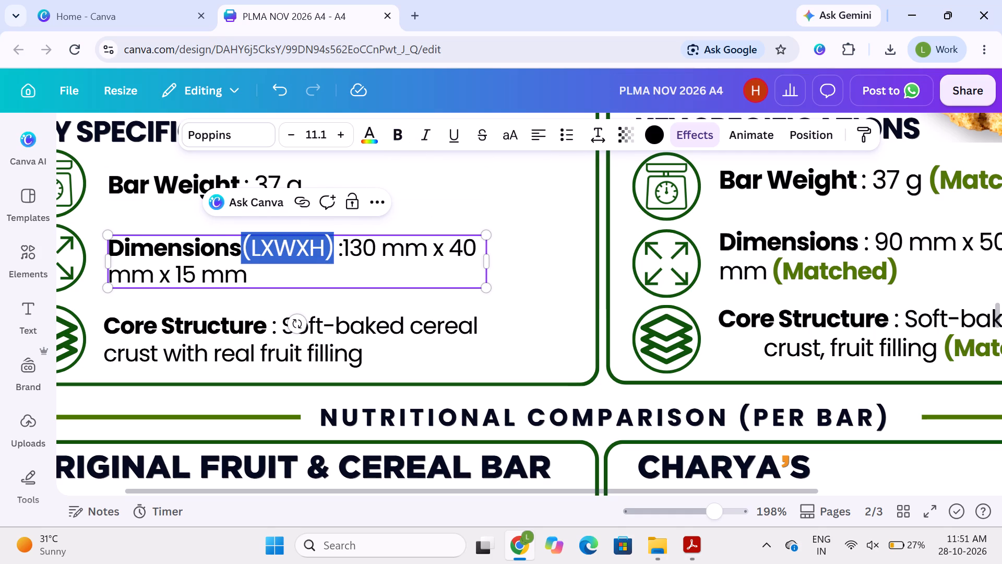
{"action": "left_click", "coordinate": [539, 259]}
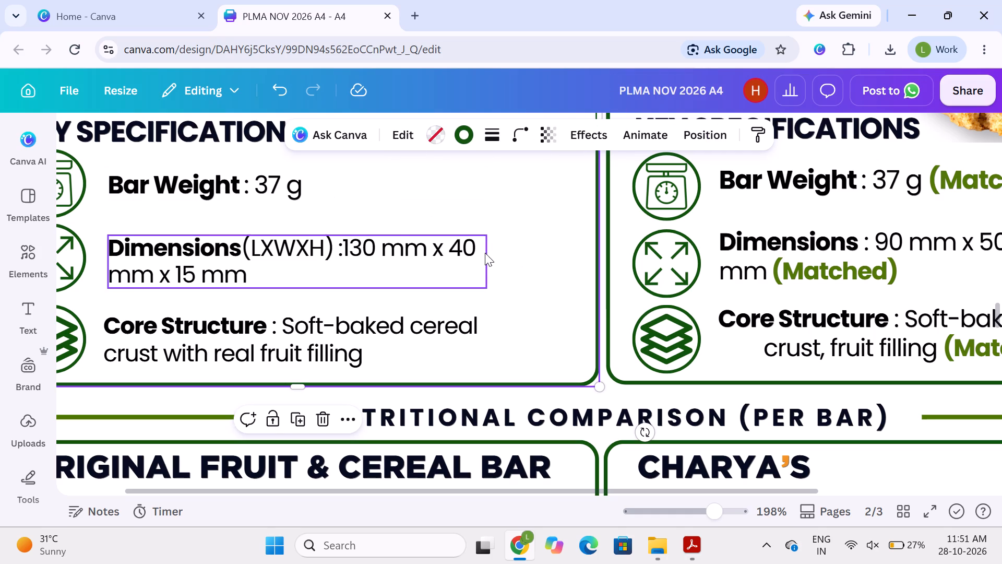
Add a space between "Dimensions" and "(LXWXH)" in the original bar's card.
{"action": "left_click", "coordinate": [288, 249]}
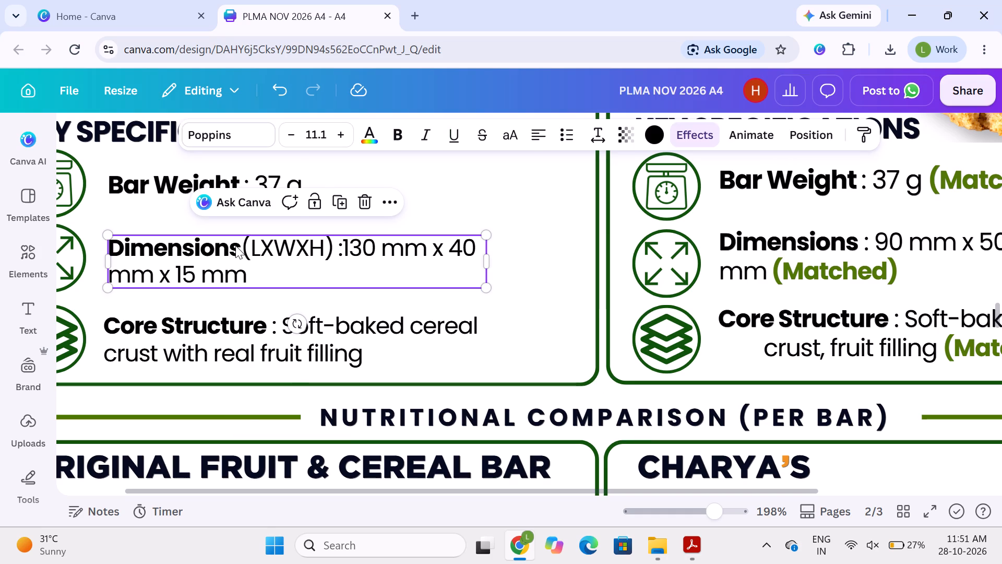
{"action": "double_click", "coordinate": [238, 245]}
{"action": "left_click", "coordinate": [238, 245]}
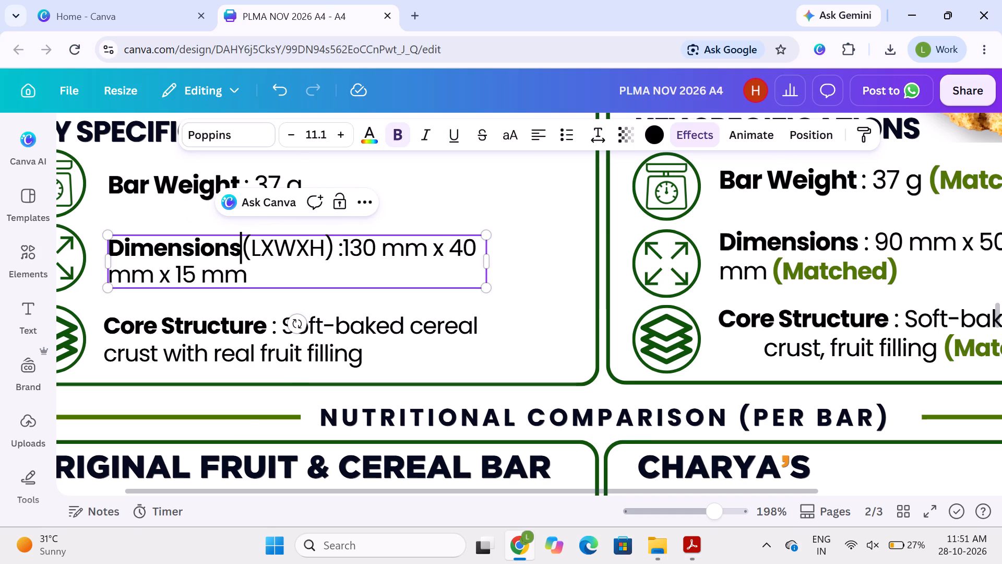
{"action": "key", "text": "space"}
Reduce the font size of the original bar's Dimensions text to 10.1.
{"action": "left_click_drag", "start_coordinate": [244, 245], "coordinate": [266, 245]}
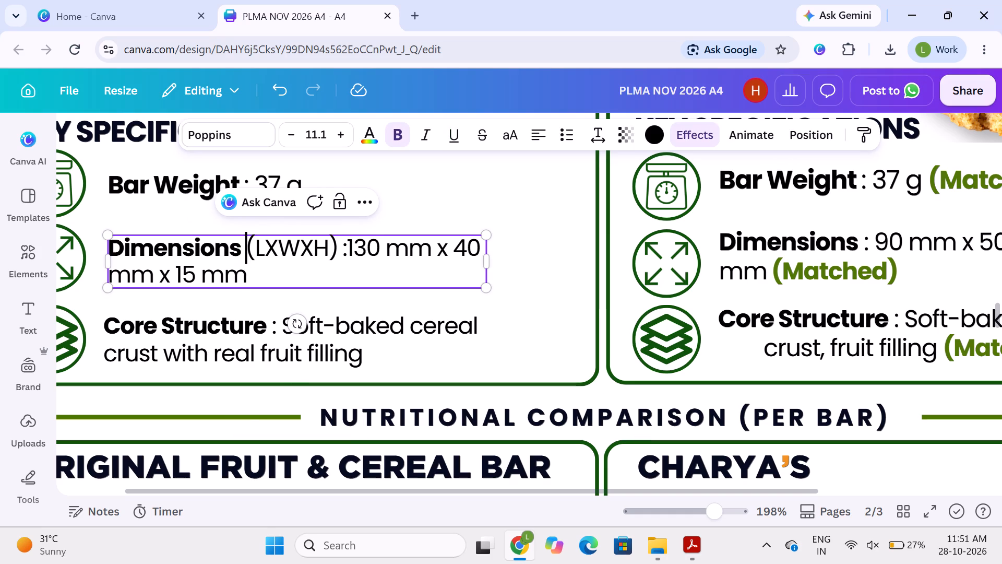
{"action": "left_click_drag", "start_coordinate": [266, 245], "coordinate": [342, 252]}
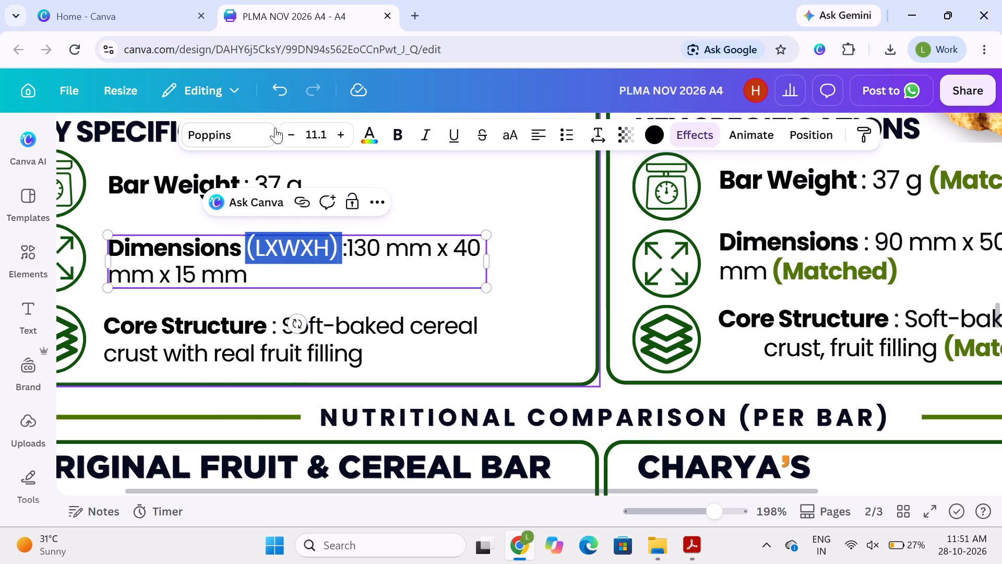
{"action": "left_click", "coordinate": [293, 132]}
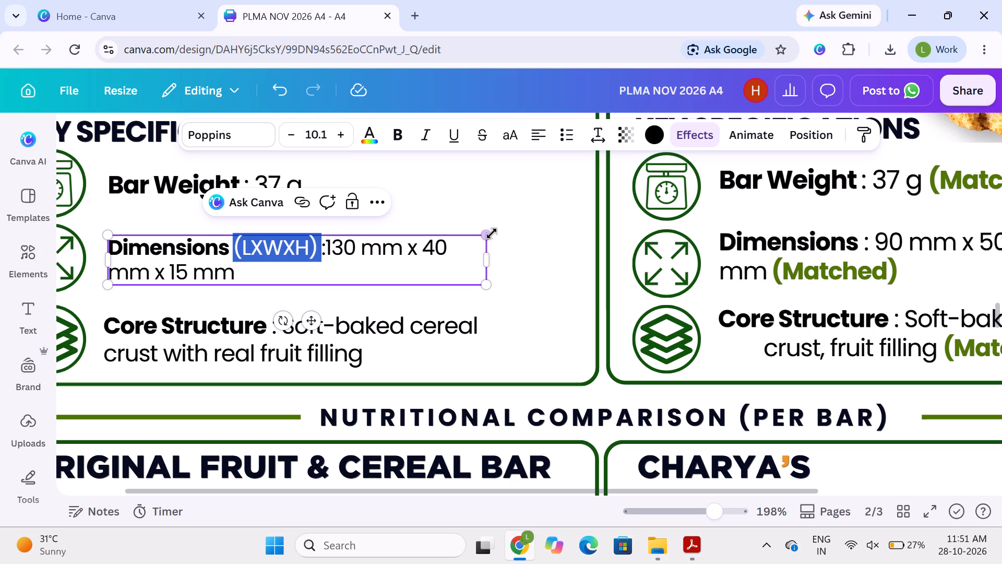
{"action": "key", "text": "ctrl+z"}
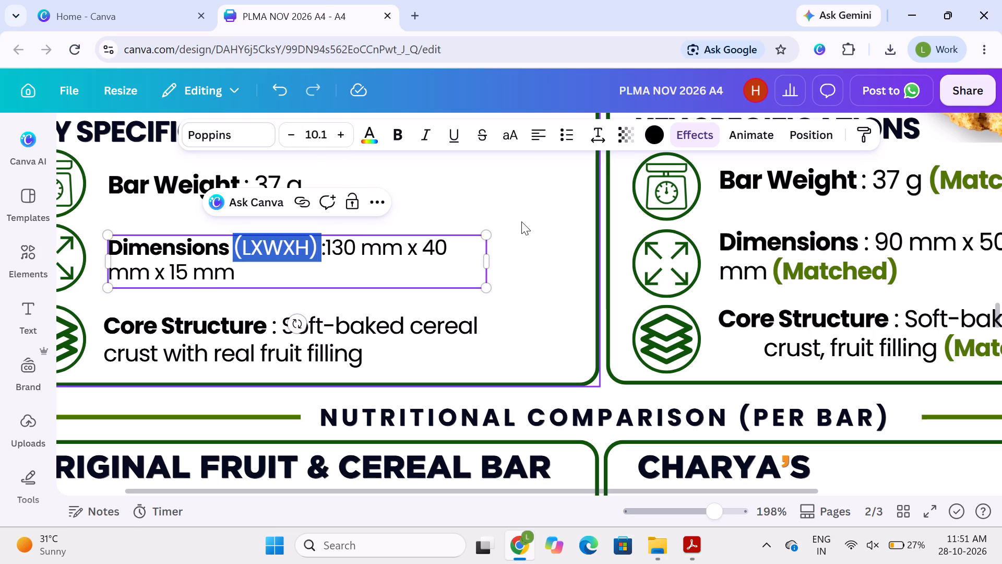
{"action": "left_click", "coordinate": [532, 219]}
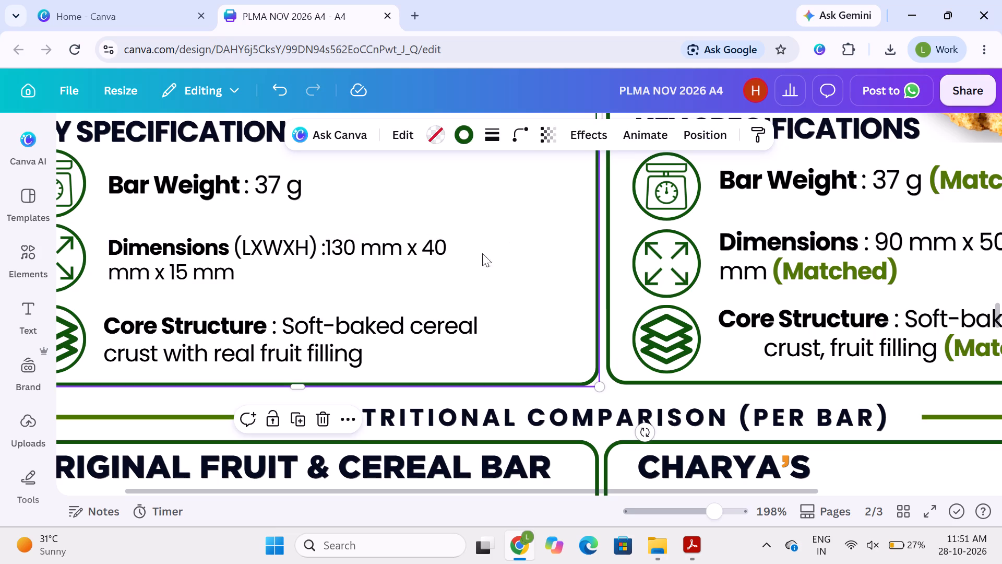
Add a space between the colon and "130 mm" in the original bar's Dimensions text.
{"action": "left_click", "coordinate": [328, 251]}
{"action": "left_click", "coordinate": [328, 251]}
{"action": "left_click", "coordinate": [328, 251]}
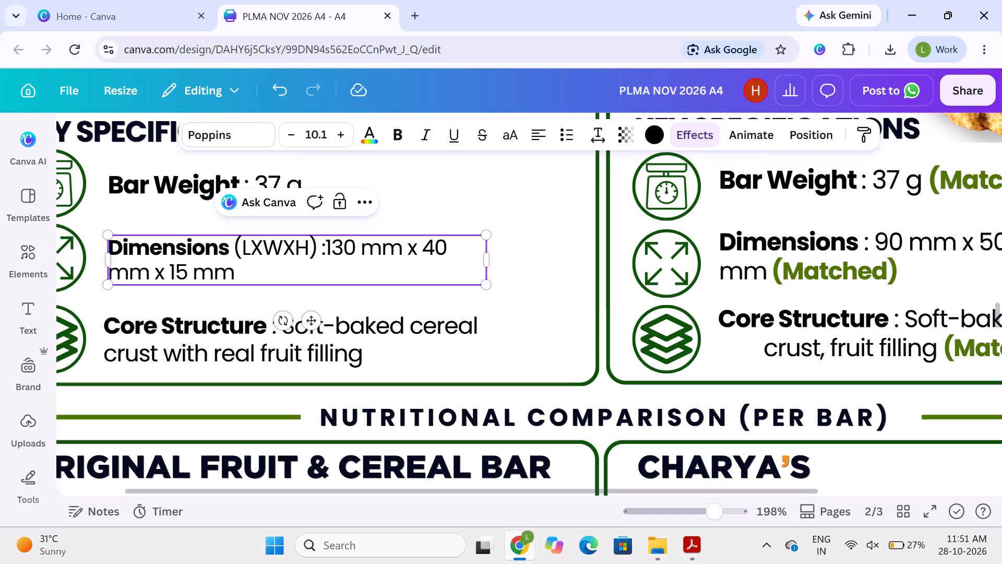
{"action": "key", "text": "space"}
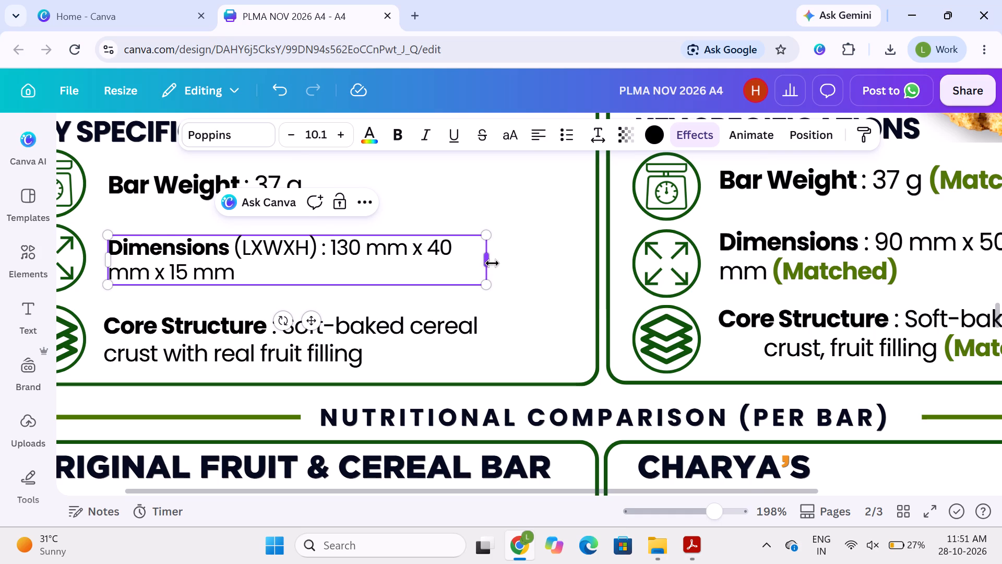
Narrow the original bar's Dimensions text box to fit its first line, keeping the text on two lines.
{"action": "left_click_drag", "start_coordinate": [492, 263], "coordinate": [462, 264]}
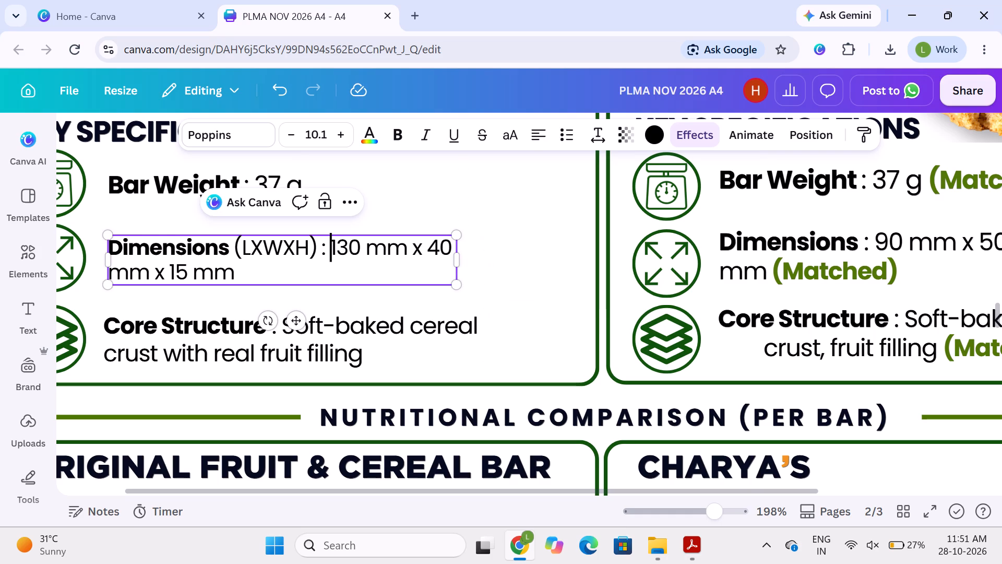
Remove the space before the colon after "(LXWXH)" in the original bar's Dimensions text.
{"action": "left_click", "coordinate": [317, 258]}
{"action": "key", "text": "Right"}
{"action": "key", "text": "BackSpace"}
{"action": "left_click", "coordinate": [532, 241]}
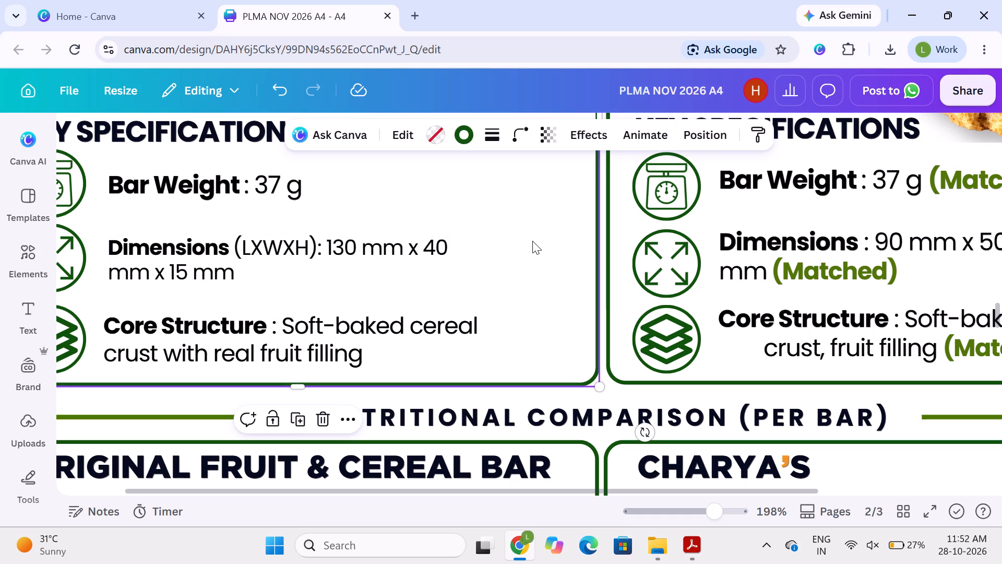
Align the Dimensions icons and texts of the original bar's and Charya's cards to a common vertical middle.
{"action": "scroll", "coordinate": [536, 246], "scroll_direction": "left", "scroll_amount": 3}
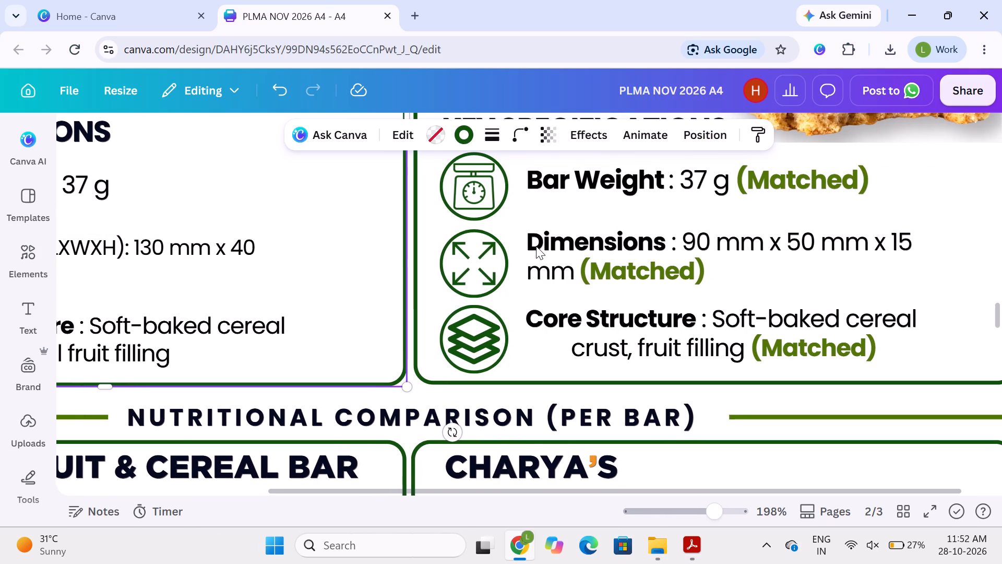
{"action": "scroll", "coordinate": [536, 246], "scroll_direction": "right", "scroll_amount": 1}
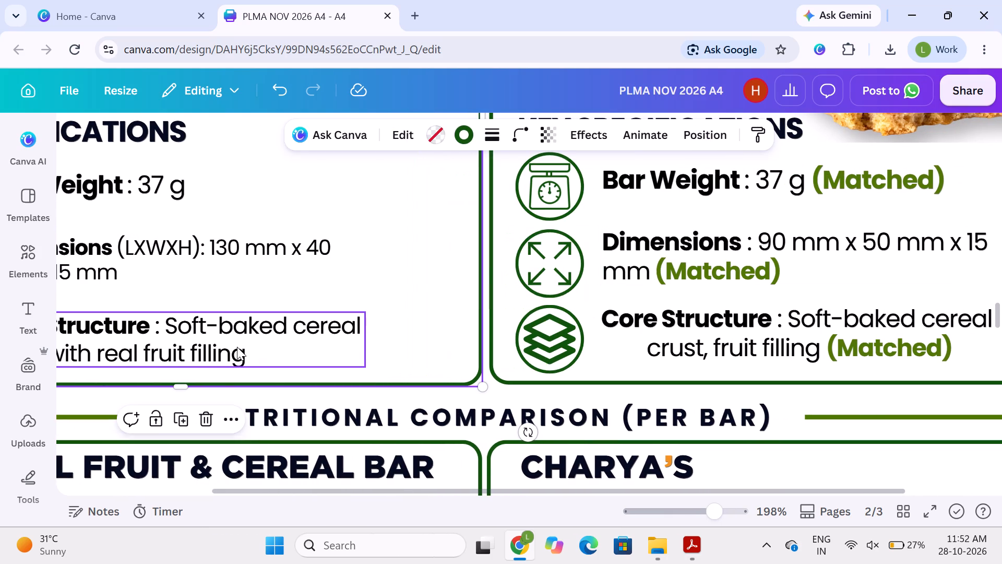
{"action": "scroll", "coordinate": [178, 332], "scroll_direction": "right", "scroll_amount": 3}
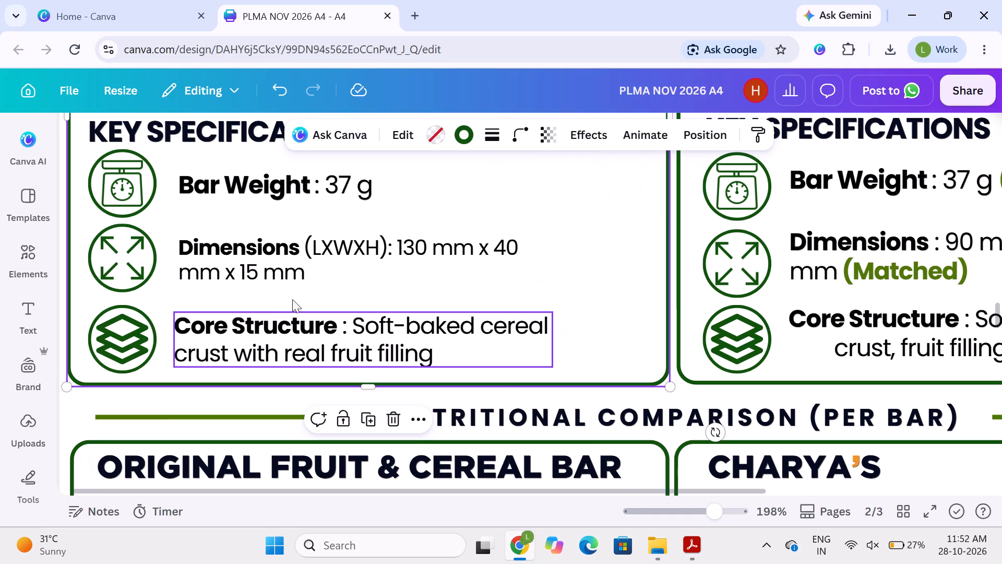
{"action": "left_click", "coordinate": [300, 285]}
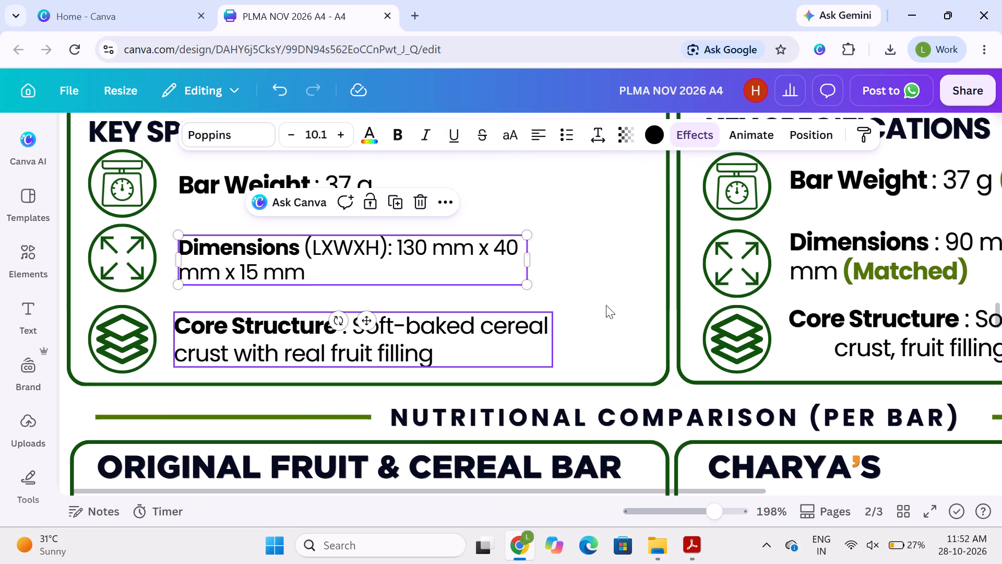
{"action": "left_click", "coordinate": [654, 289]}
{"action": "left_click", "coordinate": [235, 261]}
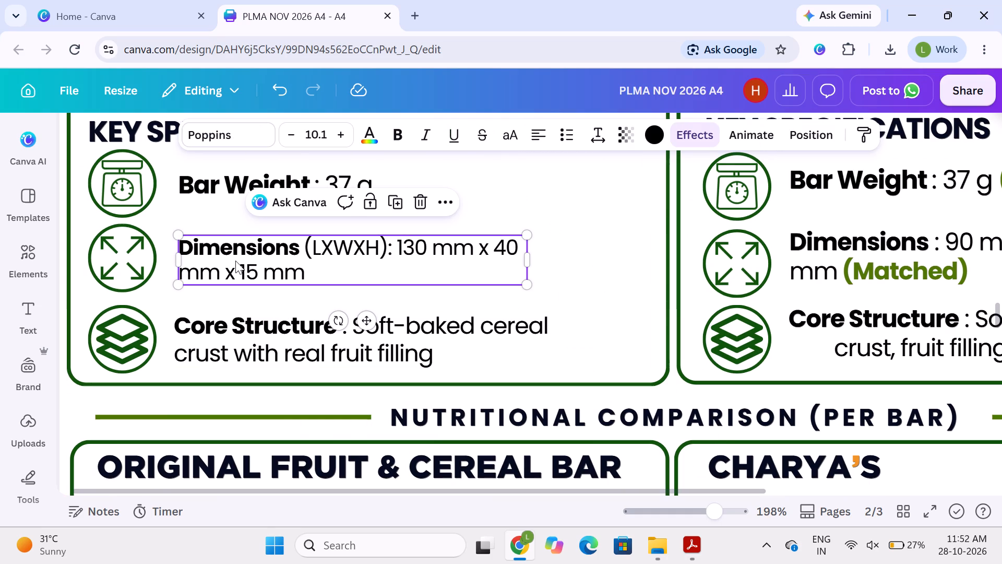
{"action": "left_click", "coordinate": [123, 270], "text": "shift"}
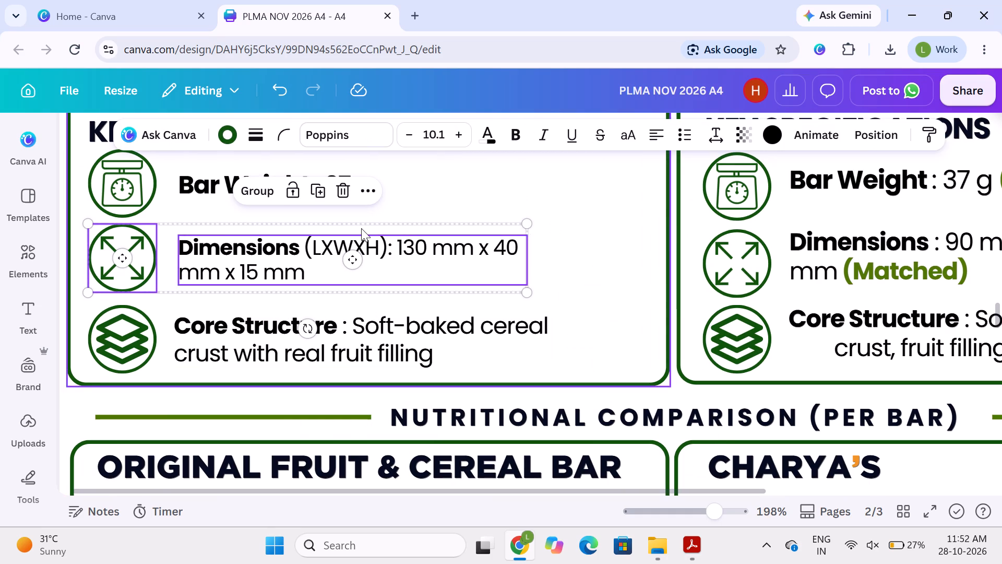
{"action": "left_click", "coordinate": [750, 269], "text": "shift"}
{"action": "left_click", "coordinate": [807, 268], "text": "shift"}
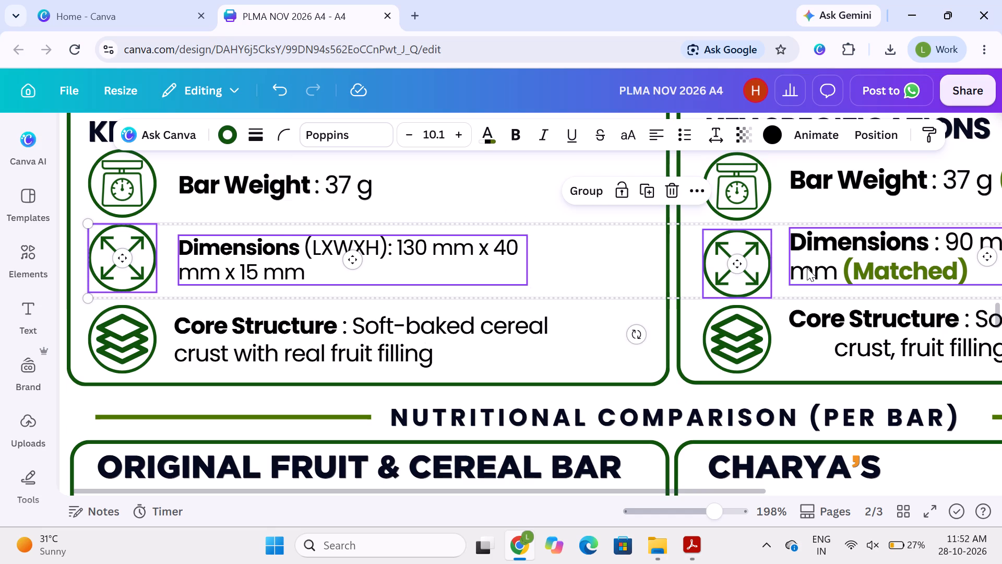
{"action": "left_click", "coordinate": [879, 127]}
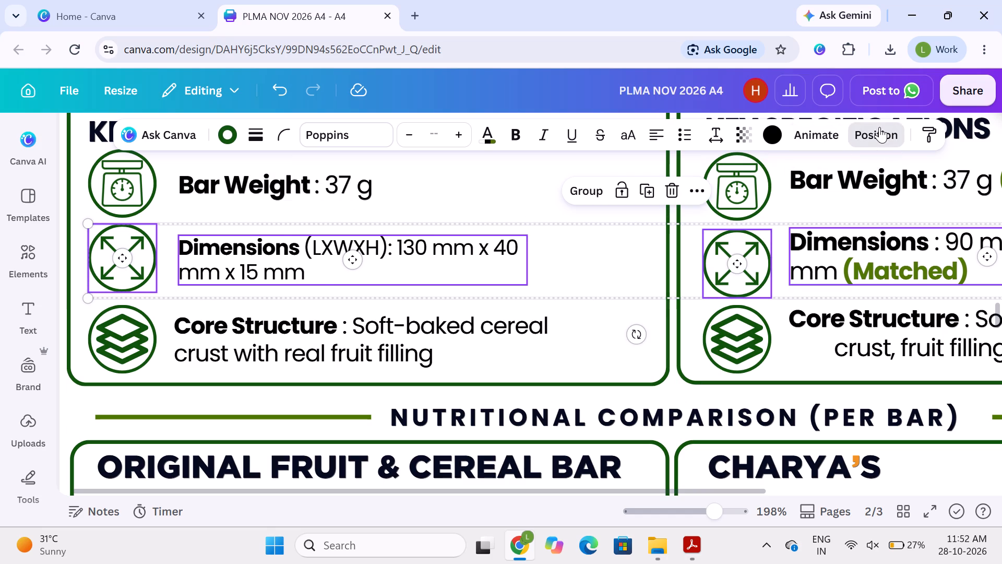
{"action": "left_click", "coordinate": [140, 421]}
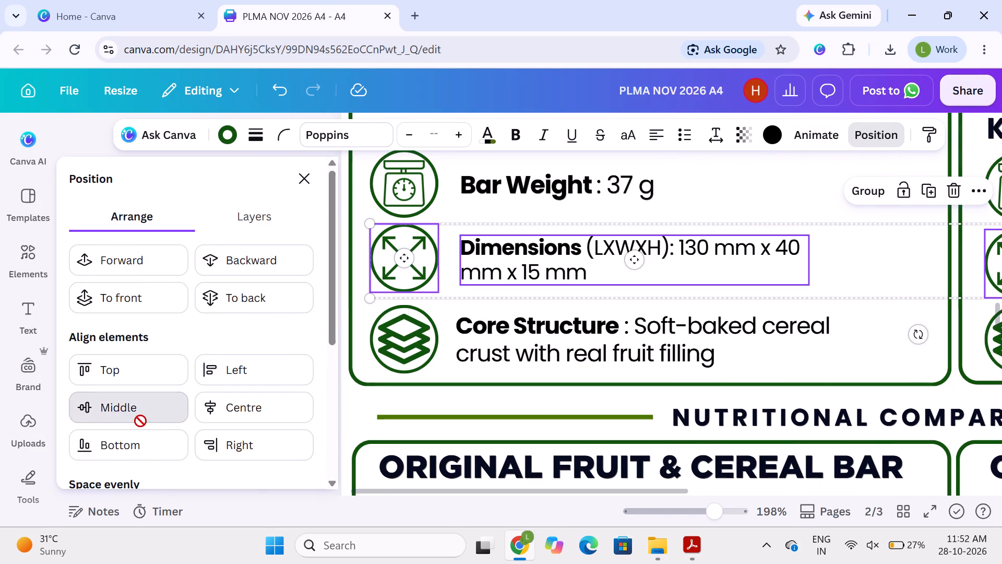
{"action": "scroll", "coordinate": [551, 343], "scroll_direction": "left", "scroll_amount": 4}
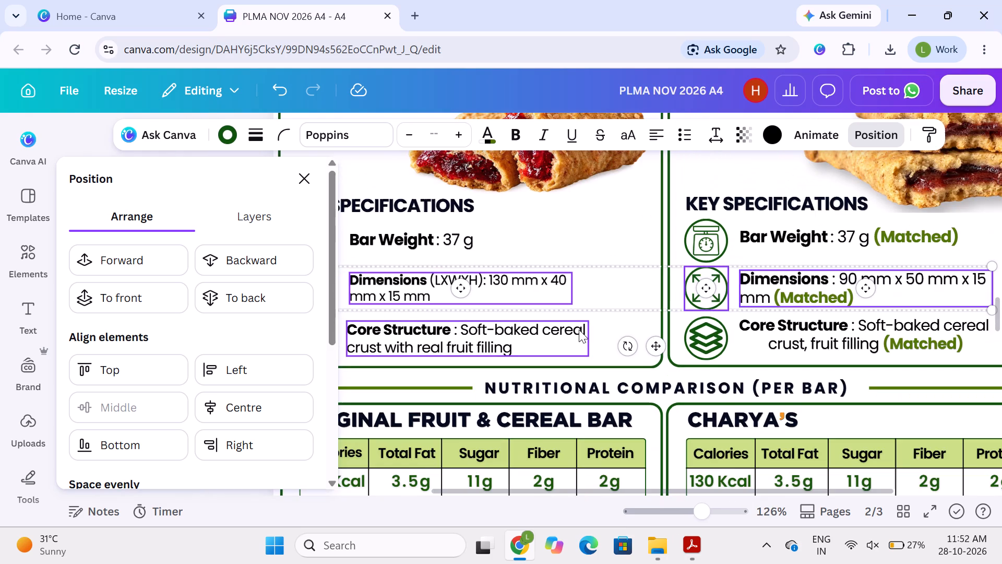
{"action": "scroll", "coordinate": [579, 330], "scroll_direction": "up", "scroll_amount": 1}
{"action": "scroll", "coordinate": [685, 303], "scroll_direction": "left", "scroll_amount": 2}
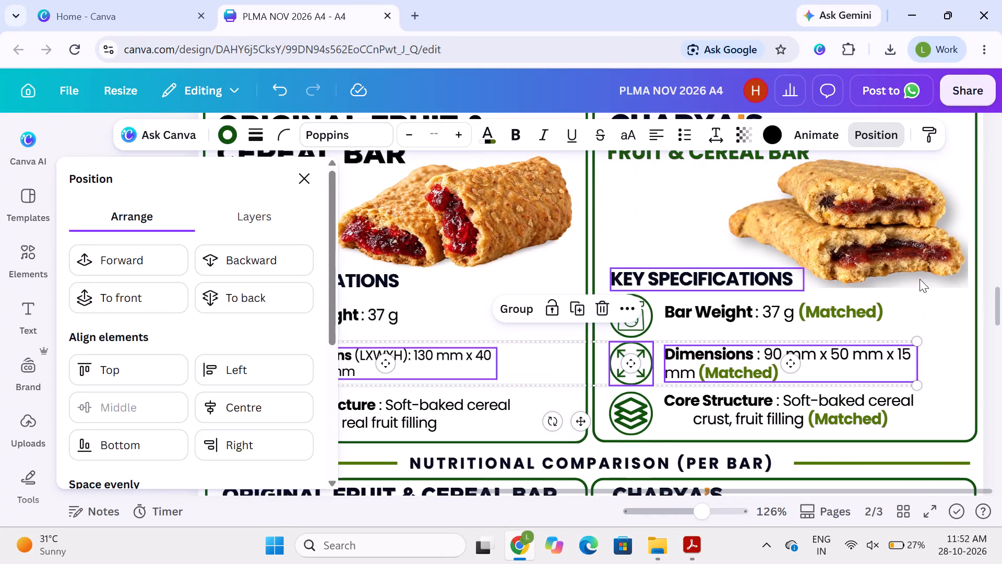
{"action": "left_click", "coordinate": [992, 277]}
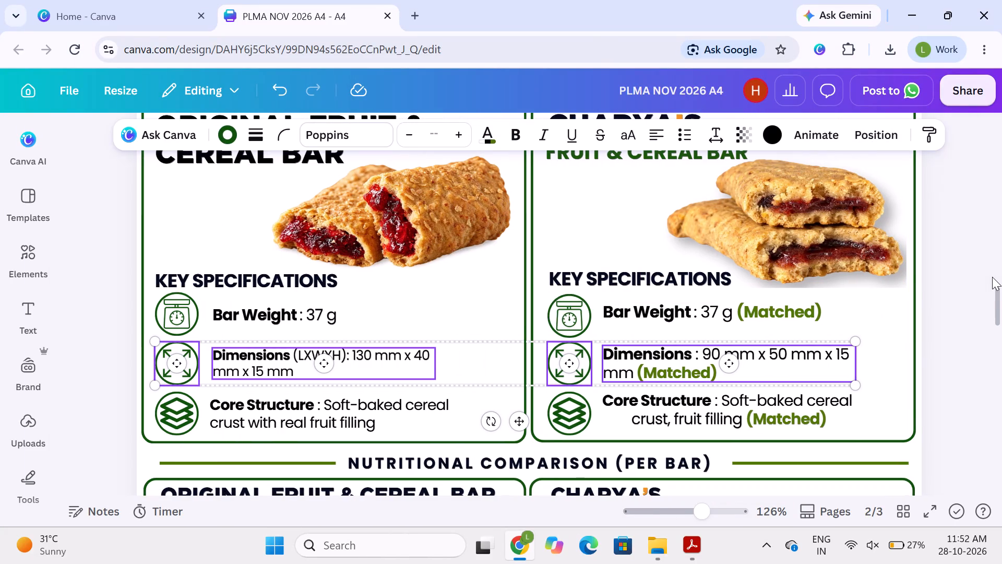
Delete "(Matched)" from the Dimensions text in Charya's card.
{"action": "left_click", "coordinate": [688, 375]}
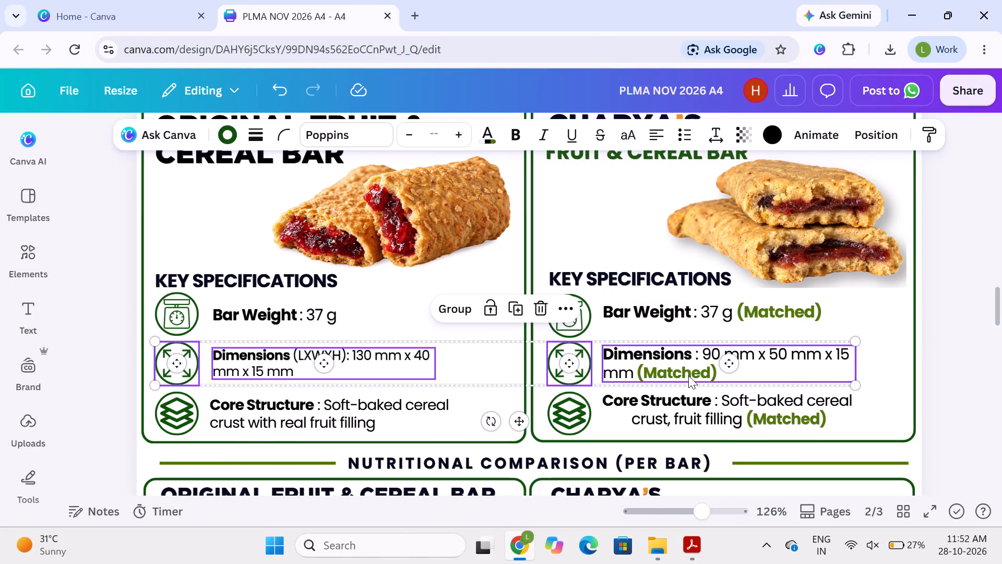
{"action": "left_click", "coordinate": [688, 375]}
{"action": "triple_click", "coordinate": [981, 341]}
{"action": "triple_click", "coordinate": [709, 371]}
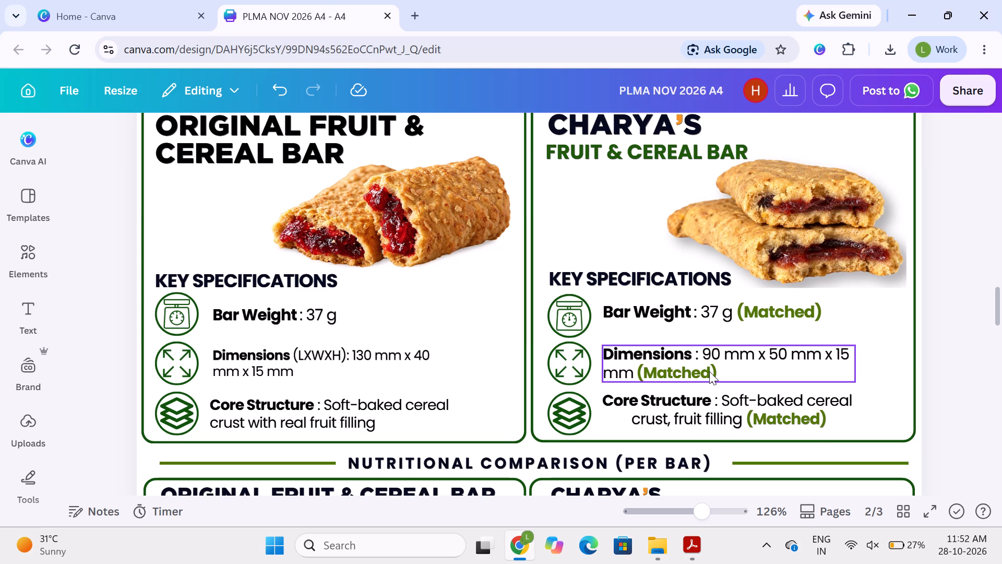
{"action": "left_click", "coordinate": [709, 371]}
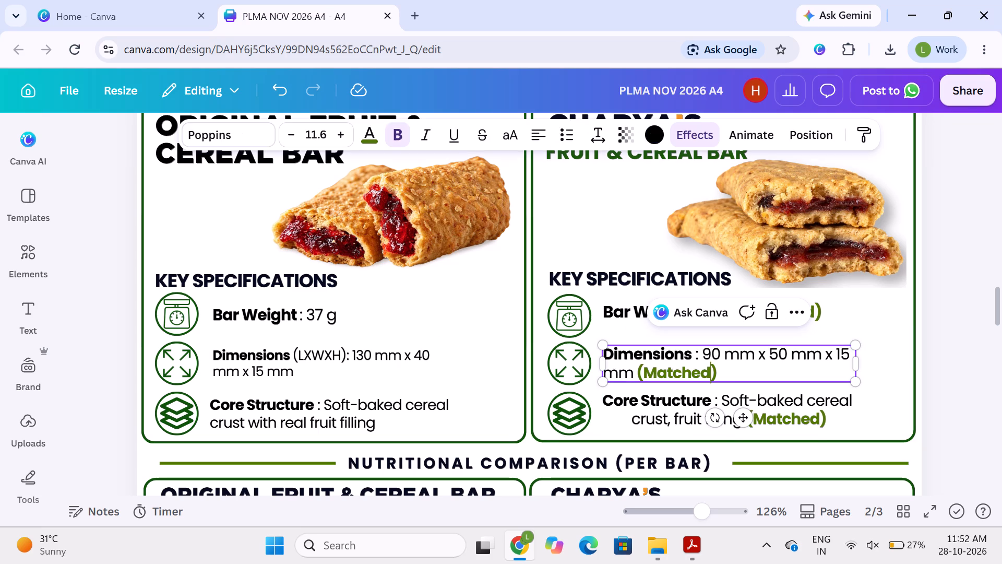
{"action": "key", "text": "shift+Left"}
{"action": "key", "text": "shift+Left"}
{"action": "key", "text": "shift+Left"}
{"action": "key", "text": "Right"}
{"action": "key", "text": "Right"}
{"action": "key", "text": "shift+Left"}
{"action": "key", "text": "shift+Left"}
{"action": "key", "text": "shift+Left"}
{"action": "key", "text": "shift+Left"}
{"action": "key", "text": "shift+Left"}
{"action": "key", "text": "shift+Left"}
{"action": "key", "text": "shift+Left"}
{"action": "key", "text": "shift+Left"}
{"action": "key", "text": "shift+Left"}
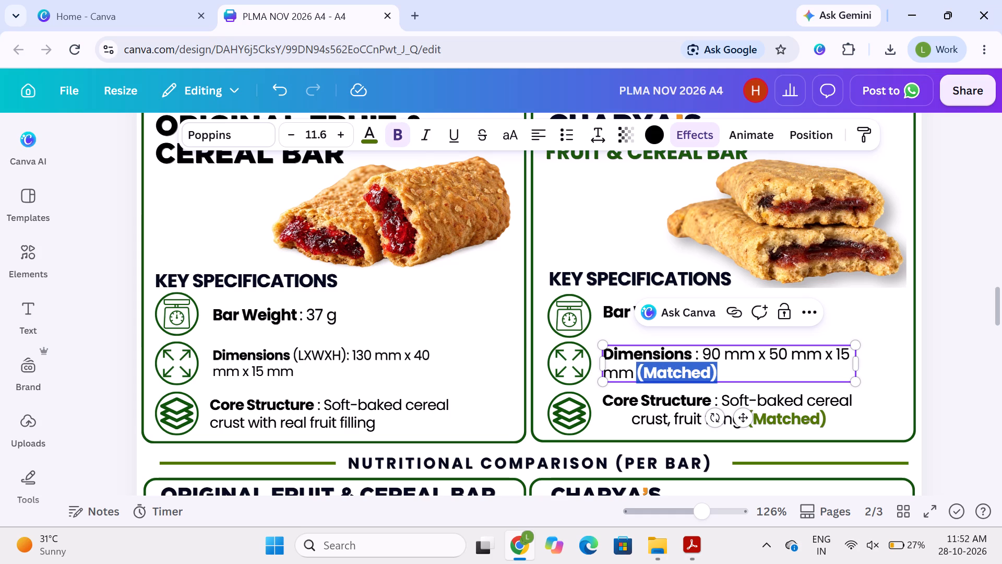
{"action": "key", "text": "BackSpace"}
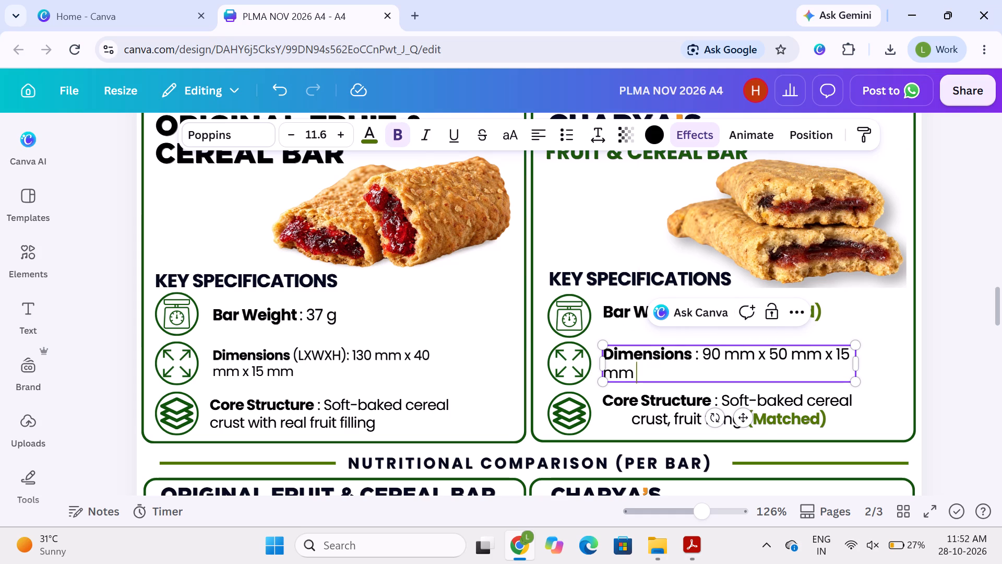
Copy "(LXWXH)" from the original bar's Dimensions text and paste it after "Dimensions" in Charya's card.
{"action": "double_click", "coordinate": [294, 358]}
{"action": "left_click", "coordinate": [294, 358]}
{"action": "double_click", "coordinate": [294, 358]}
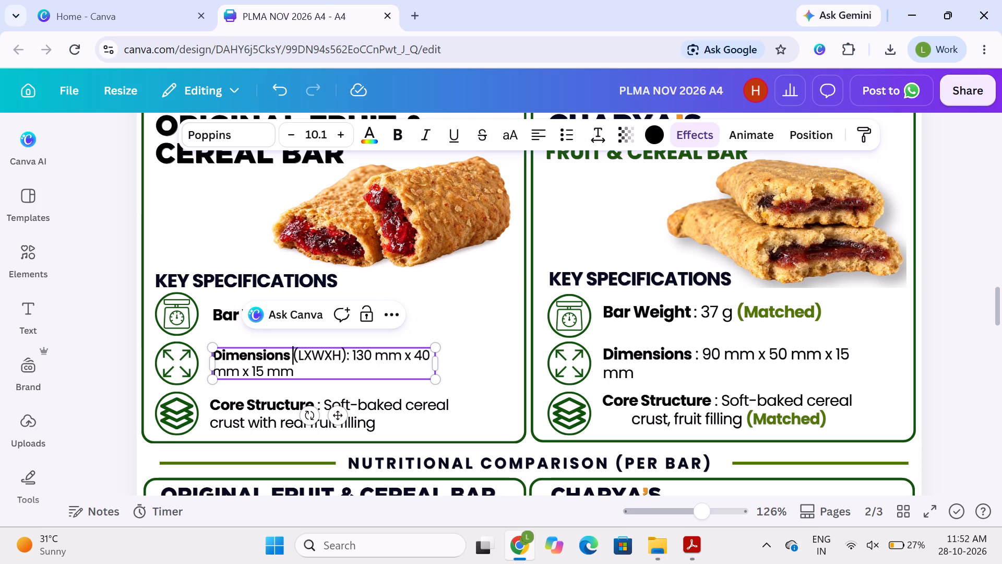
{"action": "key", "text": "shift+Right"}
{"action": "key", "text": "shift+Right"}
{"action": "key", "text": "shift+Right"}
{"action": "key", "text": "shift+Right"}
{"action": "key", "text": "shift+Right"}
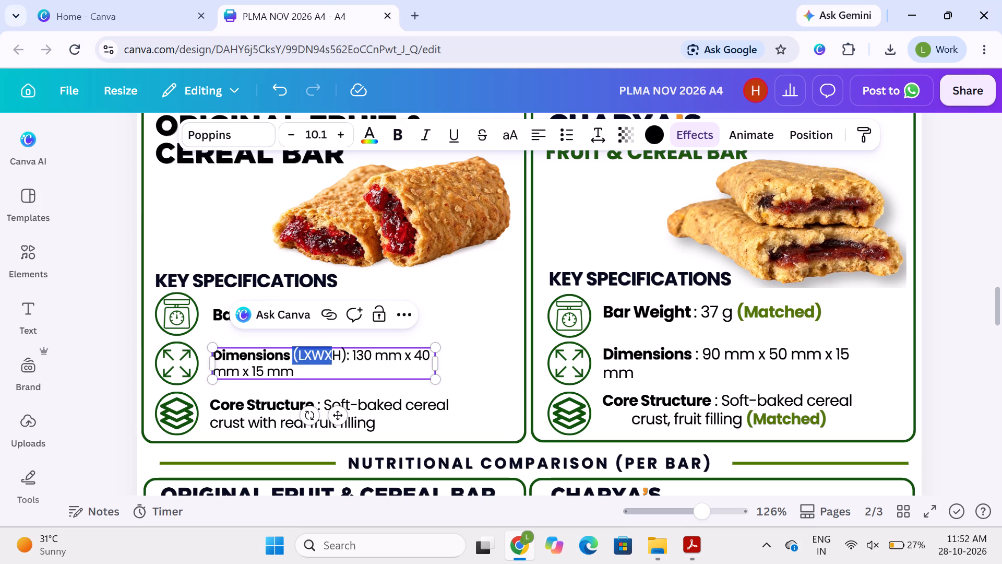
{"action": "key", "text": "shift+Right"}
{"action": "key", "text": "shift+Right"}
{"action": "key", "text": "ctrl+c"}
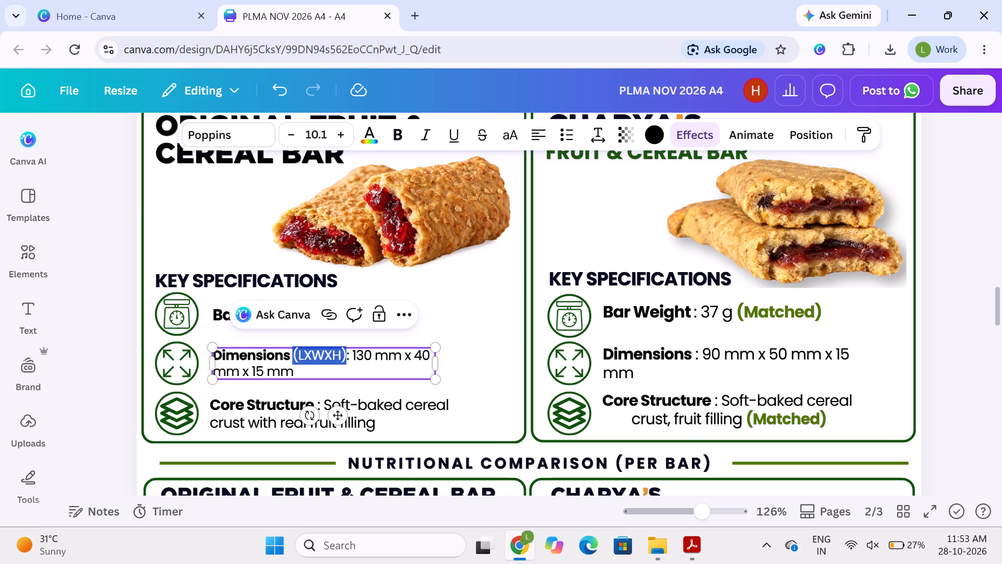
{"action": "left_click", "coordinate": [688, 352]}
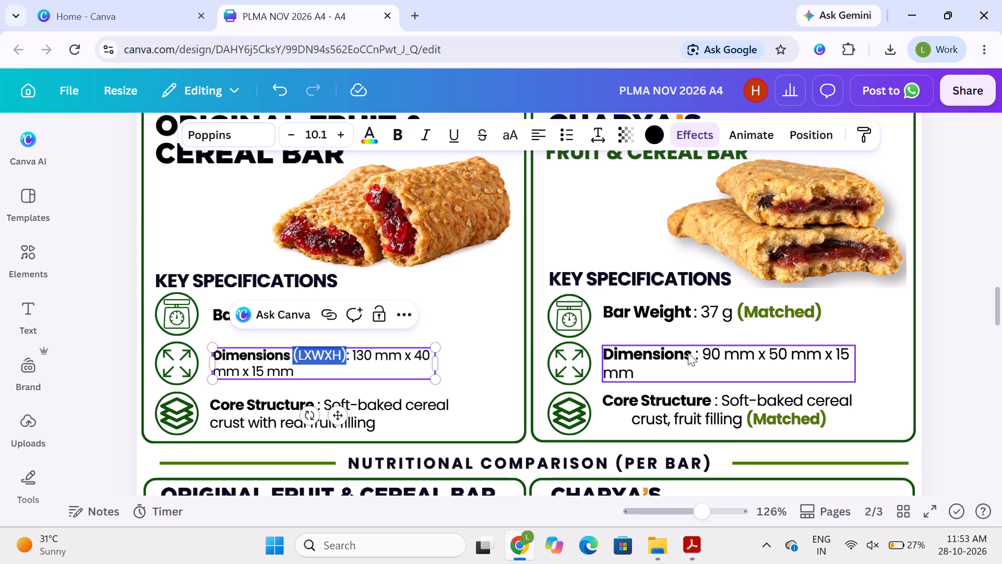
{"action": "double_click", "coordinate": [692, 351]}
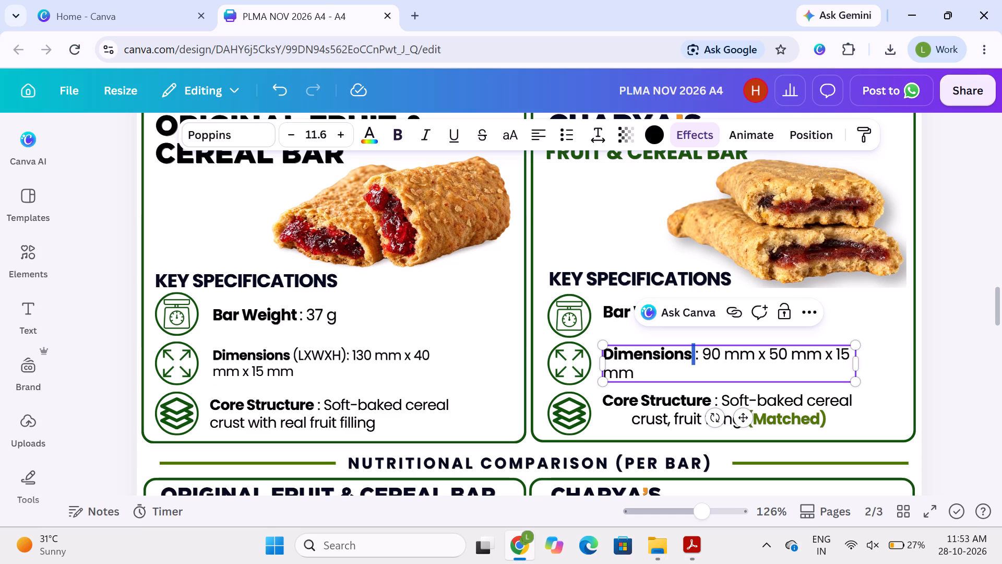
{"action": "key", "text": "ctrl+v"}
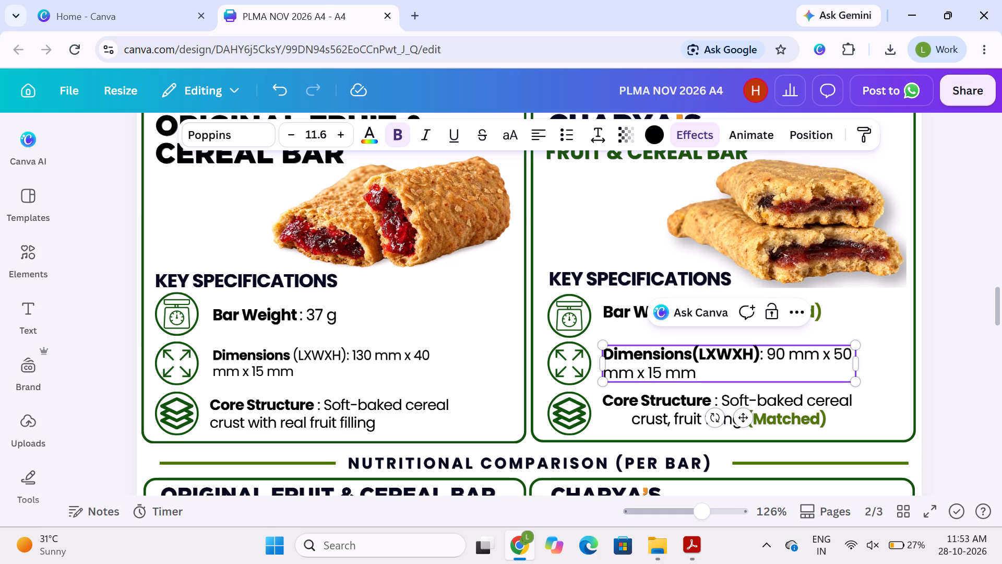
Remove the bold formatting from "(LXWXH)" in Charya's Dimensions text.
{"action": "double_click", "coordinate": [722, 354]}
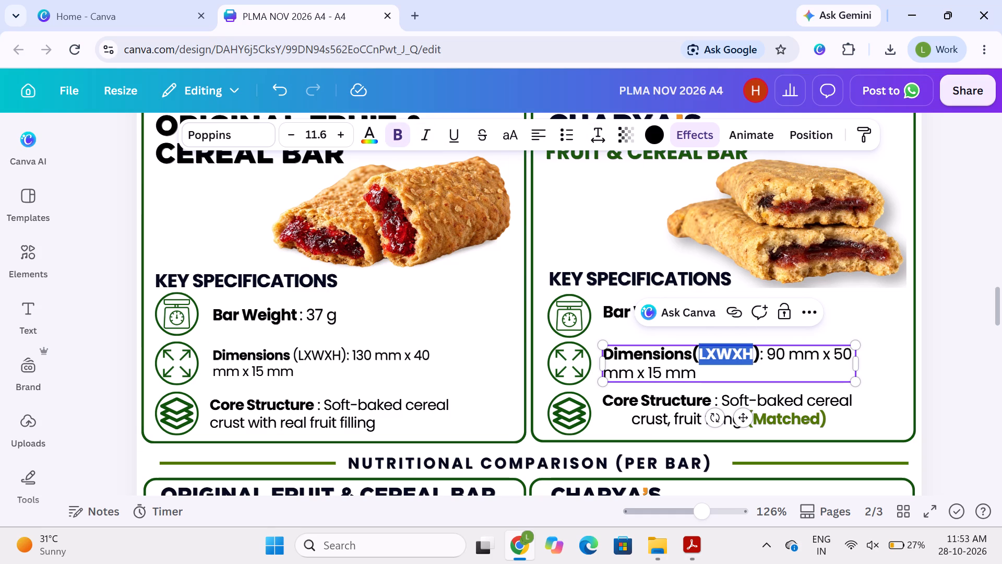
{"action": "key", "text": "Left"}
{"action": "key", "text": "Left"}
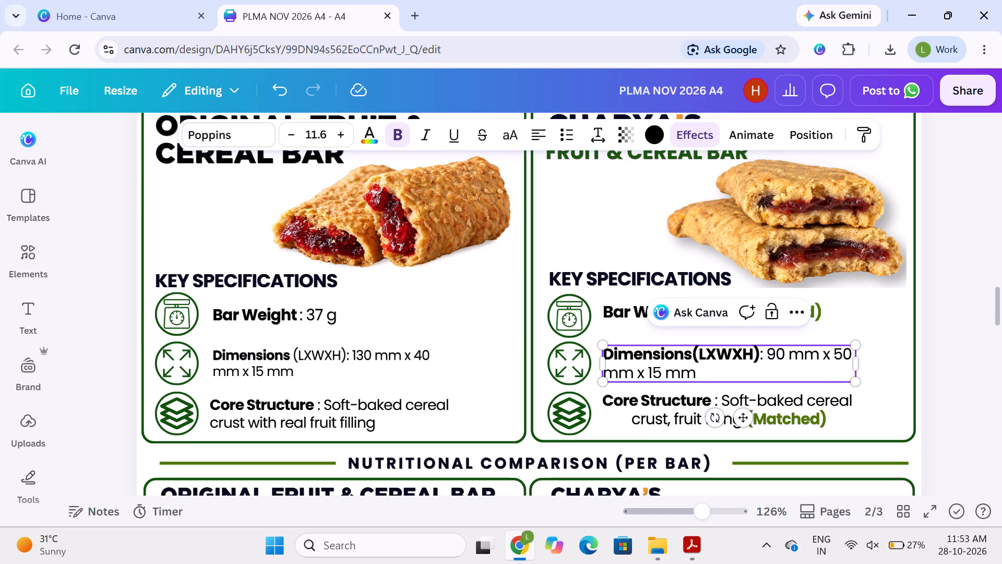
{"action": "key", "text": "shift+Right"}
{"action": "key", "text": "shift+Right"}
{"action": "key", "text": "shift+Right"}
{"action": "key", "text": "shift+Right"}
{"action": "key", "text": "shift+Right"}
{"action": "key", "text": "shift+Right"}
{"action": "key", "text": "shift+Right"}
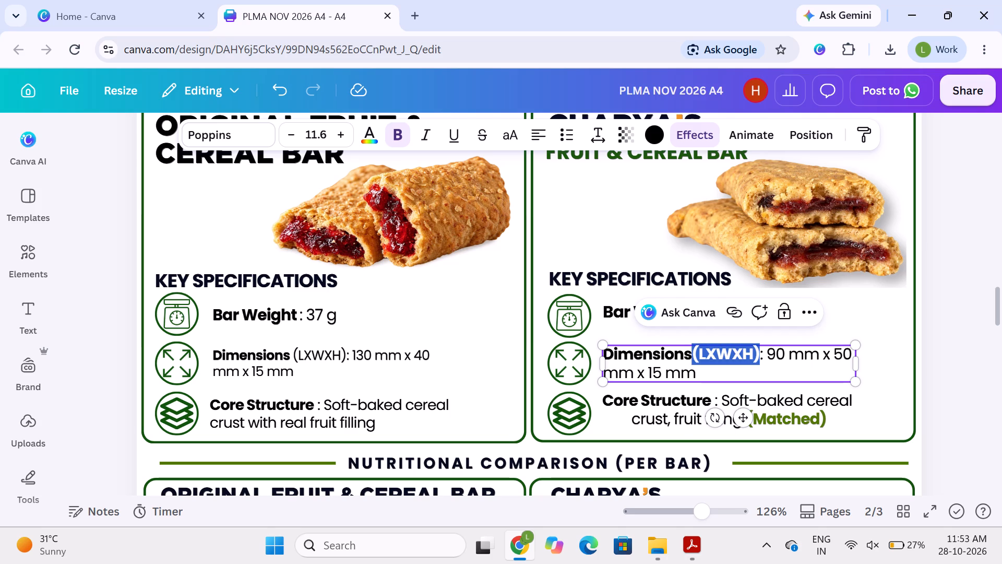
{"action": "left_click", "coordinate": [392, 132]}
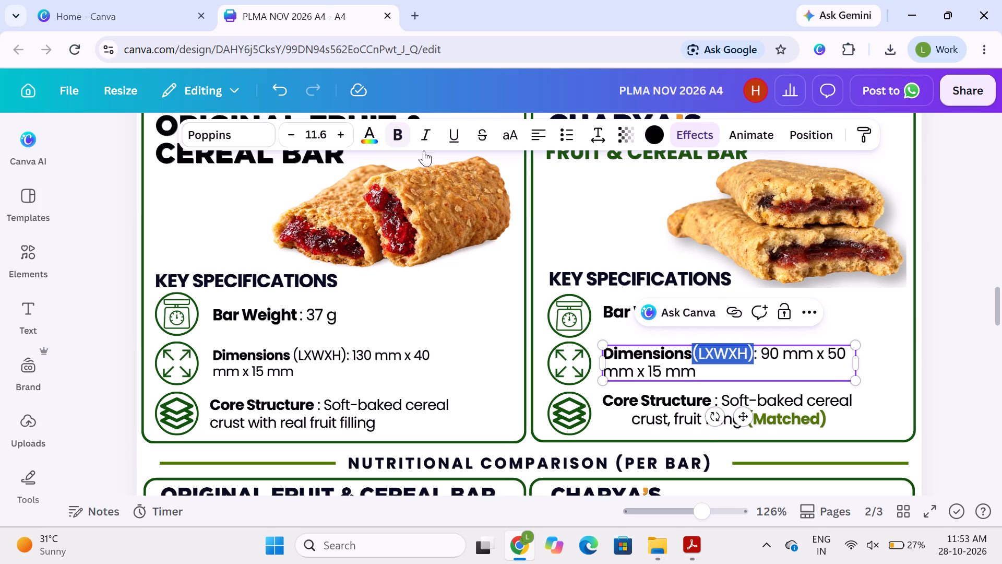
{"action": "left_click", "coordinate": [961, 377]}
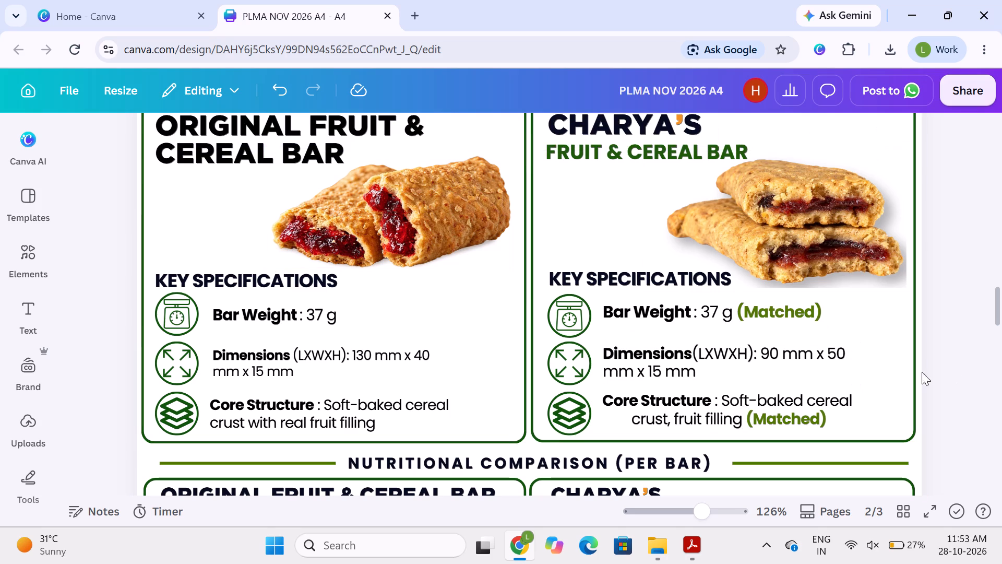
Compare the font sizes of the Bar Weight, Dimensions and Core Structure texts in the original bar's and Charya's cards.
{"action": "left_click", "coordinate": [319, 366]}
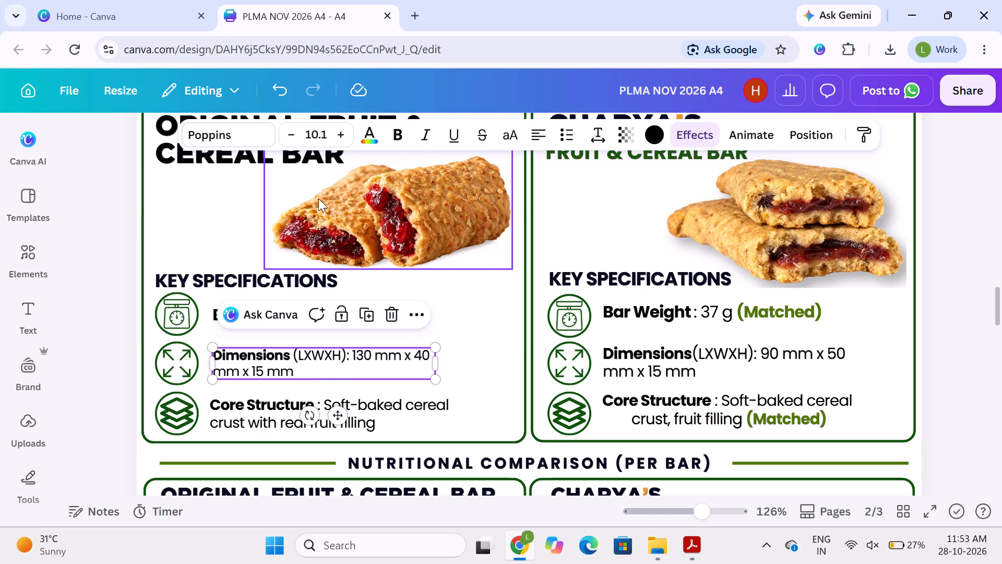
{"action": "left_click", "coordinate": [683, 368]}
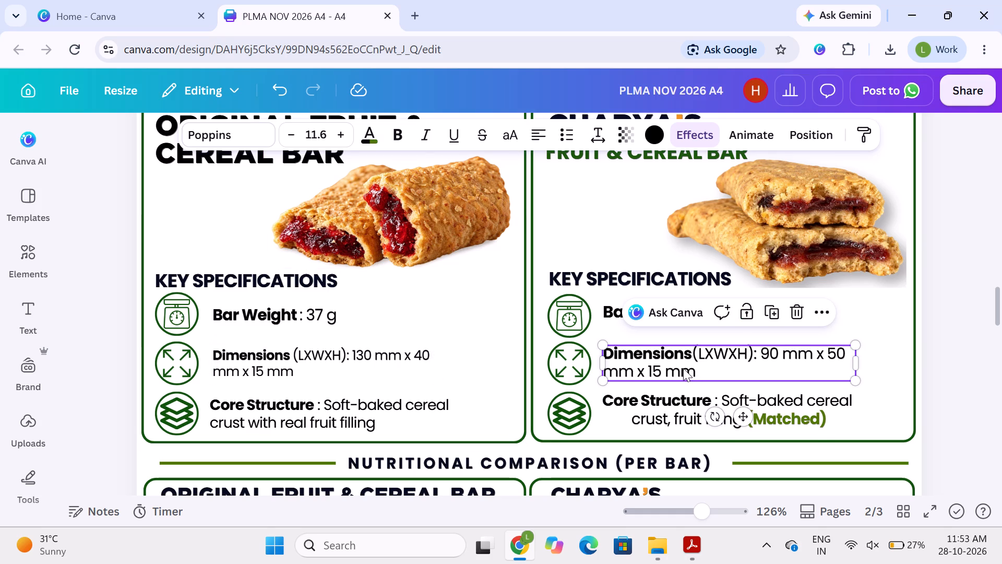
{"action": "left_click", "coordinate": [327, 322]}
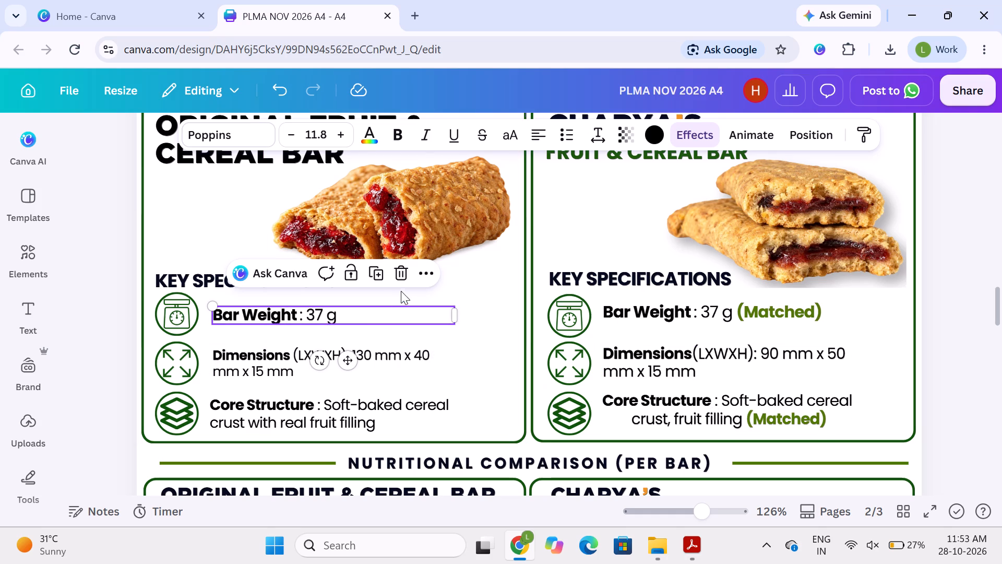
{"action": "left_click", "coordinate": [362, 362]}
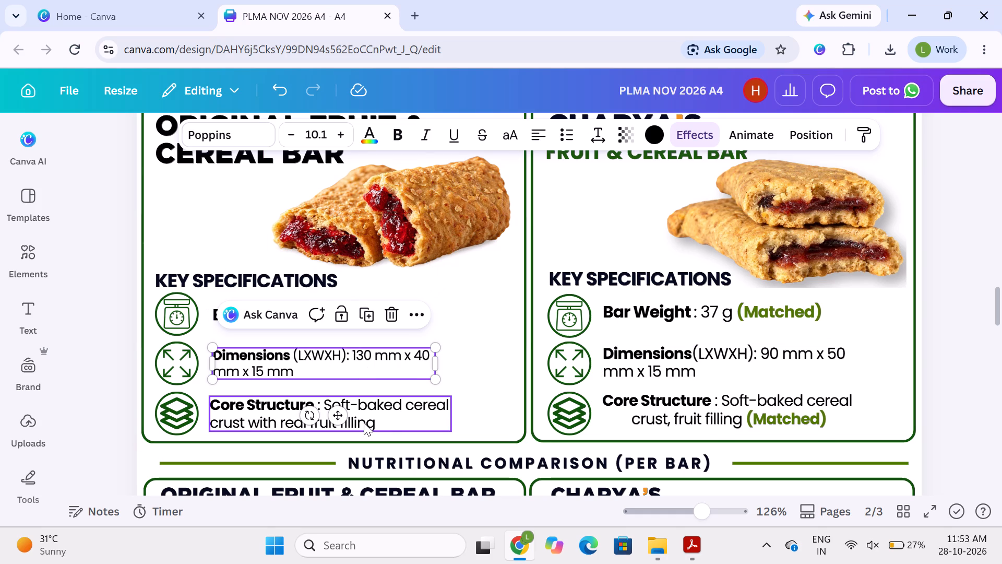
{"action": "left_click", "coordinate": [402, 409]}
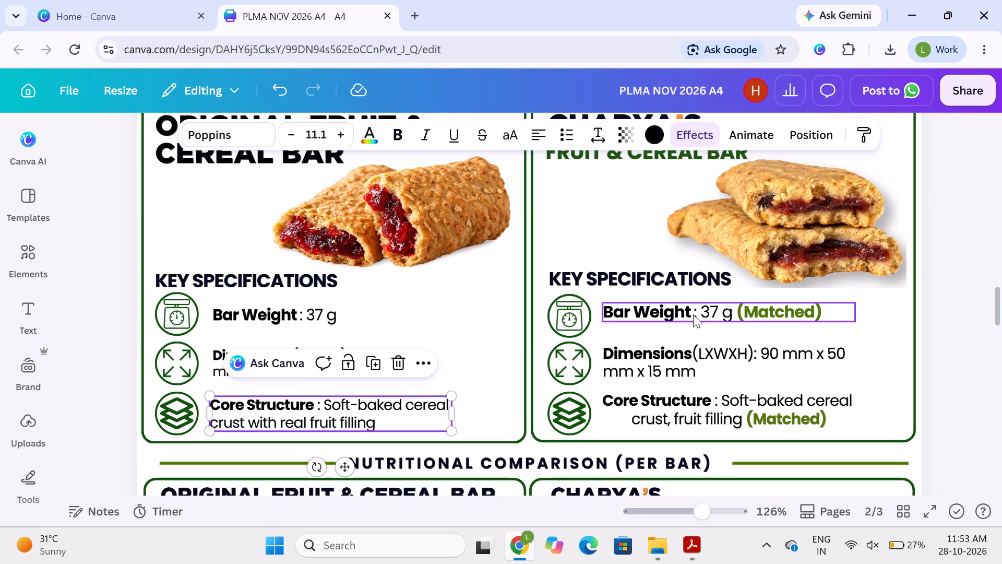
{"action": "left_click", "coordinate": [693, 314]}
{"action": "left_click", "coordinate": [669, 360]}
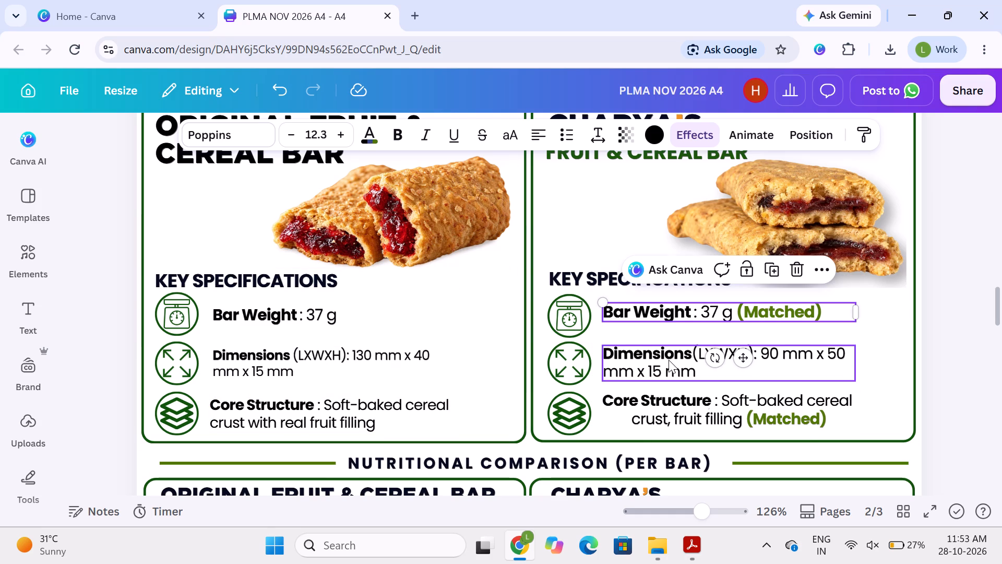
{"action": "left_click", "coordinate": [667, 406]}
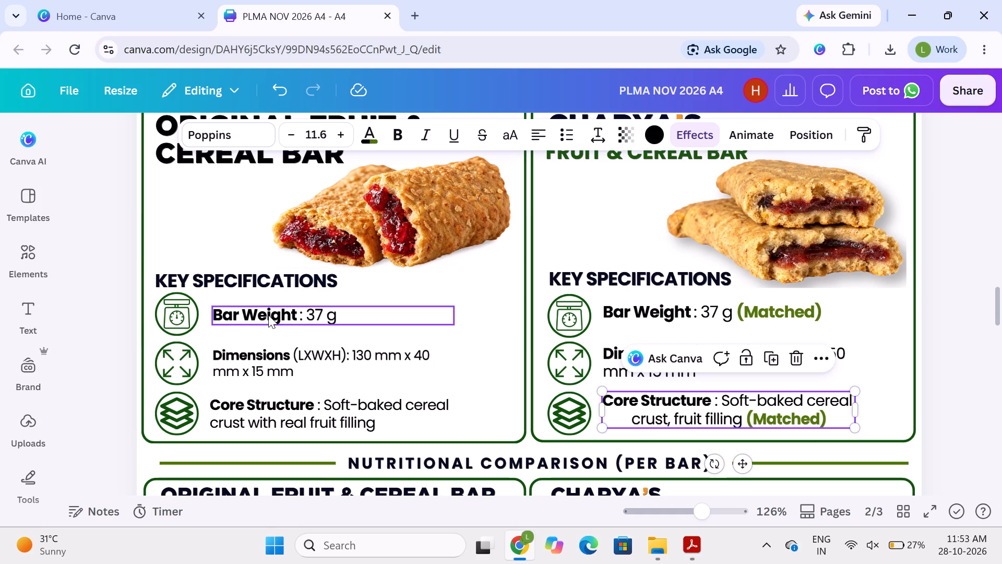
{"action": "left_click", "coordinate": [268, 315]}
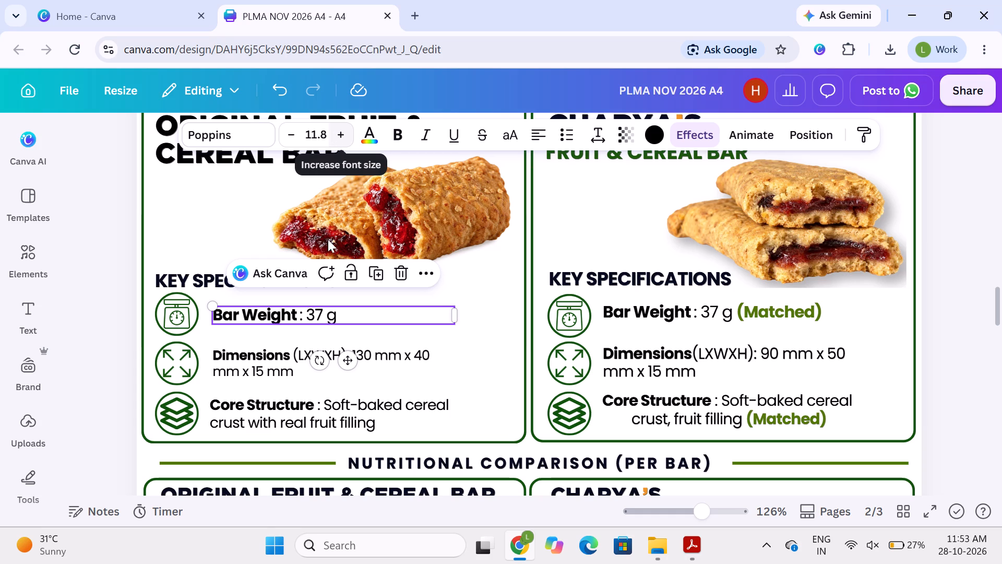
{"action": "left_click", "coordinate": [271, 359]}
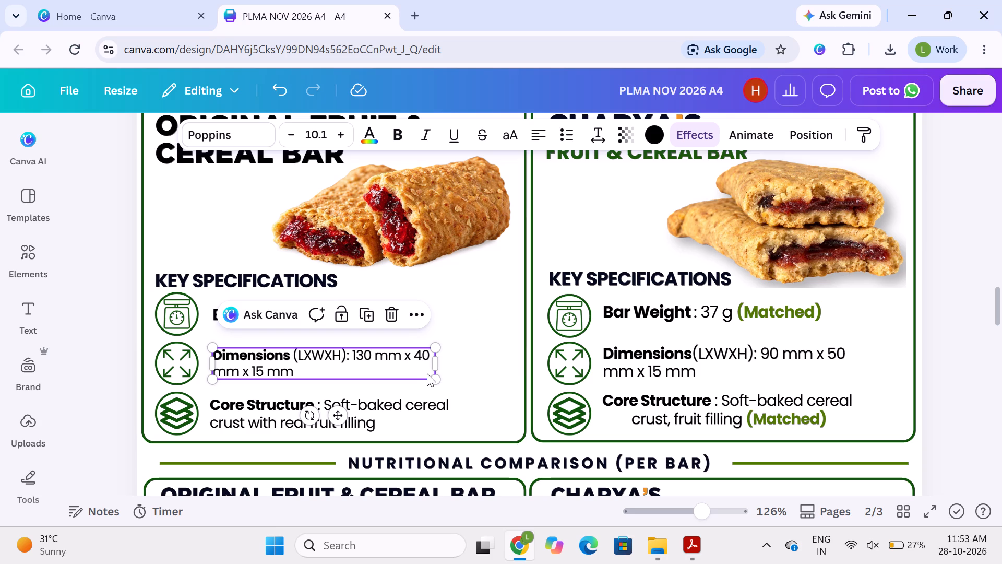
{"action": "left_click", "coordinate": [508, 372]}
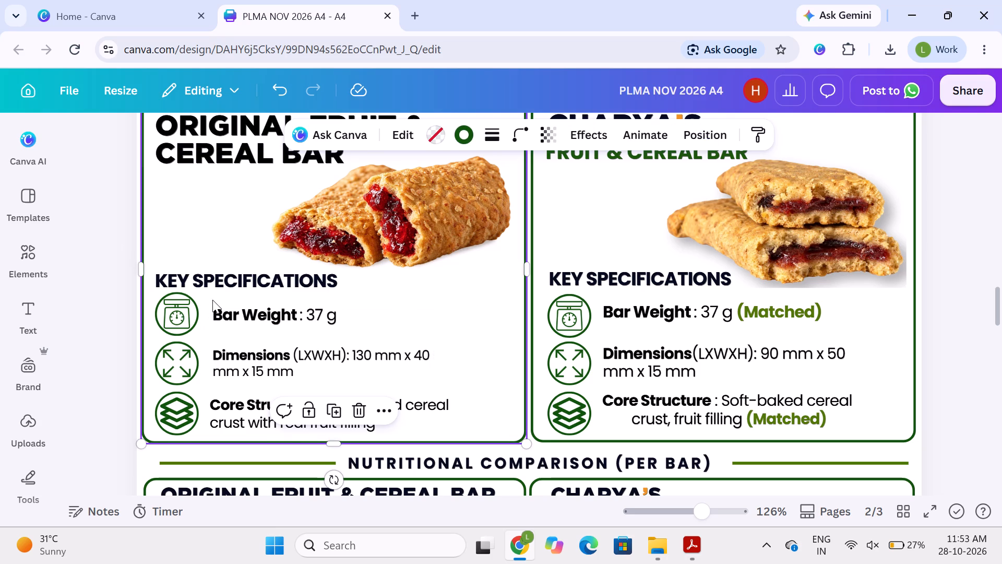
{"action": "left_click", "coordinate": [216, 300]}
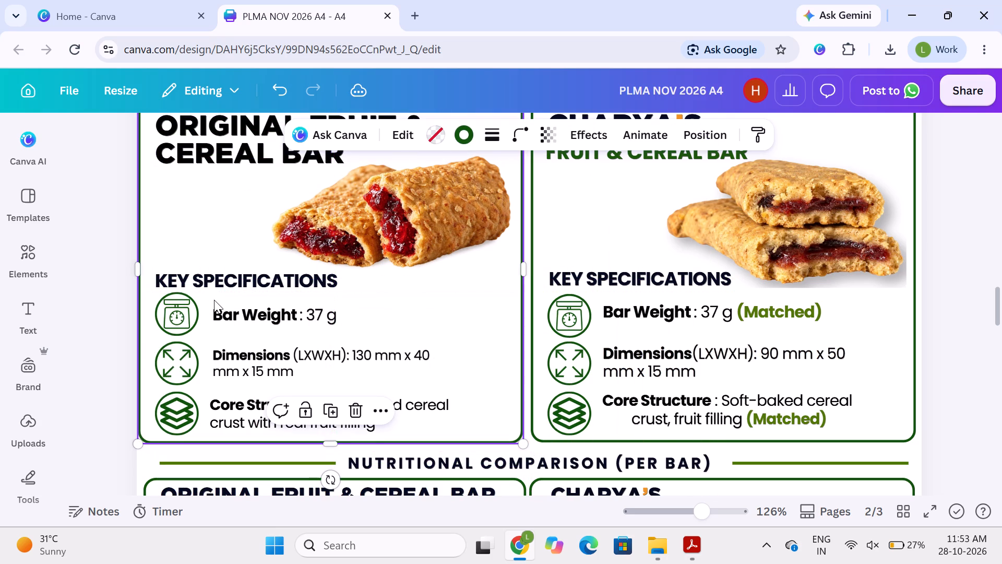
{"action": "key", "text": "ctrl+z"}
Set the font size of the original bar's Dimensions text to 11.8, matching its Bar Weight text.
{"action": "left_click", "coordinate": [319, 355]}
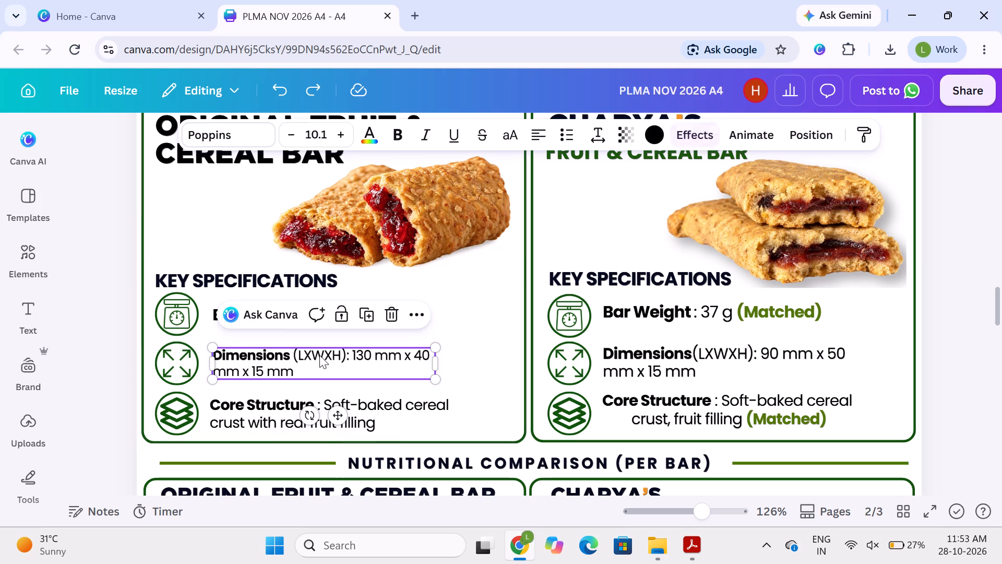
{"action": "left_click", "coordinate": [210, 318]}
{"action": "left_click", "coordinate": [211, 318]}
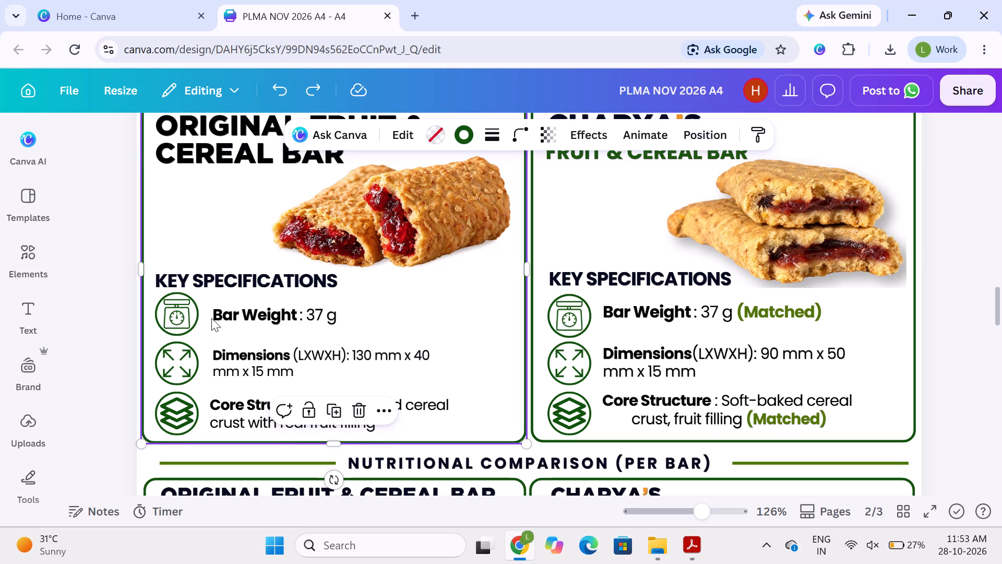
{"action": "left_click", "coordinate": [216, 316]}
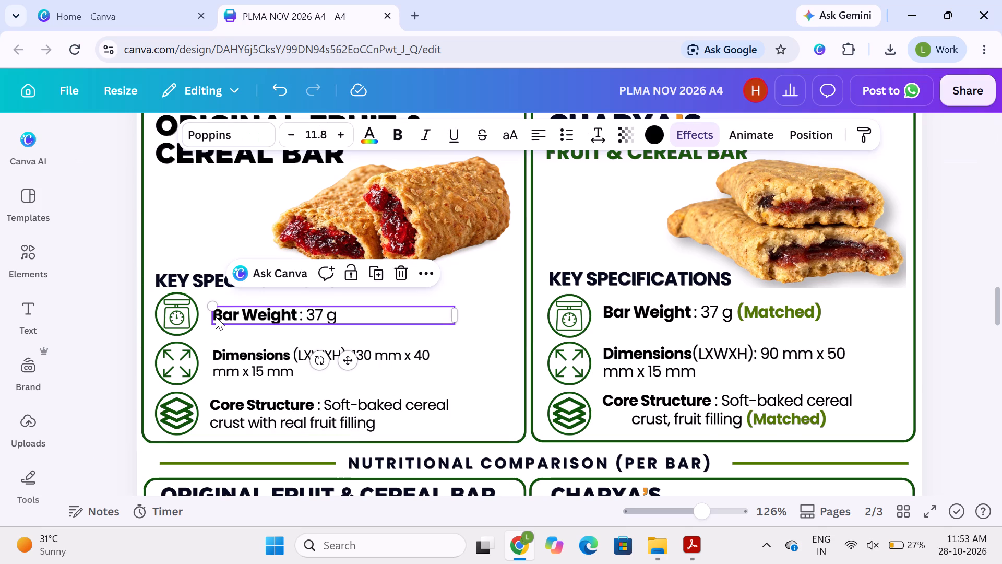
{"action": "left_click", "coordinate": [327, 142]}
{"action": "left_click", "coordinate": [238, 361]}
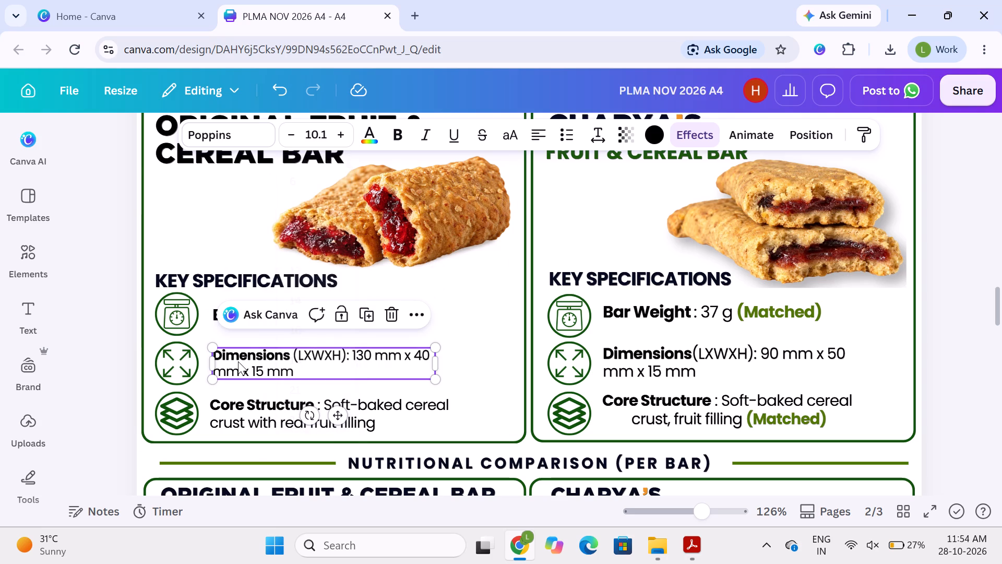
{"action": "double_click", "coordinate": [327, 131]}
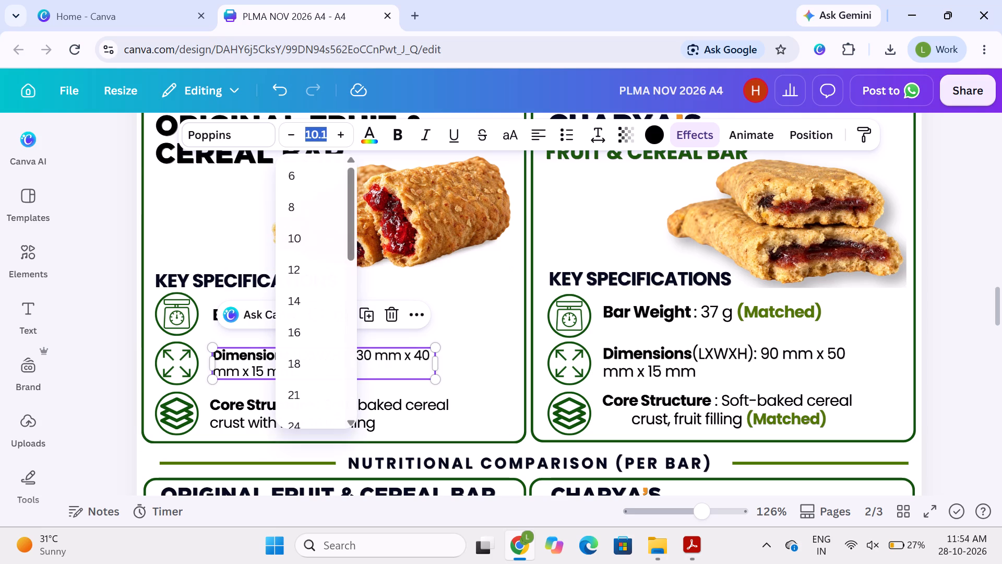
{"action": "type", "text": "11"}
{"action": "key", "text": "period"}
{"action": "key", "text": "8"}
{"action": "key", "text": "Return"}
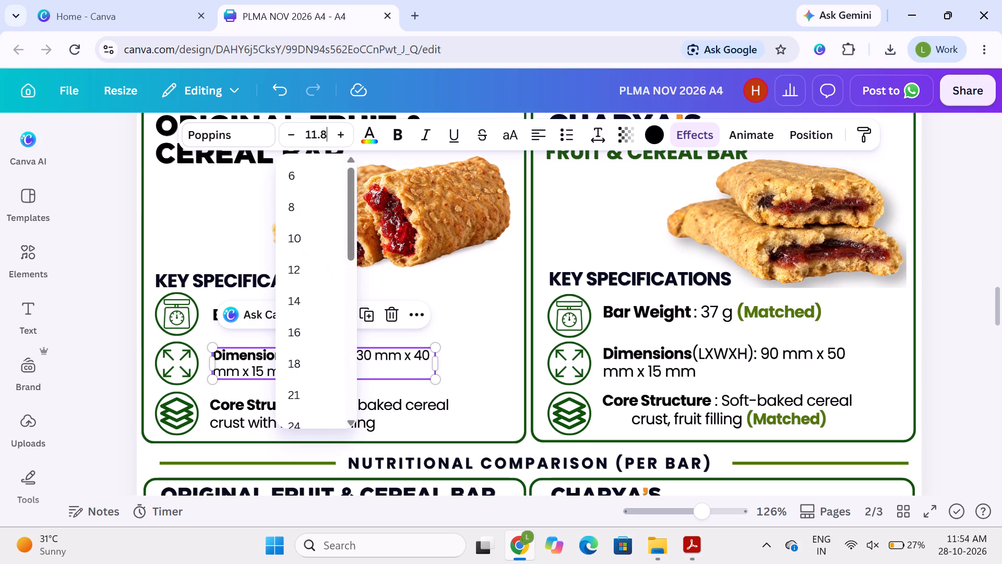
Set the font size of the original bar's Core Structure text to 11.8.
{"action": "left_click", "coordinate": [252, 408]}
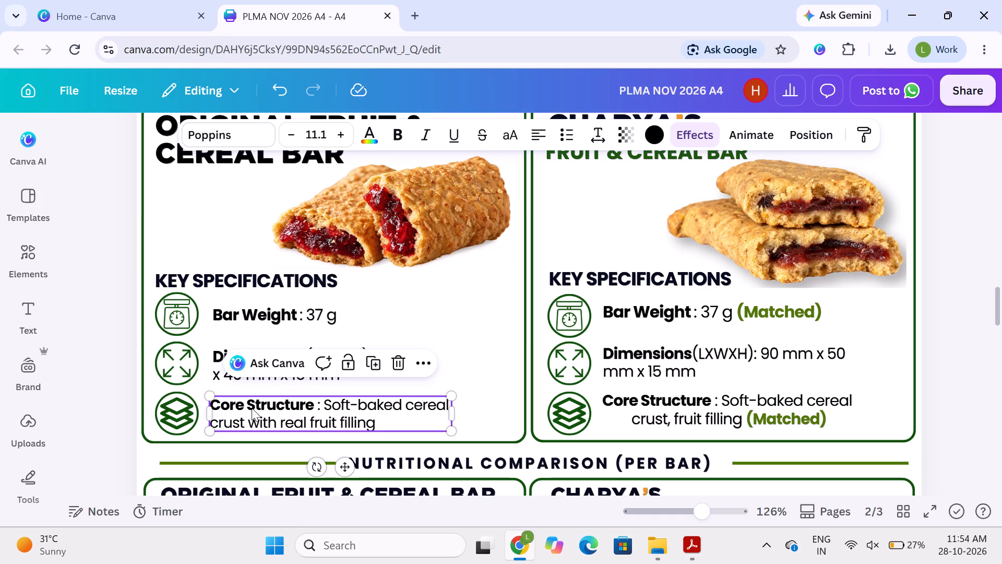
{"action": "double_click", "coordinate": [326, 134]}
{"action": "left_click", "coordinate": [326, 134]}
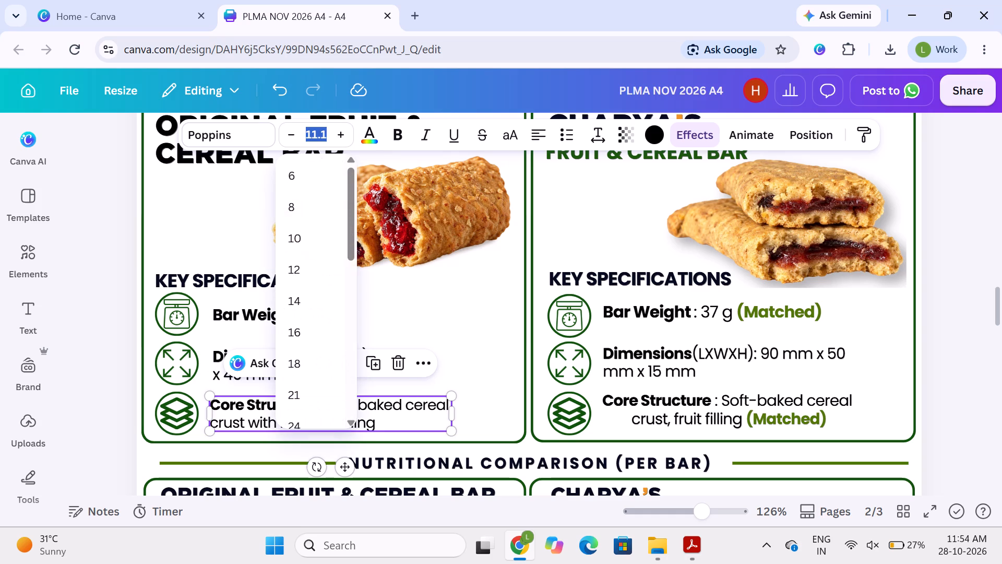
{"action": "left_click", "coordinate": [326, 134]}
{"action": "left_click", "coordinate": [326, 134]}
{"action": "left_click", "coordinate": [326, 134]}
{"action": "left_click", "coordinate": [315, 119]}
{"action": "left_click", "coordinate": [325, 128]}
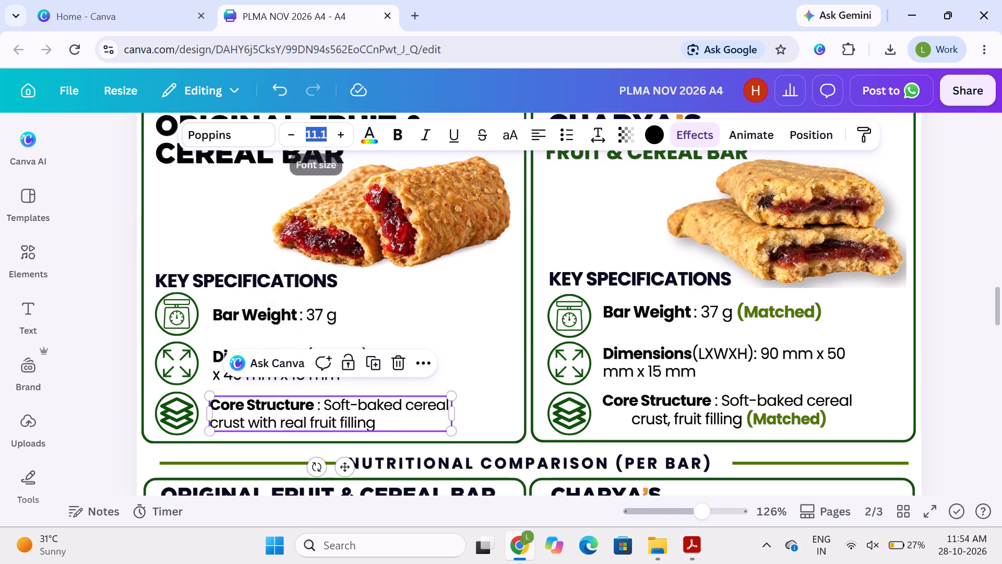
{"action": "type", "text": "11"}
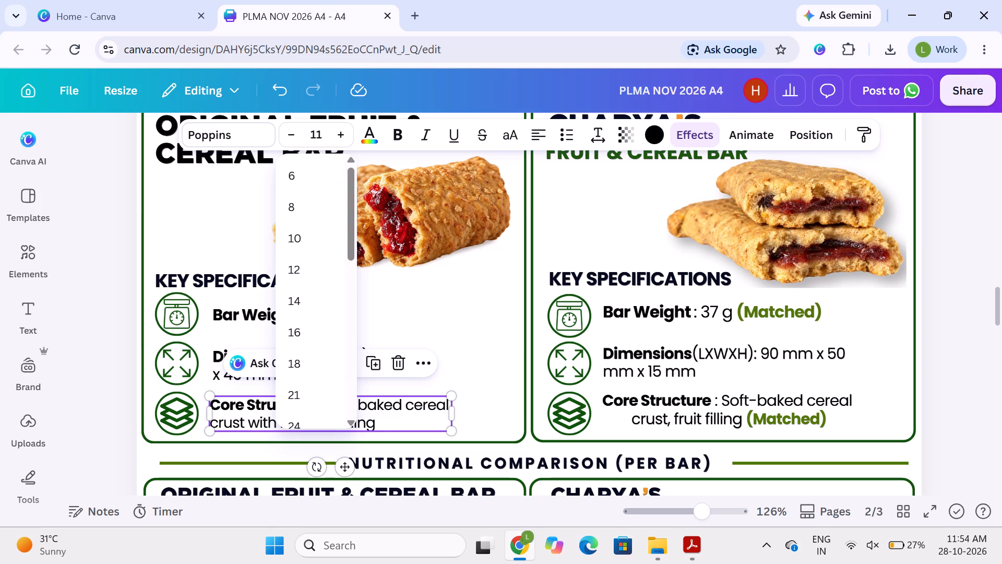
{"action": "key", "text": "period"}
{"action": "key", "text": "8"}
{"action": "key", "text": "Return"}
{"action": "left_click", "coordinate": [455, 292]}
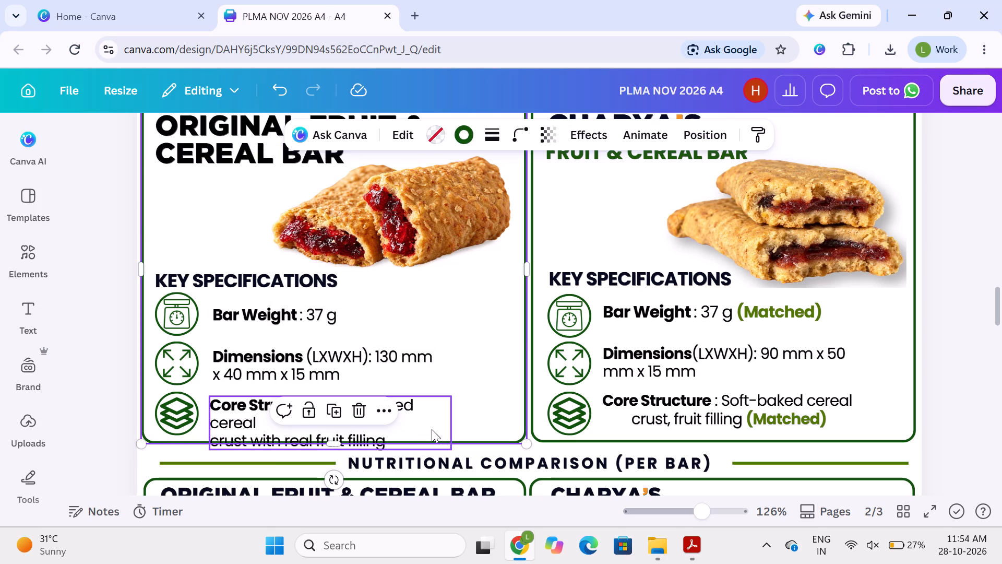
Widen the original bar's Core Structure text box to about 7.3 so its text wraps onto two lines.
{"action": "left_click", "coordinate": [442, 415]}
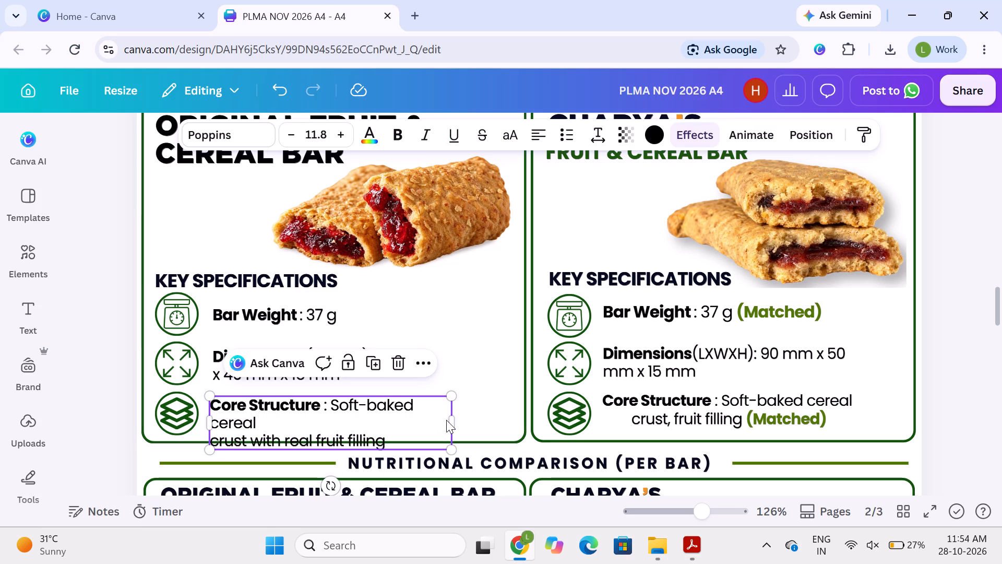
{"action": "left_click_drag", "start_coordinate": [452, 422], "coordinate": [487, 421]}
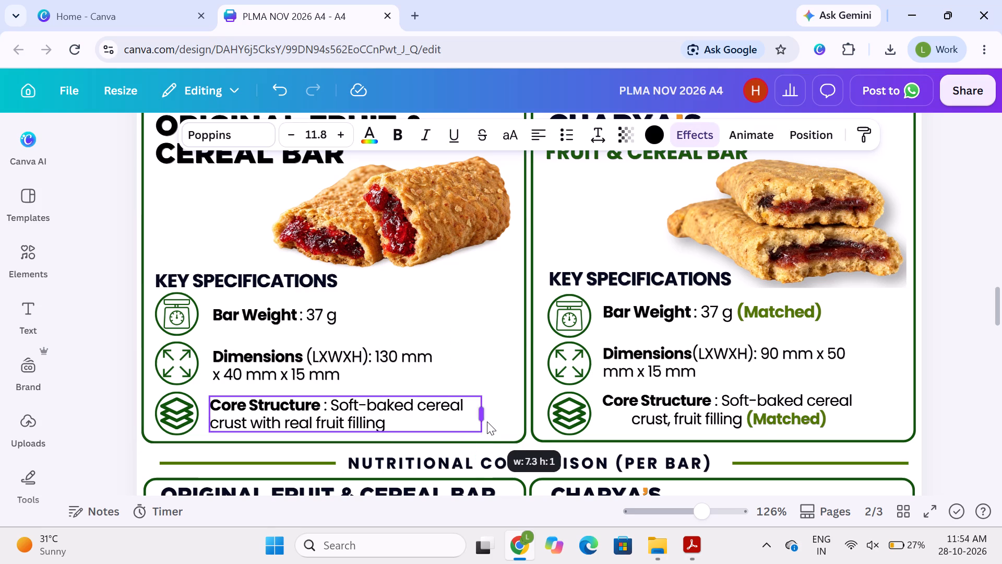
{"action": "left_click_drag", "start_coordinate": [487, 421], "coordinate": [490, 421]}
Set the font size of Charya's Bar Weight text to 11.8.
{"action": "left_click", "coordinate": [665, 307]}
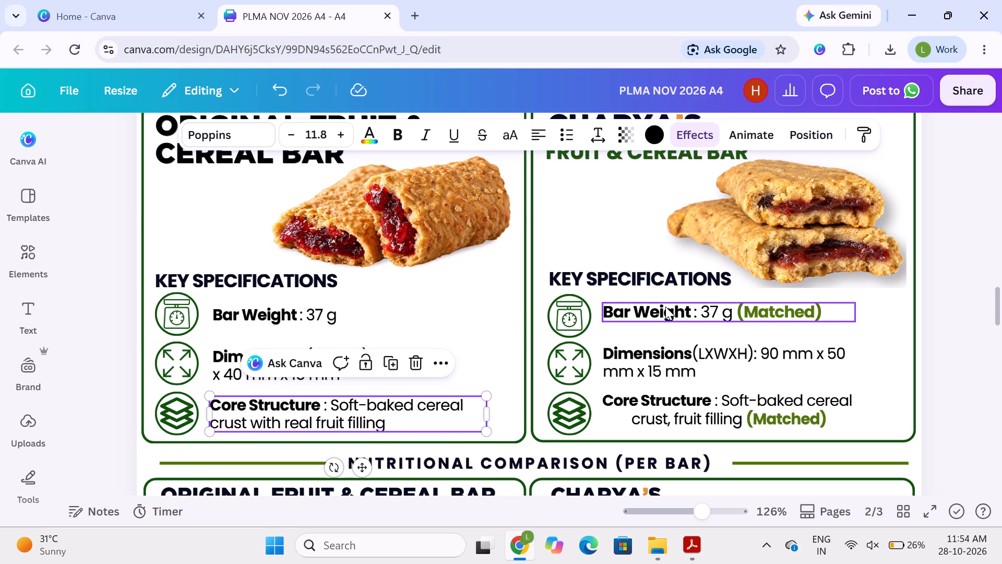
{"action": "left_click", "coordinate": [329, 130]}
{"action": "left_click", "coordinate": [326, 130]}
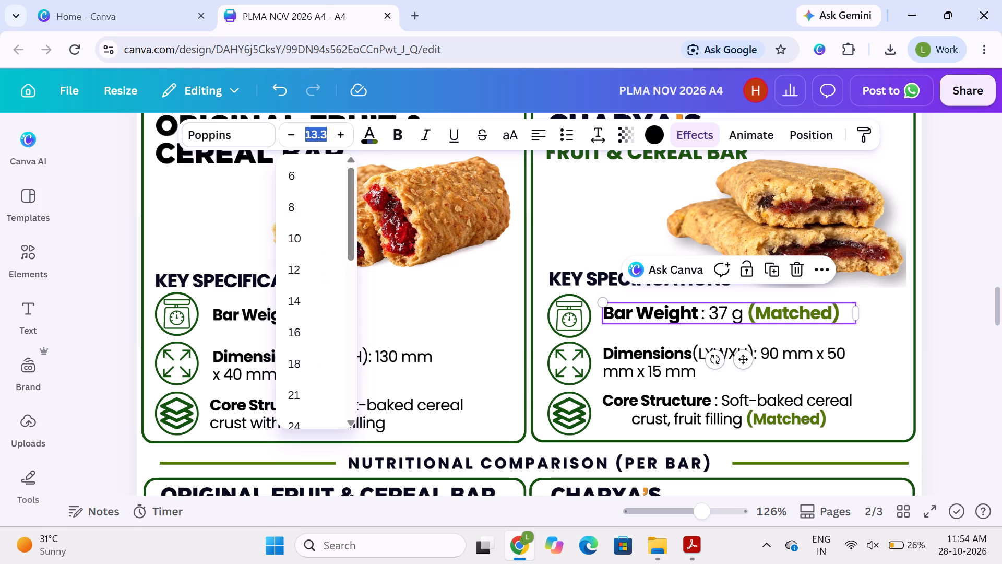
{"action": "type", "text": "11"}
{"action": "key", "text": "period"}
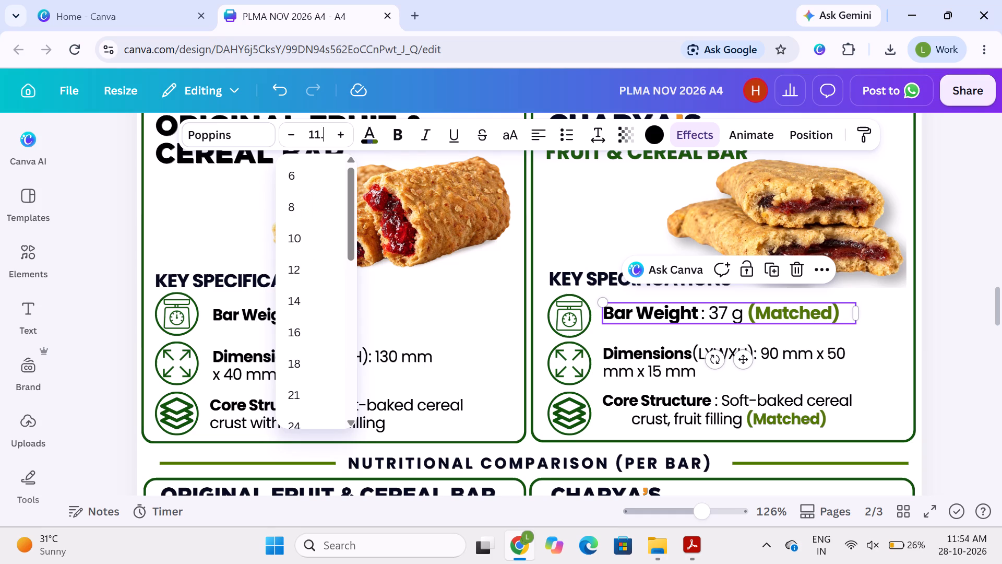
{"action": "key", "text": "8"}
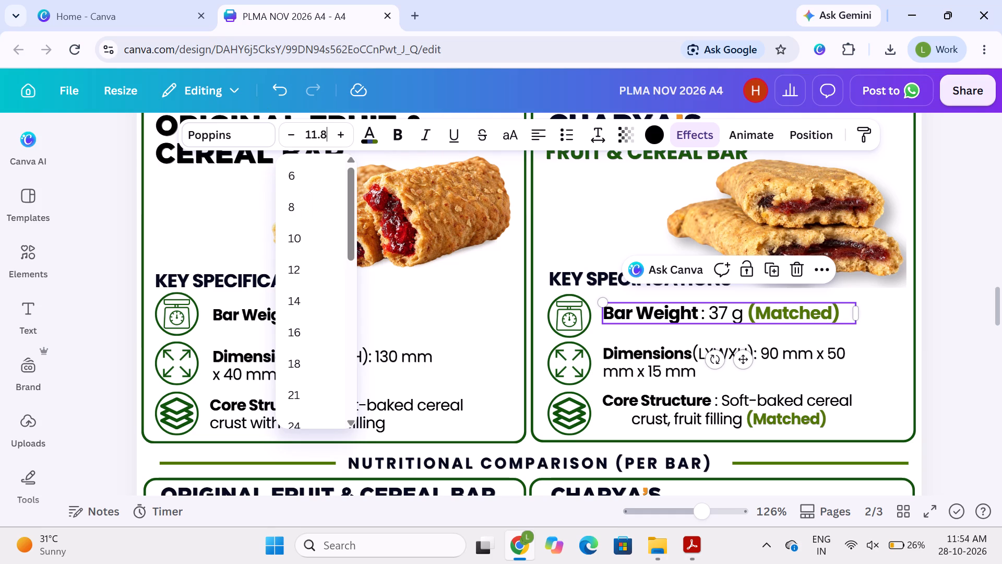
Copy the 11.8 font size from Charya's Bar Weight text and apply it to Charya's Dimensions text.
{"action": "double_click", "coordinate": [318, 133]}
{"action": "key", "text": "ctrl+c"}
{"action": "left_click", "coordinate": [641, 357]}
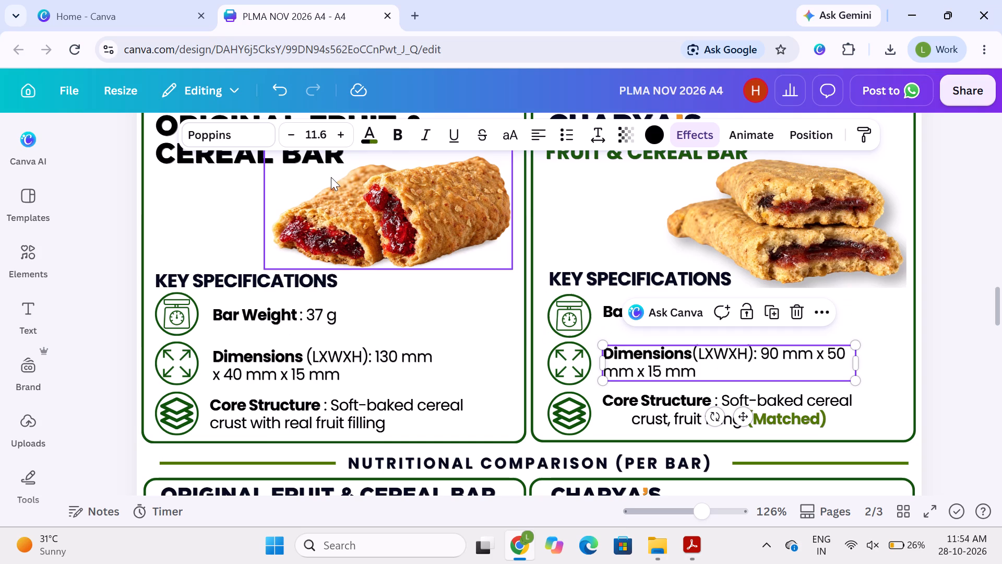
{"action": "double_click", "coordinate": [307, 128]}
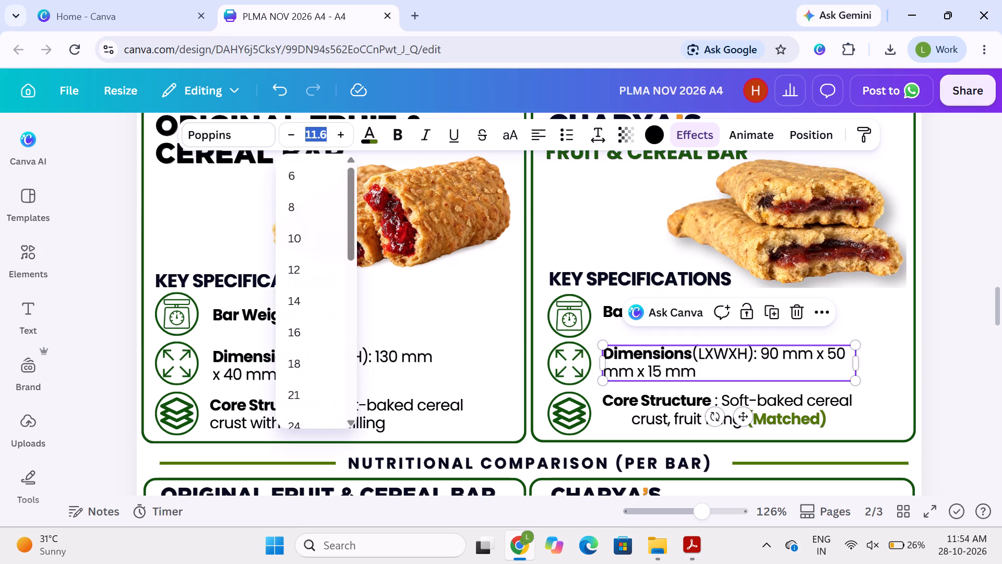
{"action": "key", "text": "ctrl+v"}
{"action": "left_click", "coordinate": [693, 402]}
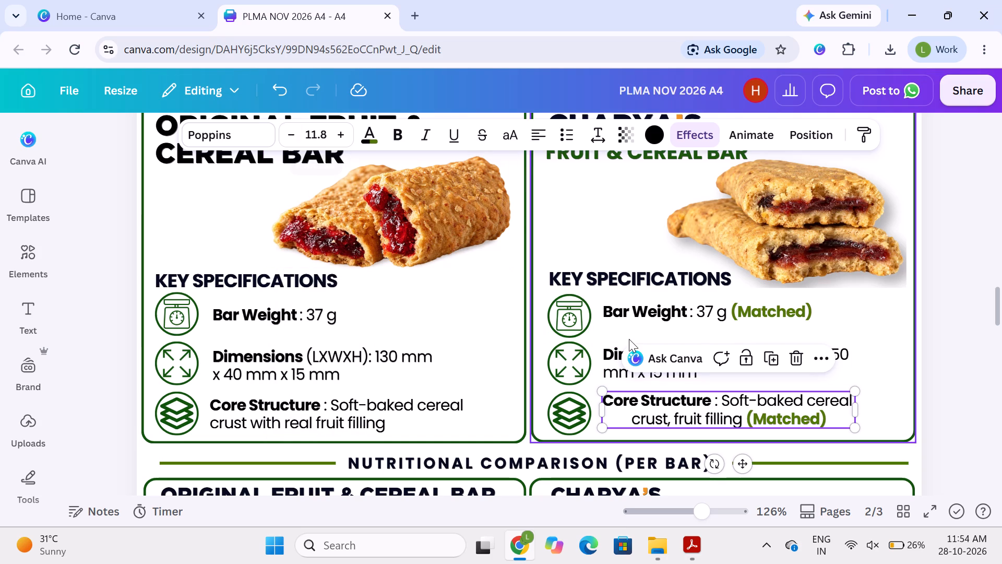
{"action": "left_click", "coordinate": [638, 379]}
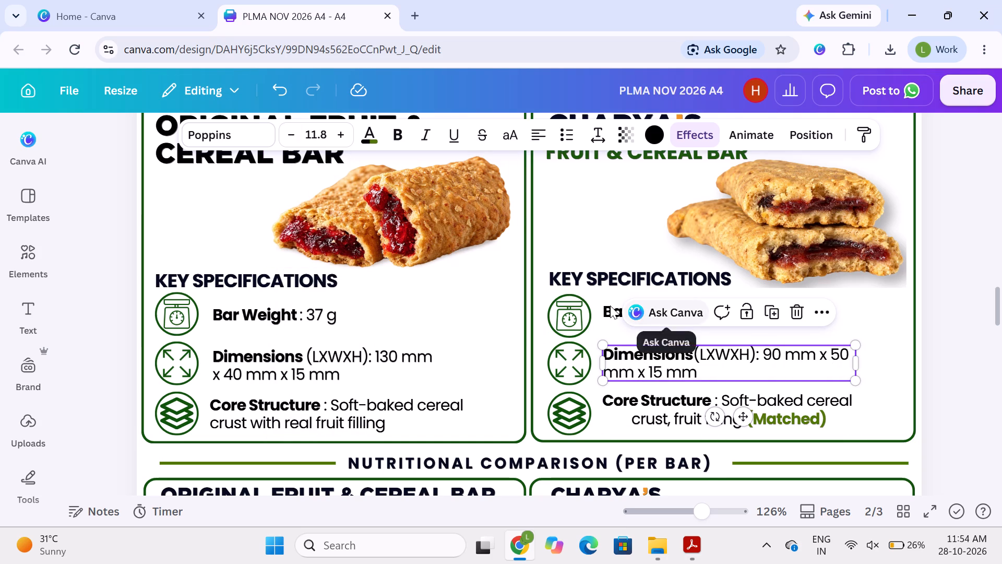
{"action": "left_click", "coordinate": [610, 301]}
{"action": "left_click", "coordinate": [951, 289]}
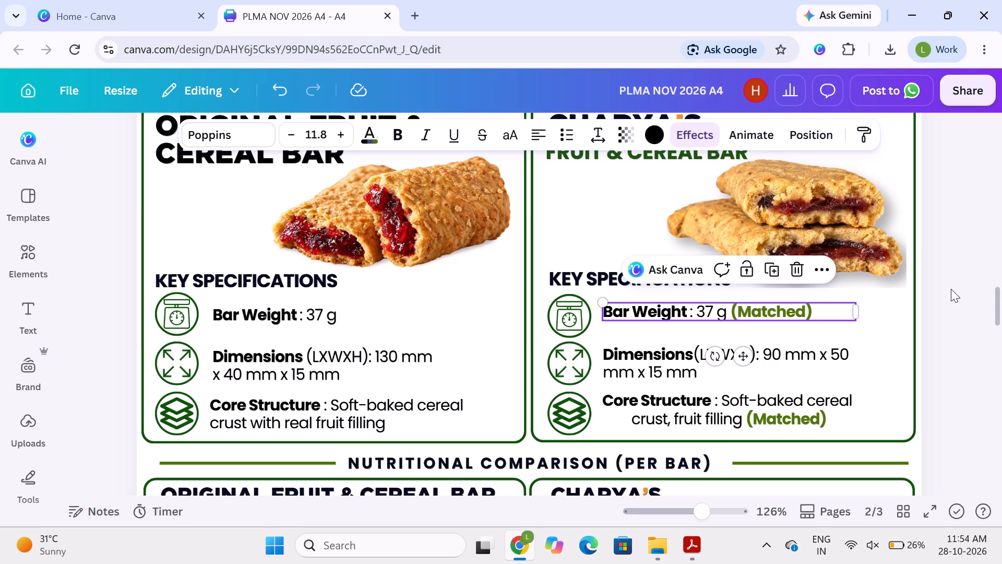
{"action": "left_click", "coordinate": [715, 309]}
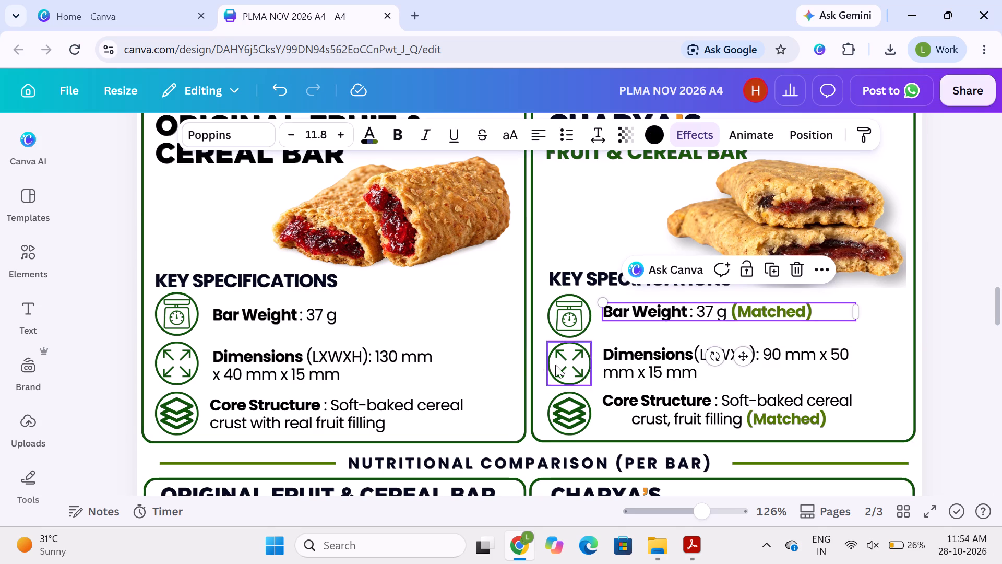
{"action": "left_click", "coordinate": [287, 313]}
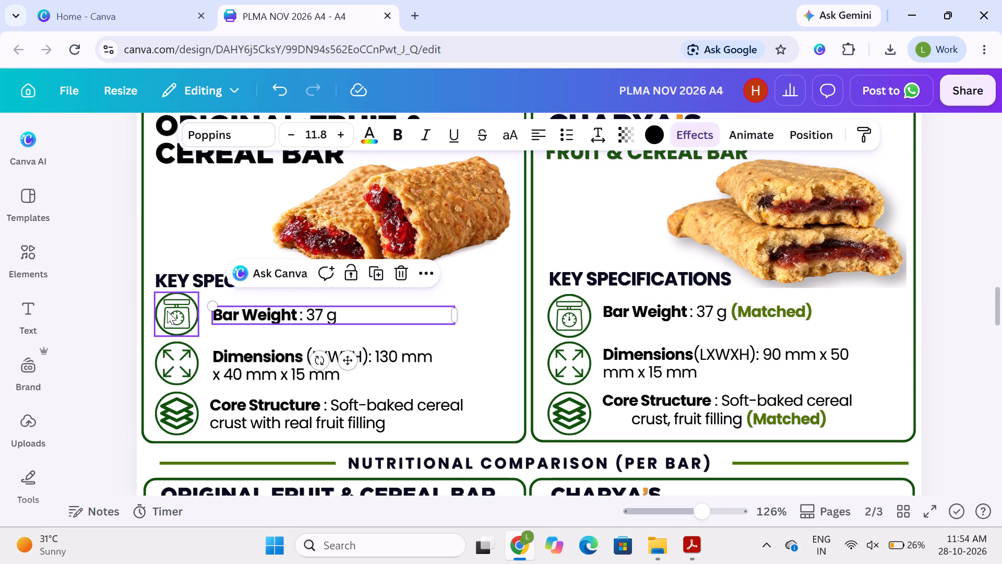
Group the Bar Weight scale icon with its surrounding circle, first for the original bar and again for Charya's bar.
{"action": "left_click", "coordinate": [176, 314]}
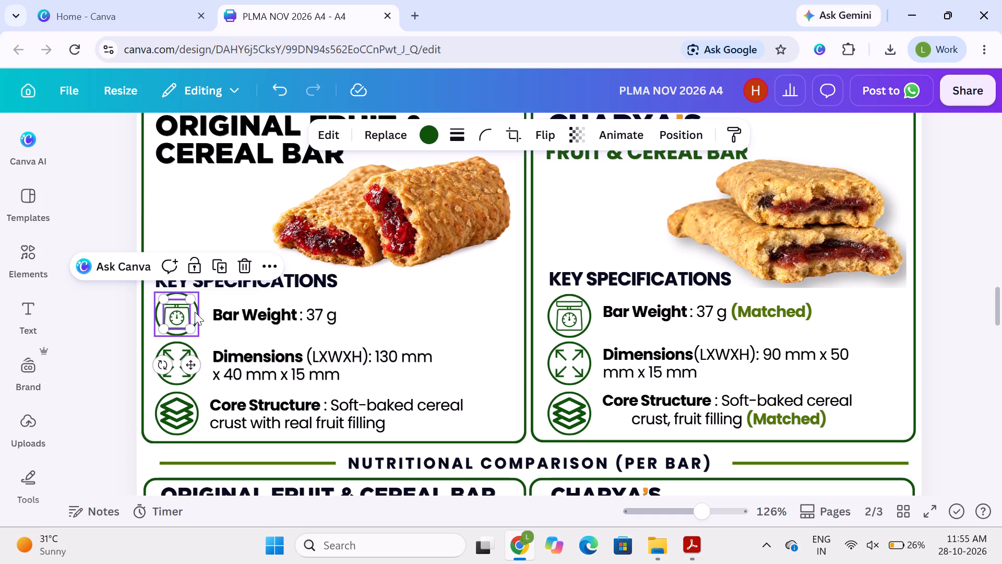
{"action": "left_click", "coordinate": [195, 312], "text": "shift"}
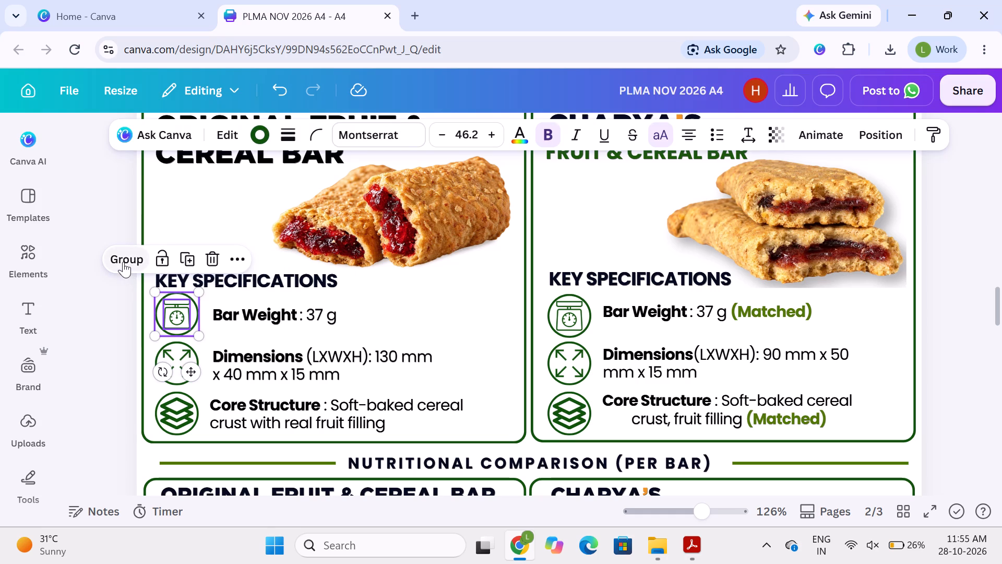
{"action": "left_click", "coordinate": [123, 262]}
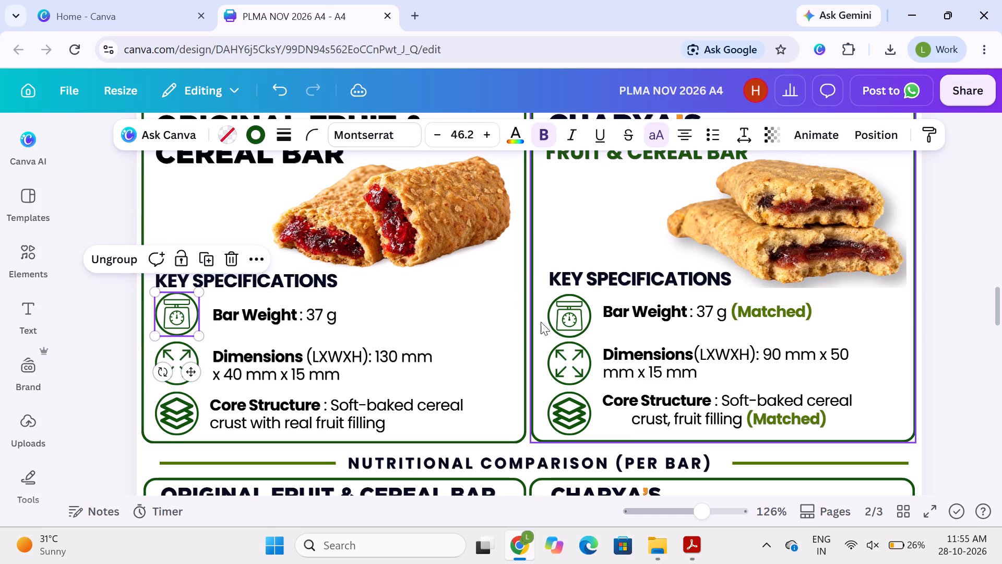
{"action": "left_click", "coordinate": [575, 320]}
{"action": "left_click", "coordinate": [588, 318], "text": "shift"}
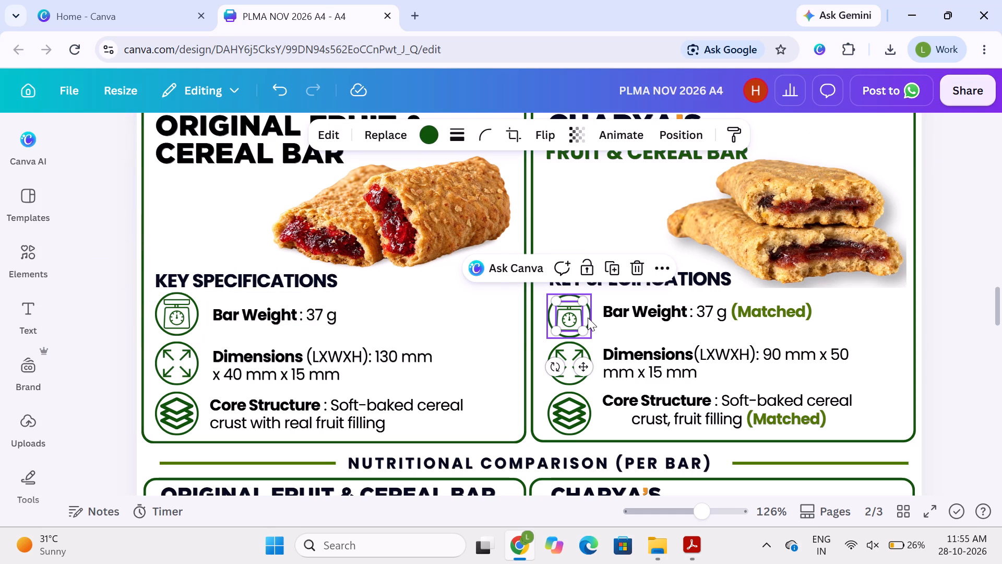
{"action": "left_click", "coordinate": [510, 264]}
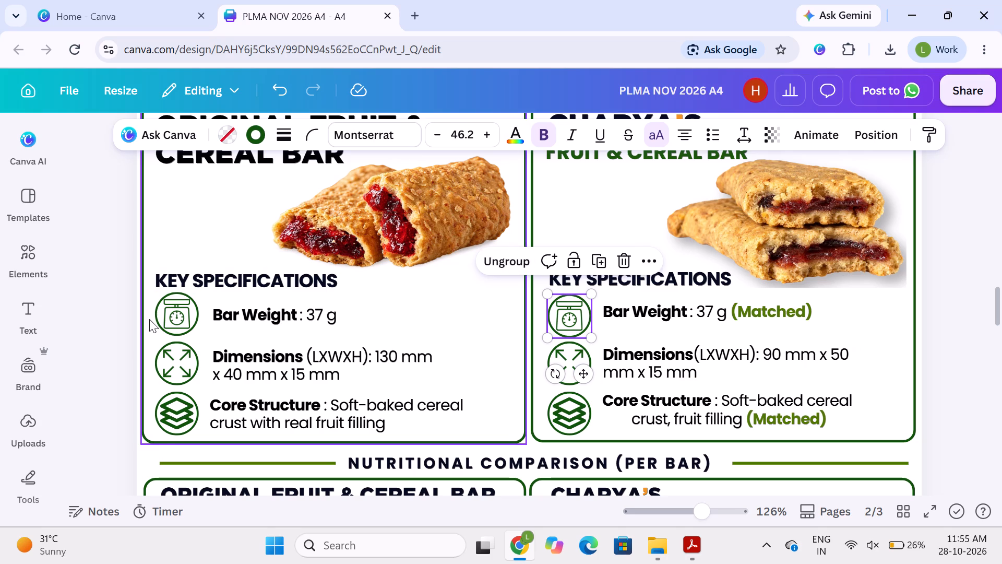
Align the two grouped Bar Weight icons of the original and Charya's bars to each other's vertical middle.
{"action": "left_click", "coordinate": [168, 319], "text": "shift"}
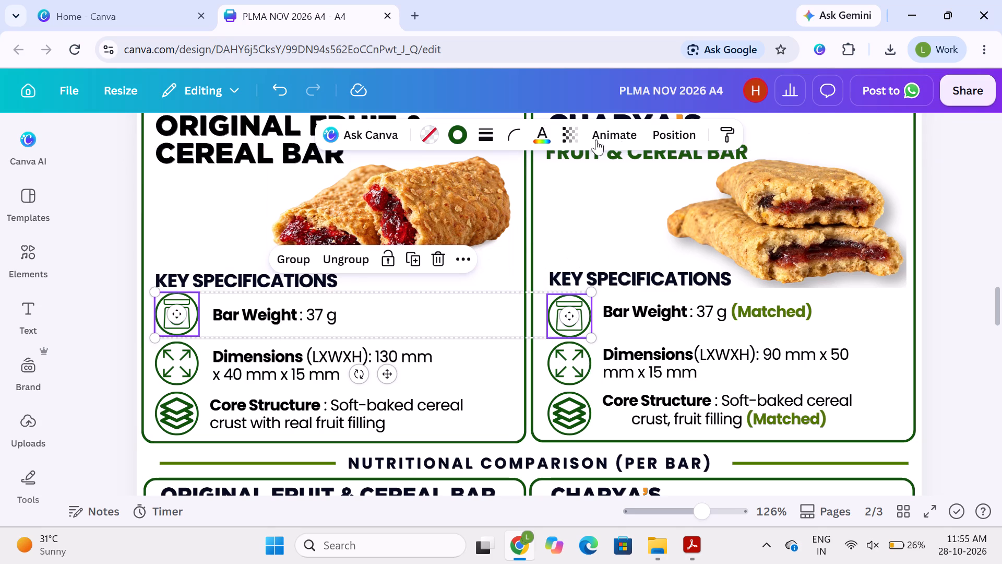
{"action": "left_click", "coordinate": [673, 134]}
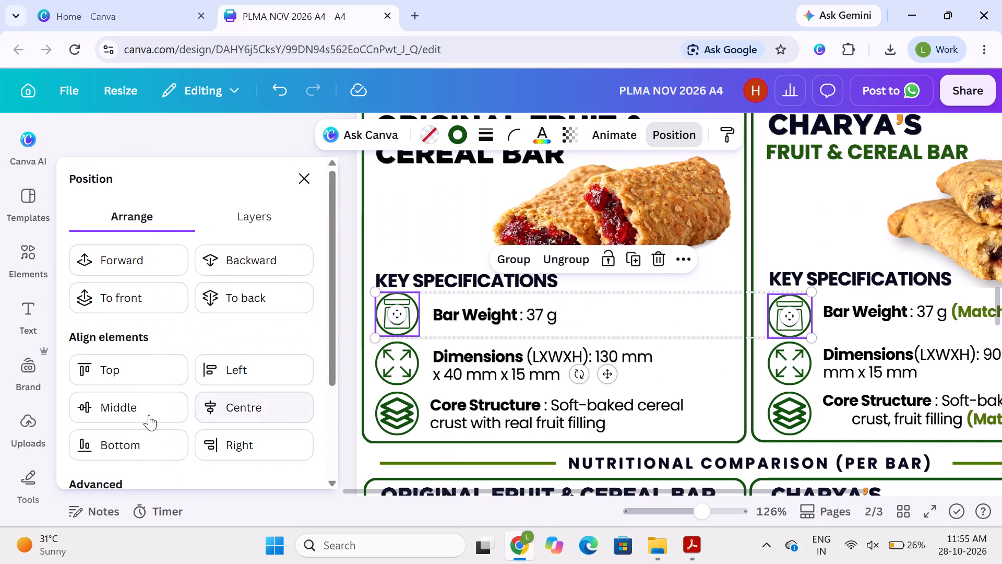
{"action": "left_click", "coordinate": [98, 412]}
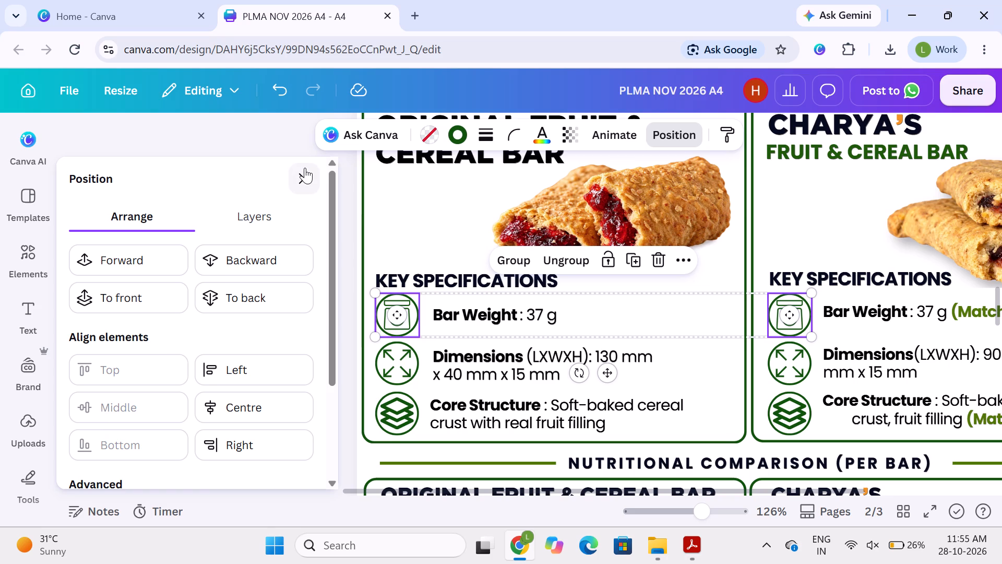
{"action": "left_click", "coordinate": [305, 168]}
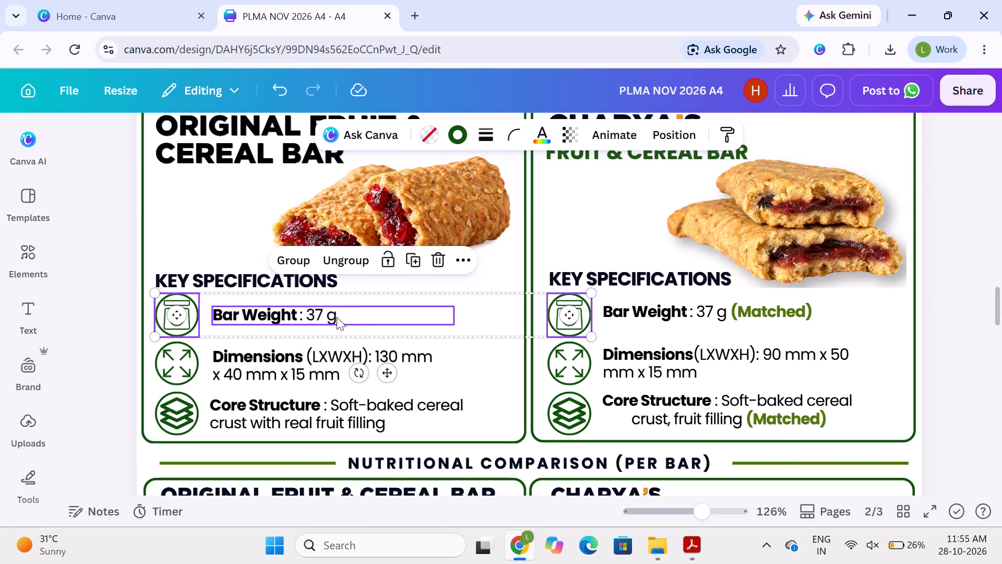
Widen the original bar's Dimensions text box so "130 mm x 40 mm" fits on the first line.
{"action": "left_click", "coordinate": [337, 317]}
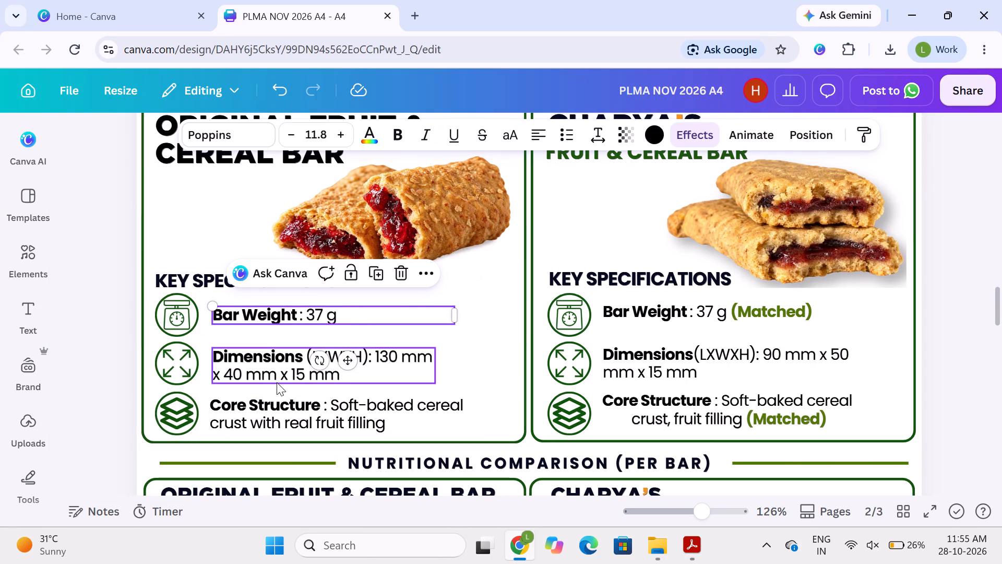
{"action": "left_click", "coordinate": [277, 382]}
{"action": "left_click_drag", "start_coordinate": [436, 362], "coordinate": [503, 361]}
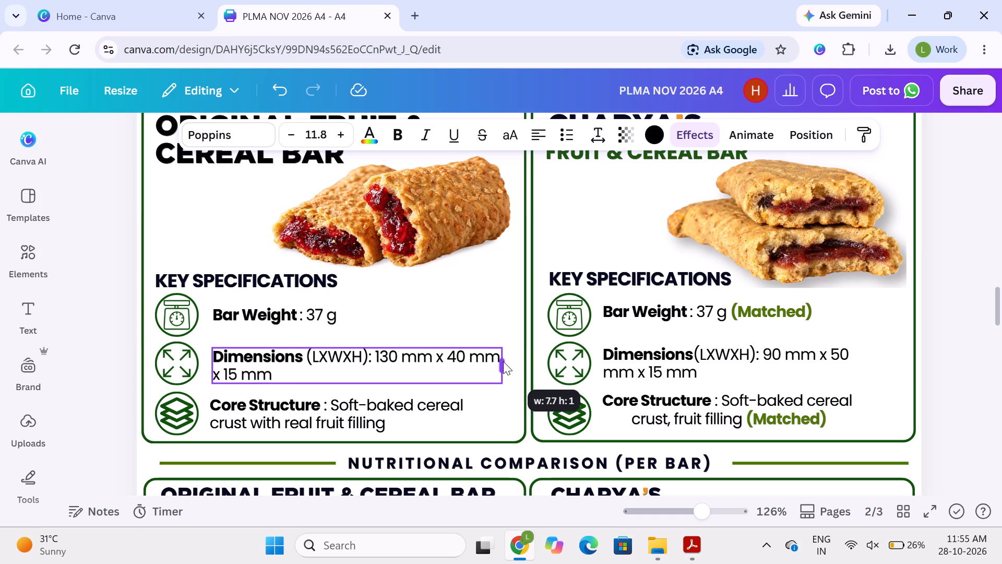
{"action": "left_click_drag", "start_coordinate": [503, 361], "coordinate": [507, 362]}
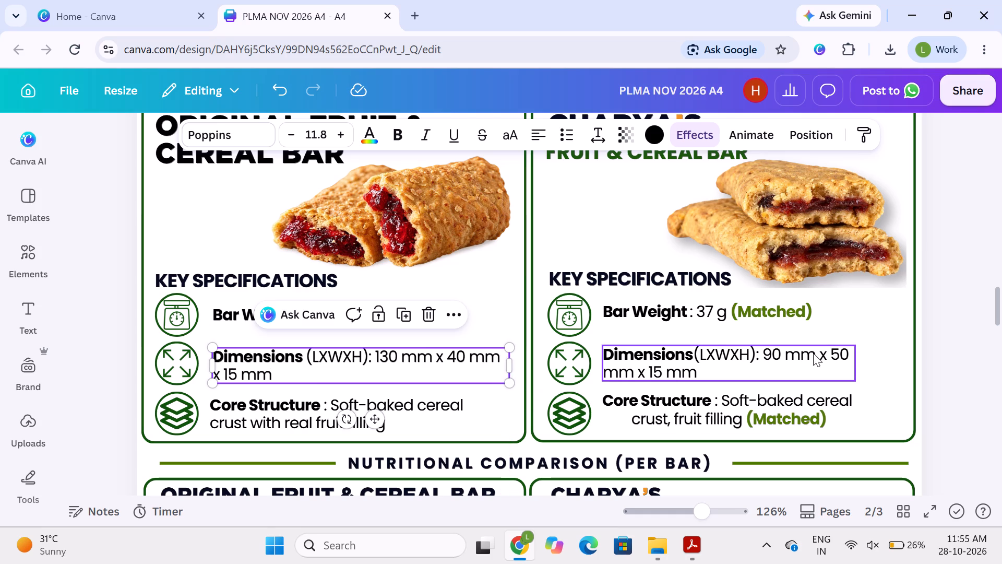
Widen Charya's Dimensions text box so "90 mm x 50 mm" fits on the first line and "x 15 mm" wraps below.
{"action": "left_click", "coordinate": [805, 356]}
{"action": "left_click_drag", "start_coordinate": [861, 364], "coordinate": [906, 355]}
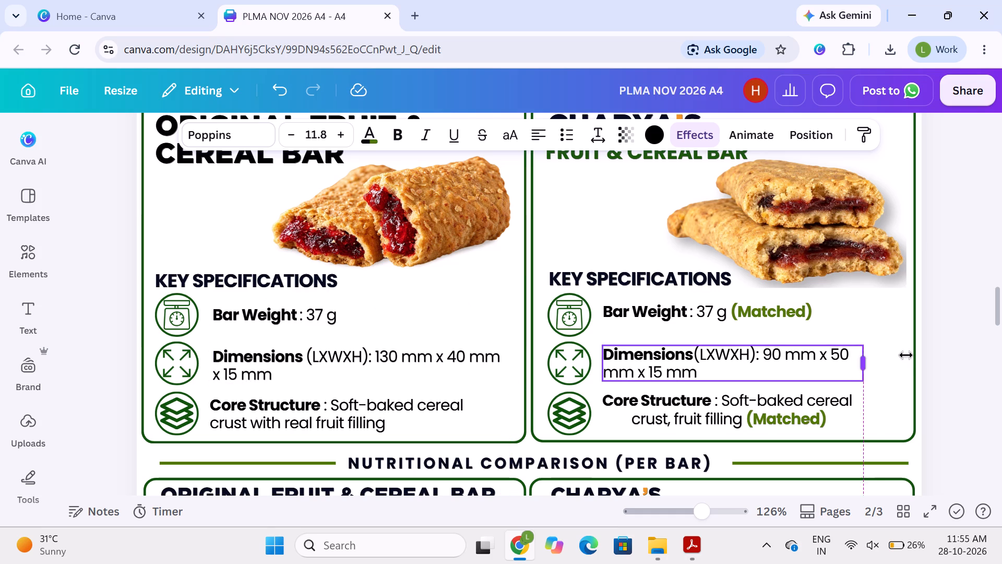
{"action": "left_click_drag", "start_coordinate": [906, 355], "coordinate": [900, 355]}
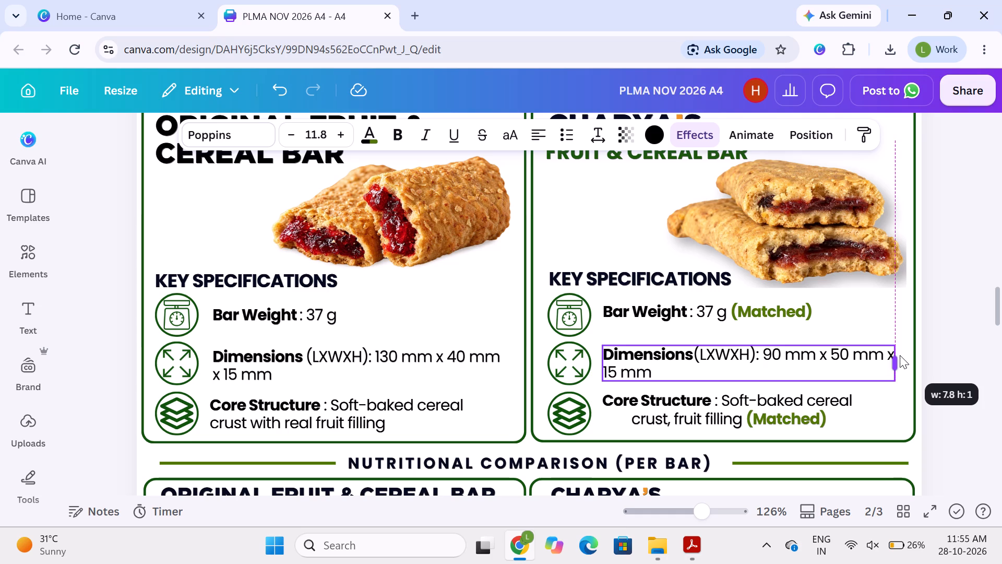
{"action": "left_click_drag", "start_coordinate": [900, 355], "coordinate": [894, 355]}
{"action": "left_click", "coordinate": [984, 339]}
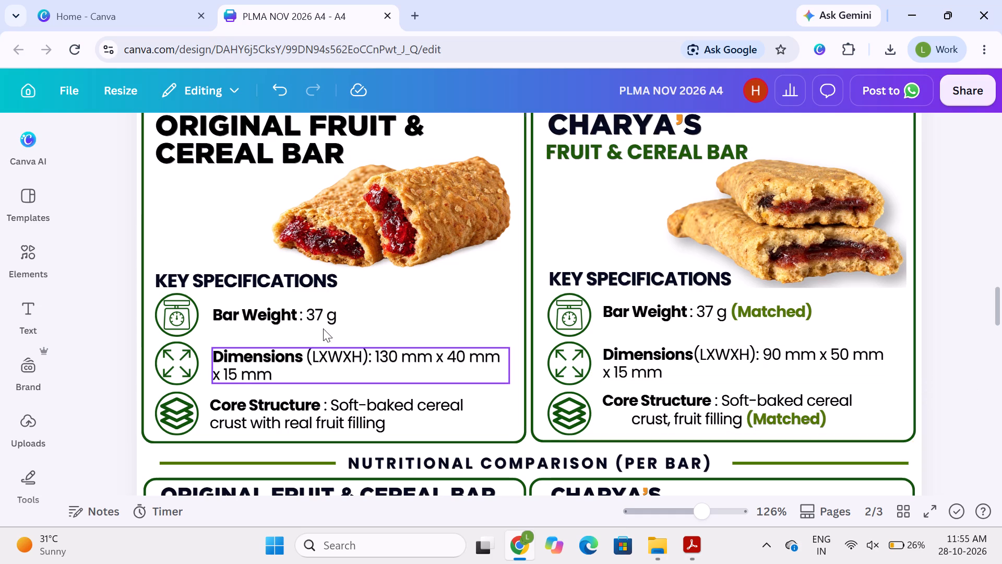
Align both Bar Weight icons and both Bar Weight texts to a common vertical middle across the two bars.
{"action": "left_click", "coordinate": [187, 320]}
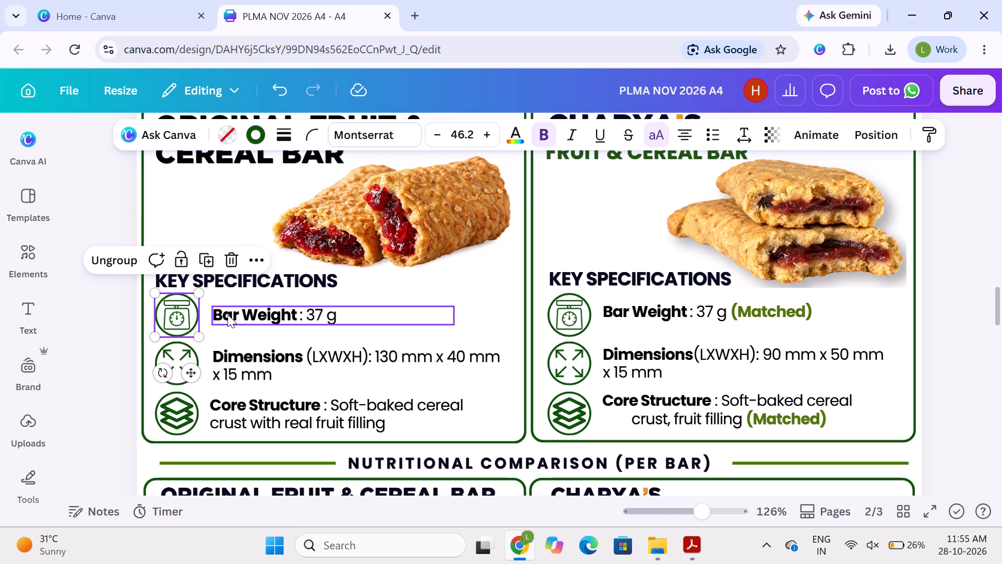
{"action": "left_click", "coordinate": [228, 314], "text": "shift"}
{"action": "left_click", "coordinate": [586, 315], "text": "shift"}
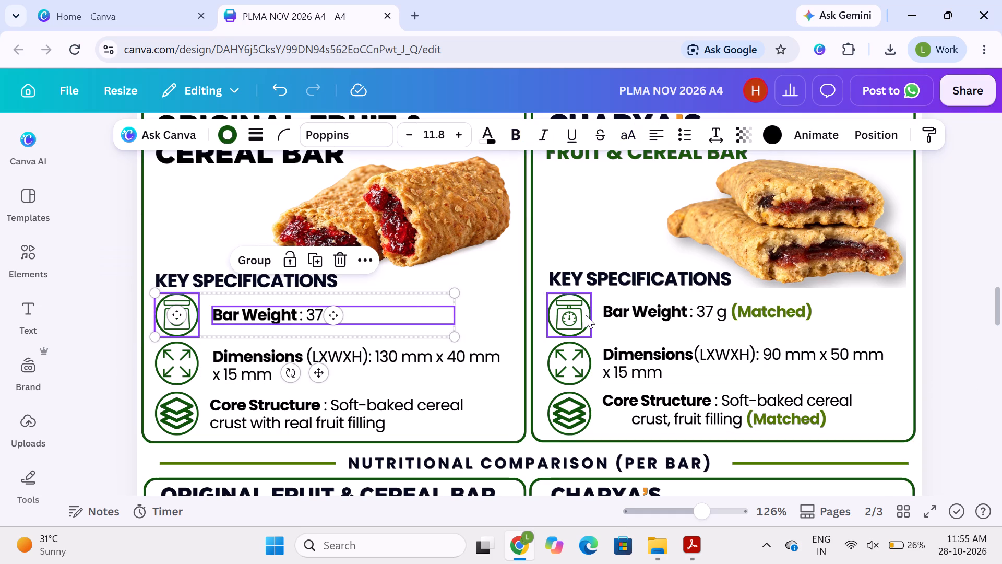
{"action": "left_click", "coordinate": [618, 310], "text": "shift"}
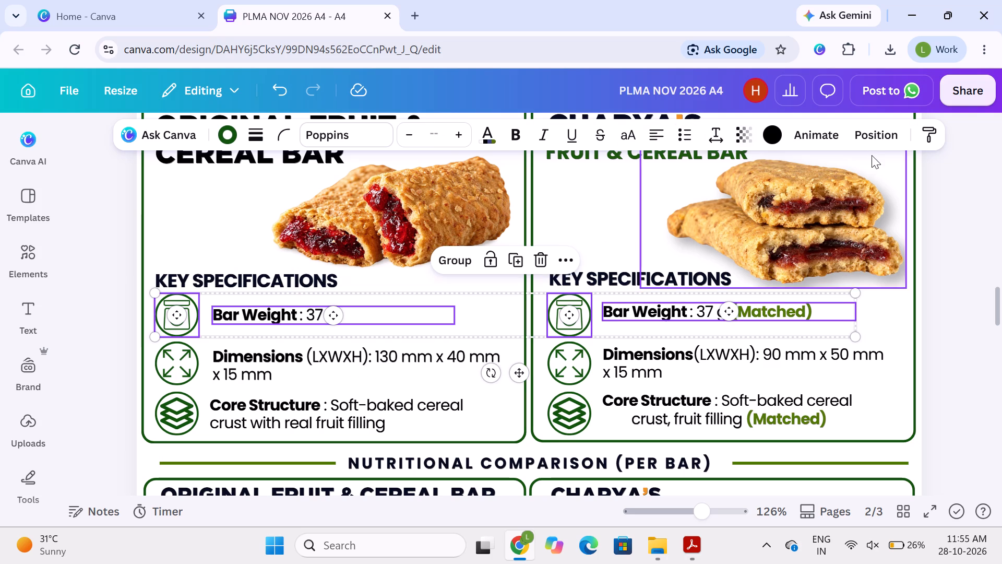
{"action": "left_click", "coordinate": [870, 146]}
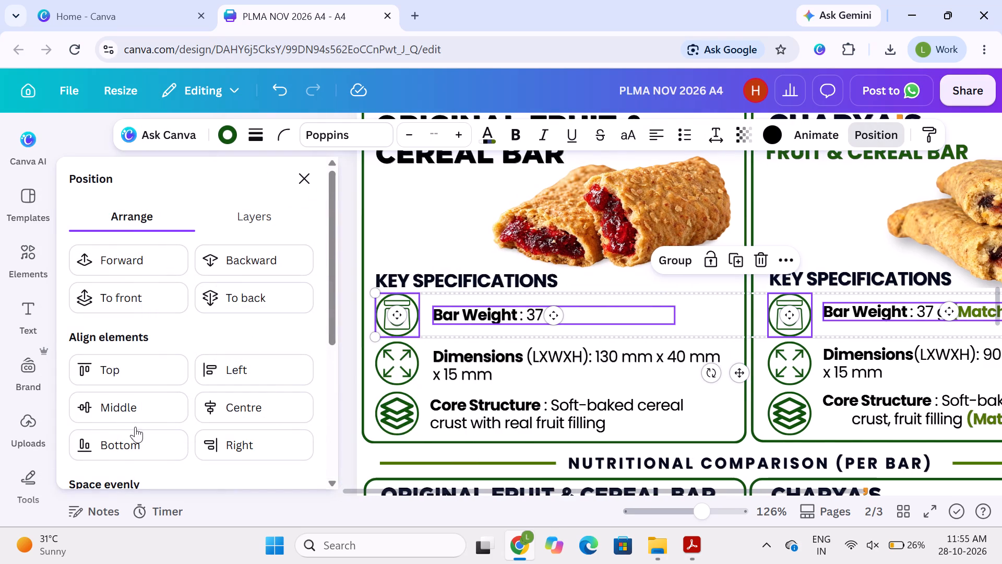
{"action": "left_click", "coordinate": [111, 407]}
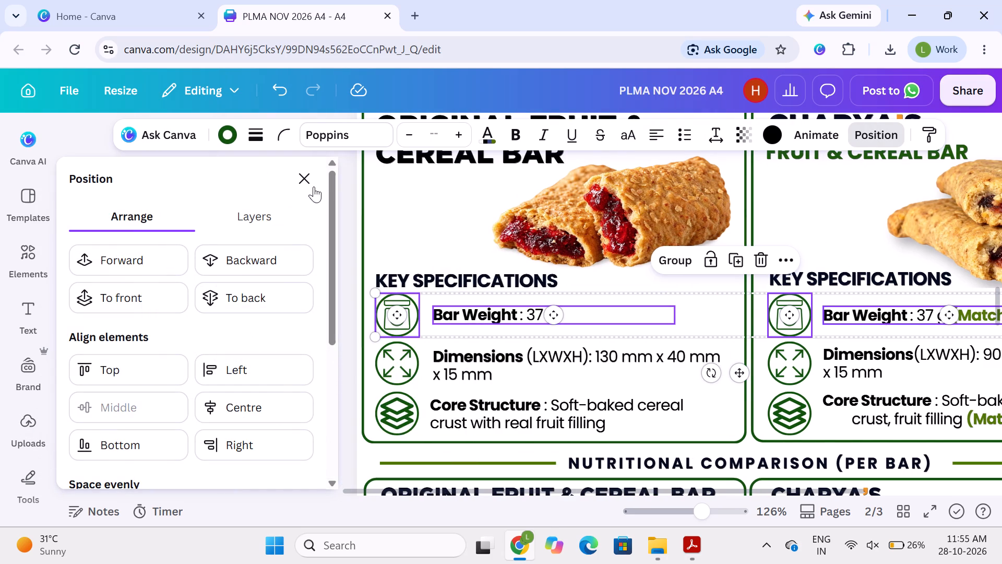
{"action": "left_click", "coordinate": [310, 180]}
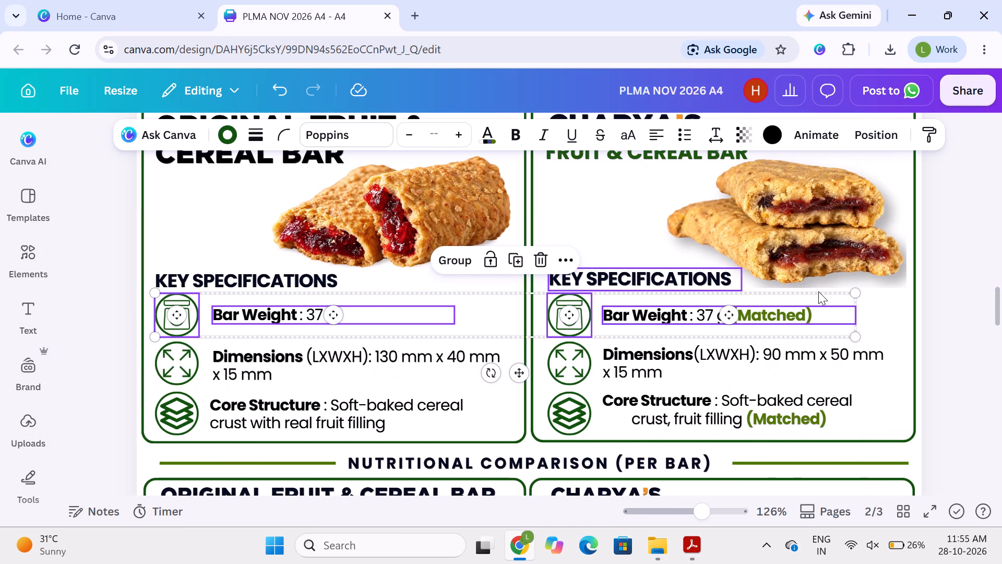
{"action": "left_click", "coordinate": [937, 293]}
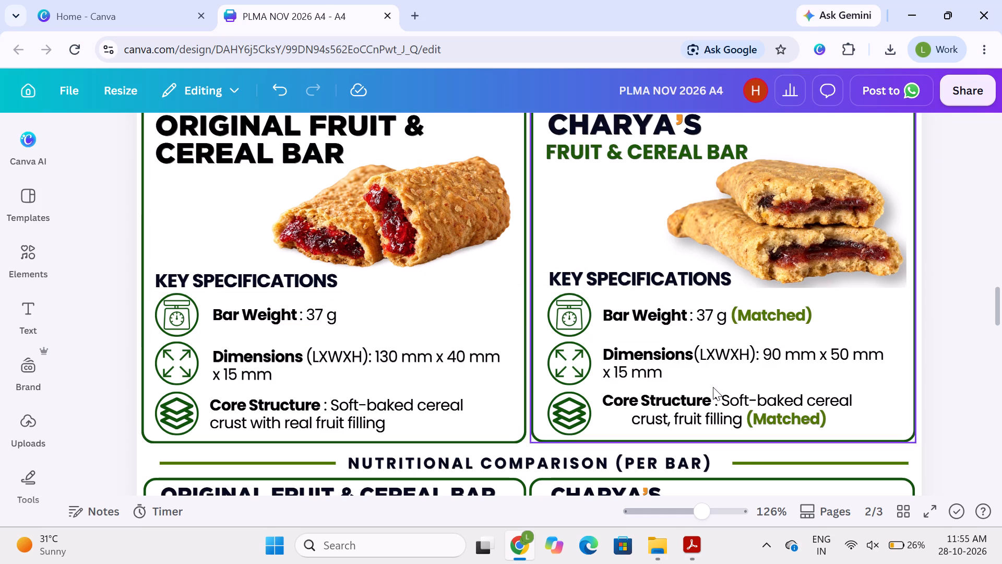
Delete the extra spaces before "crust" in Charya's Core Structure text so its second line starts flush with the first.
{"action": "left_click", "coordinate": [703, 418]}
{"action": "double_click", "coordinate": [628, 417]}
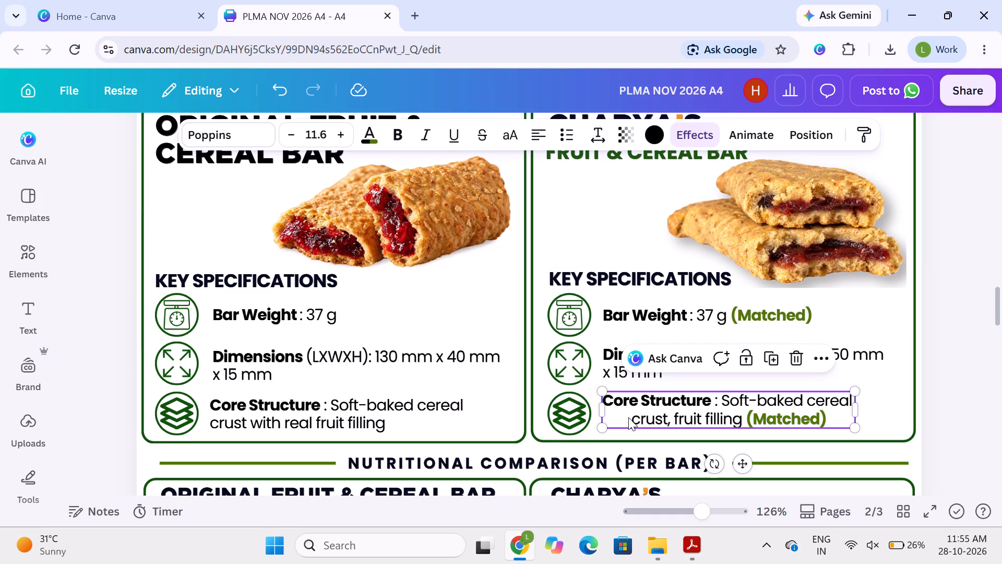
{"action": "left_click", "coordinate": [628, 417]}
{"action": "key", "text": "BackSpace"}
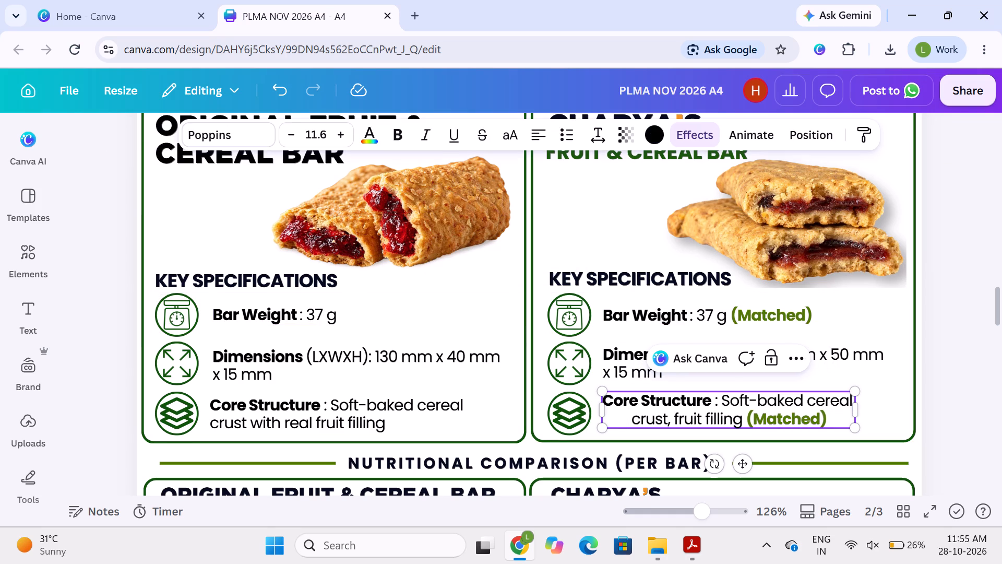
{"action": "key", "text": "BackSpace"}
{"action": "key", "text": "Right"}
{"action": "key", "text": "BackSpace"}
{"action": "key", "text": "BackSpace"}
{"action": "key", "text": "BackSpace"}
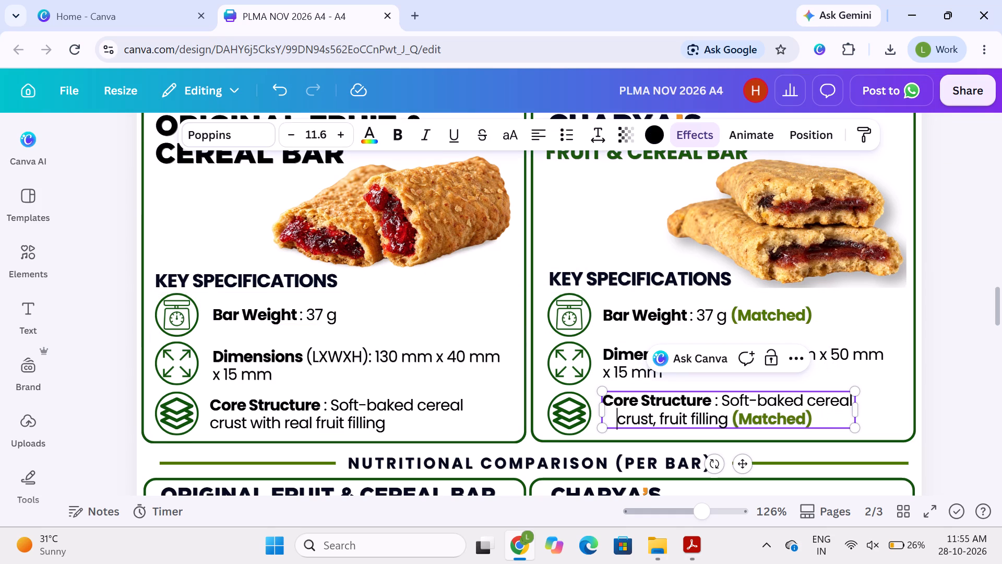
{"action": "key", "text": "BackSpace"}
{"action": "key", "text": "BackSpace"}
{"action": "key", "text": "BackSpace"}
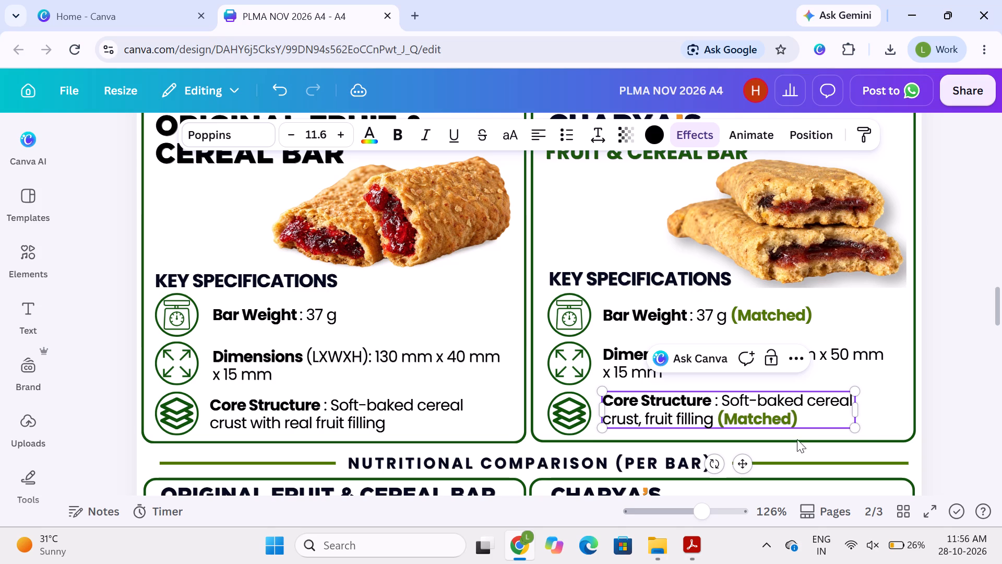
{"action": "left_click", "coordinate": [962, 361]}
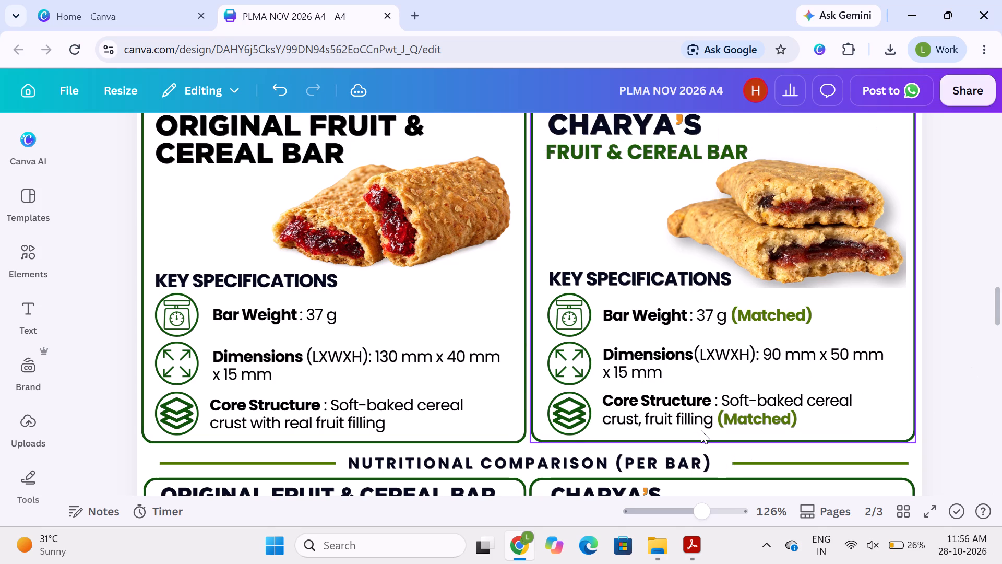
Nudge the original bar's Dimensions text left to line up with the left edge of its Core Structure text.
{"action": "scroll", "coordinate": [764, 386], "scroll_direction": "down", "scroll_amount": 1}
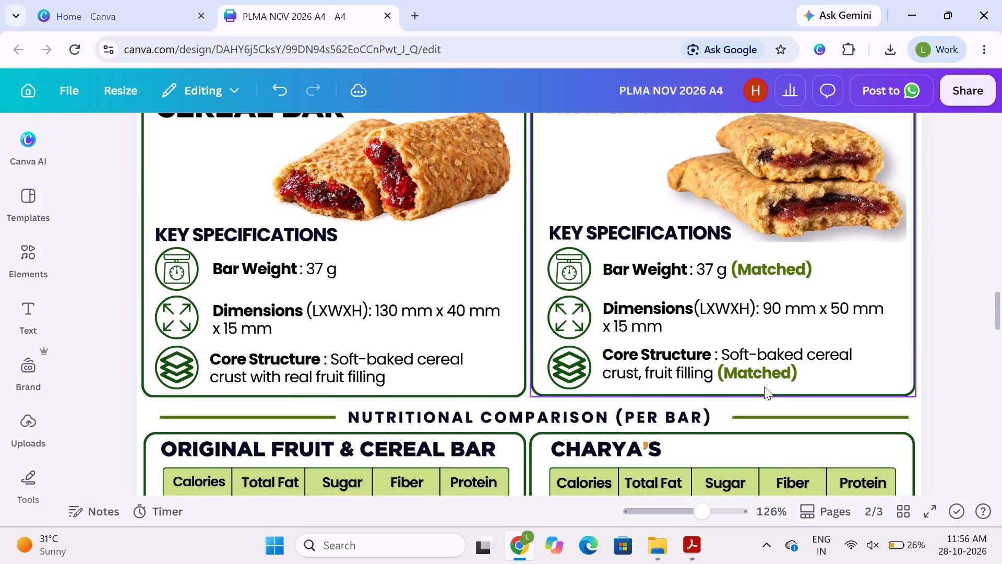
{"action": "left_click", "coordinate": [335, 316]}
{"action": "key", "text": "Left"}
{"action": "key", "text": "Up"}
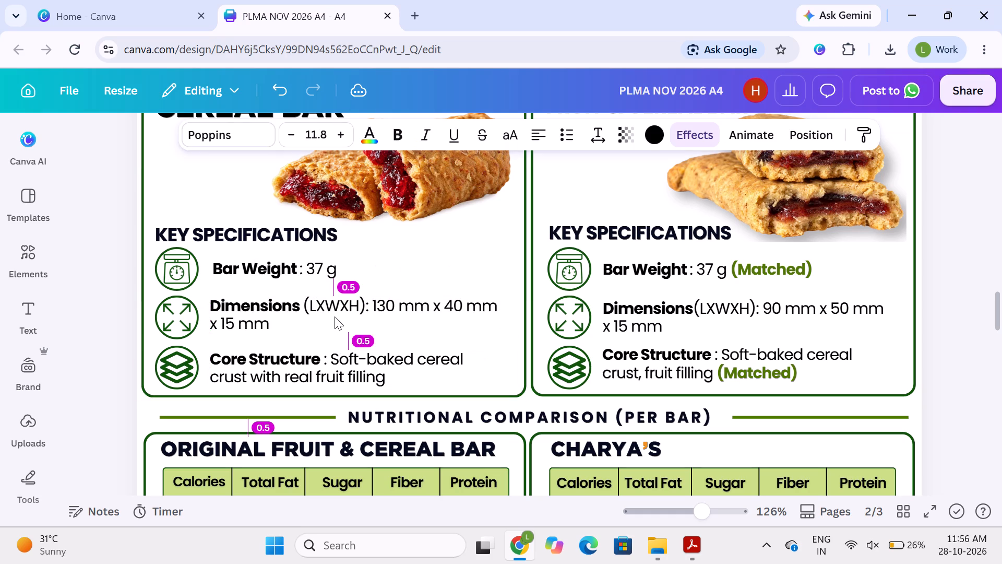
{"action": "key", "text": "Down"}
{"action": "key", "text": "Right"}
{"action": "key", "text": "Left"}
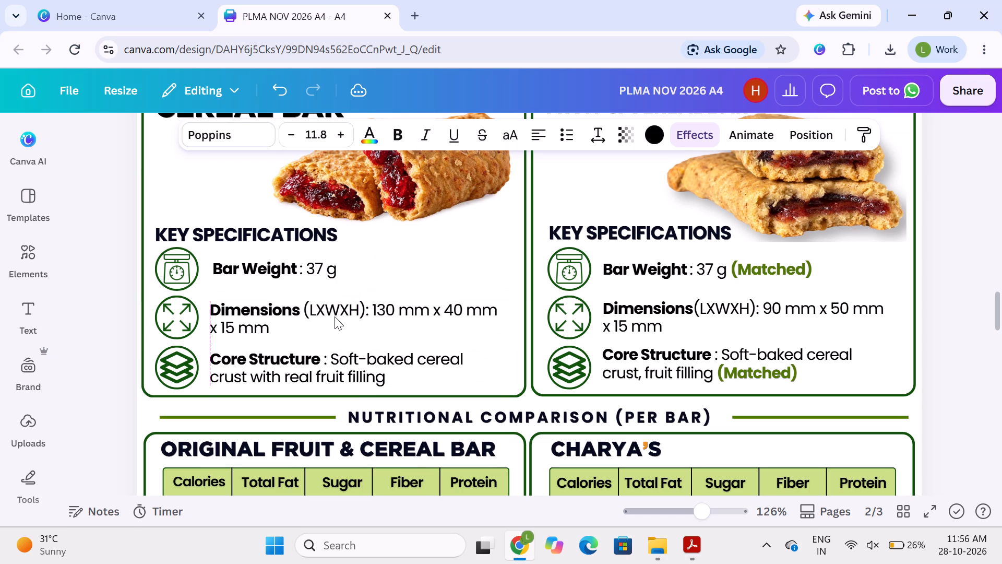
Nudge the original bar's Bar Weight text left to line up with the left edge of its Dimensions text.
{"action": "left_click", "coordinate": [229, 266]}
{"action": "key", "text": "Right"}
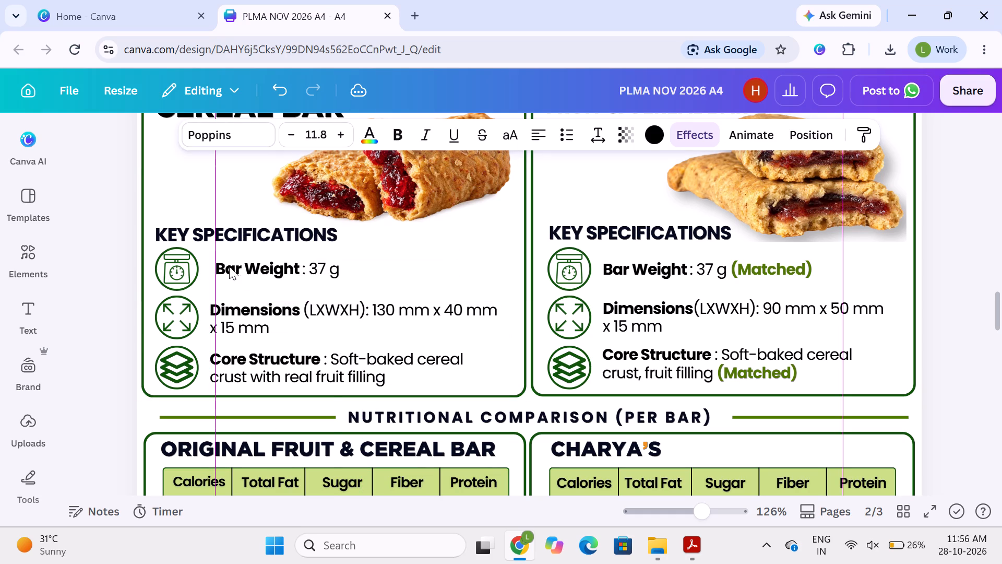
{"action": "key", "text": "Left"}
{"action": "key", "text": "Left"}
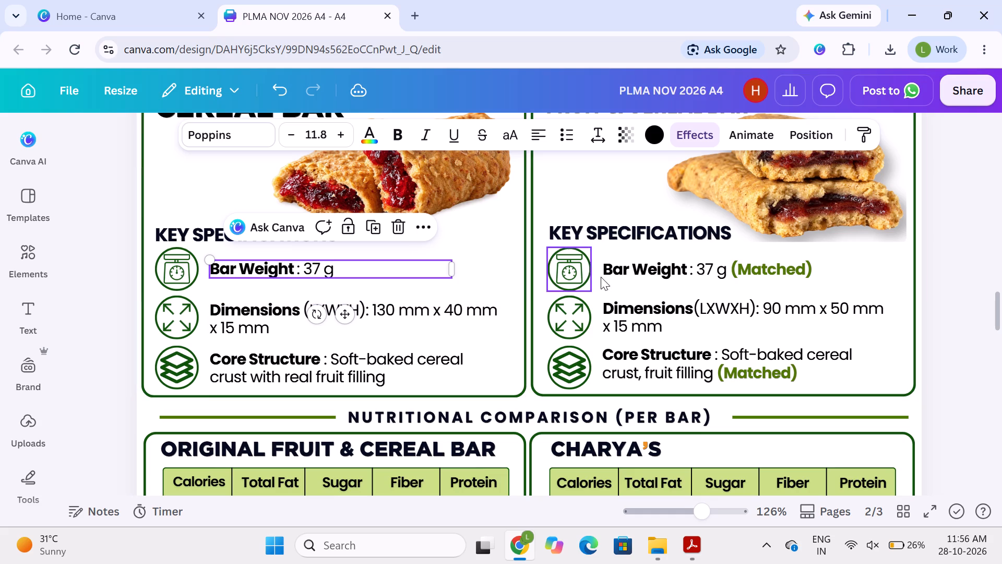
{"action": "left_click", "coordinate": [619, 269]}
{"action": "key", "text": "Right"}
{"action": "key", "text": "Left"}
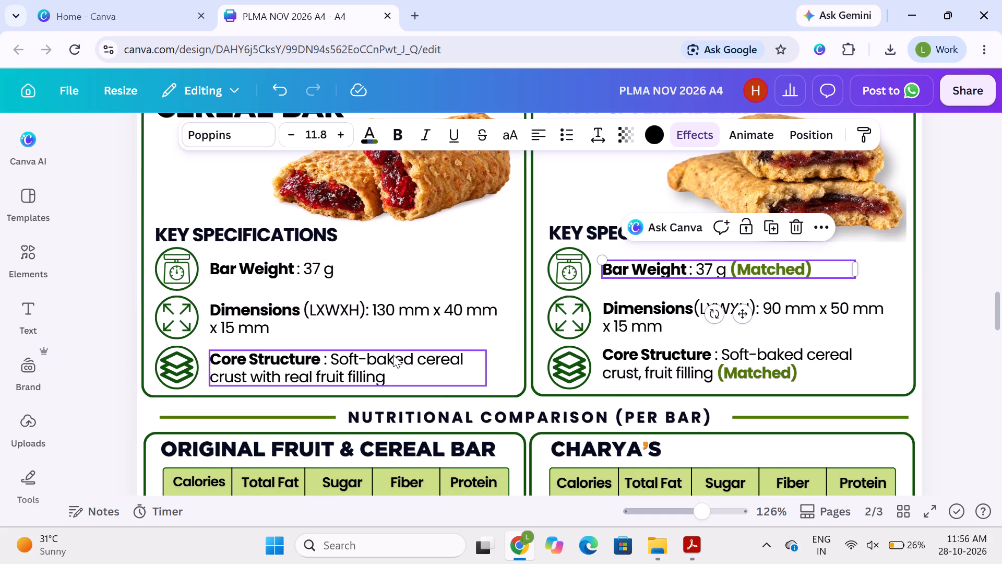
Copy "FRUIT & CEREAL BAR" from the original bar's nutrition heading and append it to the "CHARYA'S" nutrition heading.
{"action": "scroll", "coordinate": [472, 309], "scroll_direction": "down", "scroll_amount": 1}
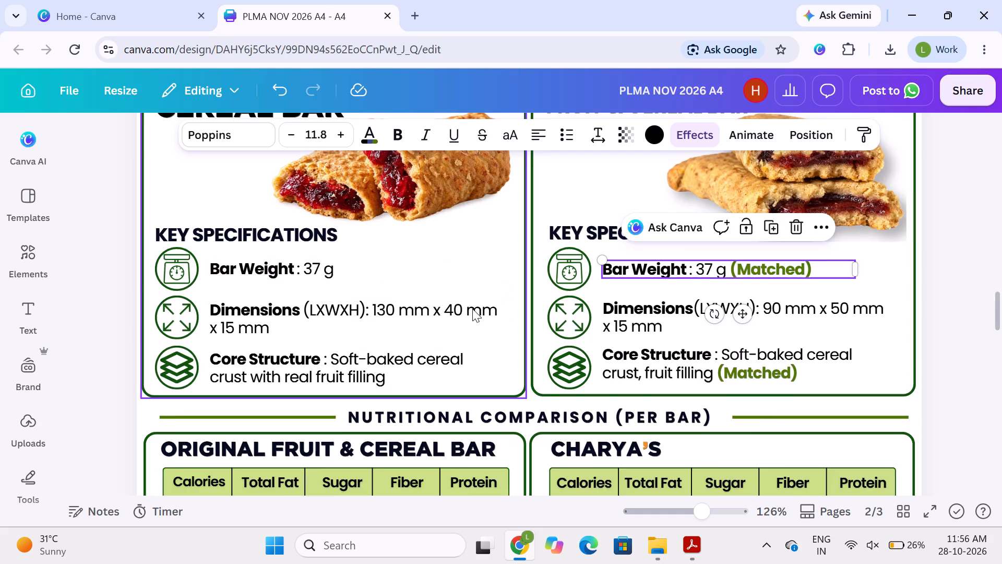
{"action": "scroll", "coordinate": [472, 309], "scroll_direction": "down", "scroll_amount": 1}
{"action": "left_click", "coordinate": [592, 240]}
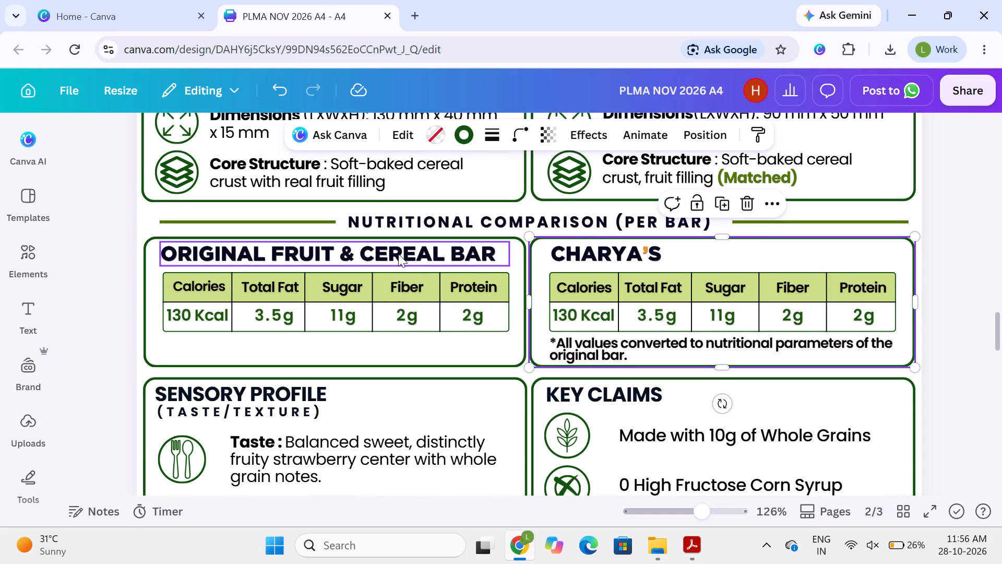
{"action": "double_click", "coordinate": [281, 245]}
{"action": "left_click", "coordinate": [281, 245]}
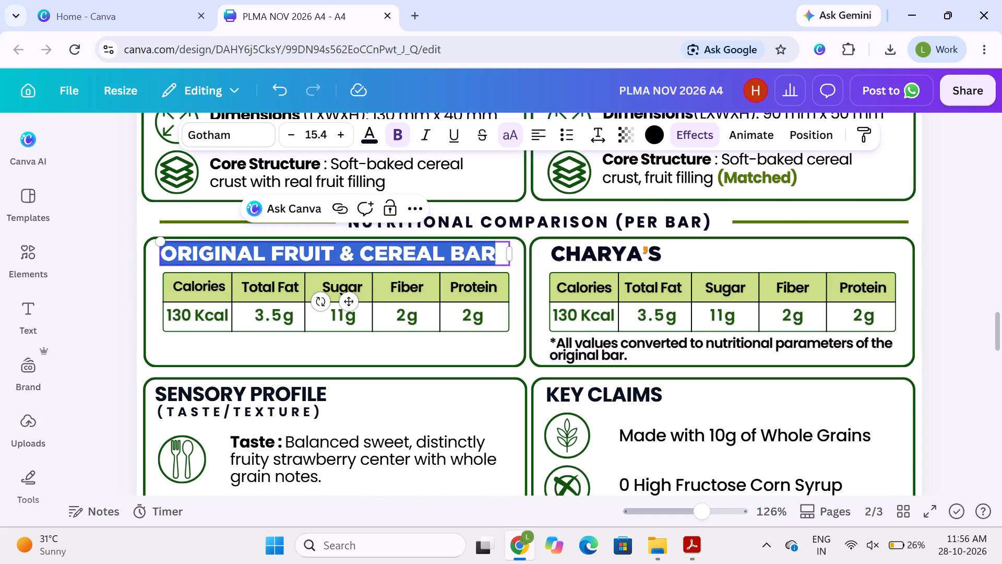
{"action": "double_click", "coordinate": [277, 248]}
{"action": "key", "text": "shift+Right"}
{"action": "key", "text": "shift+Right"}
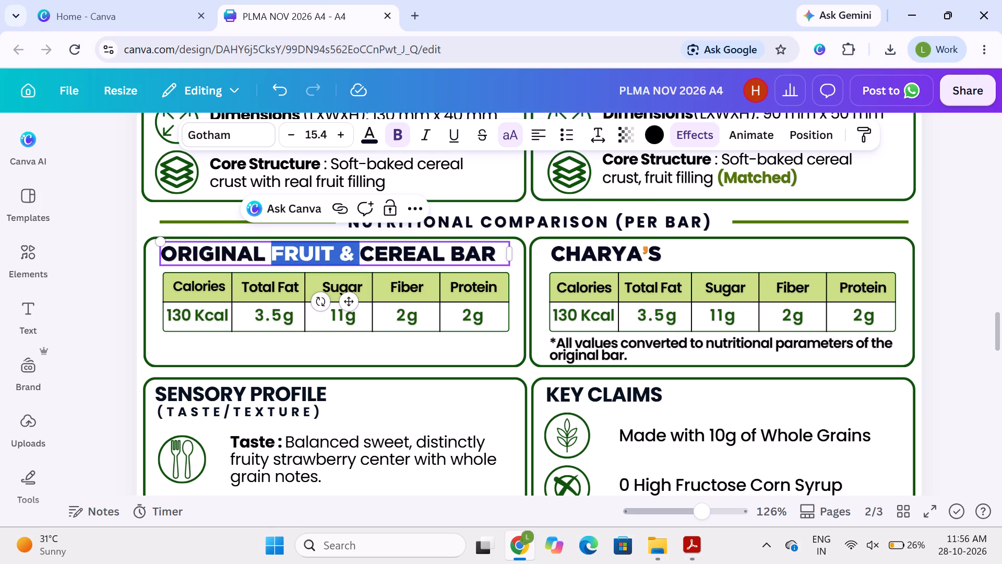
{"action": "key", "text": "shift+Right"}
{"action": "key", "text": "shift+Right"}
{"action": "key", "text": "shift+Right"}
{"action": "key", "text": "shift+Right"}
{"action": "key", "text": "shift+Right"}
{"action": "key", "text": "shift+Right"}
{"action": "key", "text": "shift+Right"}
{"action": "key", "text": "shift+Right"}
{"action": "key", "text": "shift+Right"}
{"action": "key", "text": "shift+Right"}
{"action": "key", "text": "shift+Right"}
{"action": "key", "text": "shift+Right"}
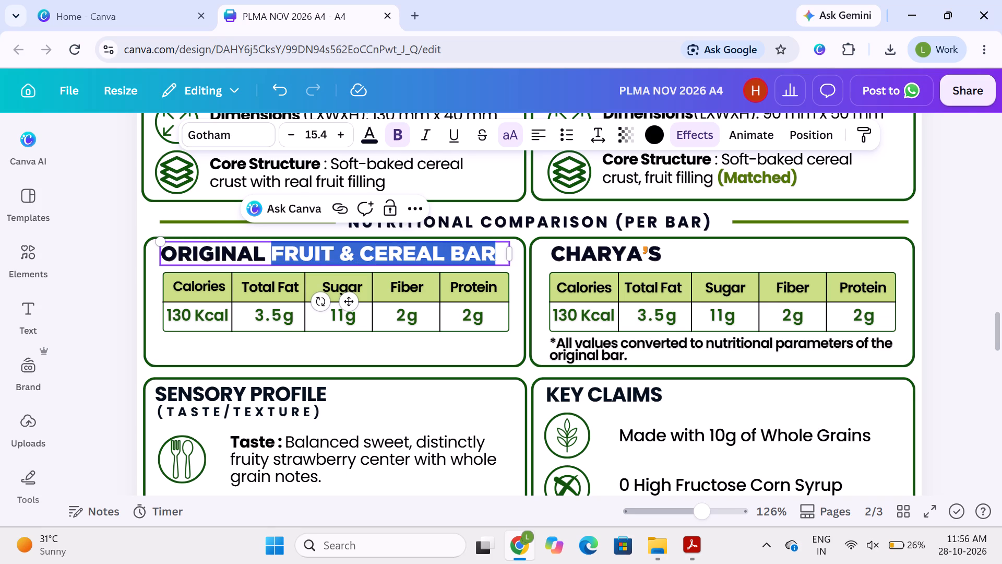
{"action": "key", "text": "ctrl+c"}
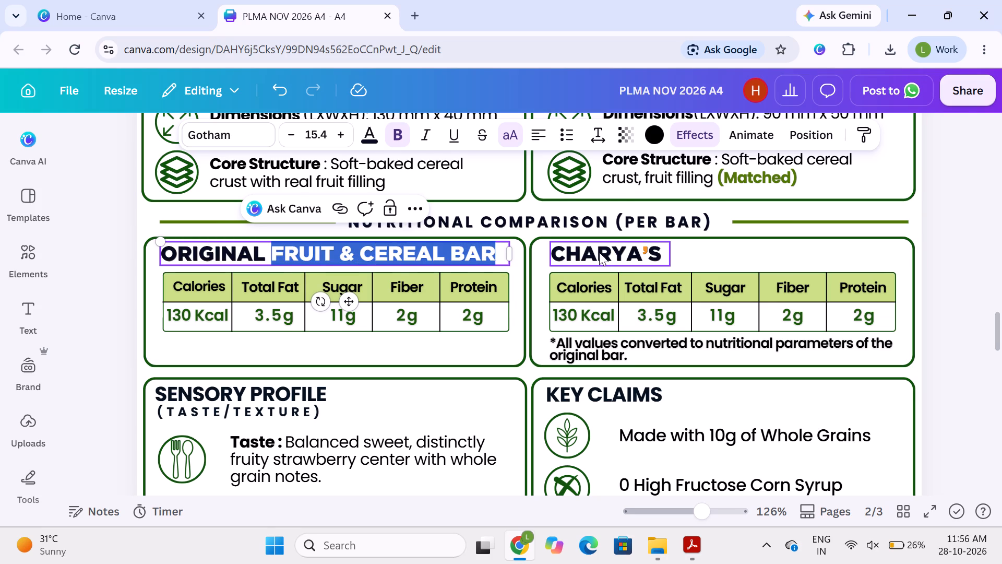
{"action": "left_click", "coordinate": [599, 252]}
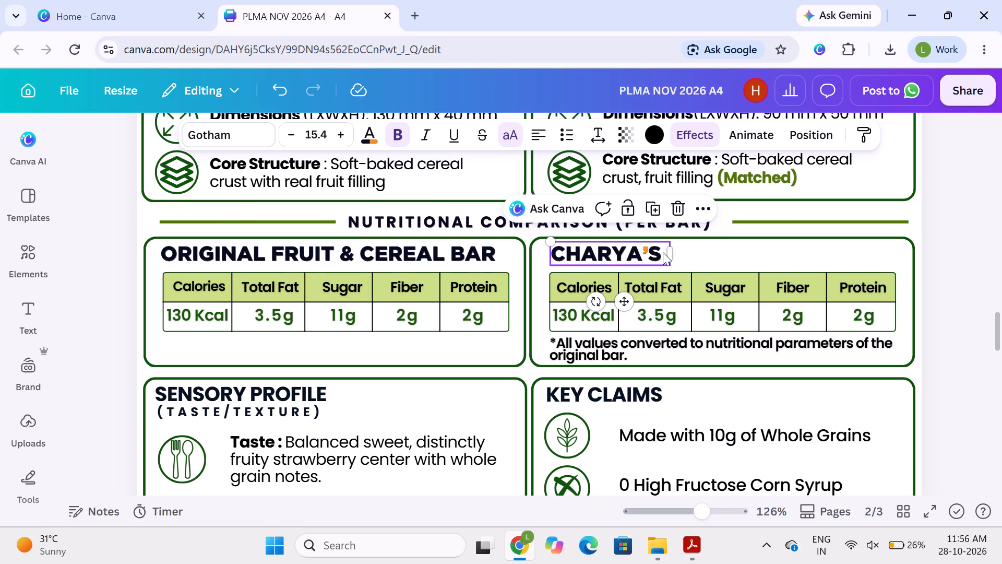
{"action": "double_click", "coordinate": [663, 252]}
{"action": "left_click", "coordinate": [663, 252]}
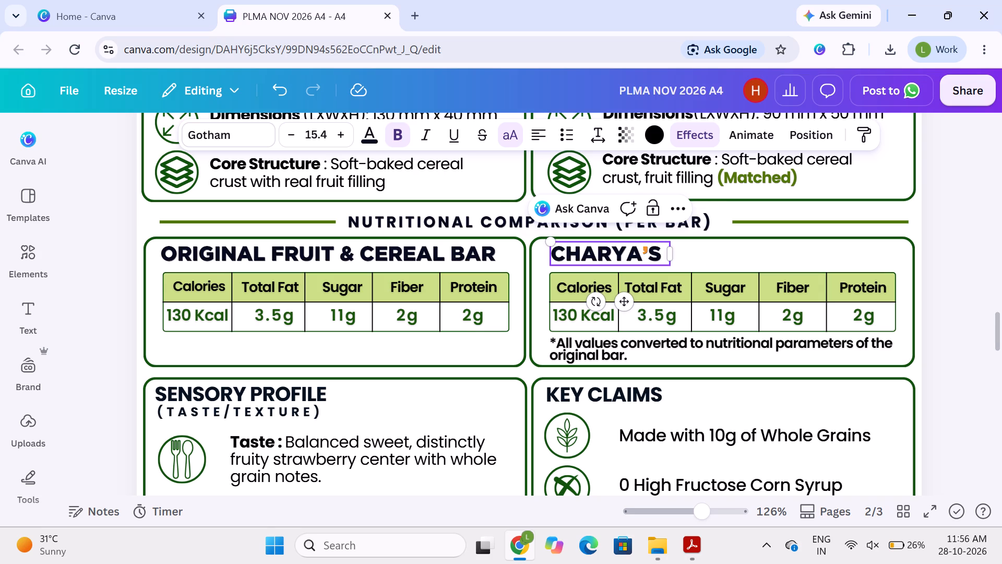
{"action": "key", "text": "ctrl+v"}
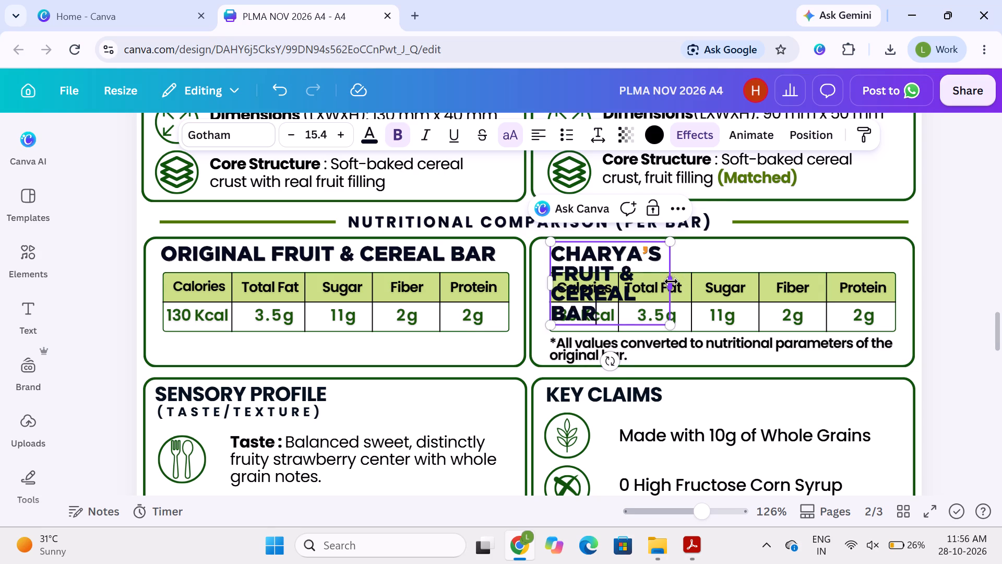
Widen Charya's nutrition heading box to fit the heading on one line, and add a space before "FRUIT".
{"action": "left_click_drag", "start_coordinate": [671, 281], "coordinate": [897, 248]}
{"action": "left_click", "coordinate": [974, 238]}
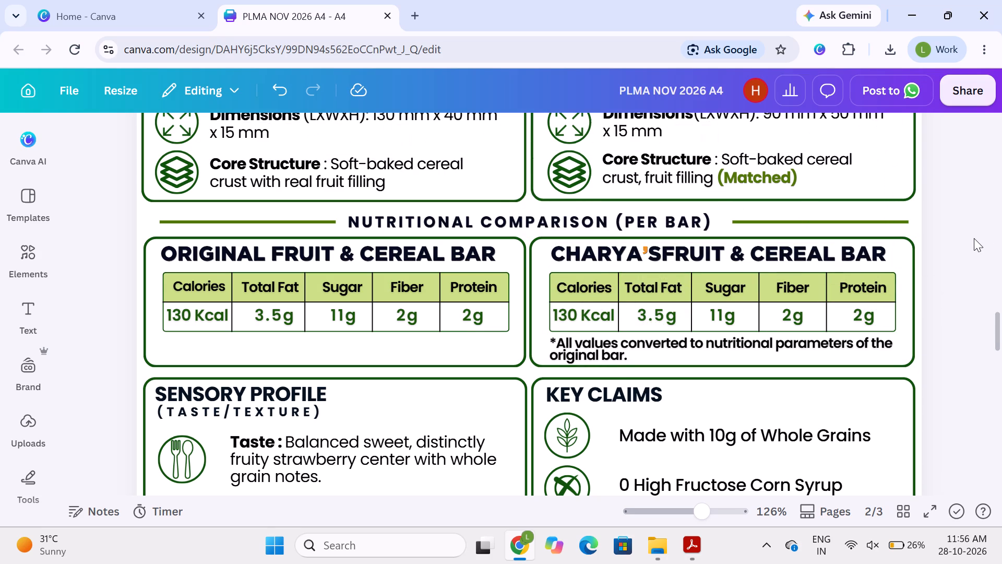
{"action": "left_click", "coordinate": [664, 254]}
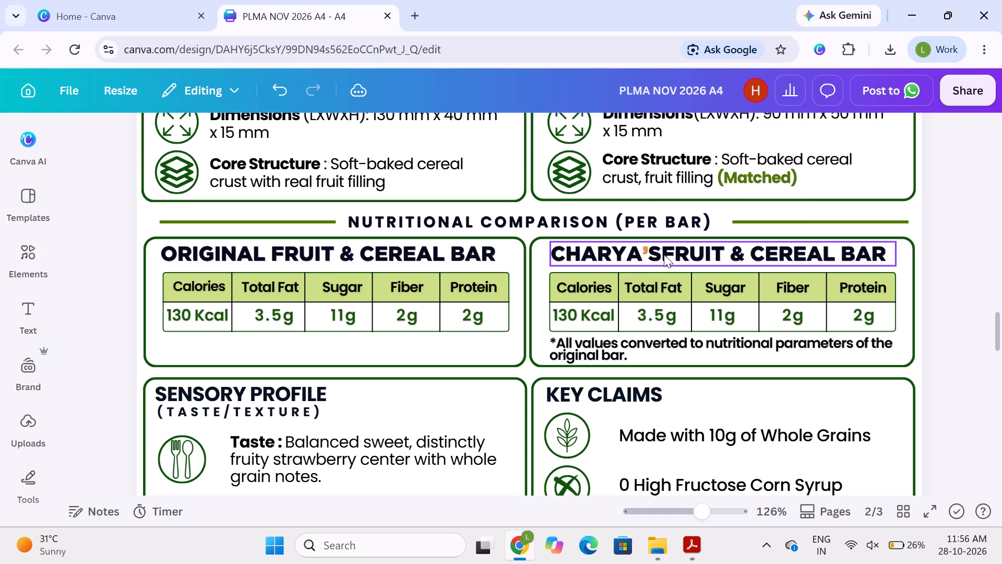
{"action": "left_click", "coordinate": [664, 254]}
{"action": "key", "text": "space"}
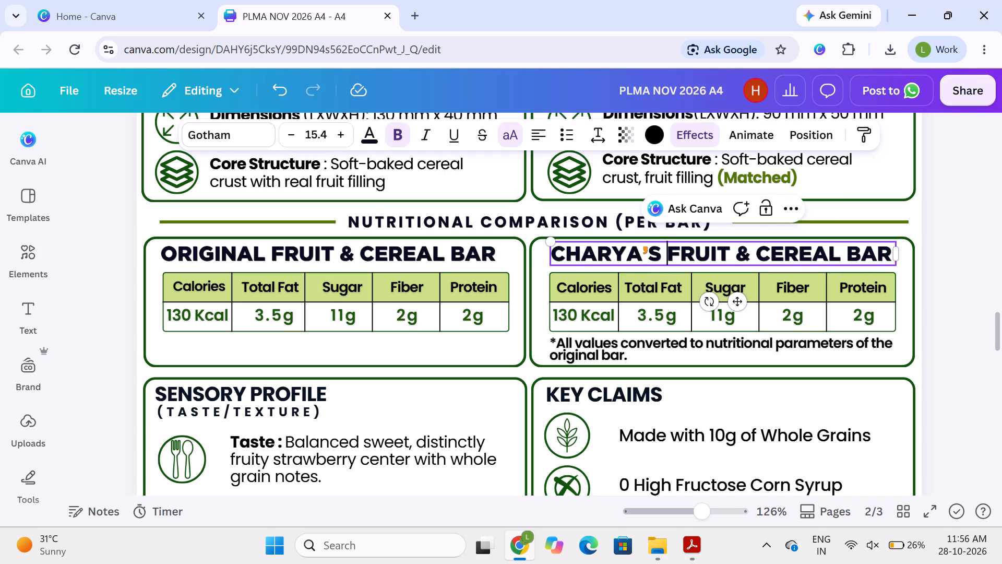
{"action": "left_click", "coordinate": [939, 288]}
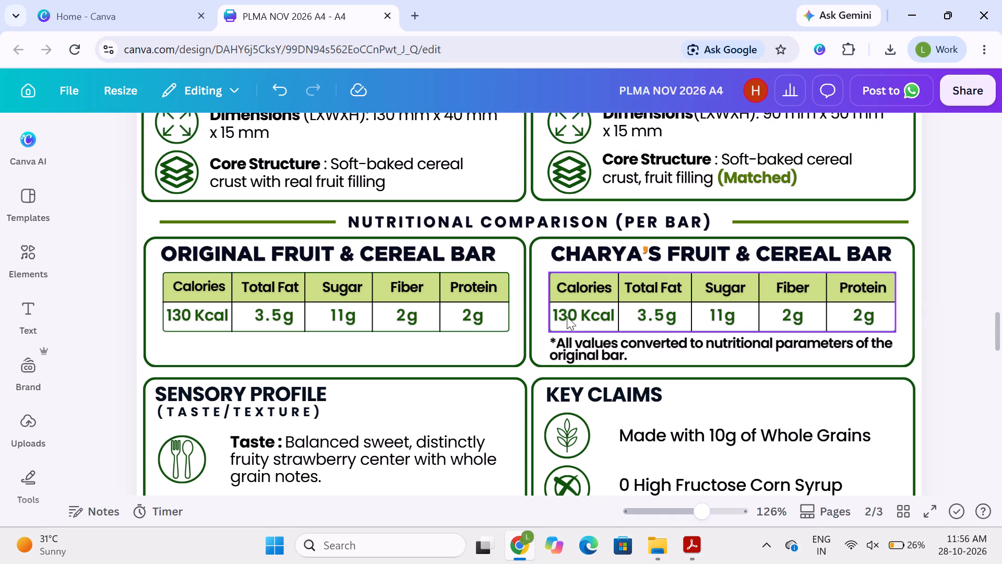
Change the calories unit in Charya's nutrition table to lowercase so the value reads "130 kcal".
{"action": "left_click", "coordinate": [582, 318]}
{"action": "double_click", "coordinate": [582, 318]}
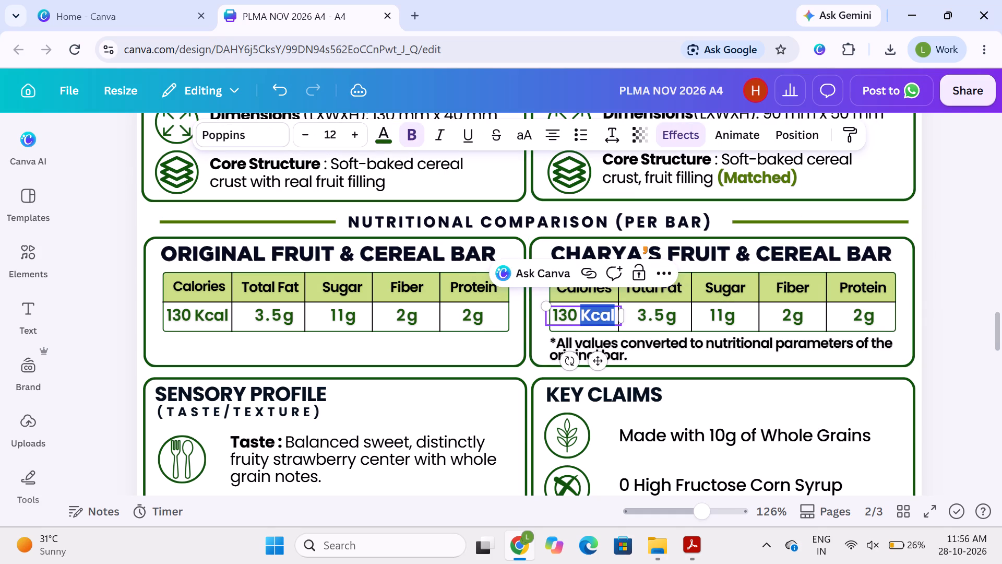
{"action": "left_click", "coordinate": [582, 318]}
{"action": "key", "text": "Right"}
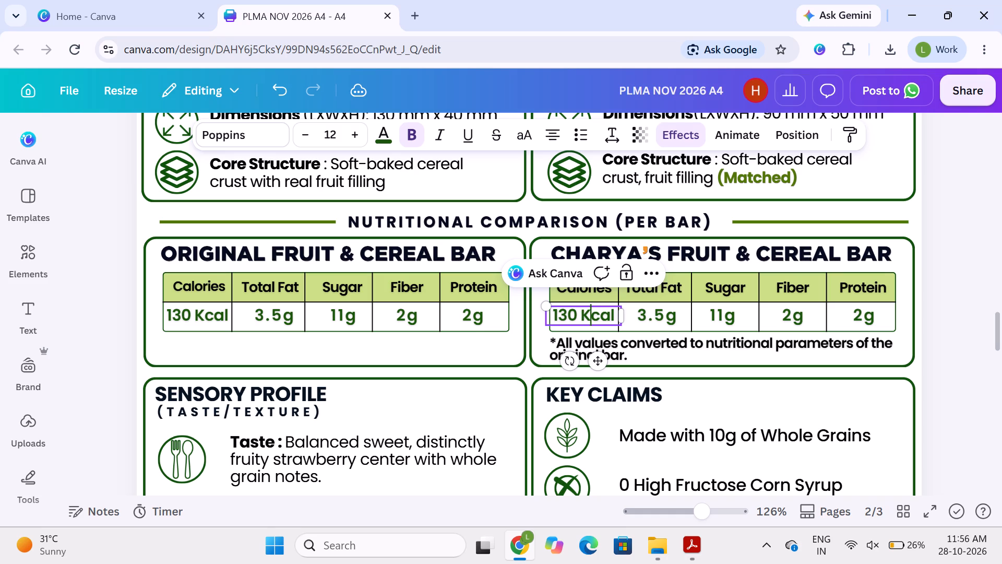
{"action": "key", "text": "BackSpace"}
{"action": "key", "text": "k"}
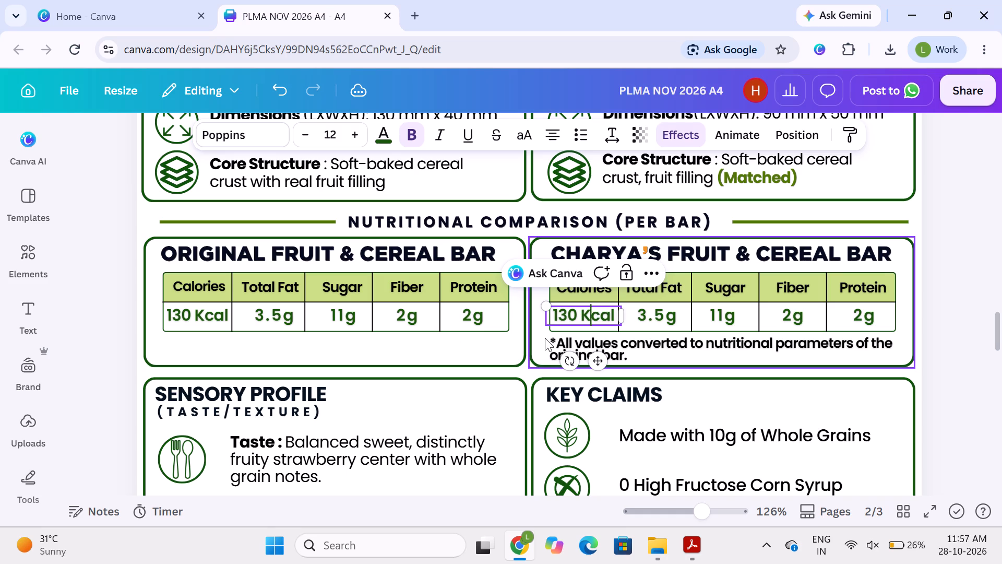
{"action": "key", "text": "BackSpace"}
{"action": "key", "text": "k"}
{"action": "key", "text": "Left"}
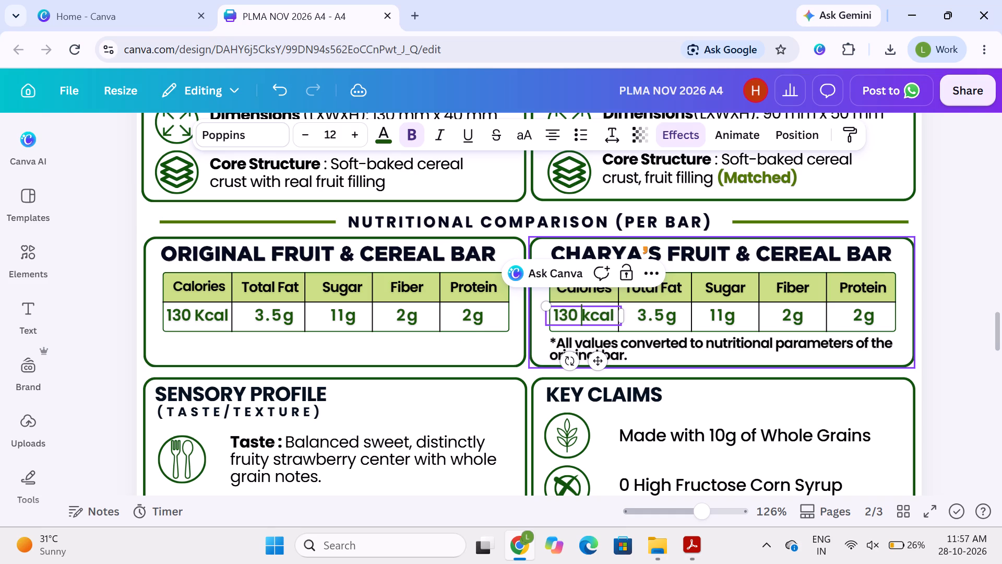
{"action": "key", "text": "Left"}
{"action": "key", "text": "Left"}
Change the calories unit in the original bar's nutrition table to lowercase so the value reads "130 kcal".
{"action": "left_click", "coordinate": [195, 309]}
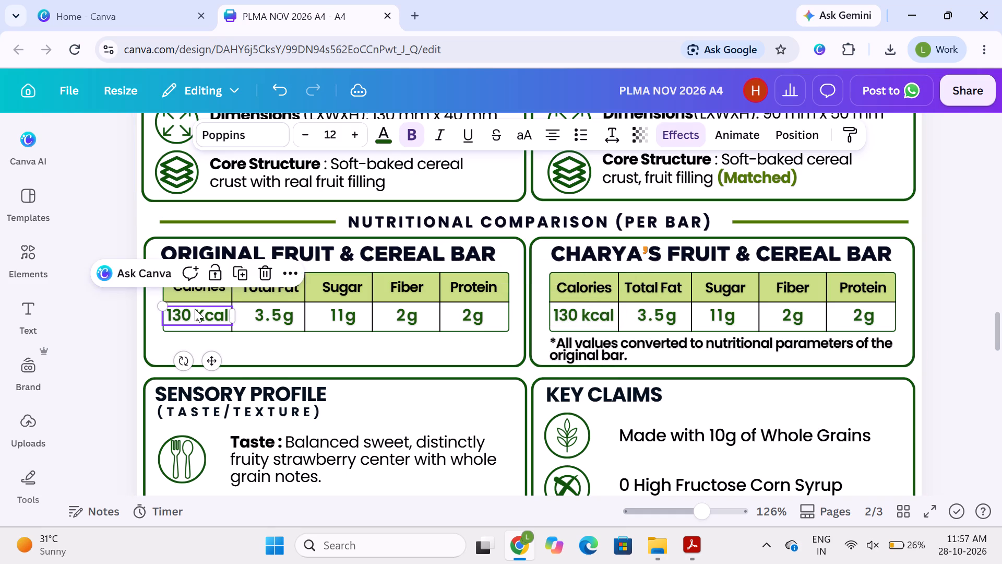
{"action": "double_click", "coordinate": [195, 309]}
{"action": "left_click", "coordinate": [195, 309]}
{"action": "key", "text": "Right"}
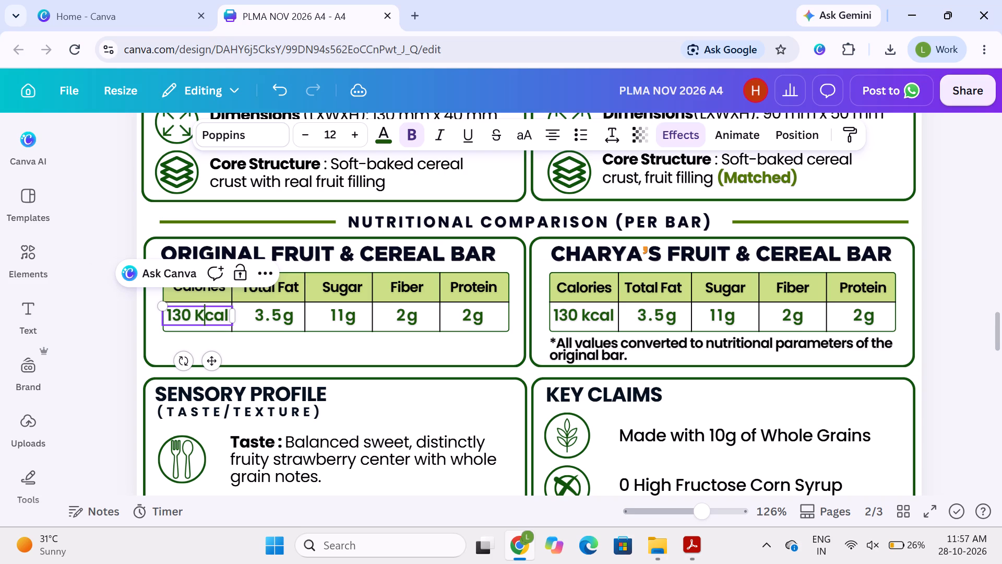
{"action": "key", "text": "BackSpace"}
{"action": "key", "text": "k"}
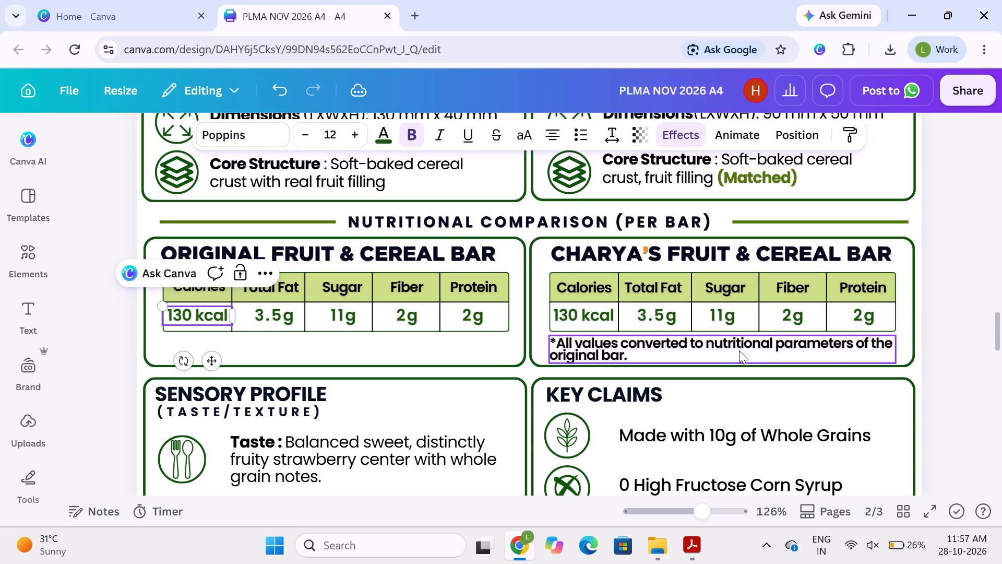
Delete the "*All values converted to nutritional parameters of the original bar." note below Charya's nutrition table.
{"action": "left_click", "coordinate": [719, 347]}
{"action": "key", "text": "BackSpace"}
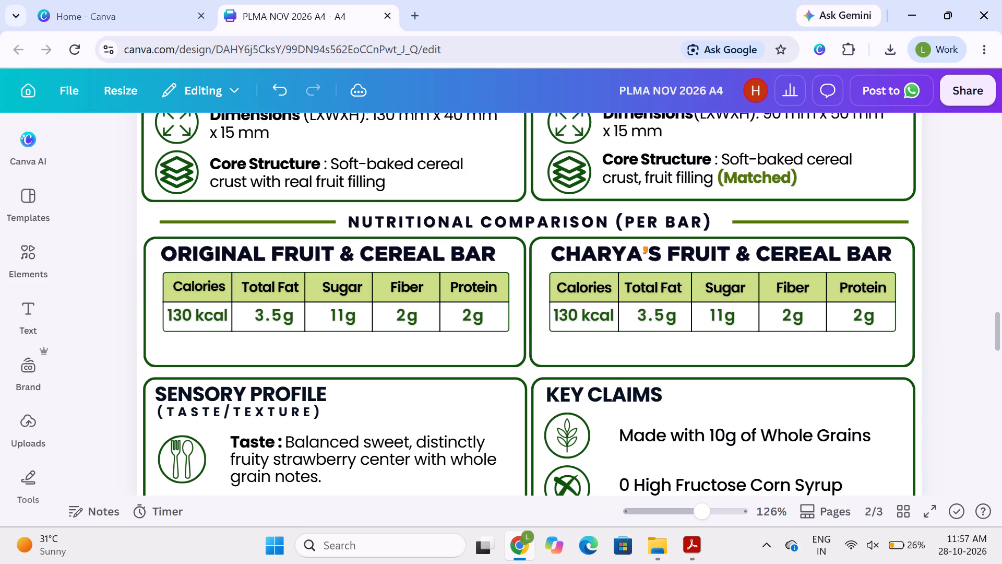
{"action": "left_click", "coordinate": [971, 296]}
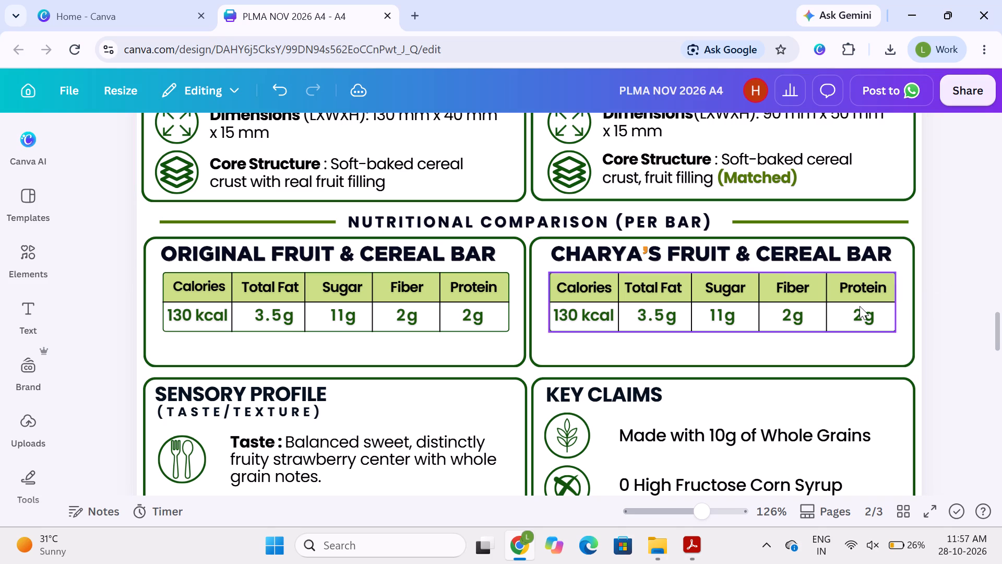
Shorten both nutrition frames from the bottom to the same height, closing the empty space below the tables.
{"action": "scroll", "coordinate": [658, 358], "scroll_direction": "down", "scroll_amount": 1}
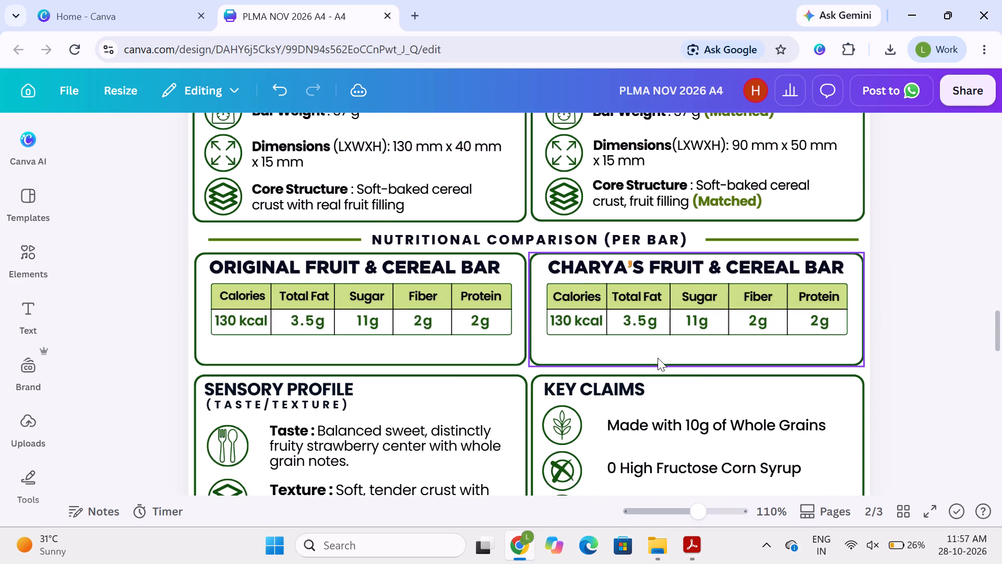
{"action": "scroll", "coordinate": [652, 410], "scroll_direction": "up", "scroll_amount": 1}
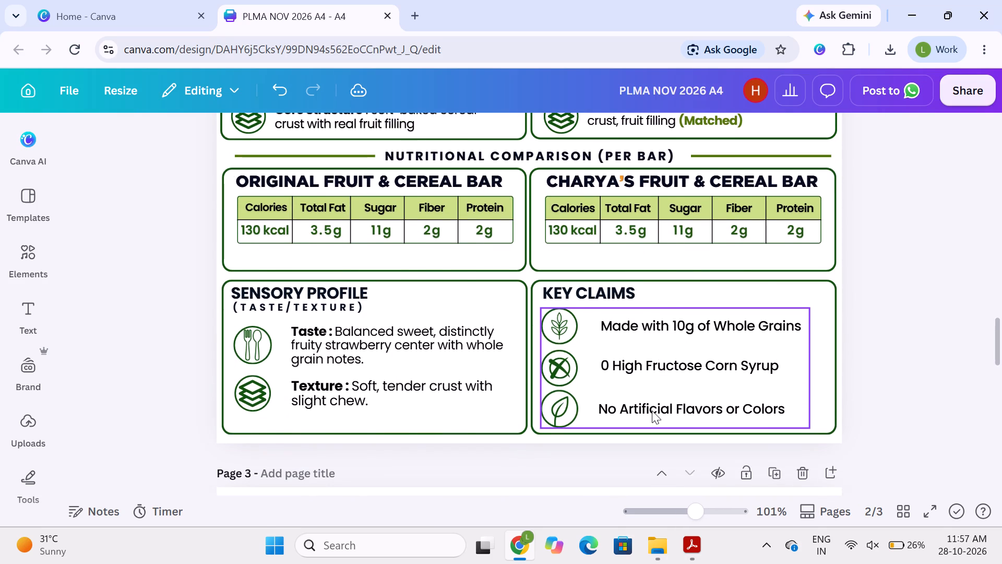
{"action": "scroll", "coordinate": [652, 410], "scroll_direction": "up", "scroll_amount": 1}
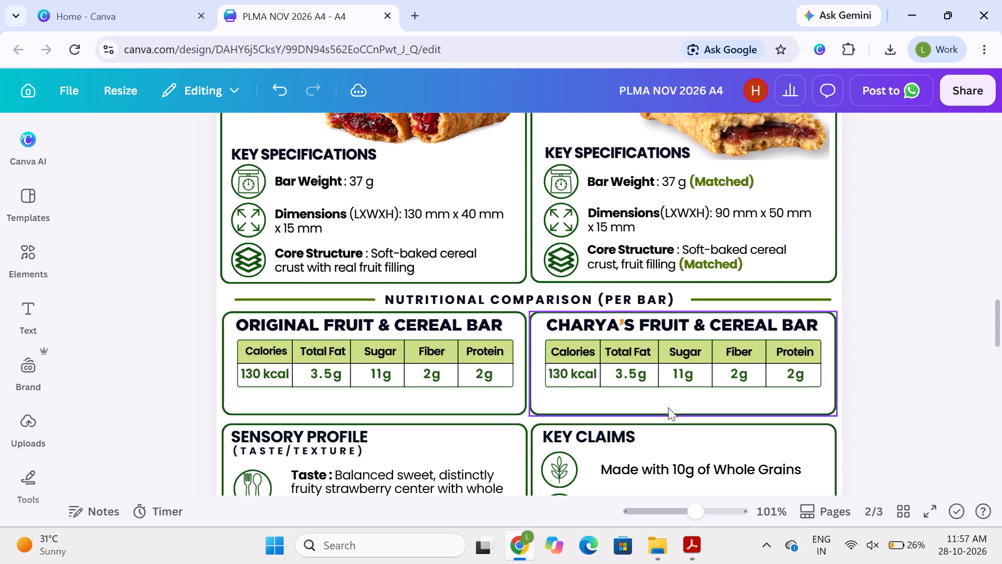
{"action": "left_click", "coordinate": [666, 414]}
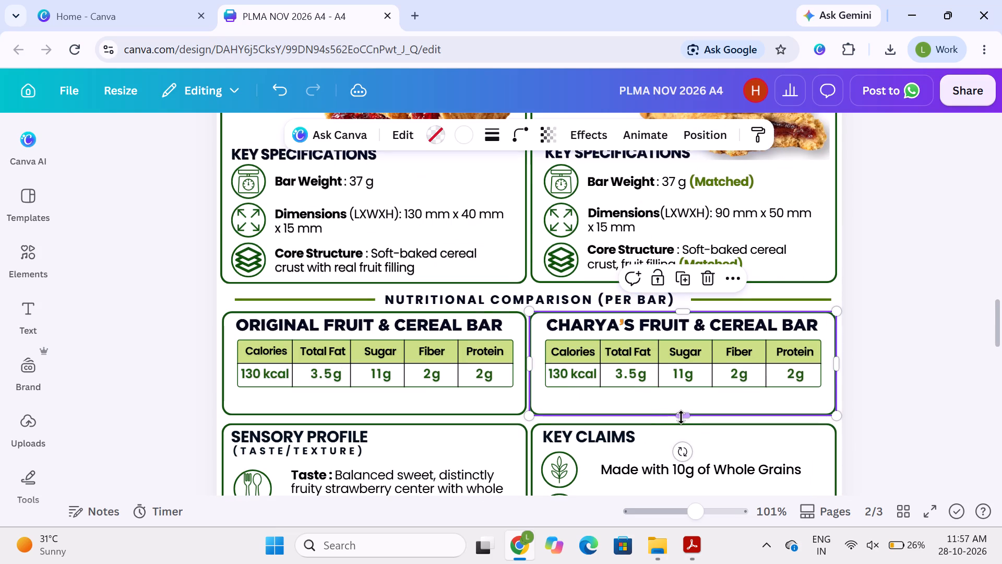
{"action": "left_click_drag", "start_coordinate": [681, 417], "coordinate": [684, 402]}
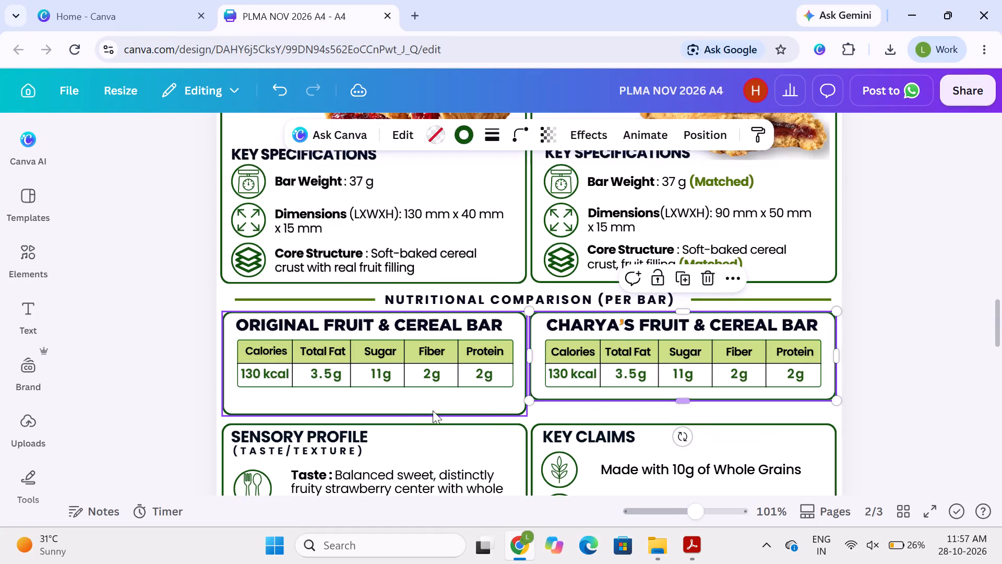
{"action": "left_click", "coordinate": [376, 399]}
{"action": "left_click_drag", "start_coordinate": [372, 419], "coordinate": [376, 403]}
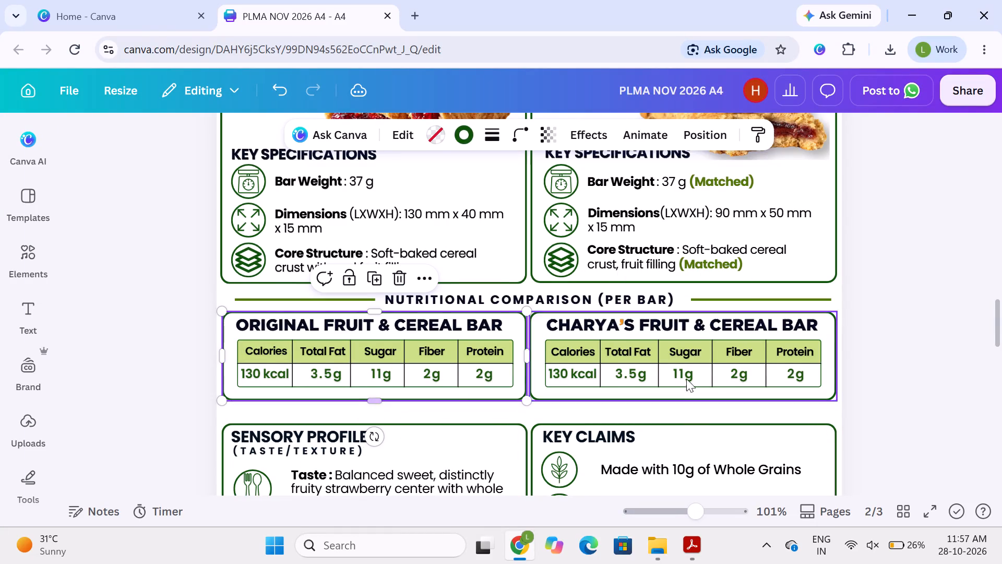
{"action": "left_click", "coordinate": [871, 345]}
Nudge both nutrition frames, with their headings and tables, slightly down toward the Sensory Profile and Key Claims frames on page 2.
{"action": "scroll", "coordinate": [441, 503], "scroll_direction": "down", "scroll_amount": 1}
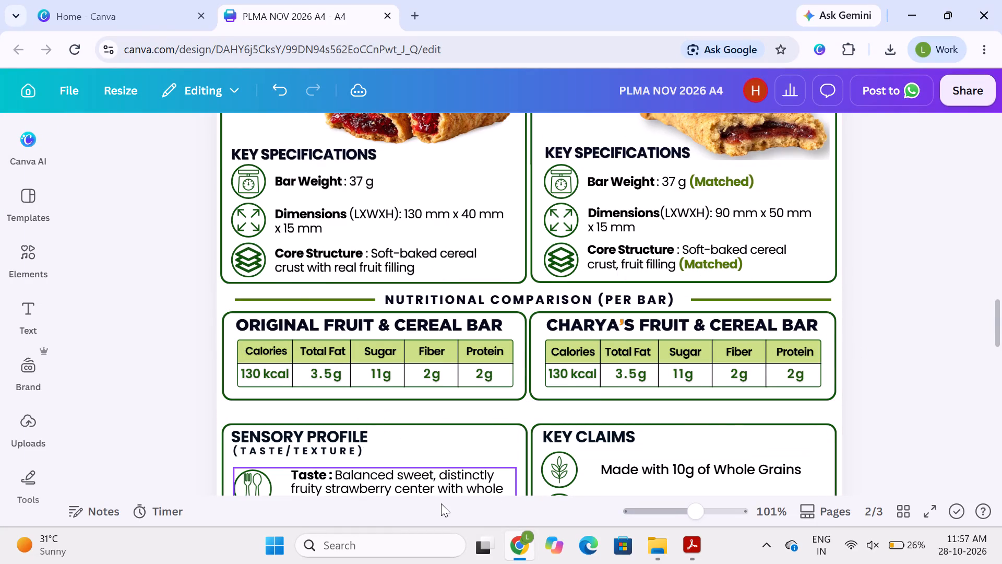
{"action": "scroll", "coordinate": [441, 503], "scroll_direction": "down", "scroll_amount": 1}
{"action": "scroll", "coordinate": [431, 359], "scroll_direction": "down", "scroll_amount": 1}
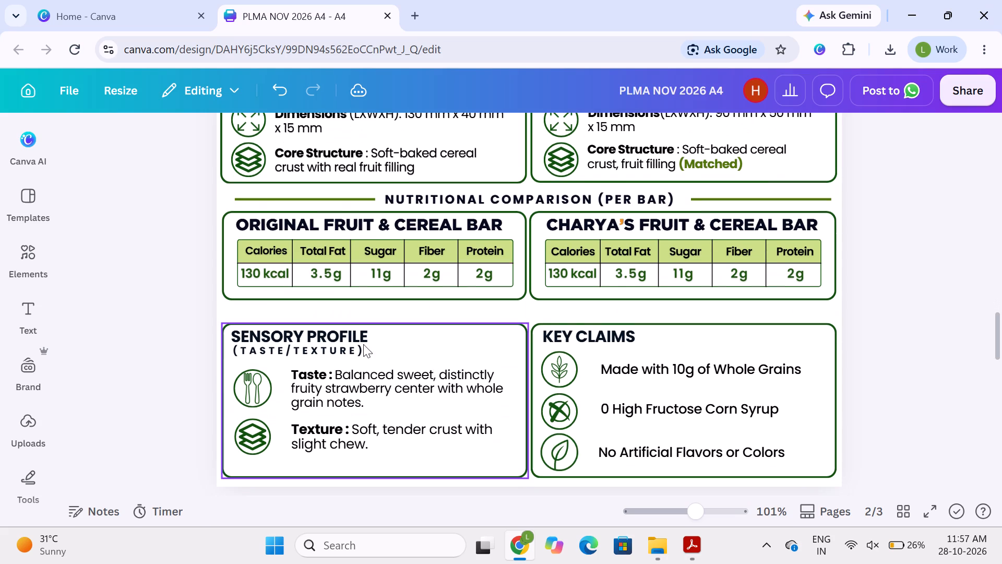
{"action": "left_click_drag", "start_coordinate": [185, 197], "coordinate": [270, 279]}
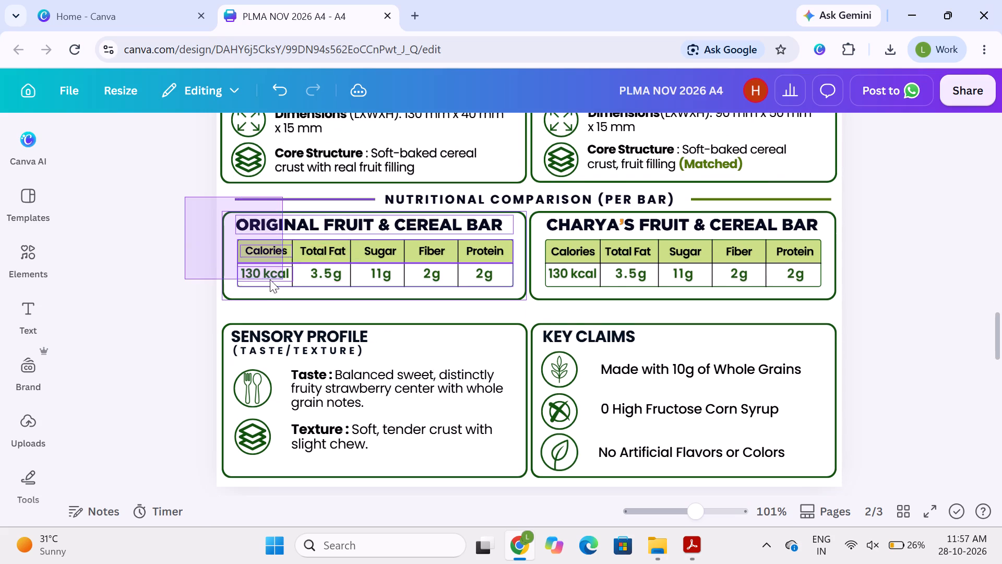
{"action": "left_click_drag", "start_coordinate": [270, 279], "coordinate": [228, 275]}
{"action": "left_click", "coordinate": [176, 227]}
{"action": "left_click_drag", "start_coordinate": [178, 227], "coordinate": [396, 260]}
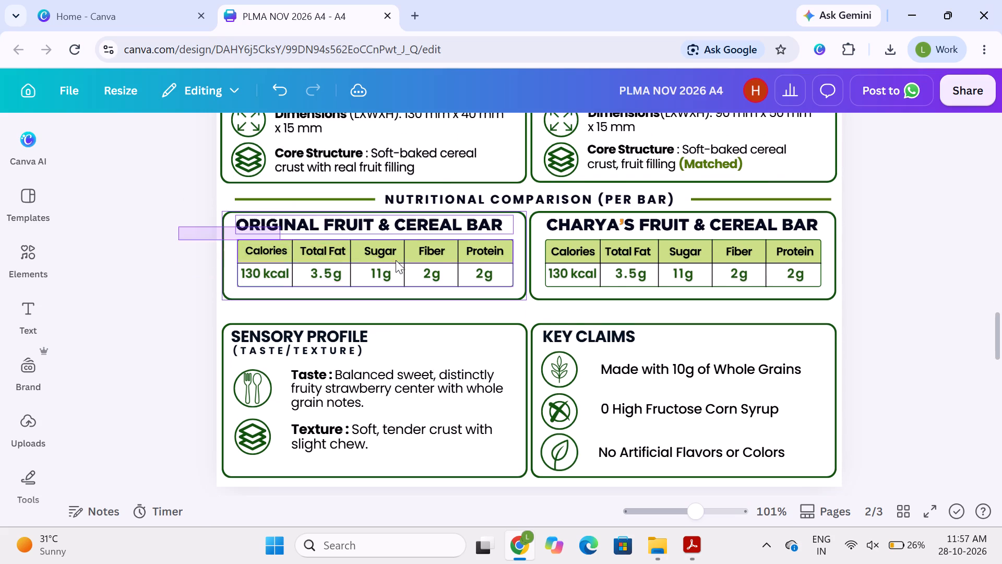
{"action": "left_click_drag", "start_coordinate": [396, 260], "coordinate": [764, 280]}
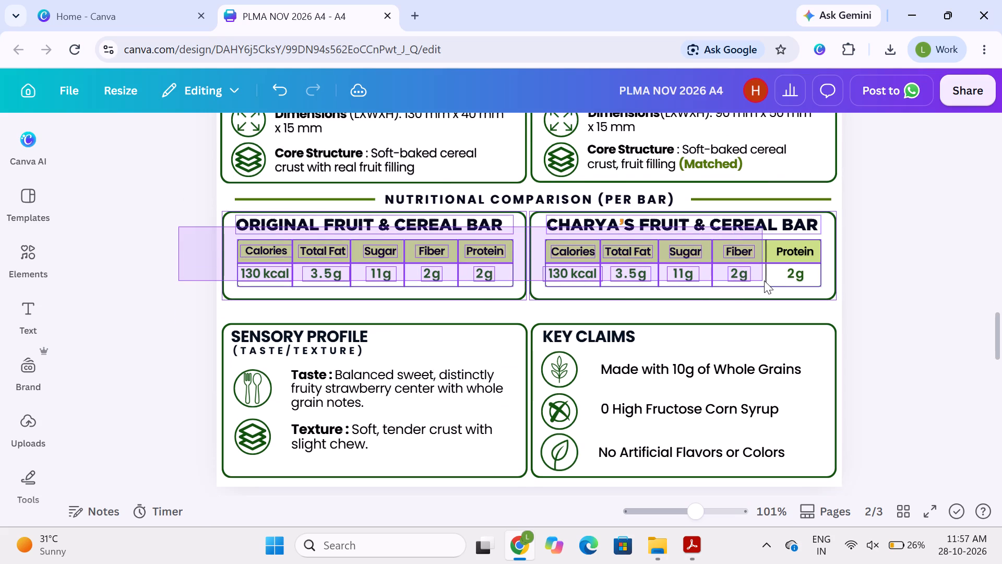
{"action": "key", "text": "Down"}
{"action": "key", "text": "Down"}
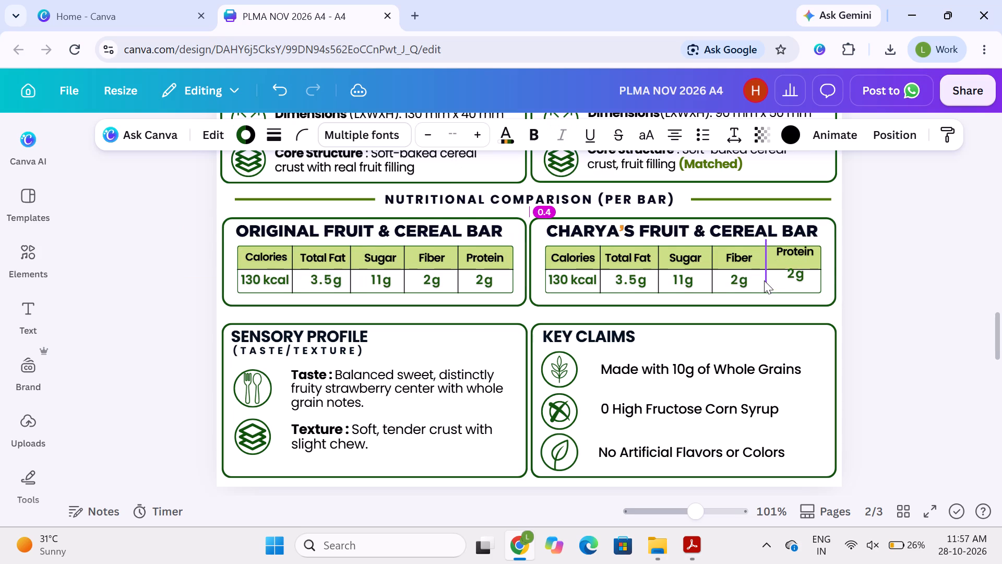
{"action": "key", "text": "Down"}
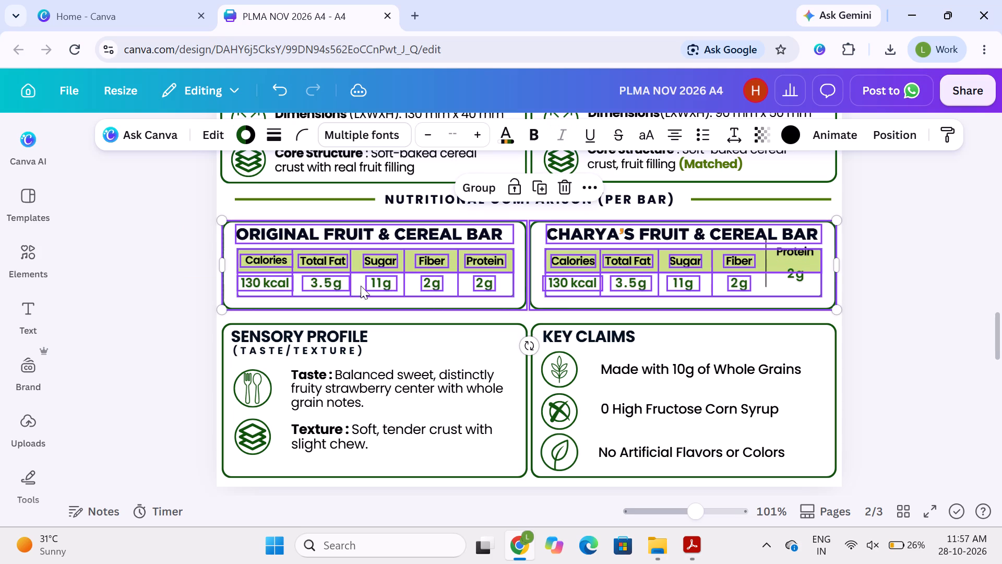
{"action": "left_click", "coordinate": [142, 276]}
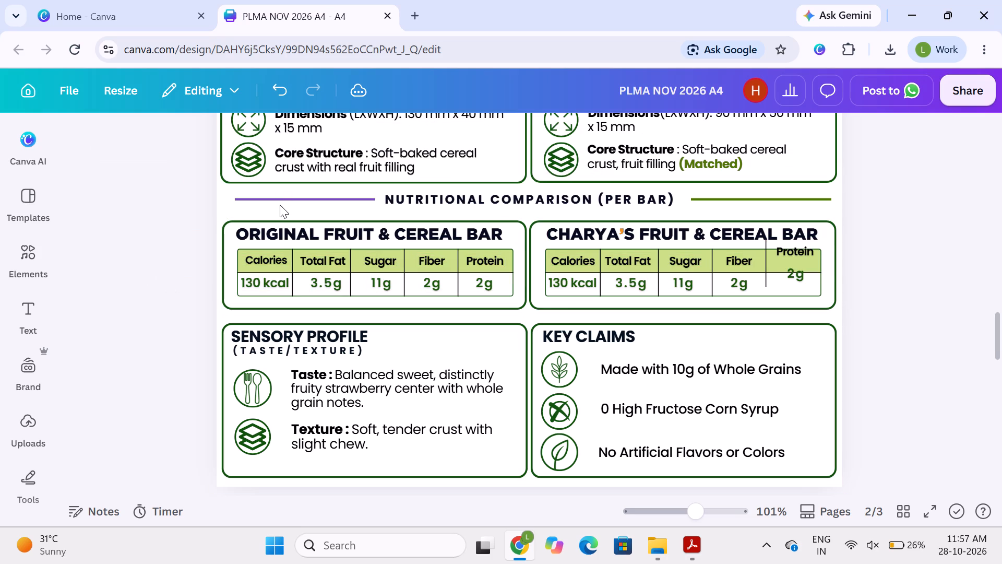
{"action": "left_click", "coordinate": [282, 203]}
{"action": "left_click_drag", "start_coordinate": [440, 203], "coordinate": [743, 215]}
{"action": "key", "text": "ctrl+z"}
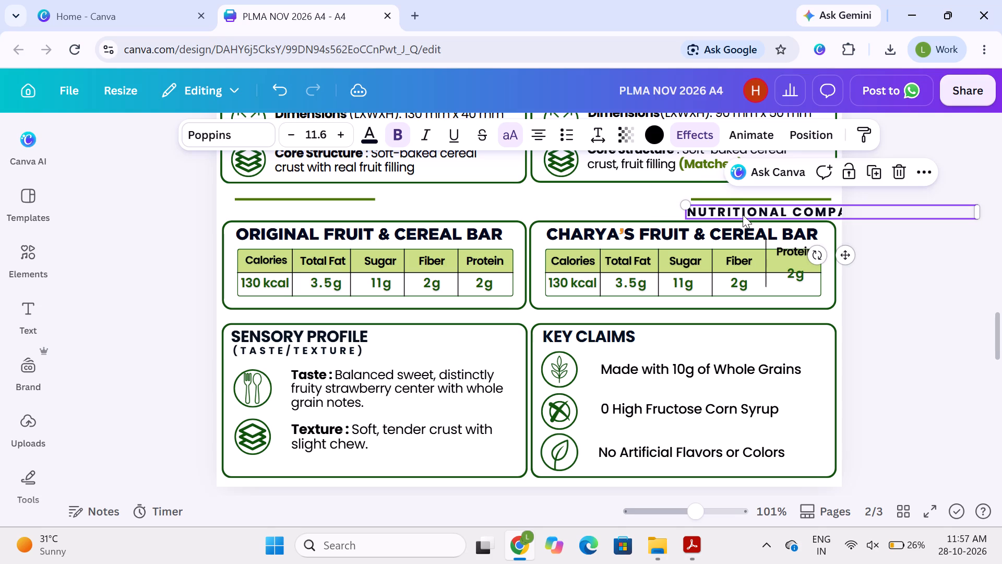
Nudge the "NUTRITIONAL COMPARISON (PER BAR)" heading and both of its side lines slightly down toward the nutrition frames.
{"action": "left_click", "coordinate": [764, 196]}
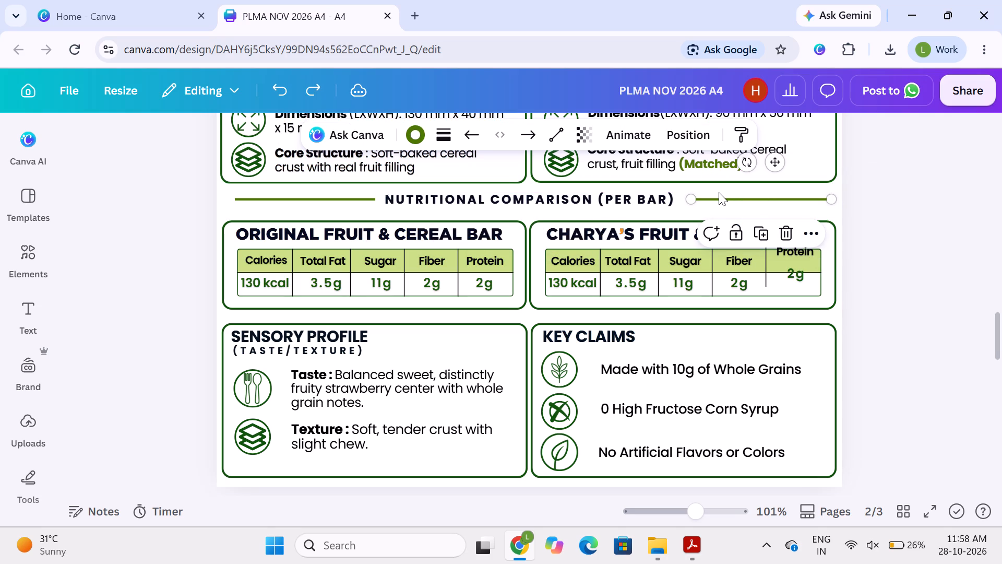
{"action": "left_click", "coordinate": [652, 202], "text": "shift"}
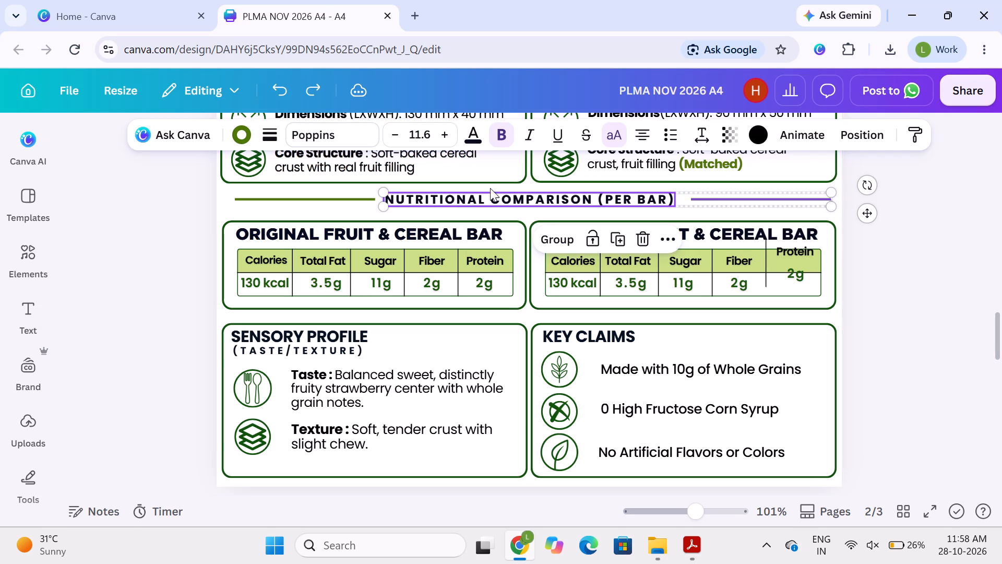
{"action": "left_click", "coordinate": [360, 199], "text": "shift"}
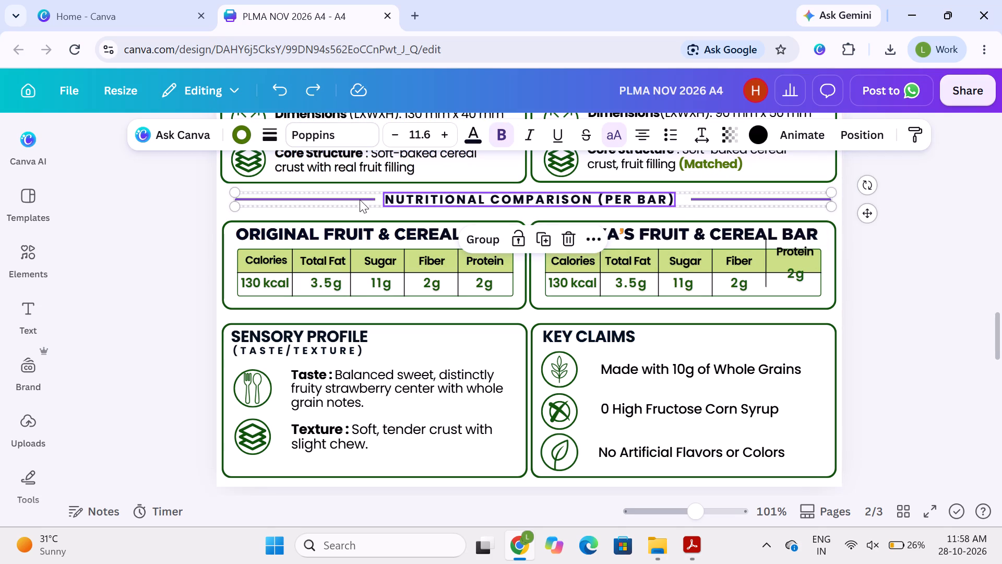
{"action": "key", "text": "Down"}
{"action": "key", "text": "Down"}
{"action": "key", "text": "Up"}
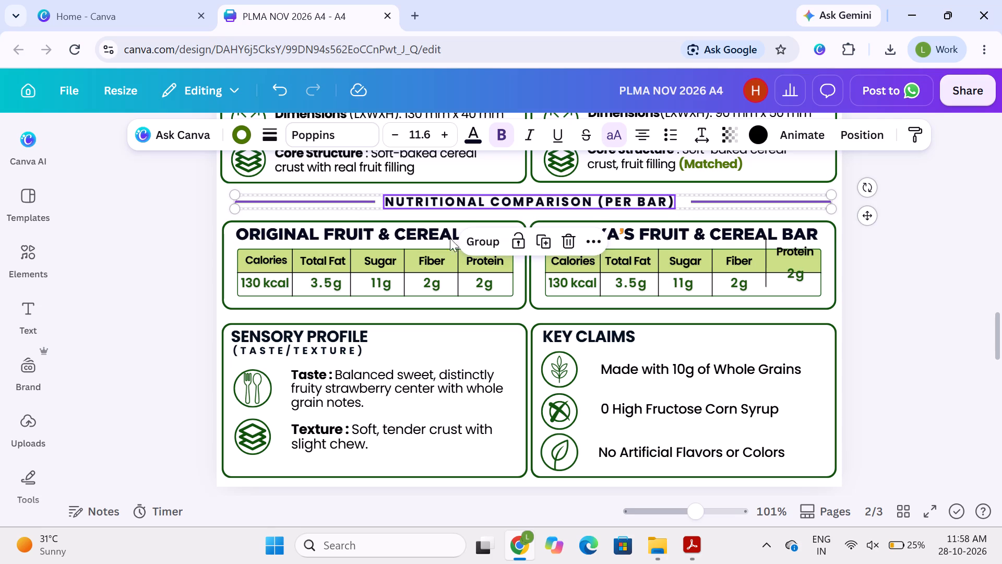
{"action": "left_click", "coordinate": [897, 264]}
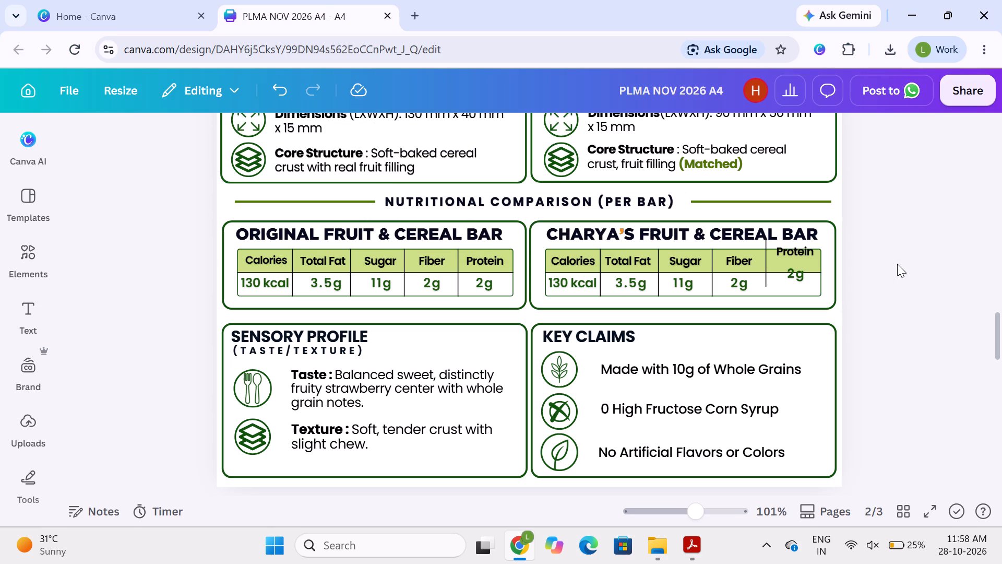
Review page 2's layout and spacing from the product comparison down to the Sensory Profile and Key Claims frames.
{"action": "scroll", "coordinate": [930, 255], "scroll_direction": "down", "scroll_amount": 1}
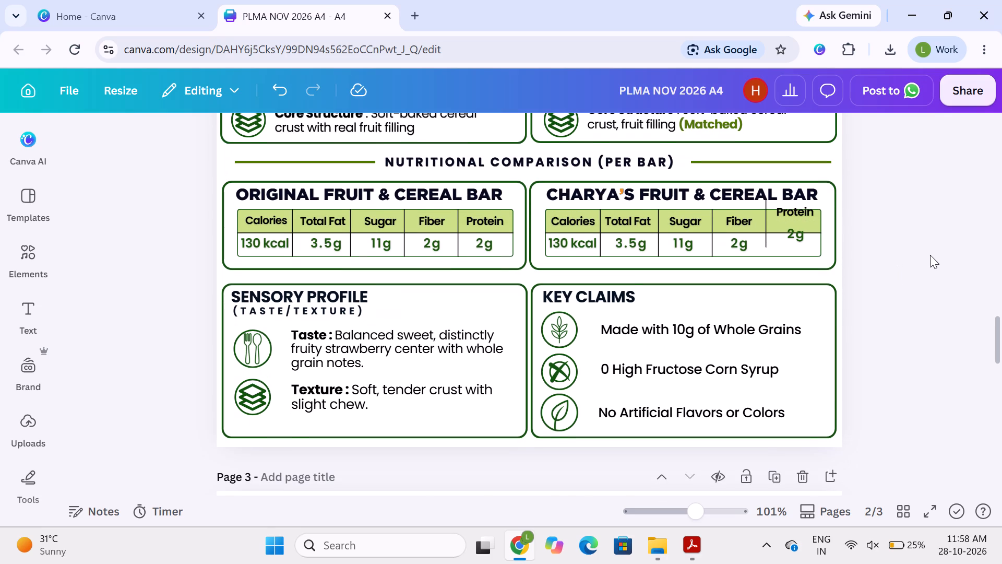
{"action": "scroll", "coordinate": [930, 255], "scroll_direction": "down", "scroll_amount": 1}
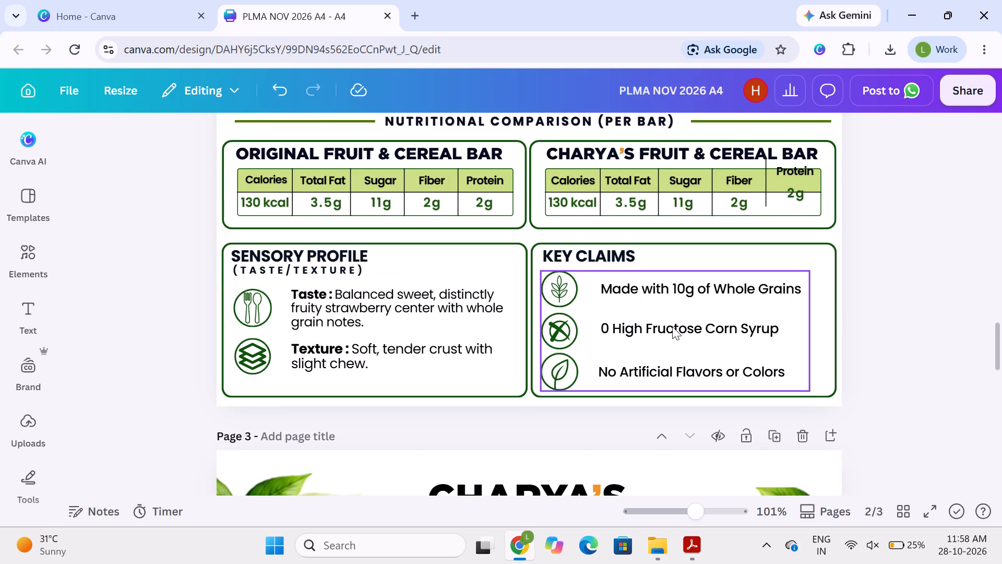
{"action": "scroll", "coordinate": [672, 326], "scroll_direction": "up", "scroll_amount": 2}
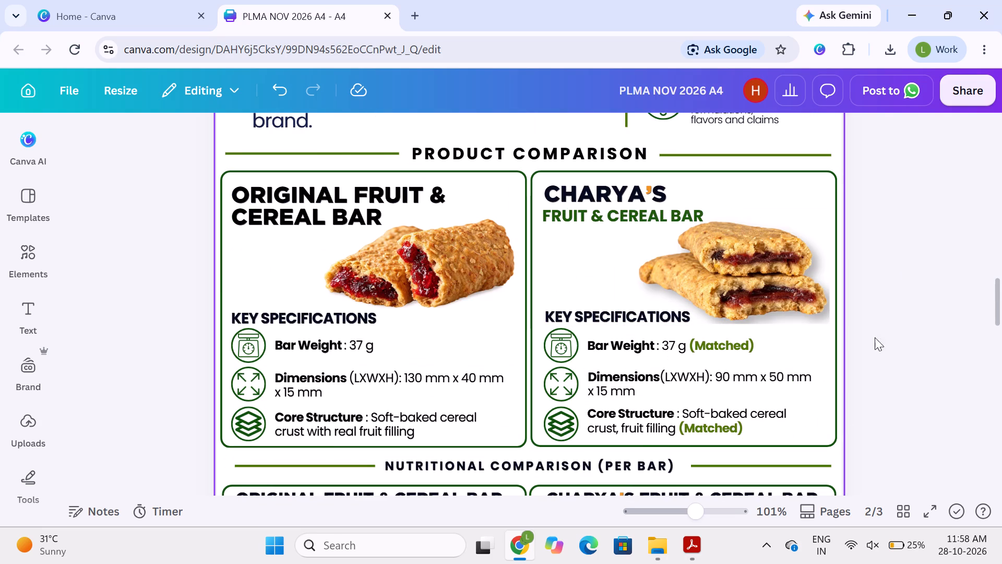
{"action": "left_click", "coordinate": [904, 334]}
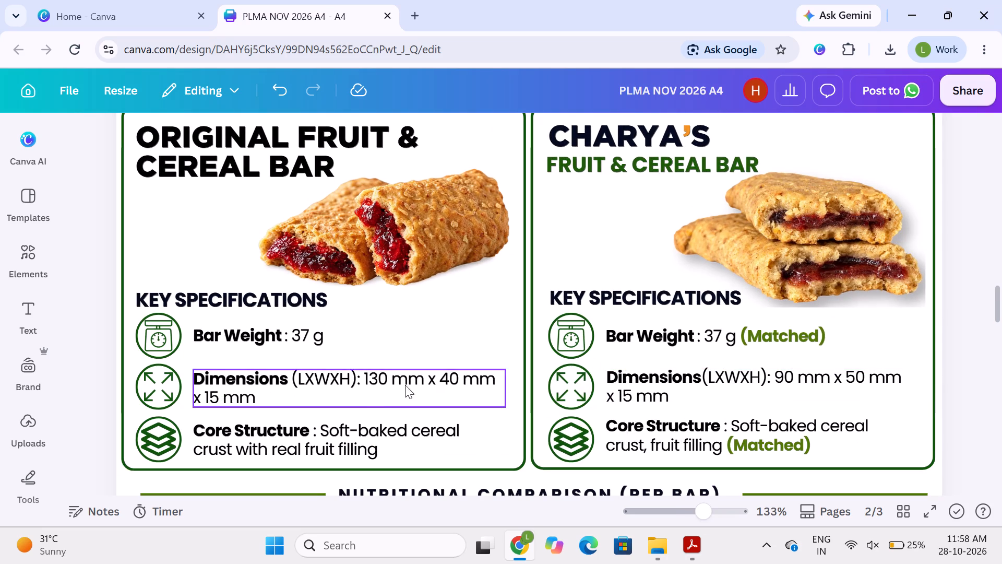
{"action": "scroll", "coordinate": [391, 389], "scroll_direction": "down", "scroll_amount": 1}
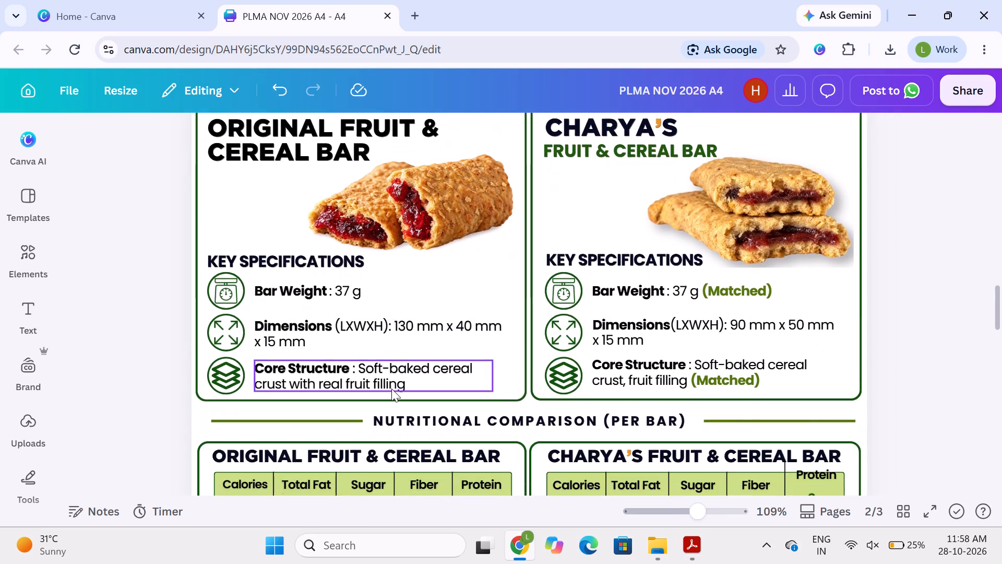
{"action": "scroll", "coordinate": [391, 389], "scroll_direction": "down", "scroll_amount": 1}
{"action": "scroll", "coordinate": [391, 389], "scroll_direction": "up", "scroll_amount": 3}
{"action": "scroll", "coordinate": [391, 389], "scroll_direction": "down", "scroll_amount": 3}
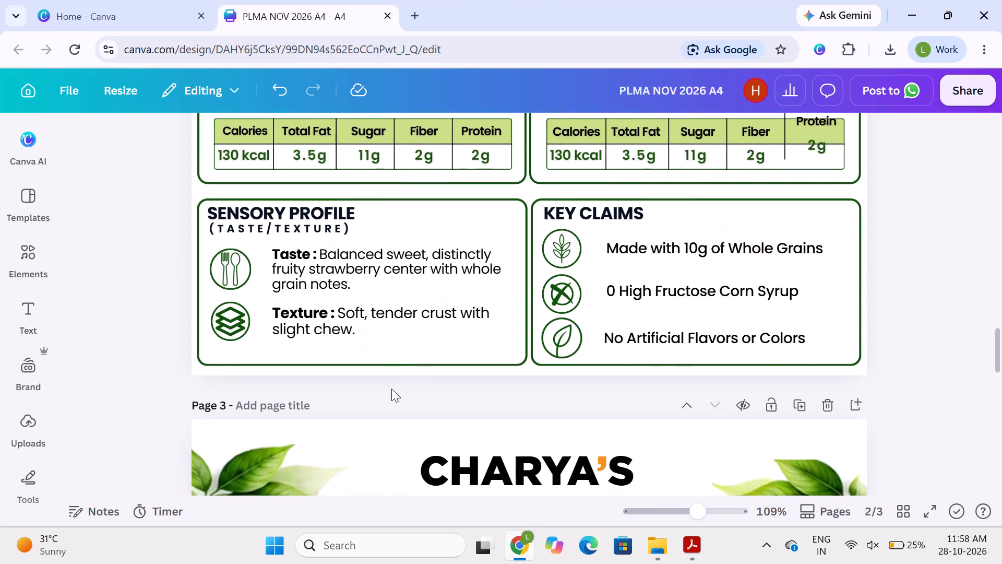
{"action": "scroll", "coordinate": [391, 389], "scroll_direction": "down", "scroll_amount": 4}
{"action": "scroll", "coordinate": [391, 389], "scroll_direction": "up", "scroll_amount": 2}
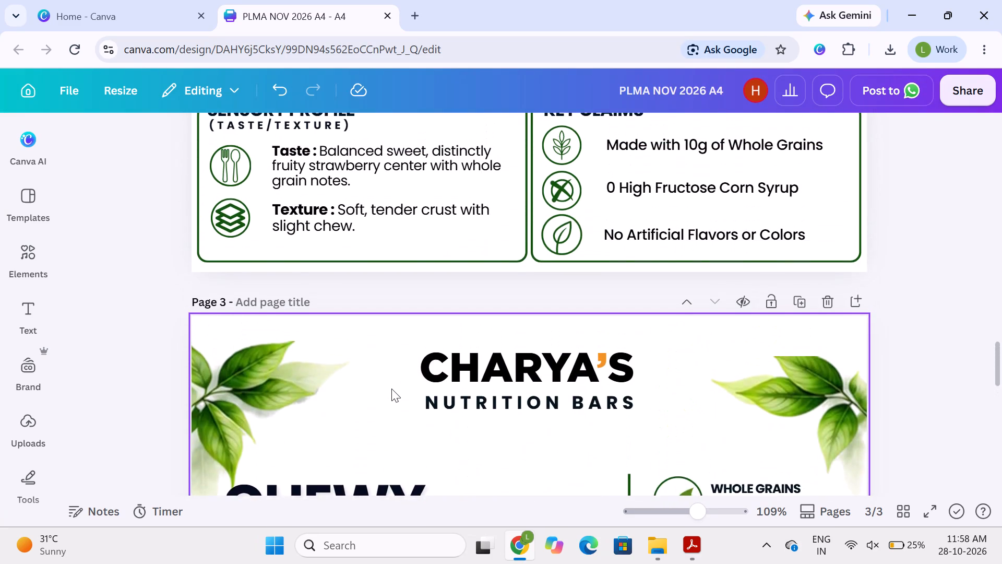
{"action": "scroll", "coordinate": [391, 389], "scroll_direction": "up", "scroll_amount": 1}
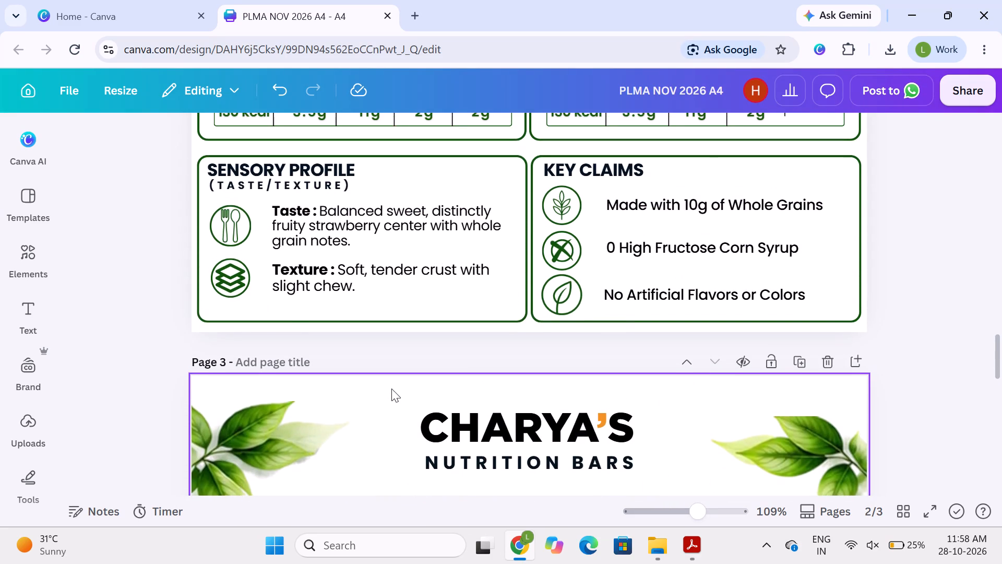
Ungroup the icons and texts in the Sensory Profile frame and check the font sizes of the Taste and Texture texts.
{"action": "left_click", "coordinate": [330, 238]}
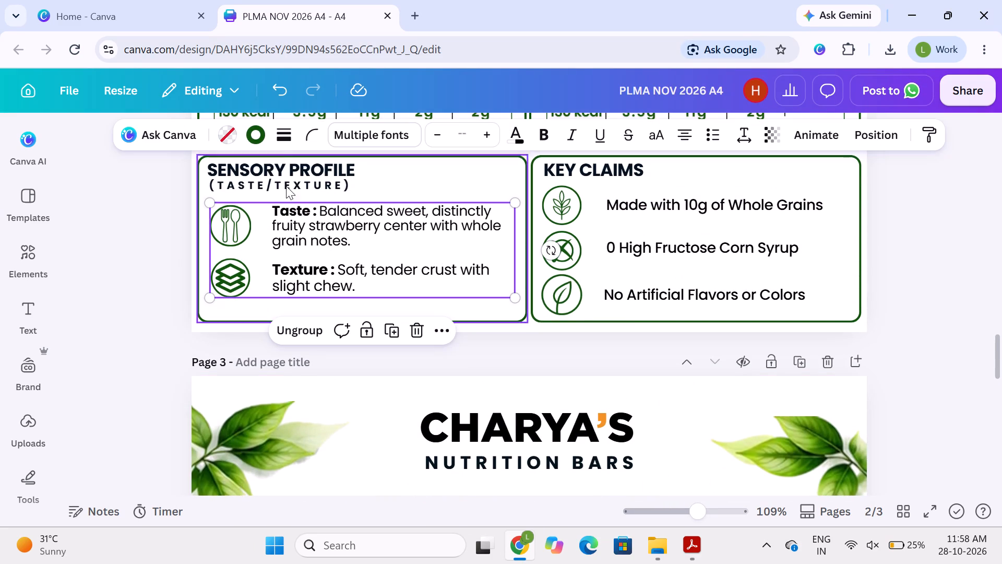
{"action": "left_click", "coordinate": [611, 213]}
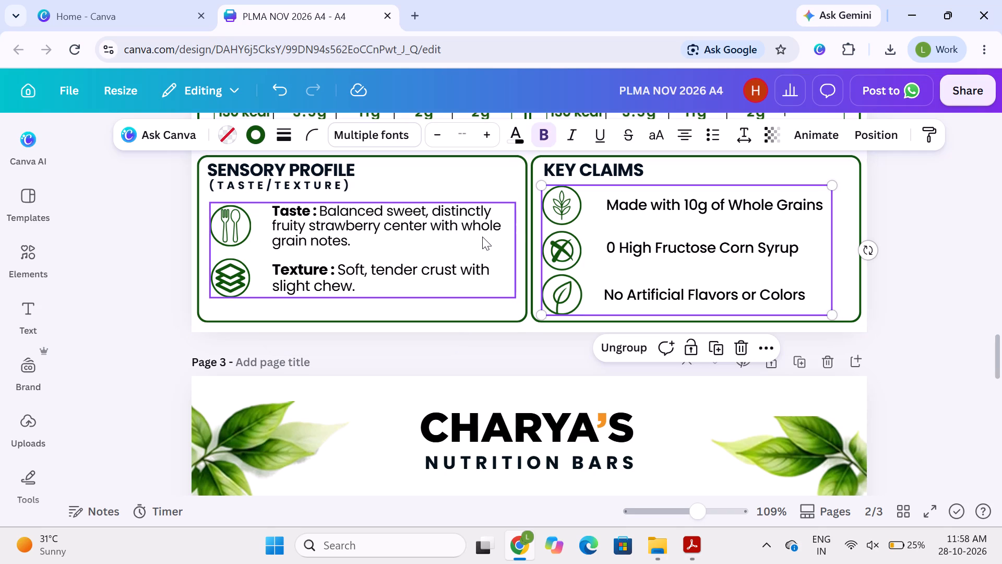
{"action": "left_click", "coordinate": [482, 237]}
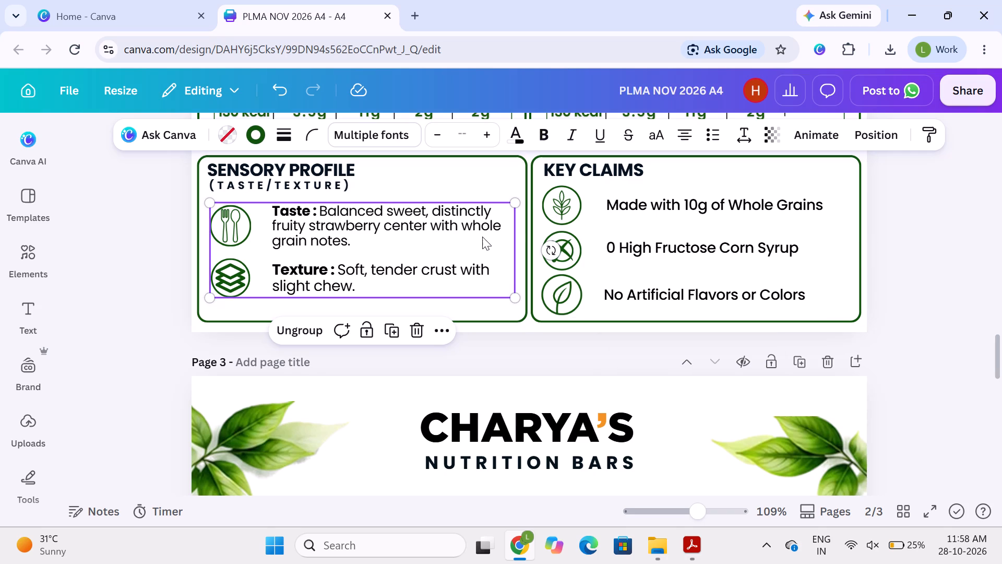
{"action": "left_click", "coordinate": [595, 248]}
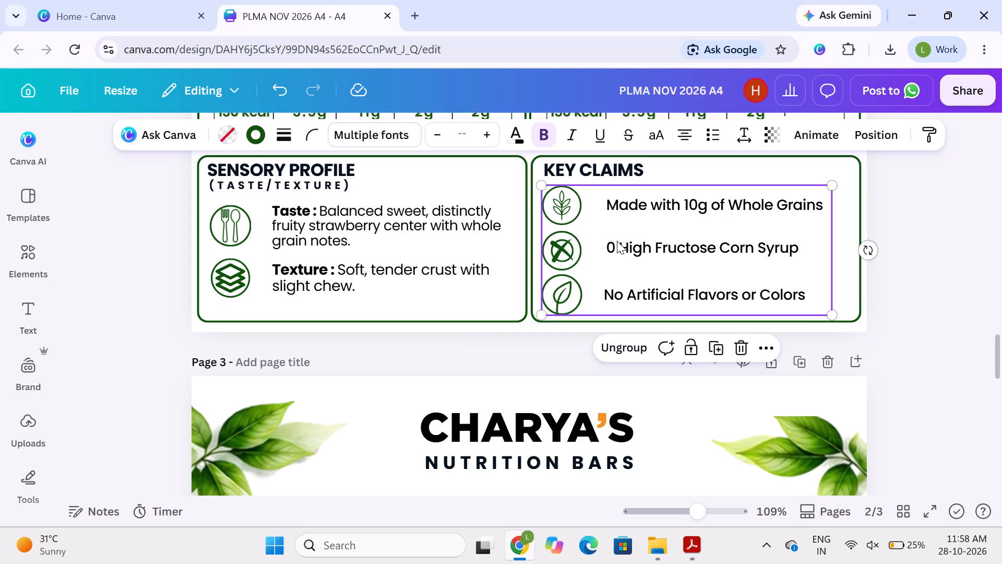
{"action": "left_click", "coordinate": [435, 261]}
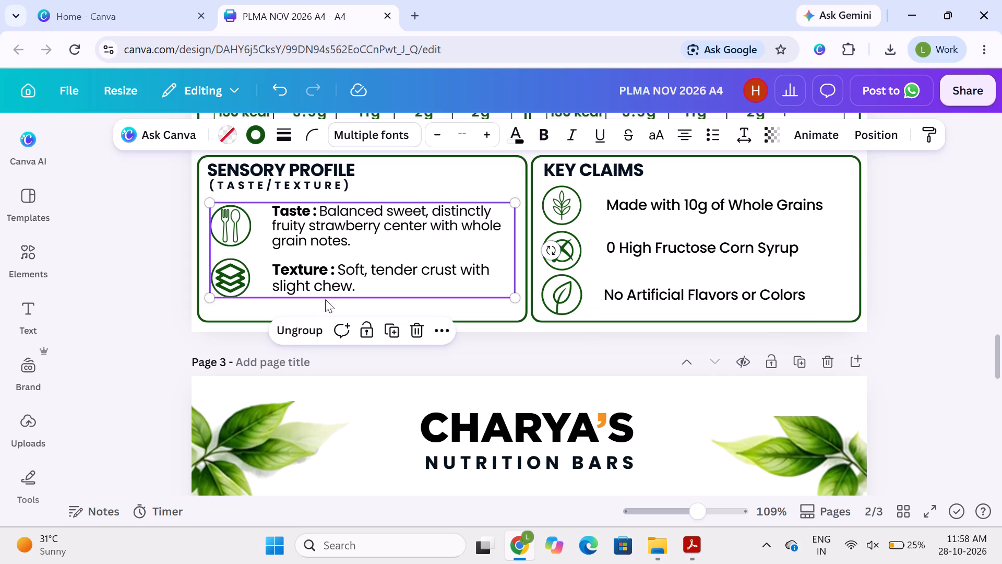
{"action": "left_click", "coordinate": [294, 325]}
{"action": "left_click", "coordinate": [120, 340]}
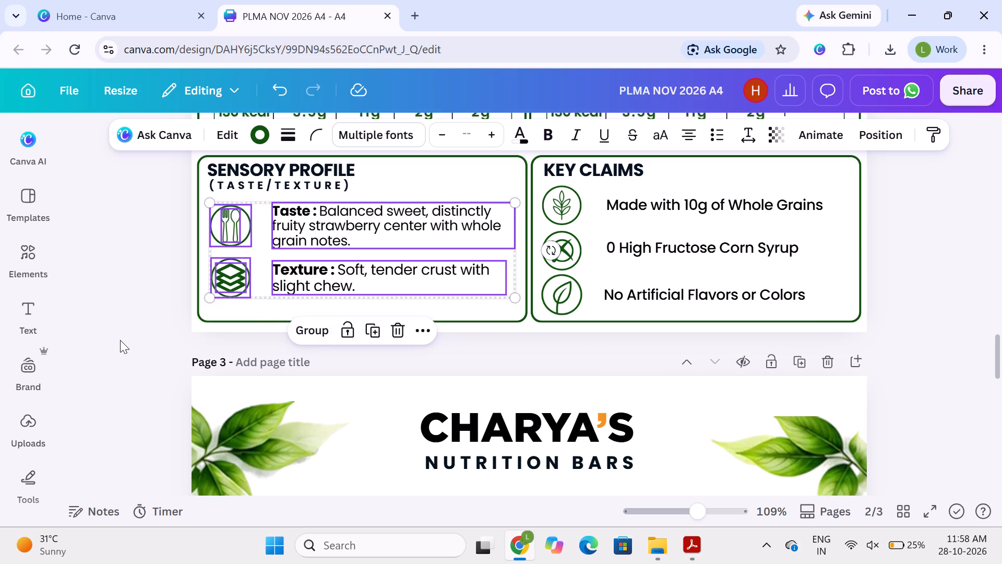
{"action": "left_click", "coordinate": [351, 243]}
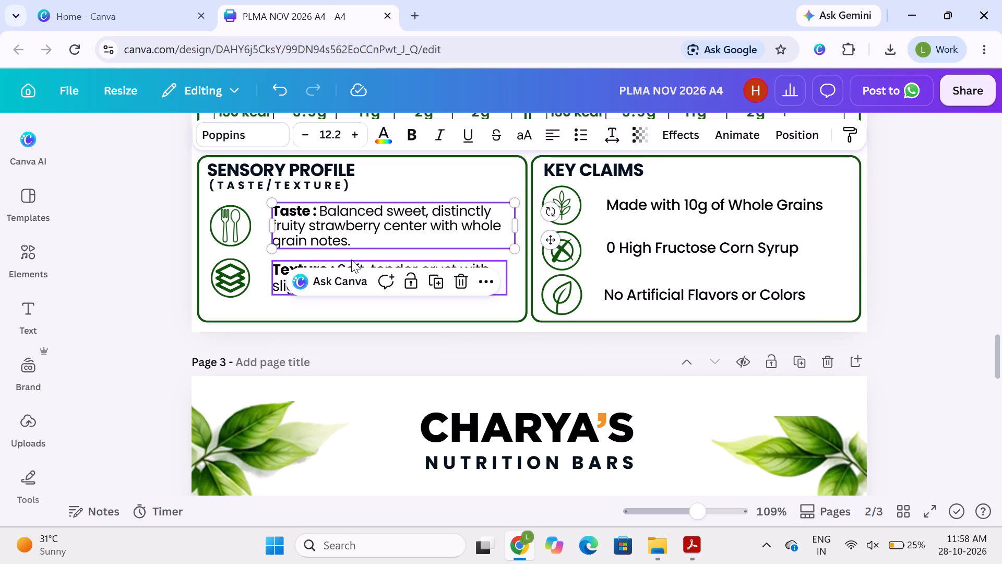
{"action": "left_click", "coordinate": [320, 262]}
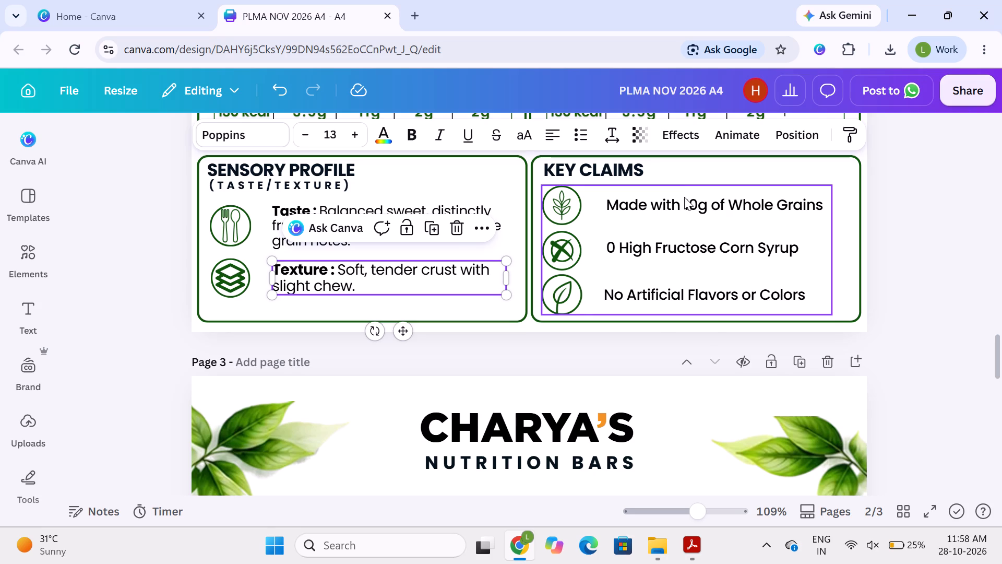
Ungroup the icons and texts in the Key Claims frame and check the font size of each of the three claims.
{"action": "left_click", "coordinate": [684, 197]}
{"action": "left_click", "coordinate": [618, 350]}
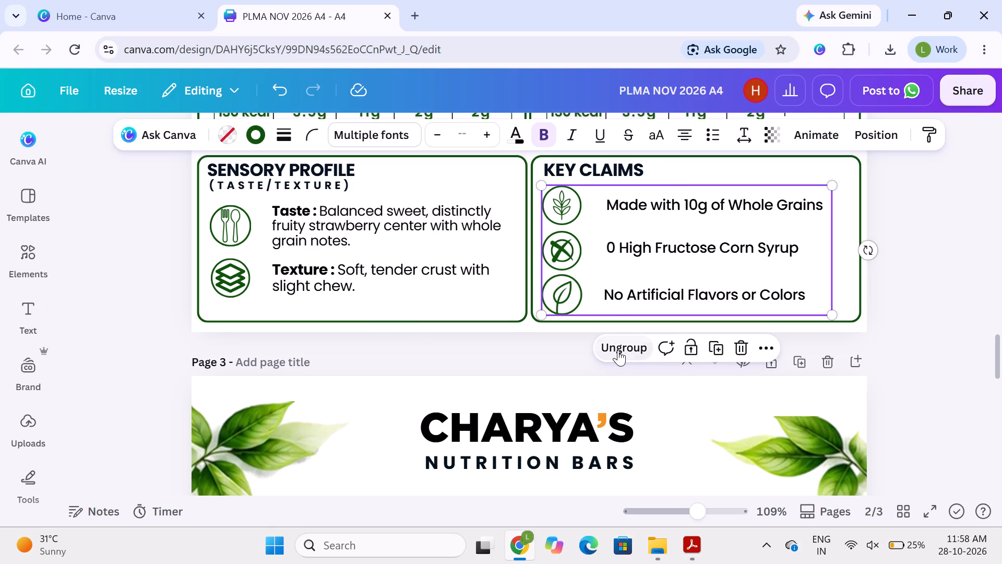
{"action": "left_click", "coordinate": [980, 264]}
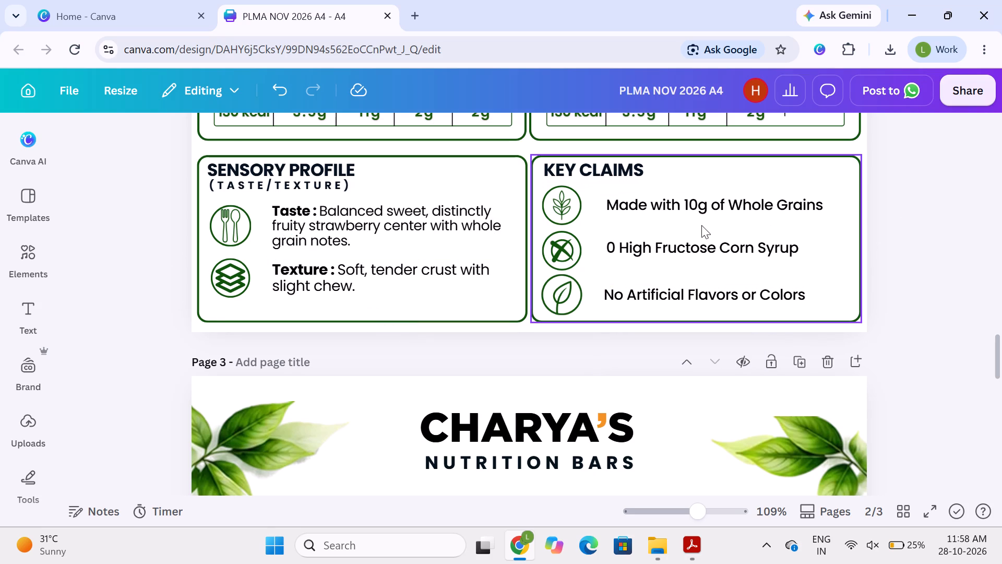
{"action": "left_click", "coordinate": [697, 209]}
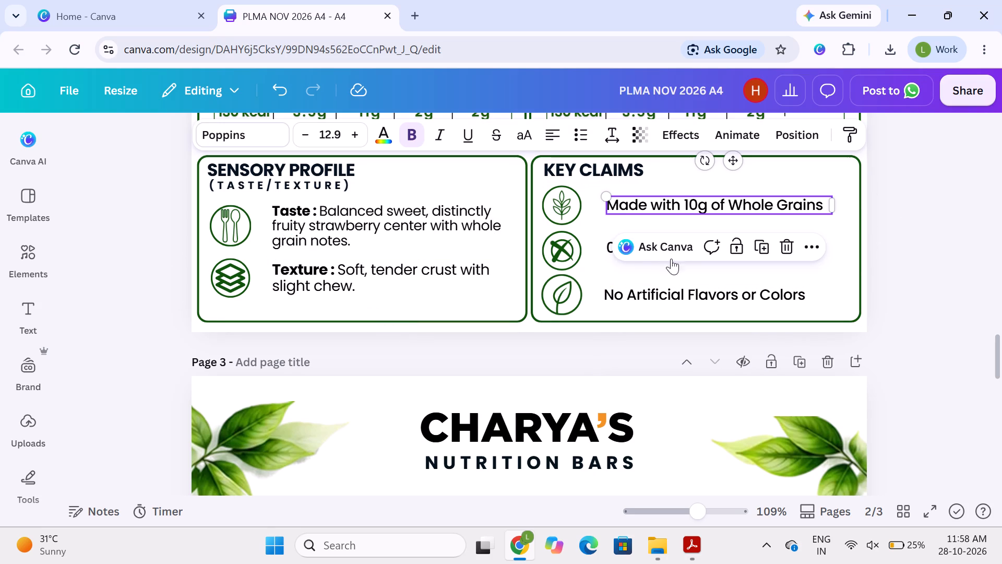
{"action": "left_click", "coordinate": [604, 252]}
{"action": "left_click", "coordinate": [615, 246]}
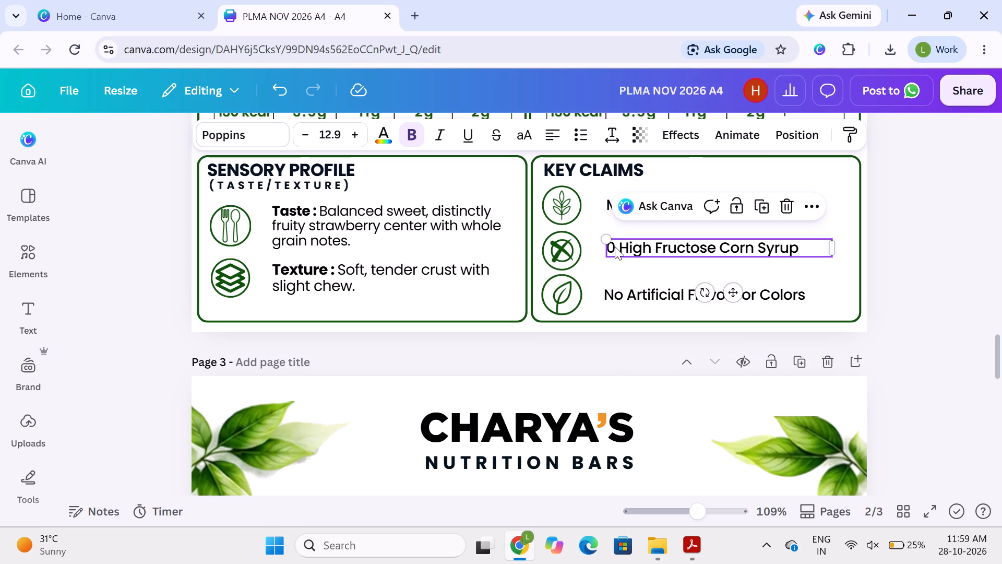
{"action": "left_click", "coordinate": [610, 293]}
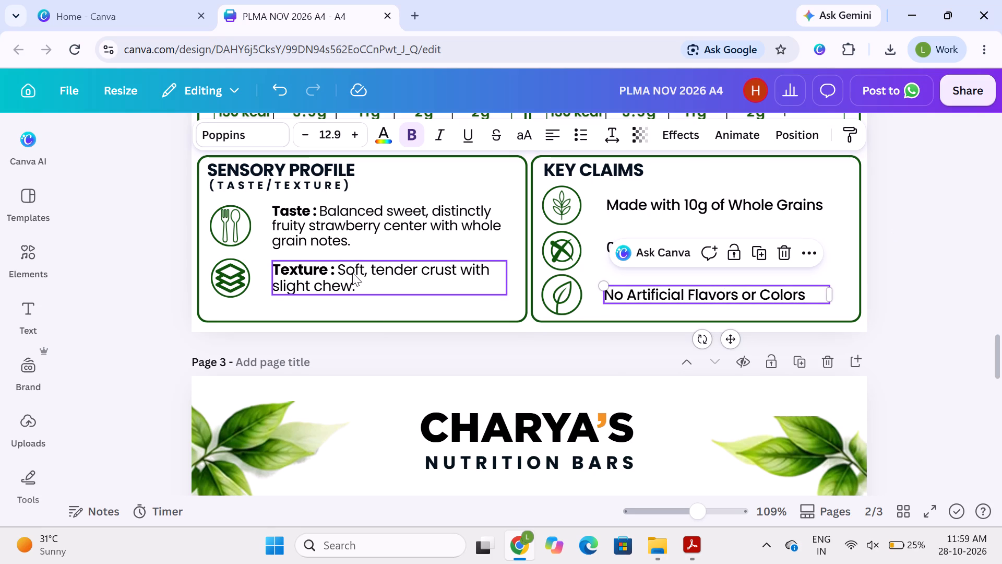
Set the Sensory Profile's Taste description to regular weight, with only the word "Taste" in bold.
{"action": "left_click", "coordinate": [353, 268]}
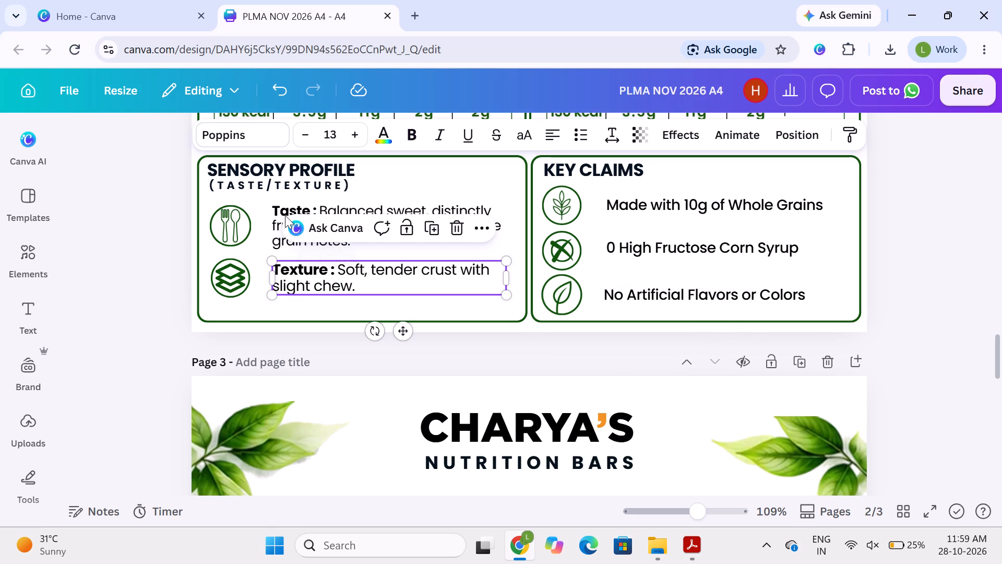
{"action": "left_click", "coordinate": [292, 265]}
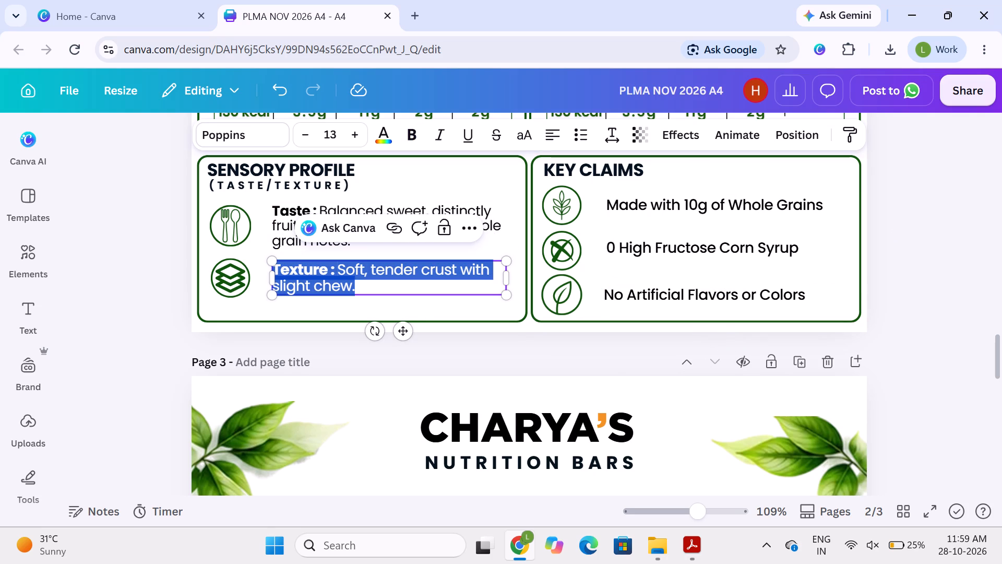
{"action": "left_click", "coordinate": [341, 204]}
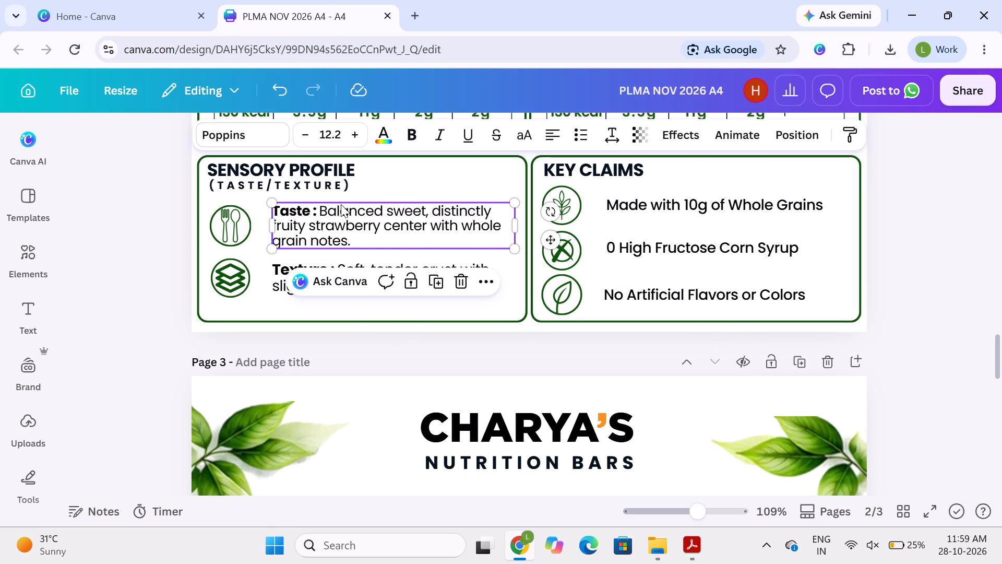
{"action": "left_click", "coordinate": [640, 203]}
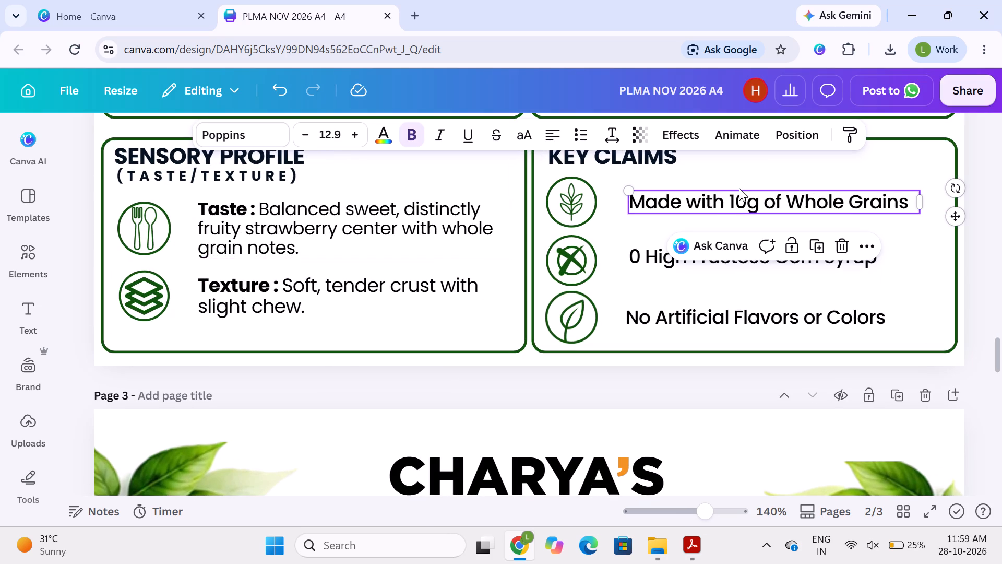
{"action": "left_click", "coordinate": [716, 202]}
{"action": "left_click", "coordinate": [428, 236]}
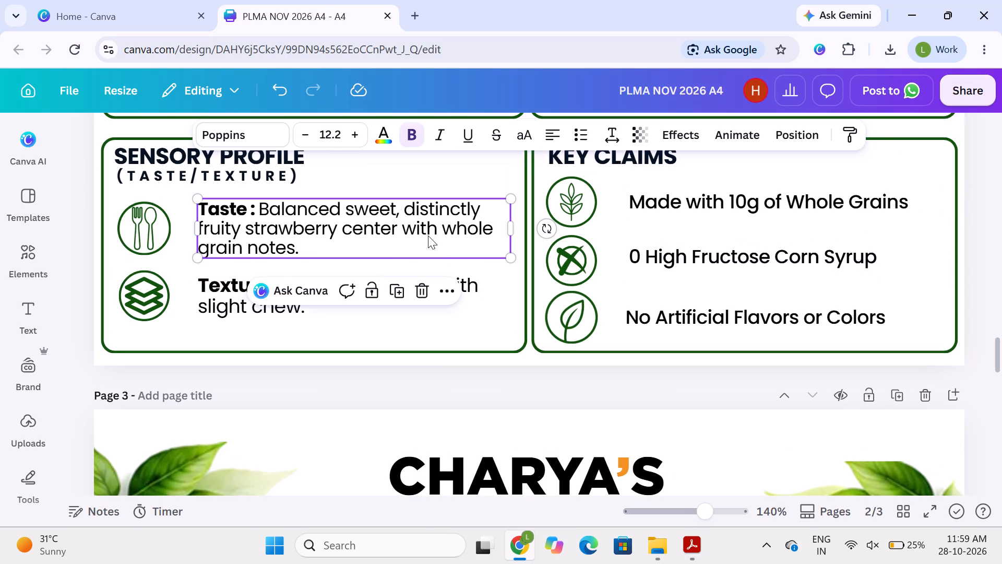
{"action": "left_click", "coordinate": [404, 132]}
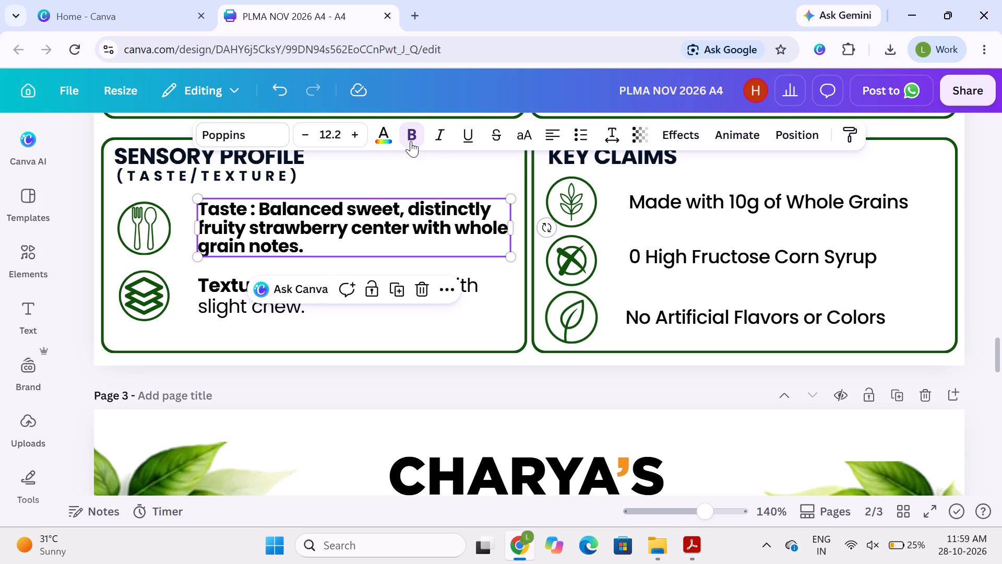
{"action": "left_click", "coordinate": [411, 141]}
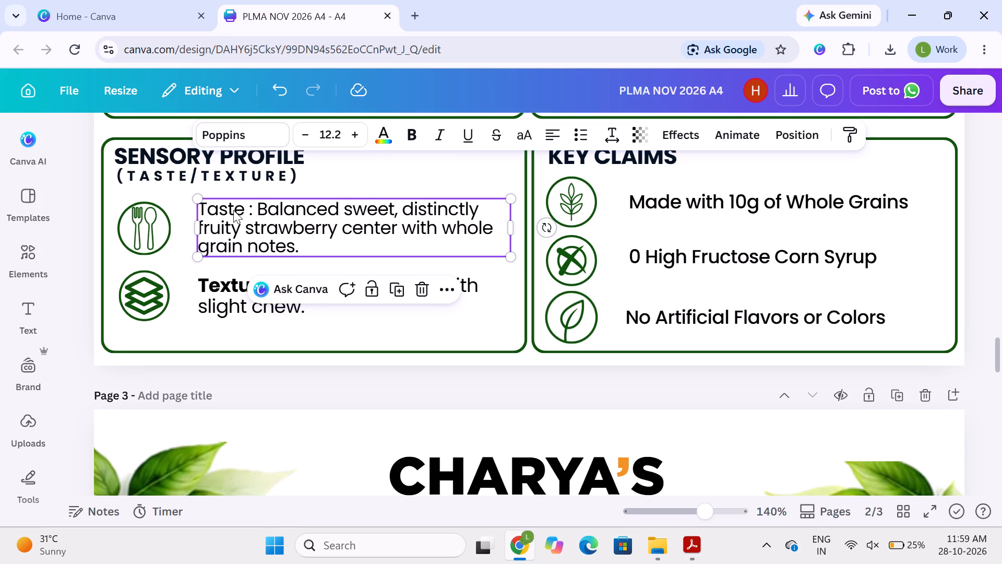
{"action": "double_click", "coordinate": [233, 210]}
{"action": "double_click", "coordinate": [233, 210]}
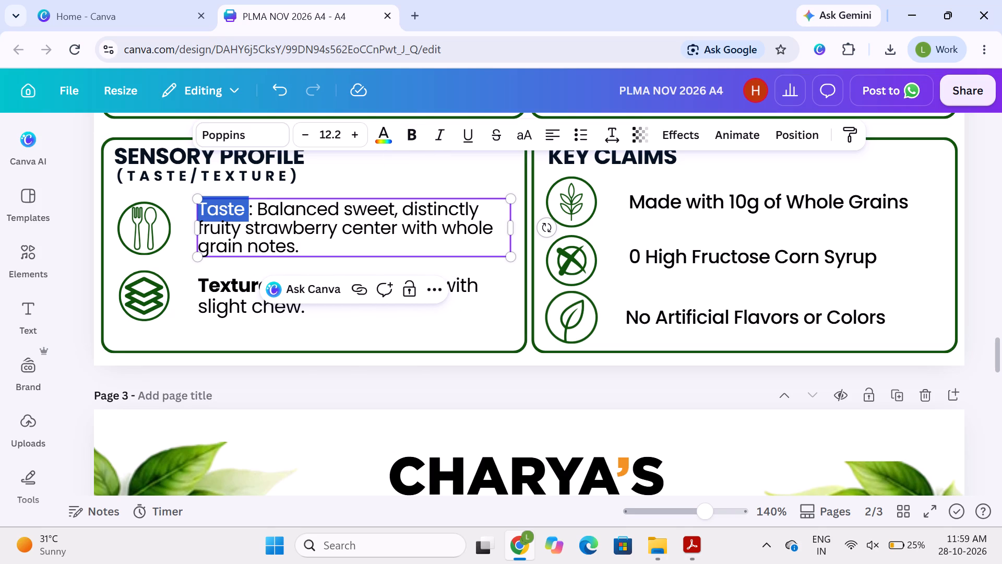
{"action": "left_click", "coordinate": [413, 130]}
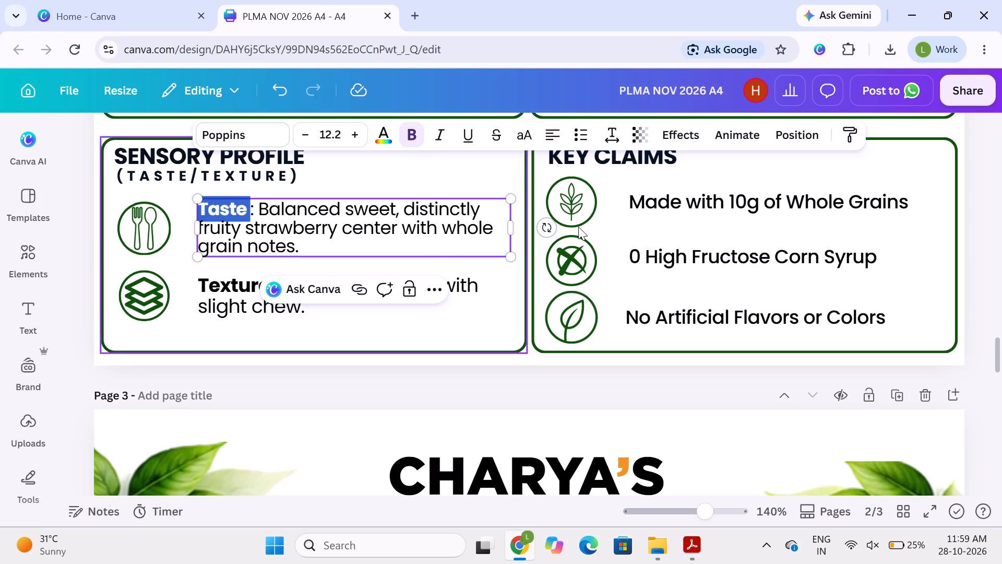
Remove the bold formatting from all three claim texts in the Key Claims frame.
{"action": "double_click", "coordinate": [653, 196]}
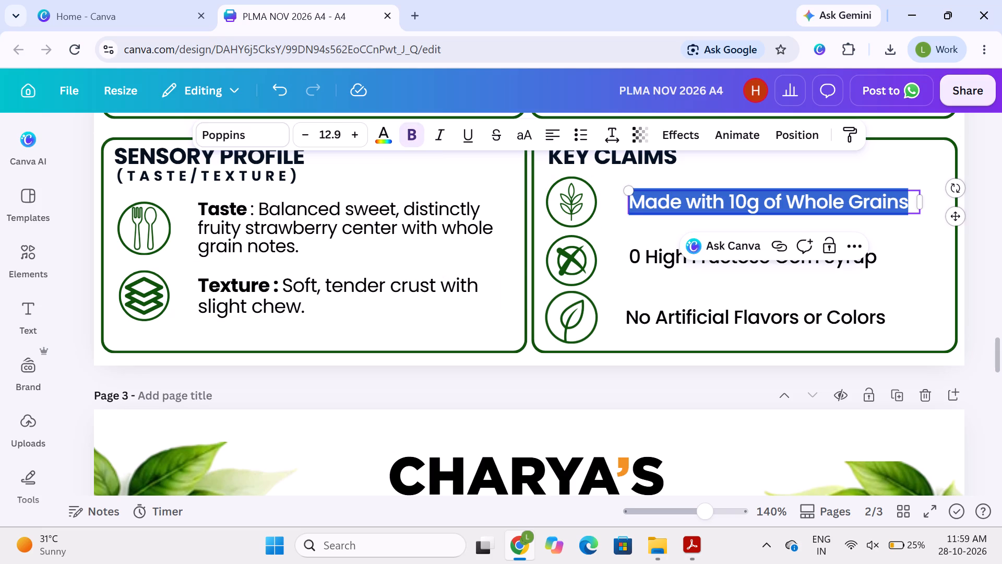
{"action": "left_click", "coordinate": [676, 193]}
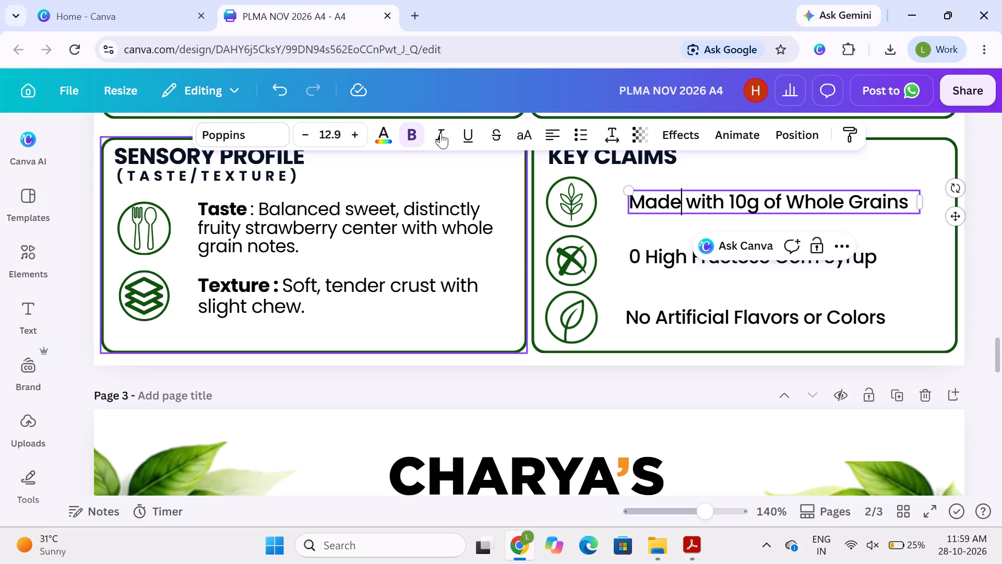
{"action": "left_click", "coordinate": [417, 128]}
{"action": "left_click", "coordinate": [649, 256]}
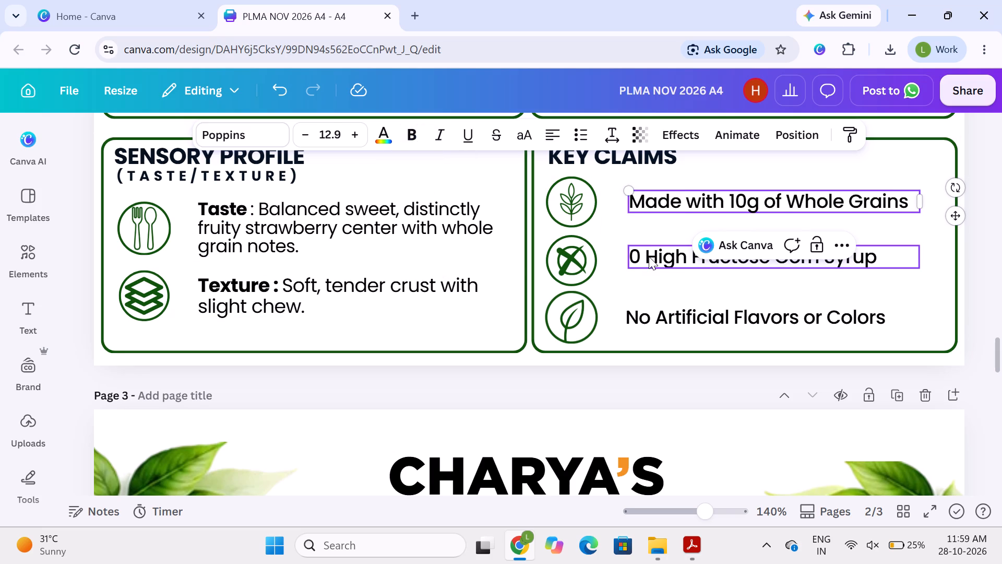
{"action": "left_click", "coordinate": [411, 130]}
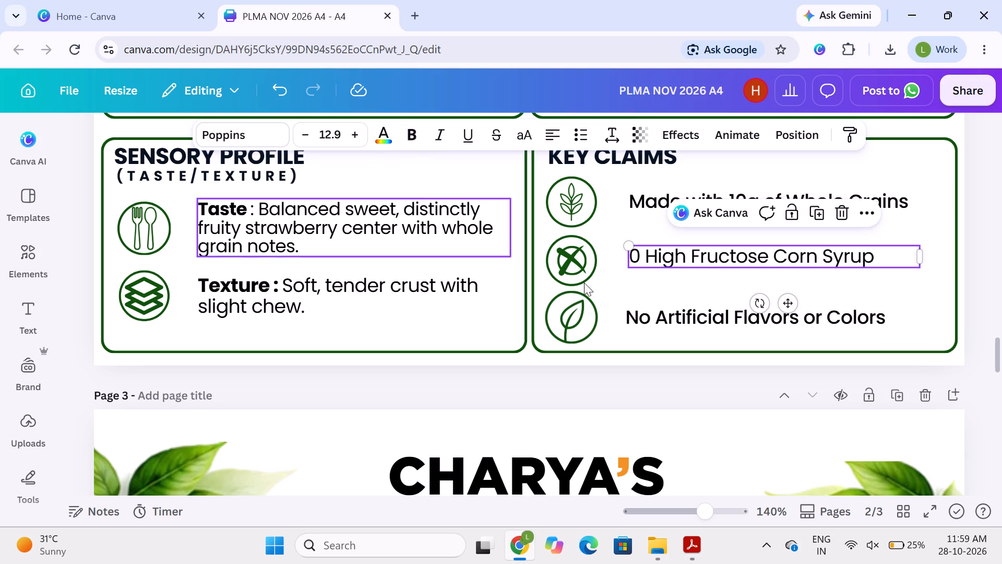
{"action": "left_click", "coordinate": [643, 312]}
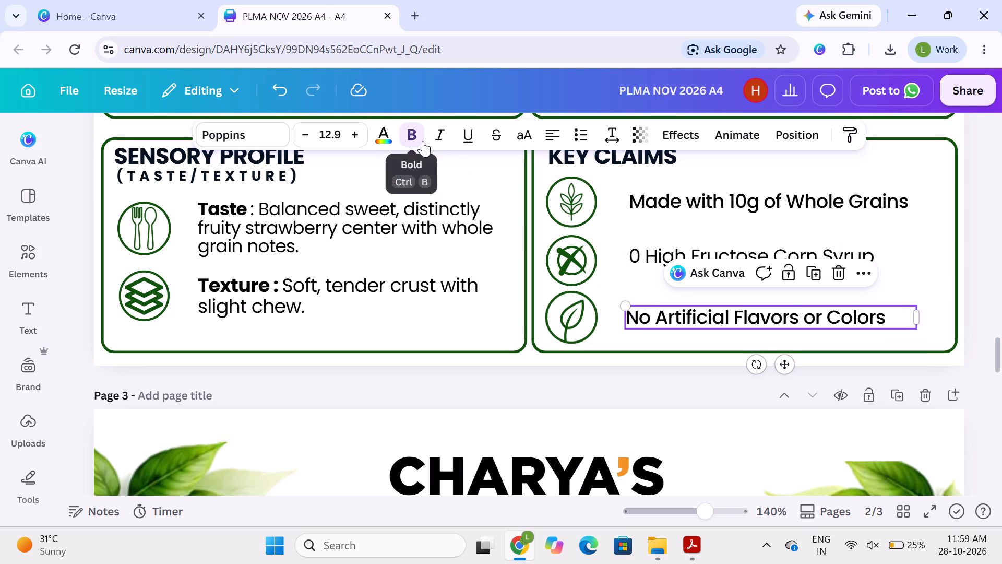
{"action": "left_click", "coordinate": [409, 131]}
{"action": "left_click", "coordinate": [675, 200]}
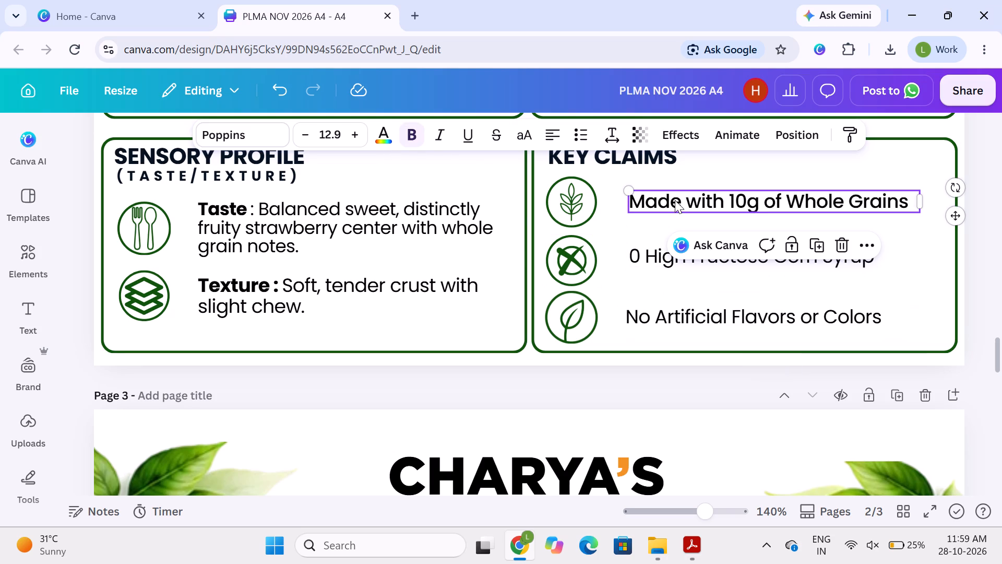
{"action": "left_click", "coordinate": [402, 127]}
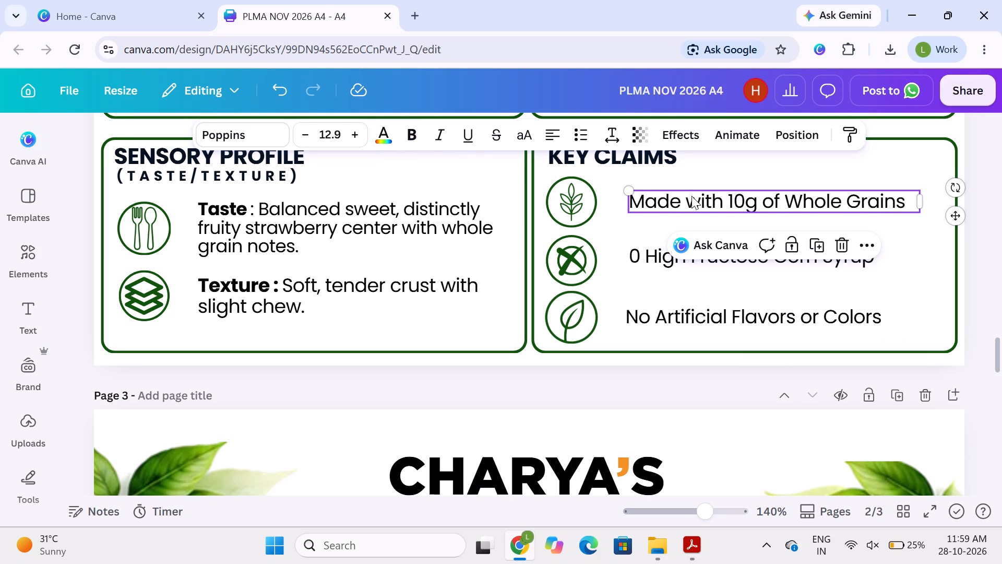
{"action": "left_click", "coordinate": [894, 226]}
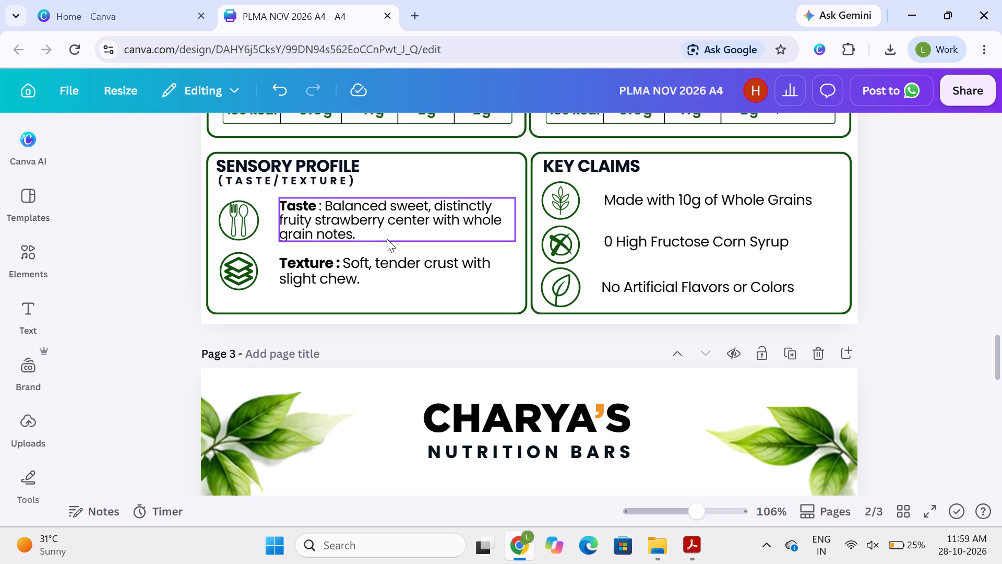
Match the Texture text's font size to the Key Claims texts by setting it to 12.9.
{"action": "left_click", "coordinate": [638, 282]}
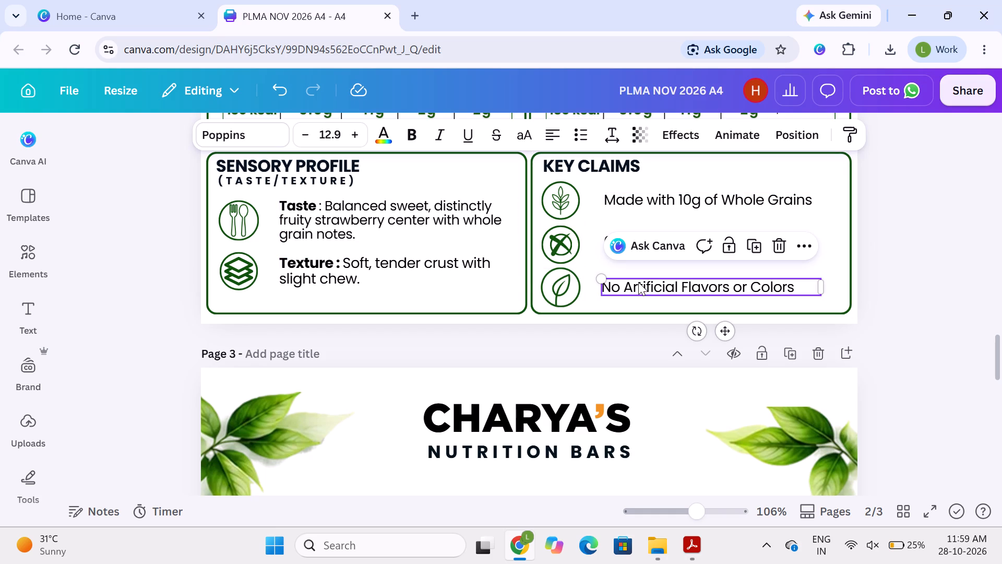
{"action": "double_click", "coordinate": [327, 131]}
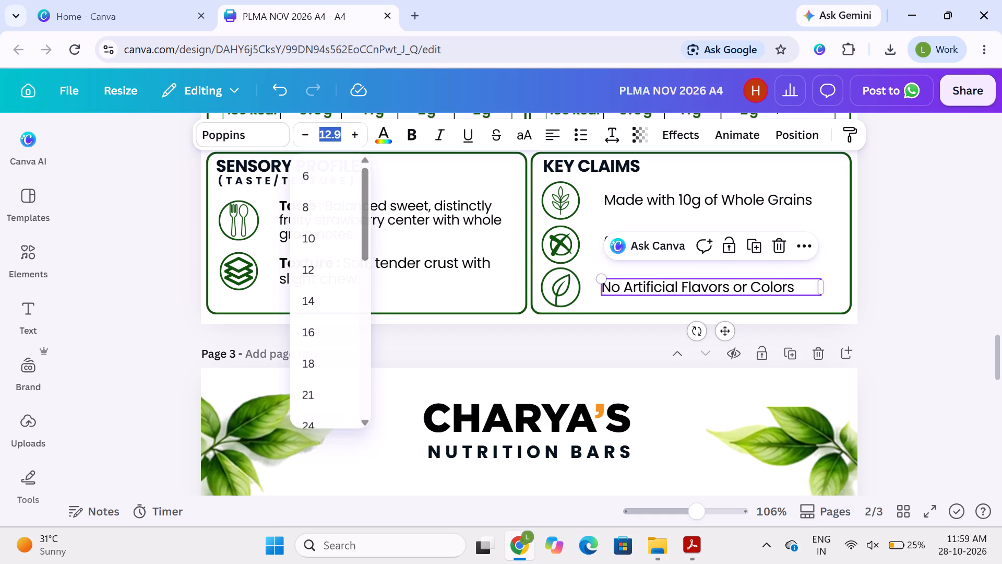
{"action": "key", "text": "ctrl+c"}
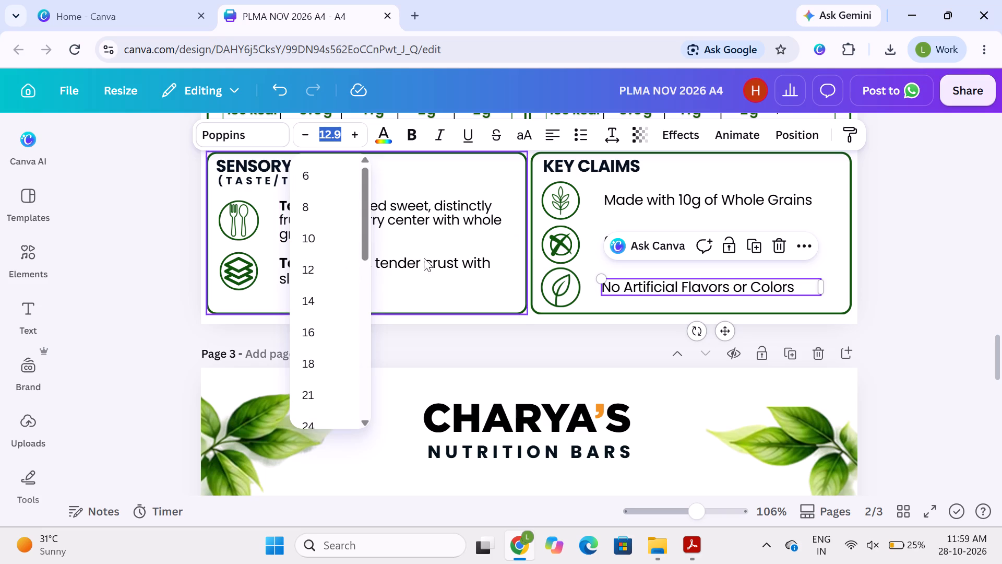
{"action": "left_click", "coordinate": [431, 273]}
{"action": "left_click", "coordinate": [328, 132]}
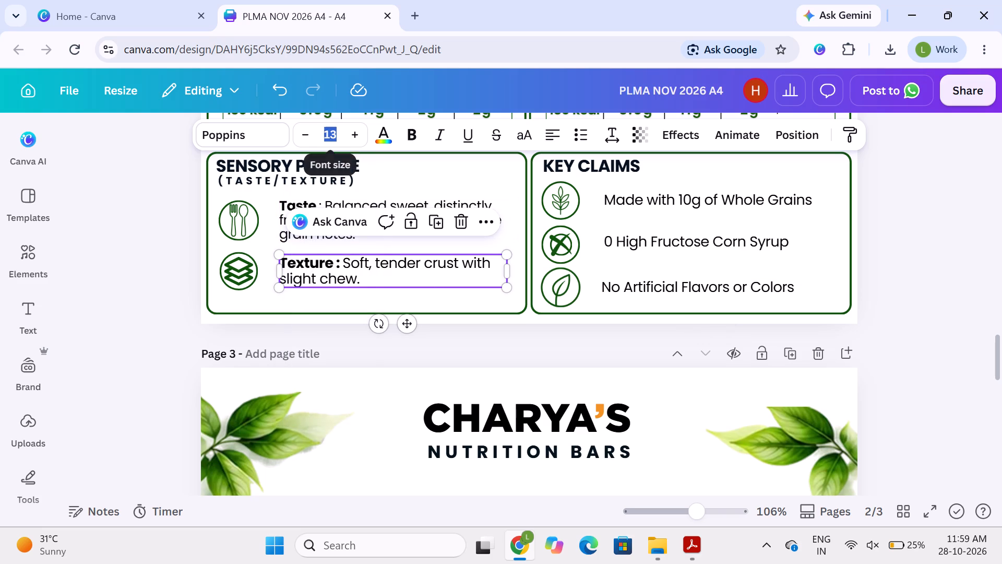
{"action": "key", "text": "ctrl+v"}
{"action": "left_click", "coordinate": [135, 222]}
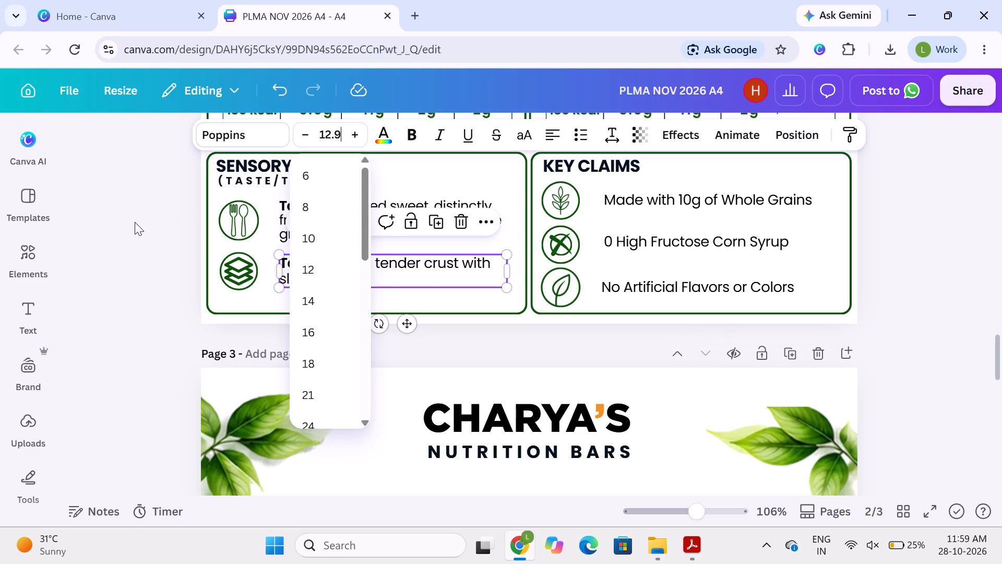
Set the Taste text's font size in the Sensory Profile frame to 12.9.
{"action": "left_click", "coordinate": [347, 216]}
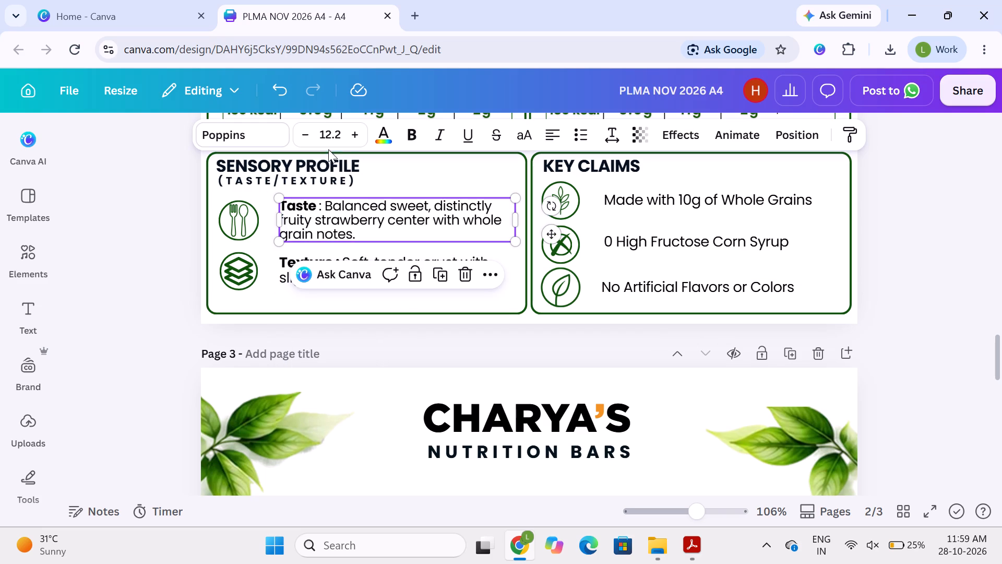
{"action": "left_click", "coordinate": [333, 129]}
{"action": "key", "text": "ctrl+v"}
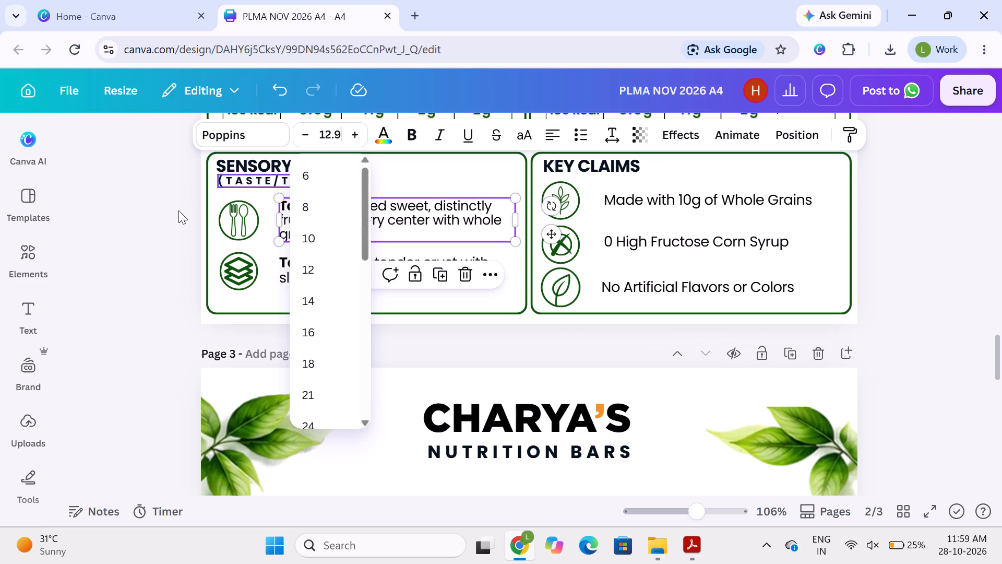
{"action": "left_click", "coordinate": [161, 214]}
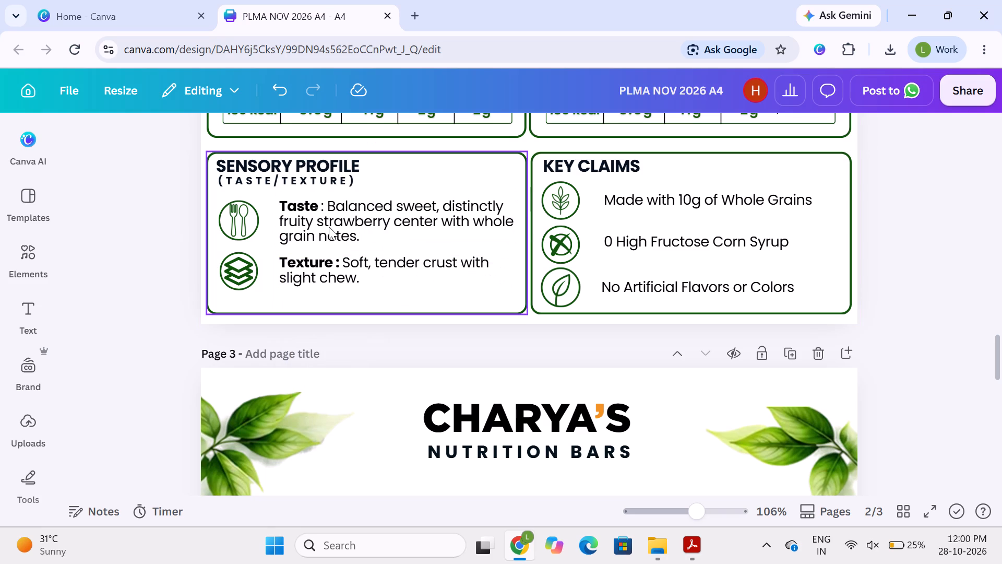
{"action": "left_click", "coordinate": [329, 227]}
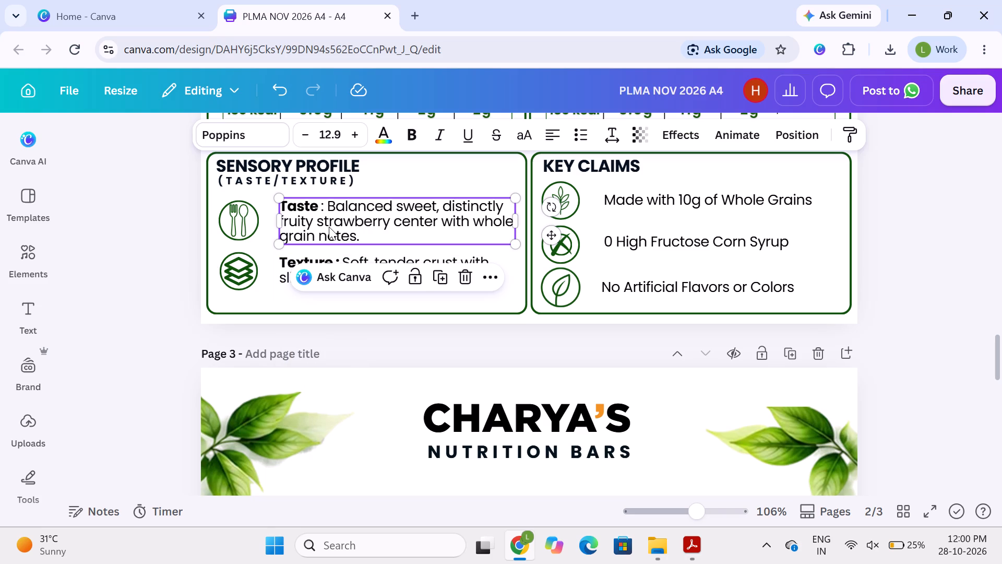
{"action": "left_click", "coordinate": [86, 232]}
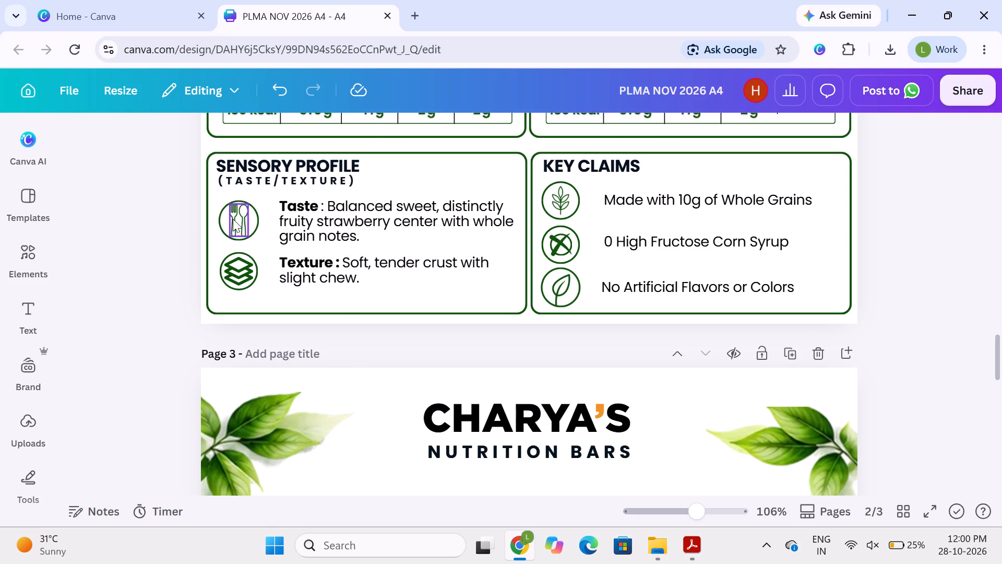
Group the fork-and-spoon icon with its surrounding circle in the Sensory Profile frame.
{"action": "left_click", "coordinate": [233, 219]}
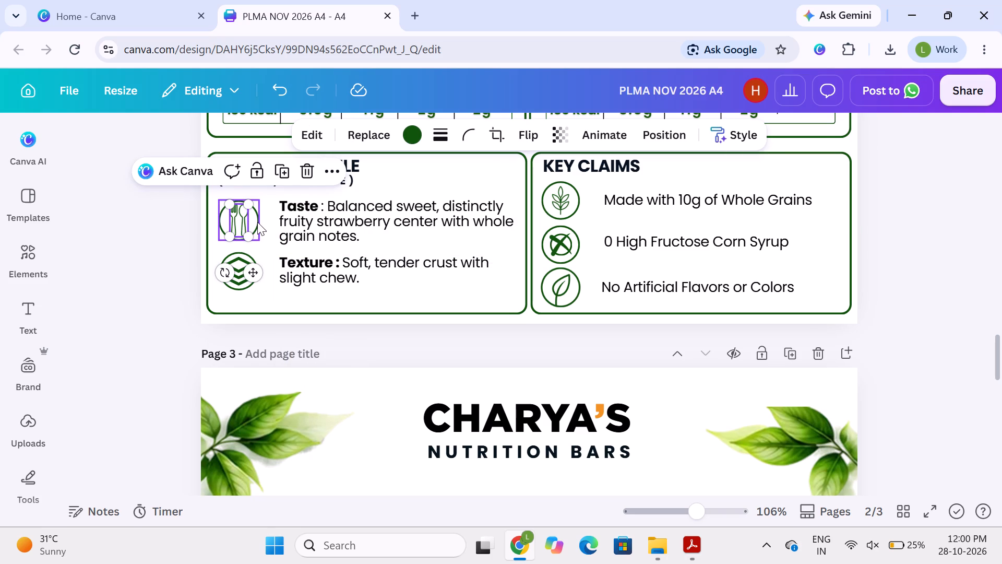
{"action": "left_click", "coordinate": [257, 222], "text": "shift"}
{"action": "left_click", "coordinate": [185, 272]}
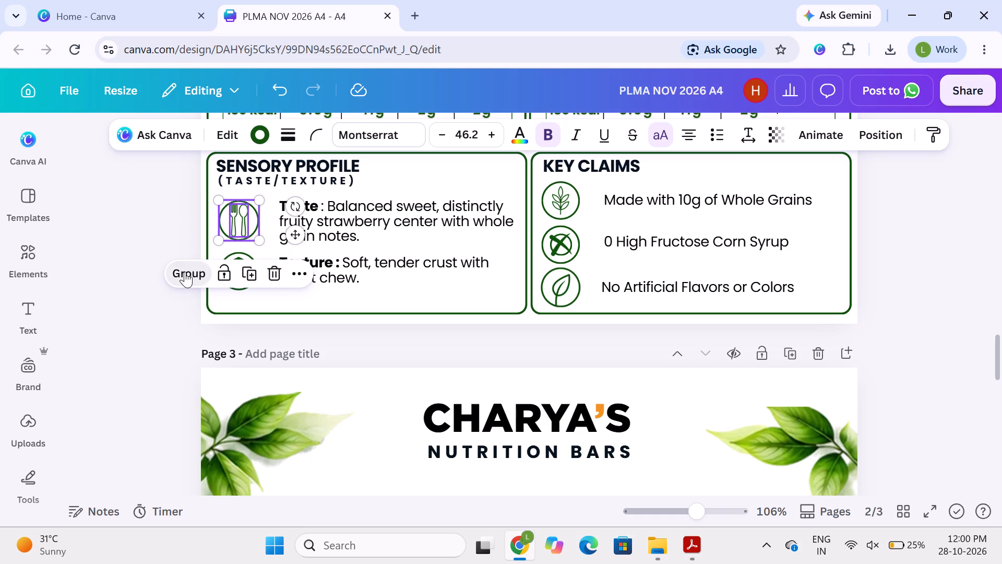
{"action": "left_click", "coordinate": [73, 261]}
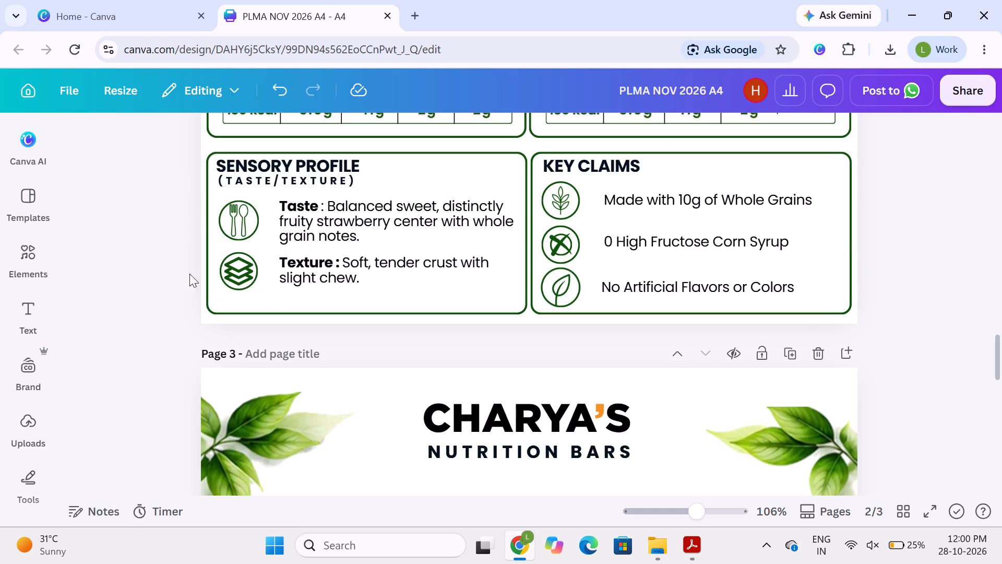
Group the layered Texture icon with its surrounding circle in the Sensory Profile frame.
{"action": "left_click", "coordinate": [225, 263]}
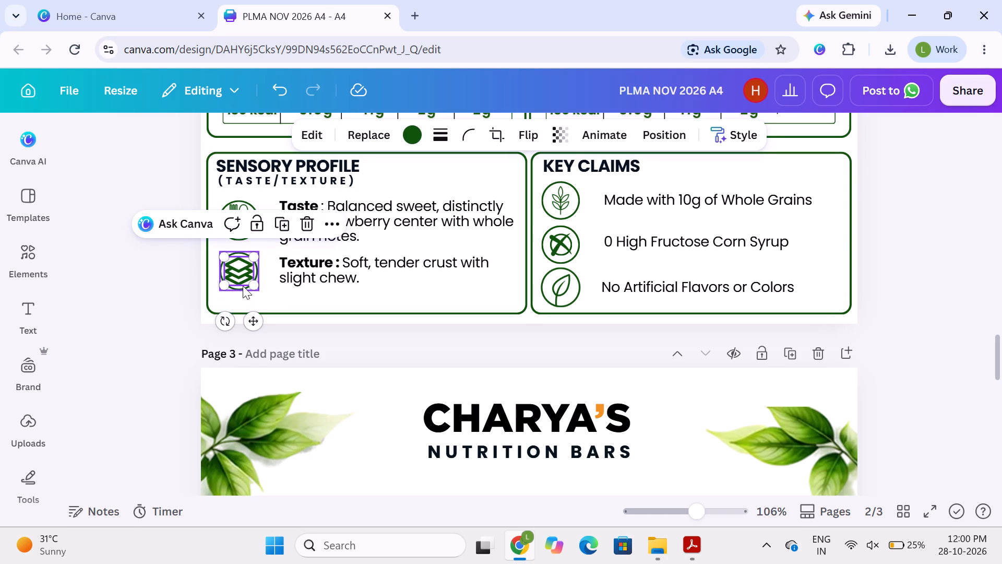
{"action": "left_click", "coordinate": [243, 284], "text": "shift"}
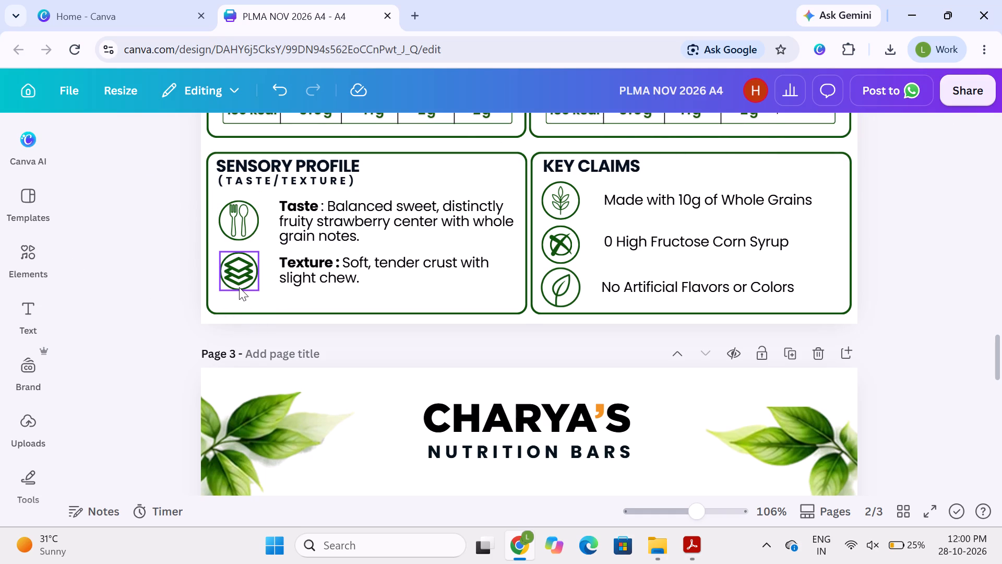
{"action": "left_click", "coordinate": [239, 287], "text": "shift"}
{"action": "left_click", "coordinate": [239, 276], "text": "shift"}
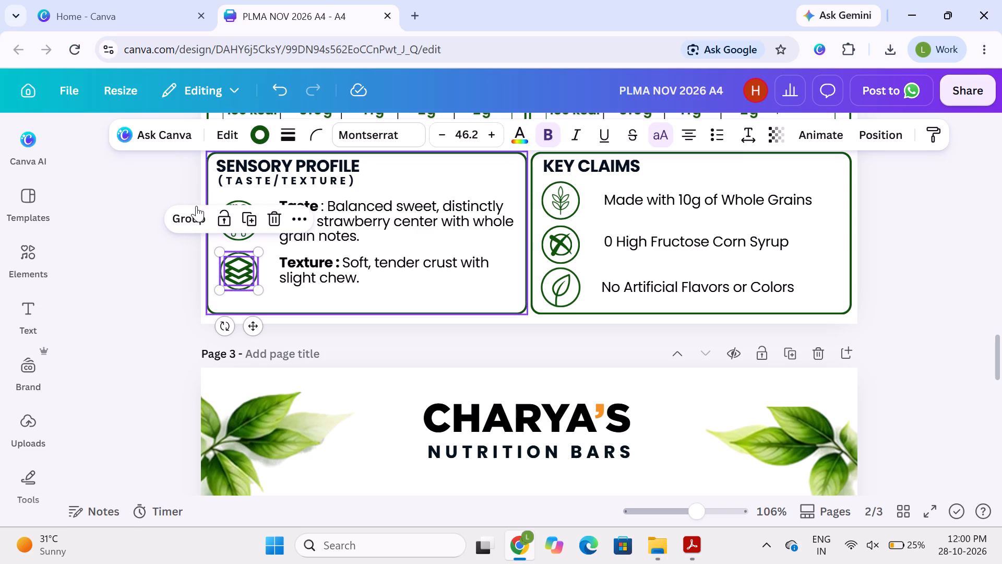
{"action": "left_click", "coordinate": [189, 210]}
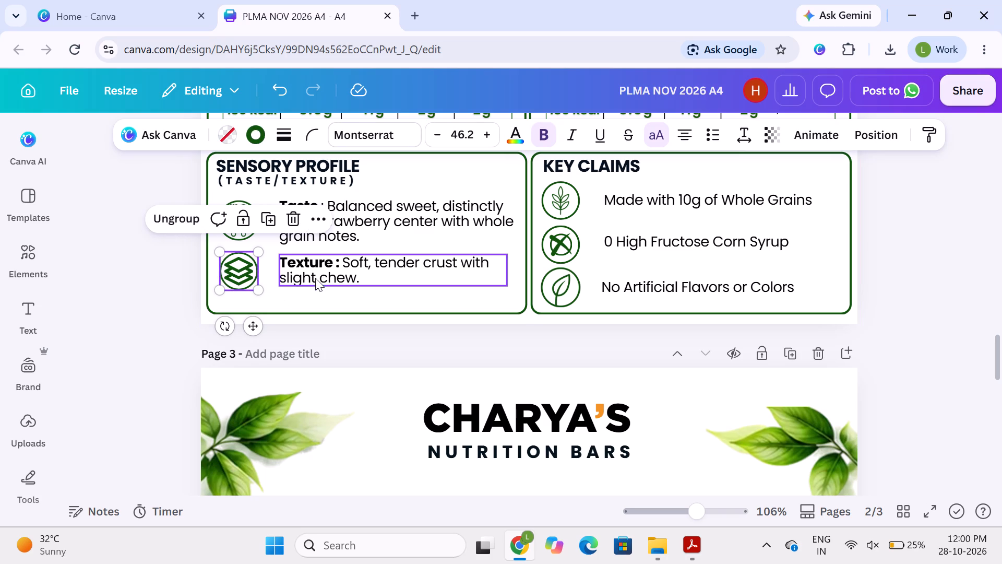
Middle-align the Texture text and then the Taste text with their circled icons in the Sensory Profile frame.
{"action": "left_click", "coordinate": [315, 276], "text": "shift"}
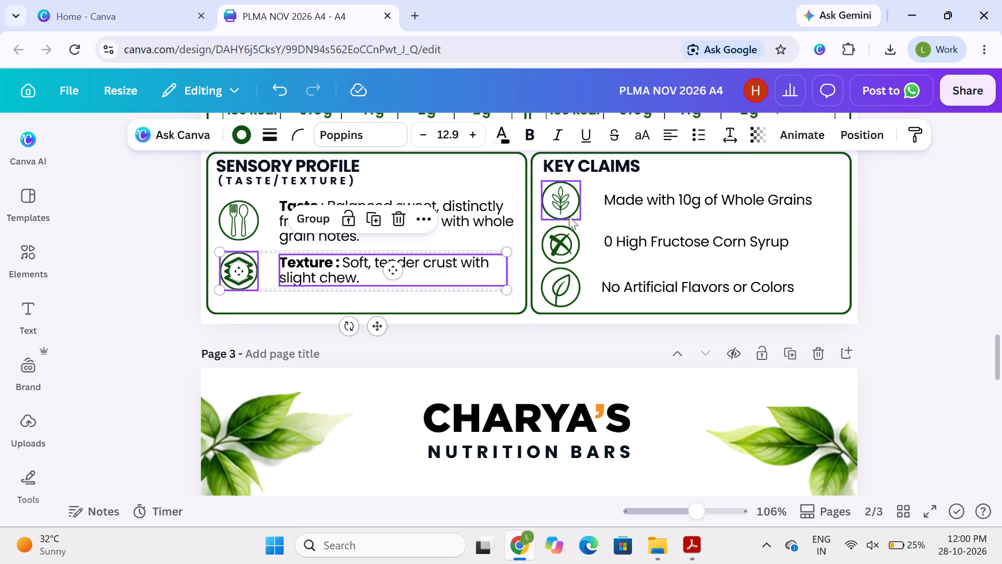
{"action": "left_click", "coordinate": [875, 126]}
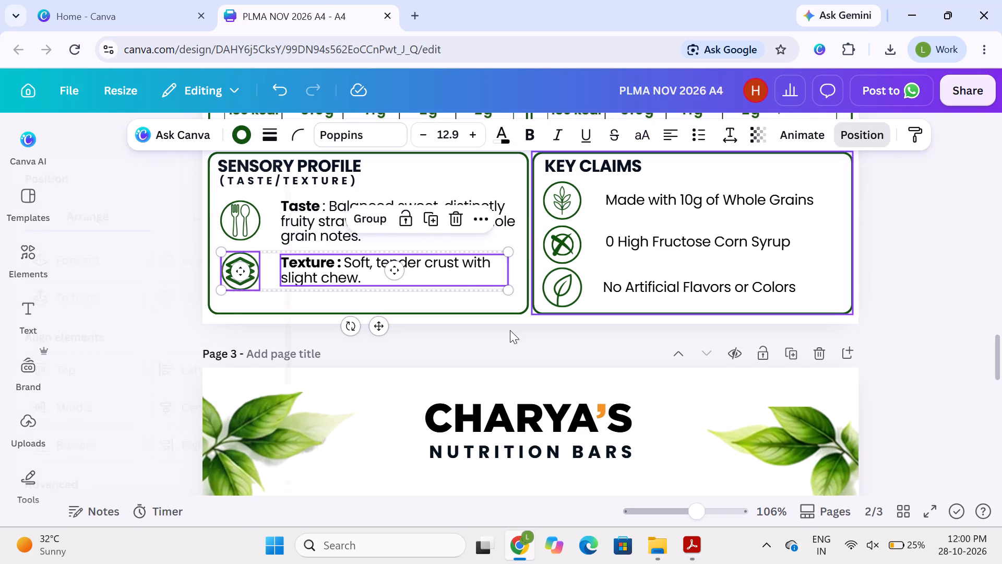
{"action": "left_click", "coordinate": [106, 414]}
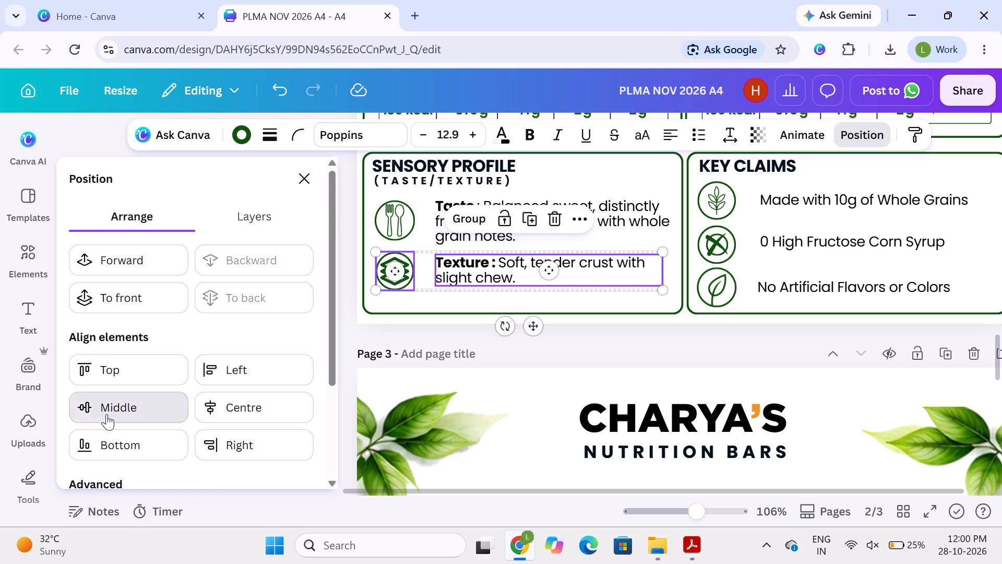
{"action": "left_click", "coordinate": [300, 186]}
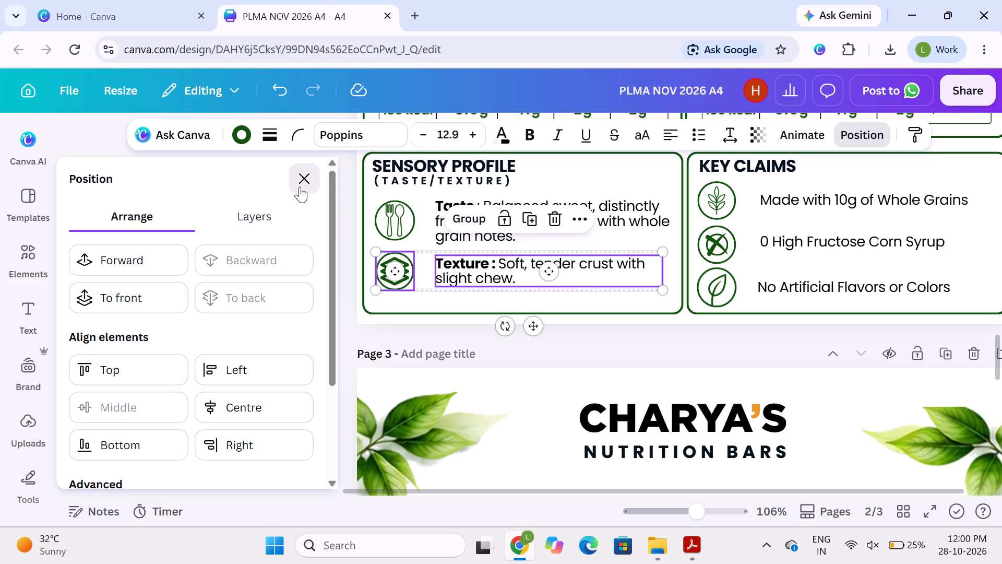
{"action": "left_click", "coordinate": [246, 221]}
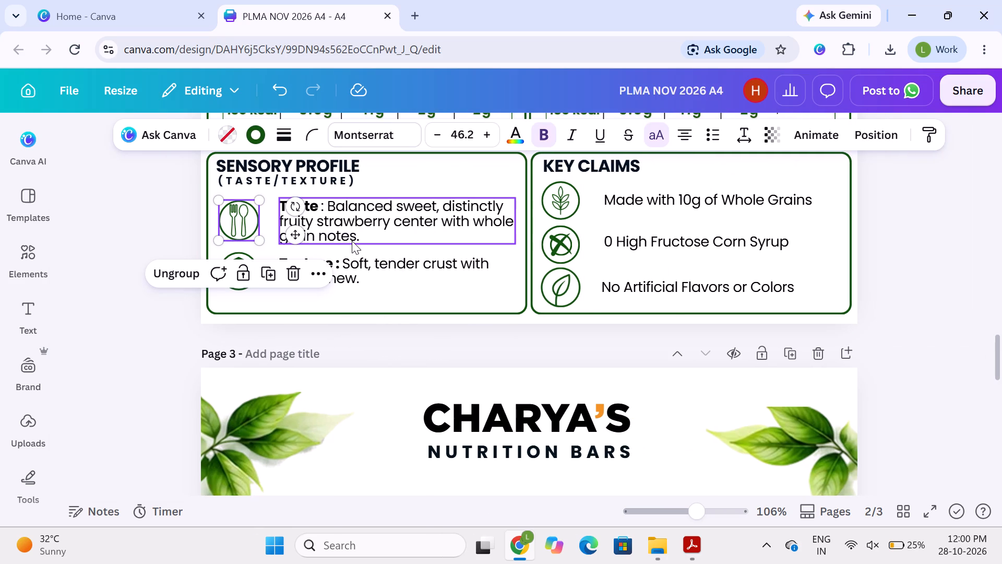
{"action": "left_click", "coordinate": [398, 228], "text": "shift"}
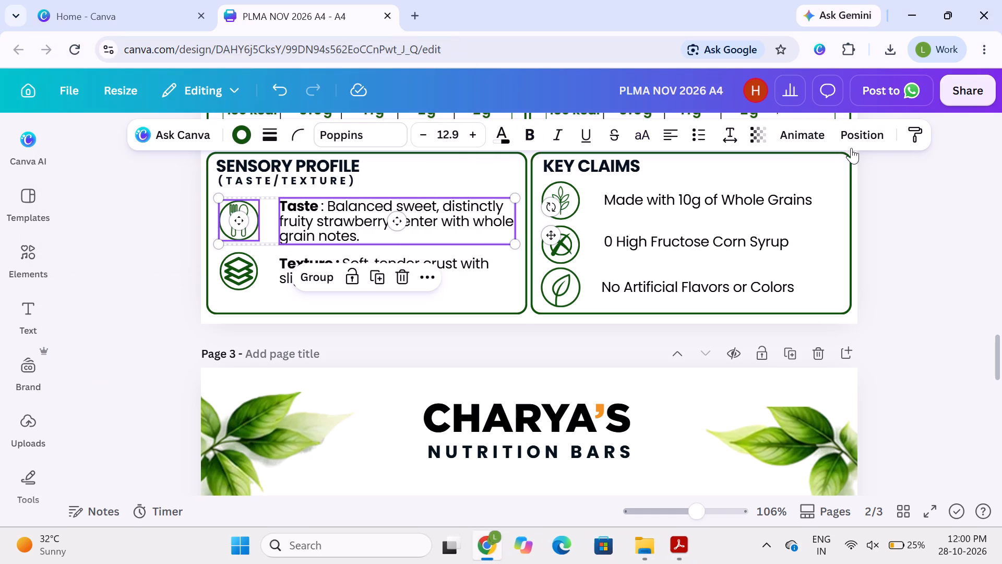
{"action": "left_click", "coordinate": [854, 127]}
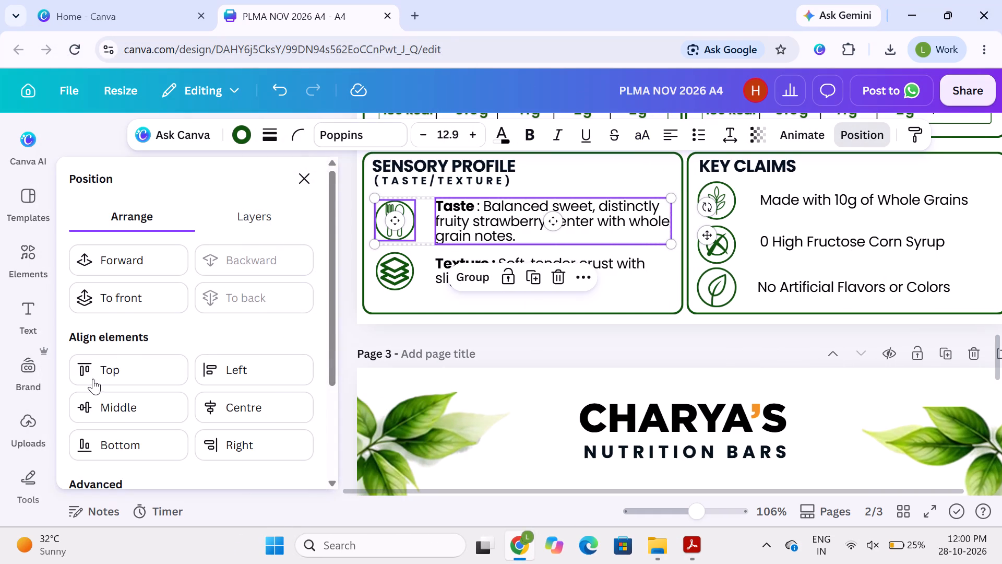
{"action": "left_click", "coordinate": [111, 416]}
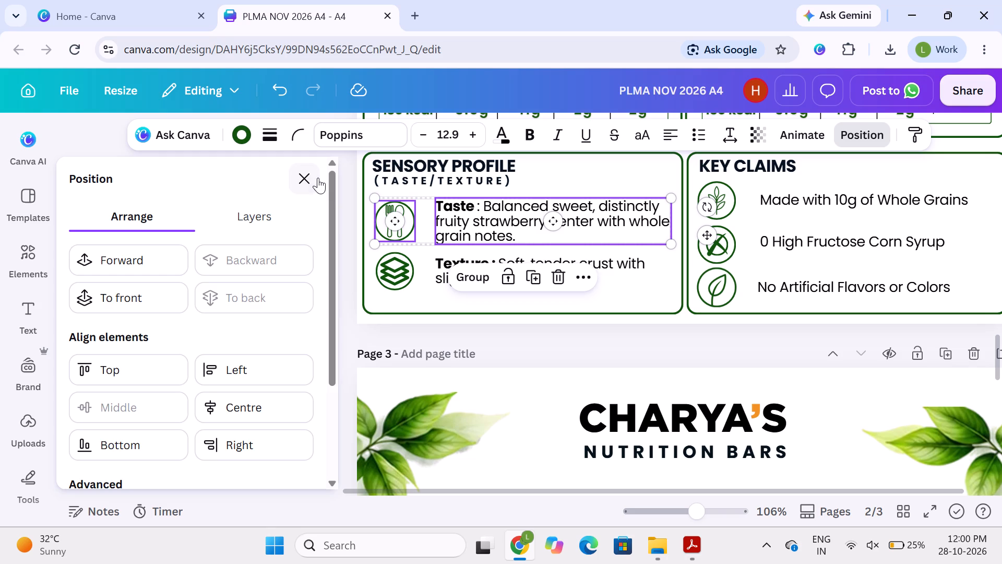
{"action": "left_click", "coordinate": [318, 178]}
{"action": "left_click", "coordinate": [107, 285]}
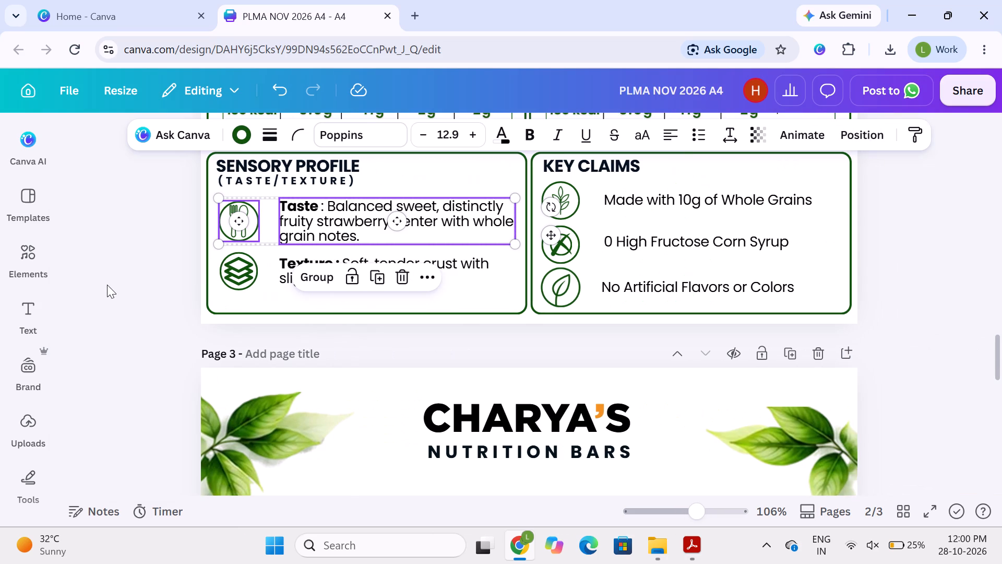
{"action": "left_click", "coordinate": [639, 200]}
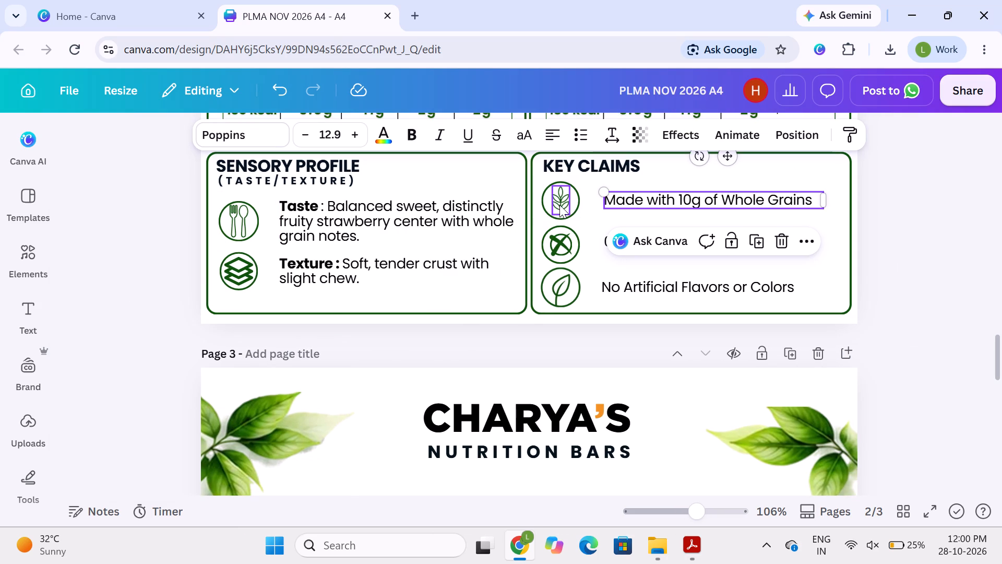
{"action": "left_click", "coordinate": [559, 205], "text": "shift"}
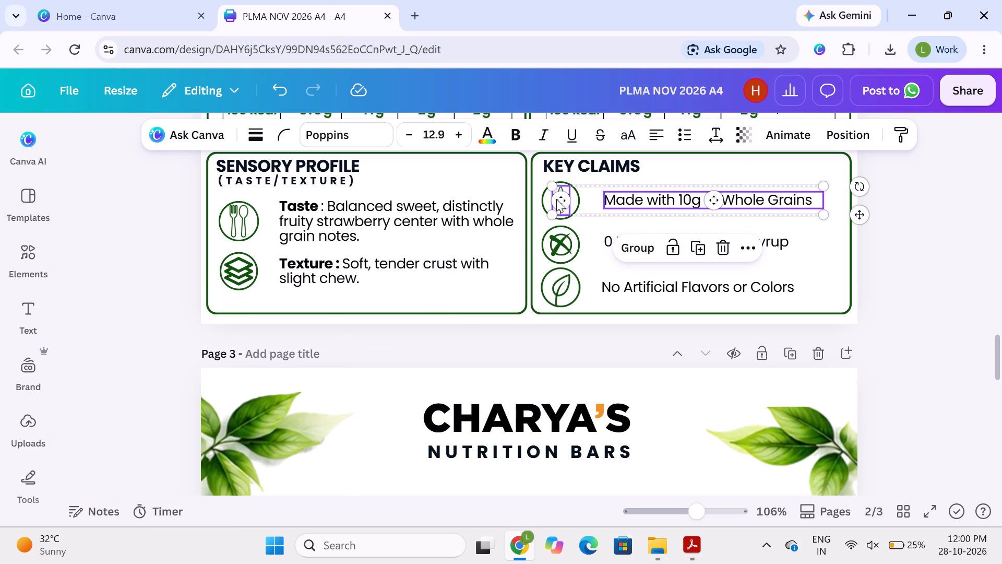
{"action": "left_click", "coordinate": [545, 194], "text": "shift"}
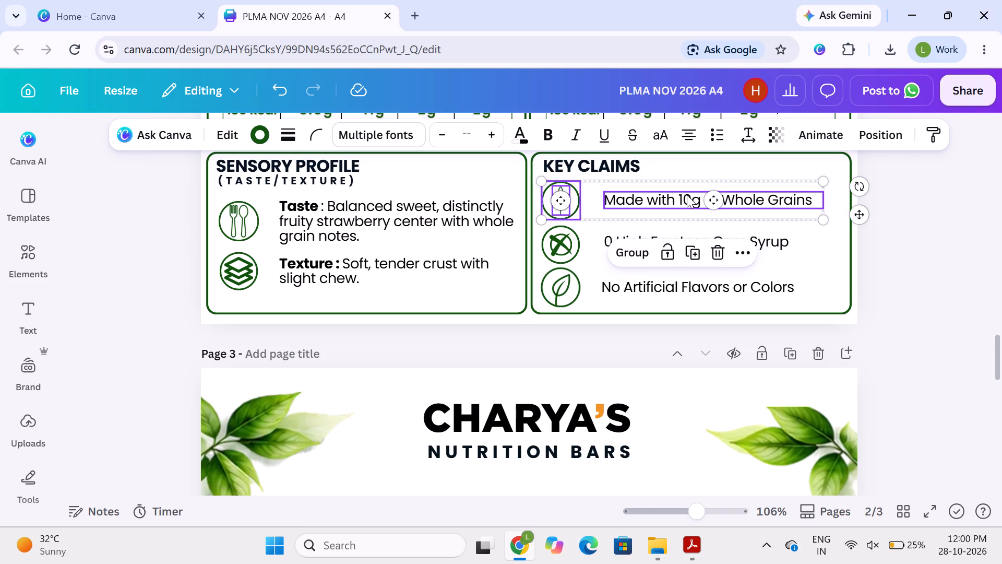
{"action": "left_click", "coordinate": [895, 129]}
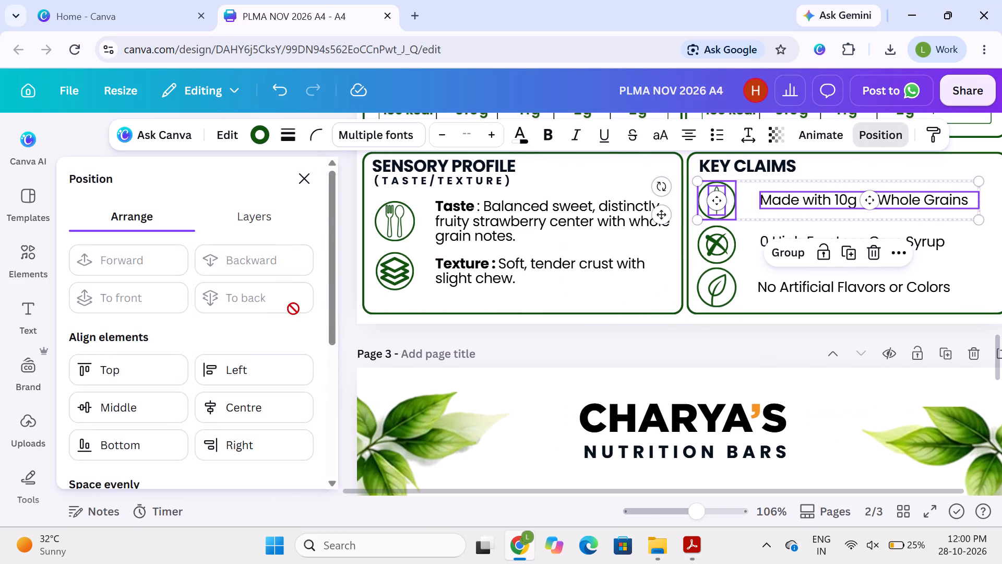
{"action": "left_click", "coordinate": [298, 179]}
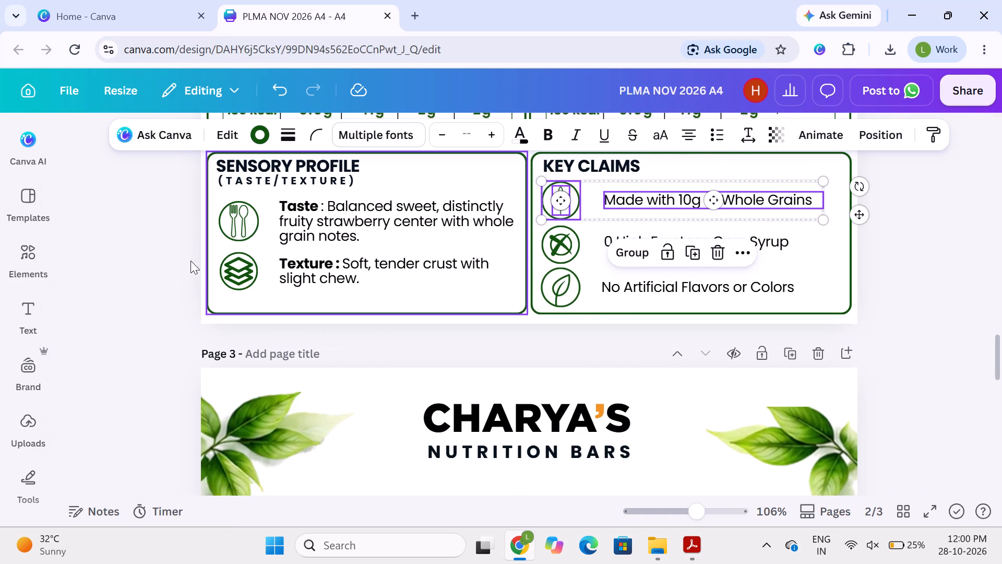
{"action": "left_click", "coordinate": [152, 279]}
Group the grain icon with its surrounding circle in the Key Claims frame.
{"action": "left_click", "coordinate": [554, 204]}
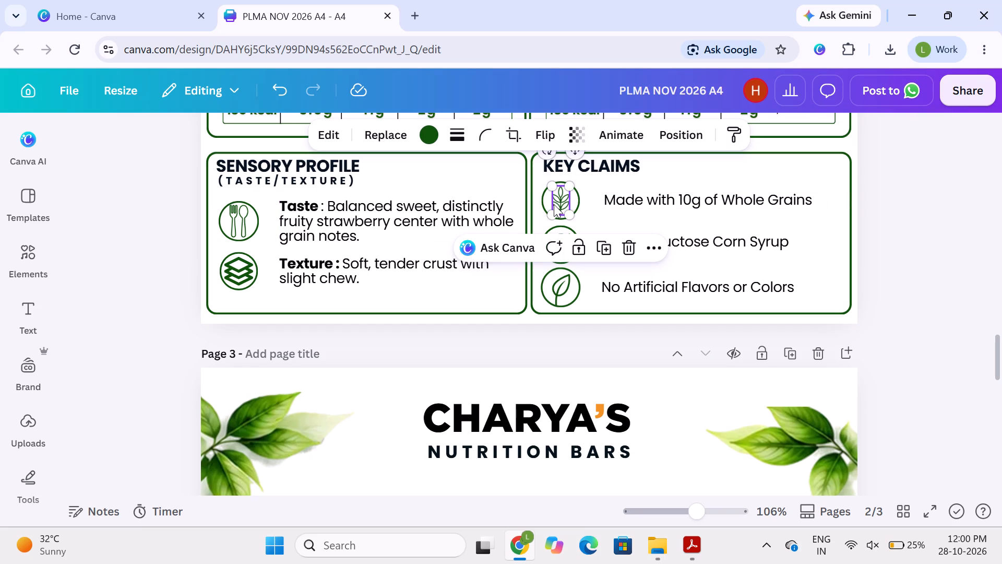
{"action": "left_click", "coordinate": [575, 196], "text": "shift"}
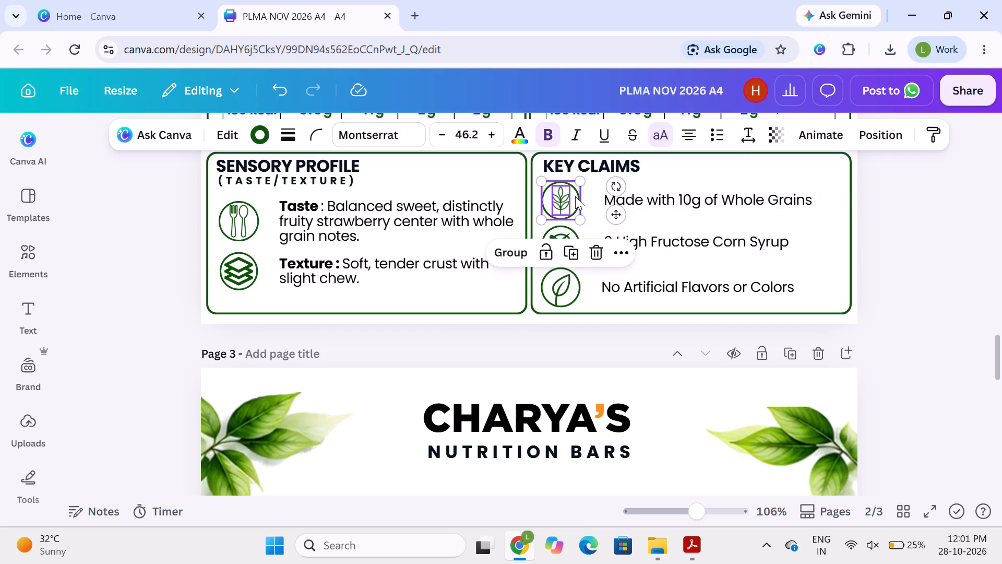
{"action": "left_click", "coordinate": [515, 256]}
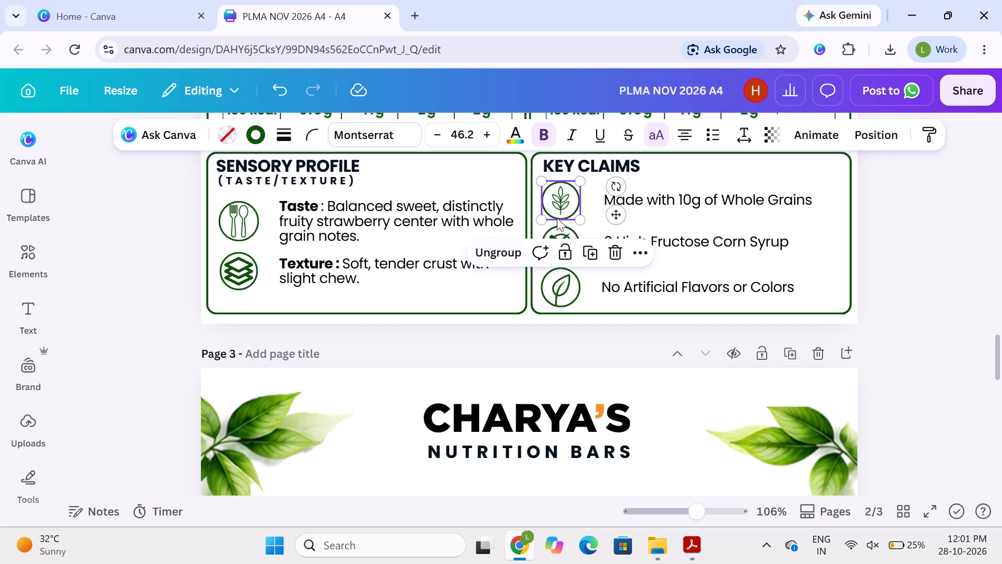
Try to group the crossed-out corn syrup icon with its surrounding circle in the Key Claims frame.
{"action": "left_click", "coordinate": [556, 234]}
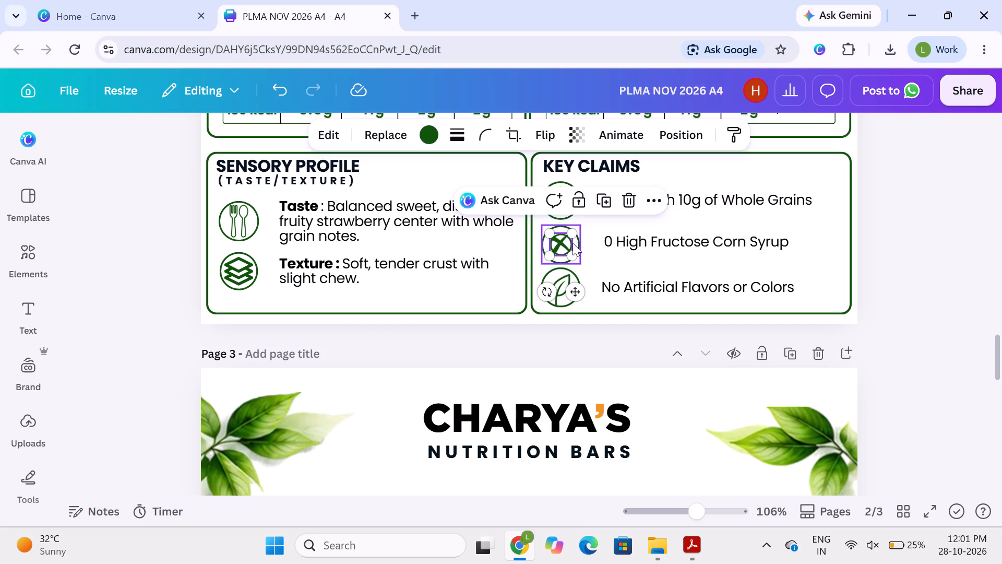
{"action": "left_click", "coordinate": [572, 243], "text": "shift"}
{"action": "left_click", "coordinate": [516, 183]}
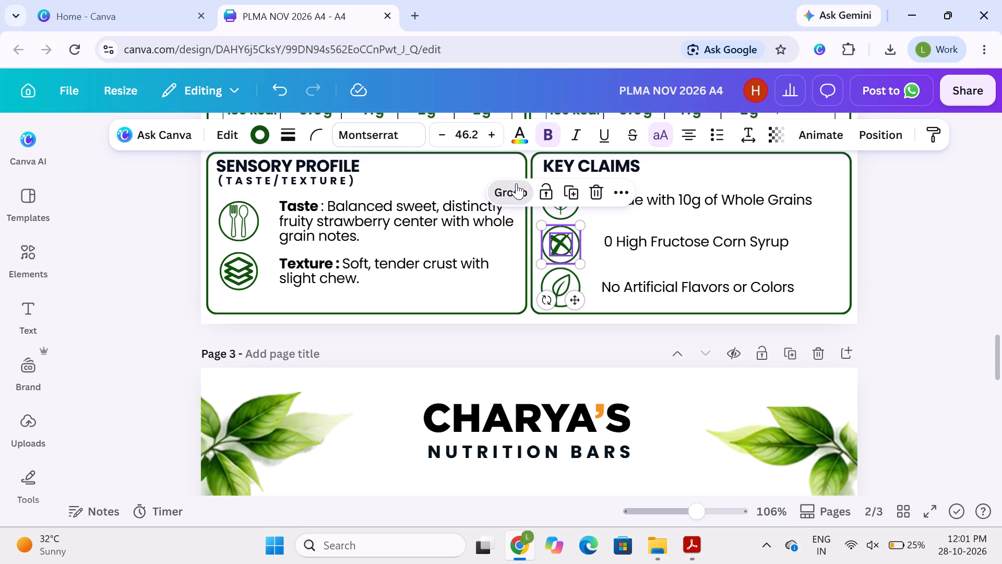
Middle-align the artificial flavors, corn syrup and whole grains texts with their respective circled icons in the Key Claims frame.
{"action": "left_click", "coordinate": [555, 280]}
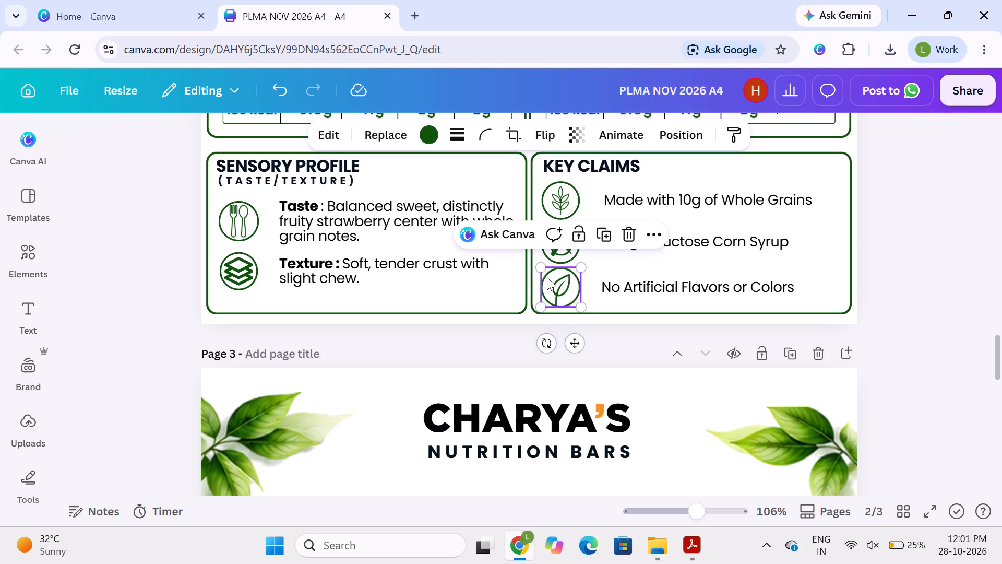
{"action": "left_click", "coordinate": [606, 287], "text": "shift"}
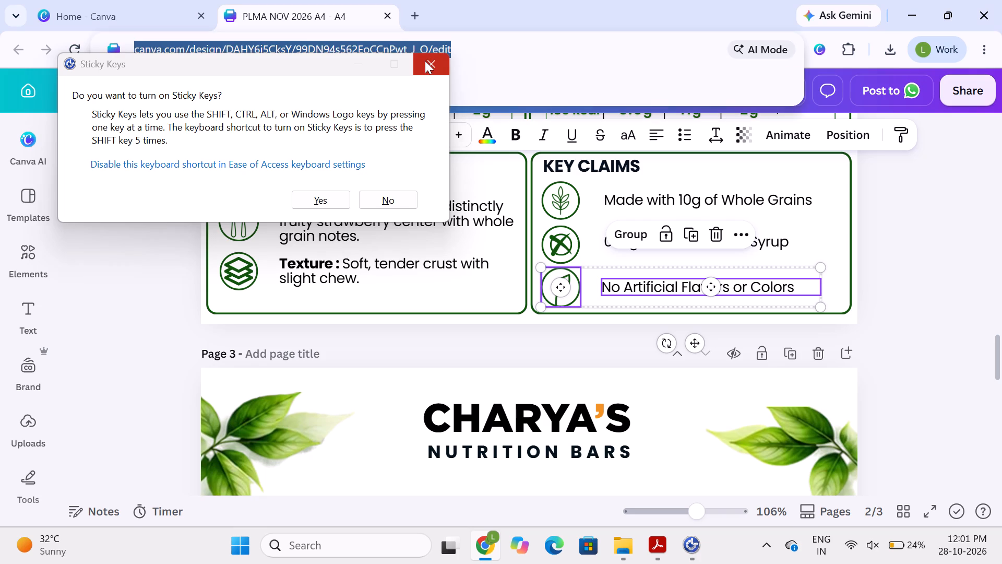
{"action": "left_click", "coordinate": [846, 137]}
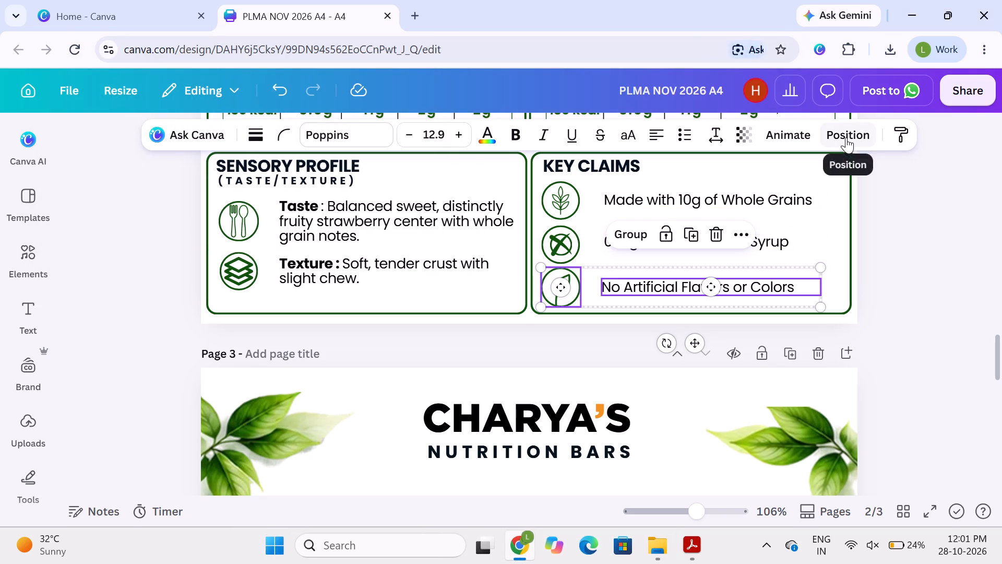
{"action": "left_click", "coordinate": [147, 406]}
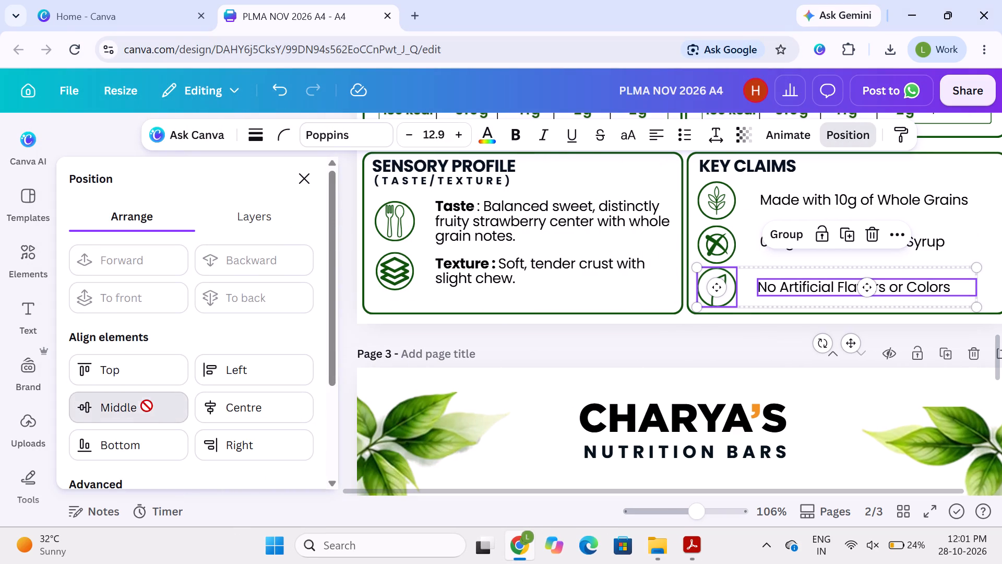
{"action": "scroll", "coordinate": [295, 407], "scroll_direction": "left", "scroll_amount": 3}
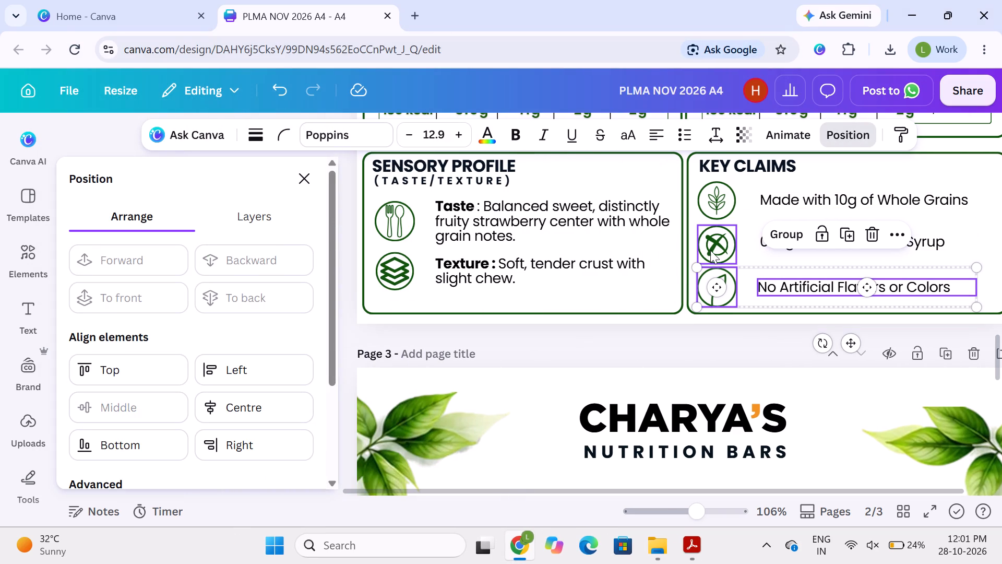
{"action": "left_click", "coordinate": [710, 247]}
{"action": "left_click", "coordinate": [770, 241], "text": "shift"}
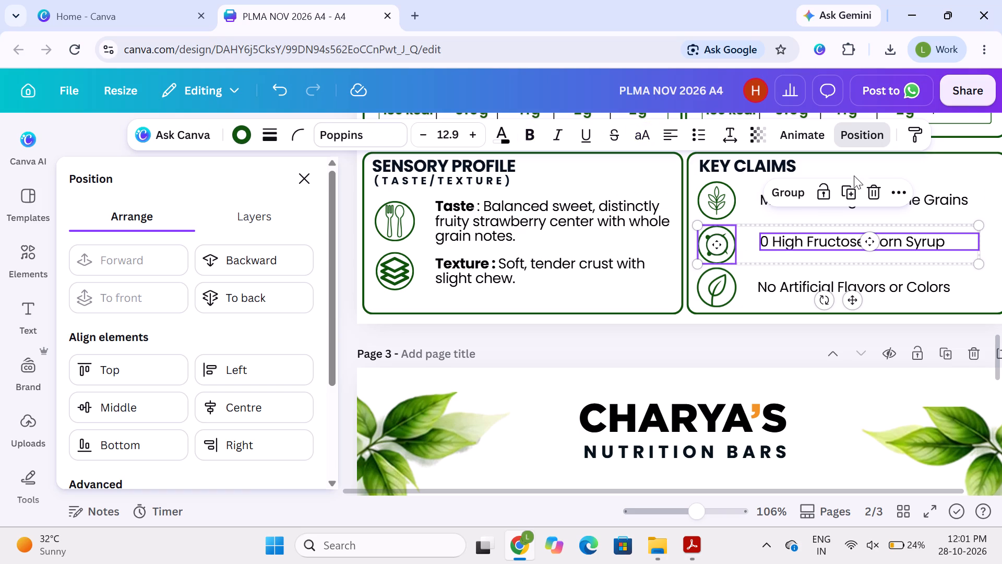
{"action": "left_click", "coordinate": [105, 399]}
{"action": "left_click", "coordinate": [710, 206]}
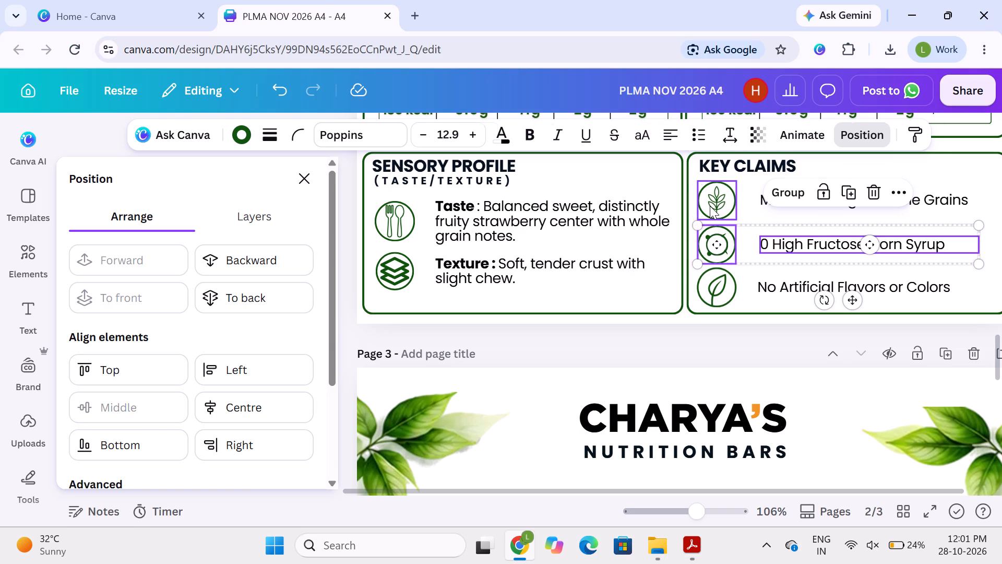
{"action": "left_click", "coordinate": [786, 201], "text": "shift"}
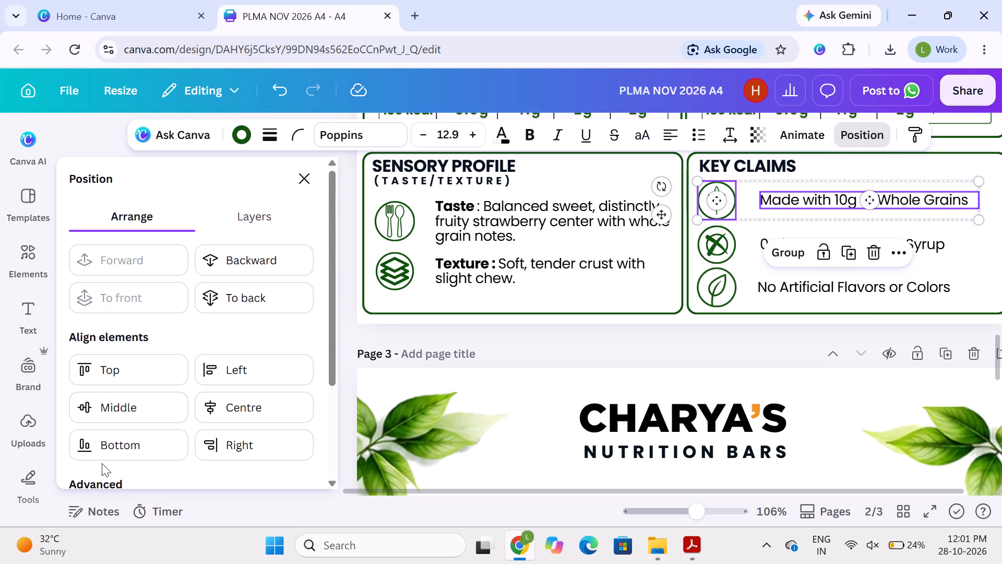
{"action": "left_click", "coordinate": [108, 408]}
{"action": "left_click", "coordinate": [299, 170]}
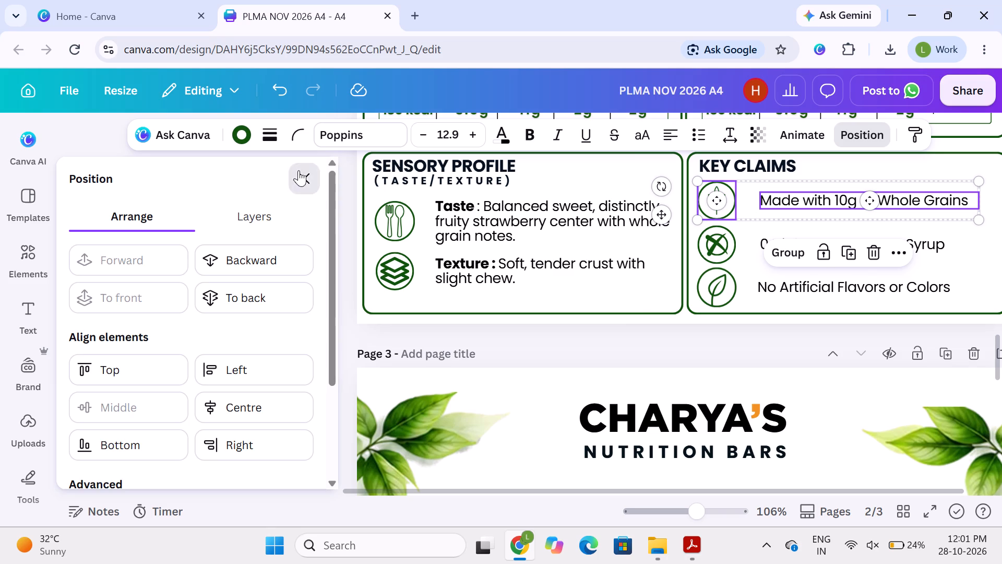
{"action": "left_click", "coordinate": [171, 304]}
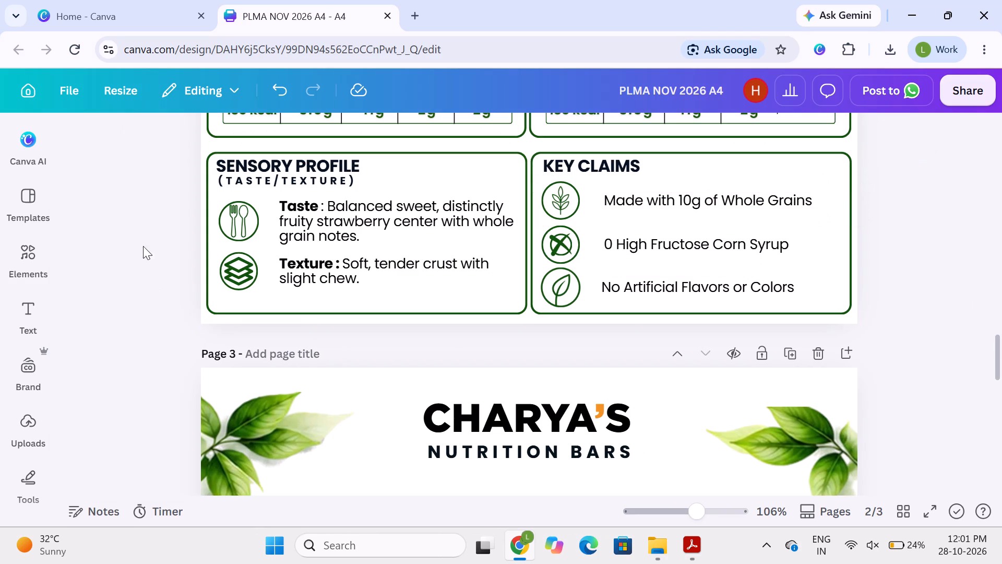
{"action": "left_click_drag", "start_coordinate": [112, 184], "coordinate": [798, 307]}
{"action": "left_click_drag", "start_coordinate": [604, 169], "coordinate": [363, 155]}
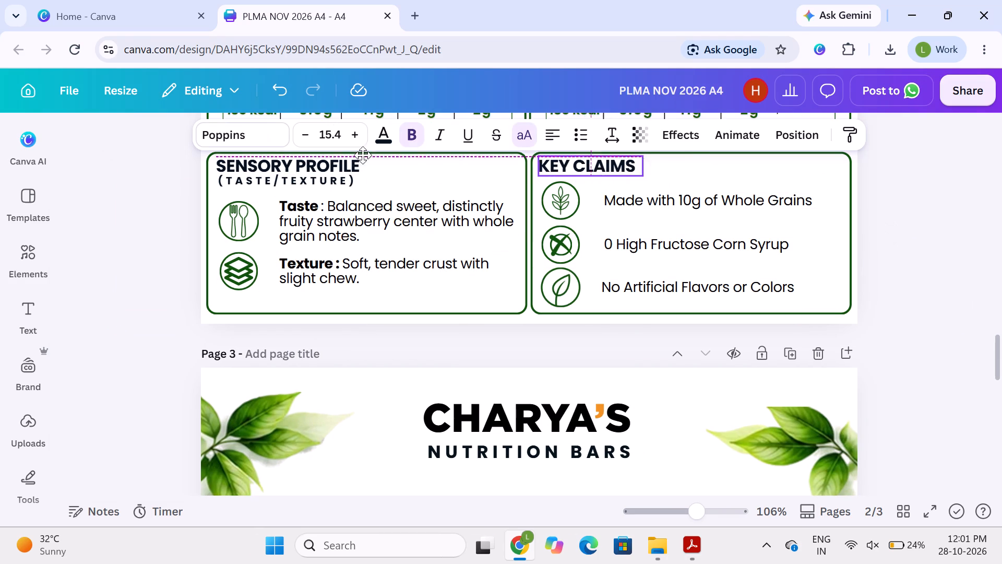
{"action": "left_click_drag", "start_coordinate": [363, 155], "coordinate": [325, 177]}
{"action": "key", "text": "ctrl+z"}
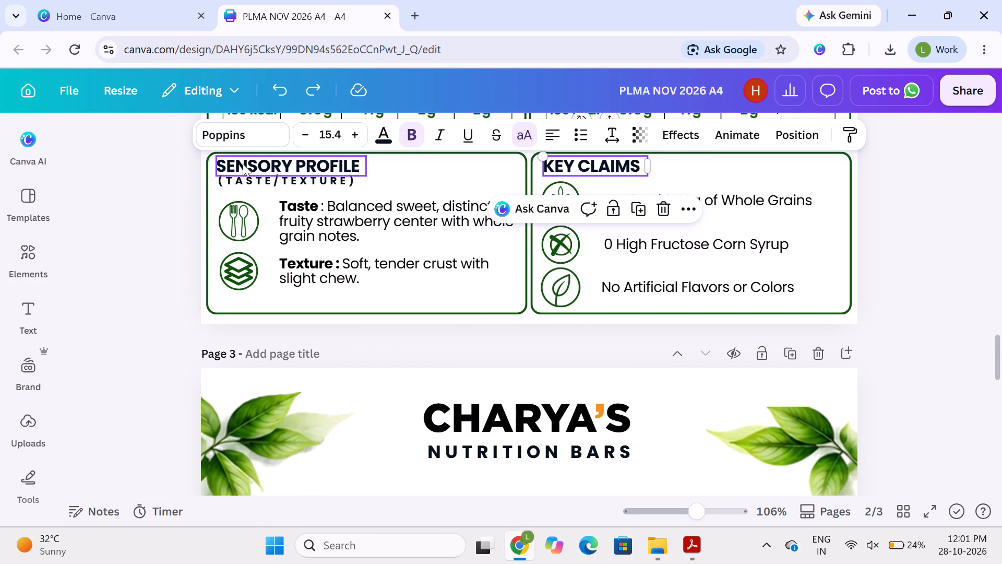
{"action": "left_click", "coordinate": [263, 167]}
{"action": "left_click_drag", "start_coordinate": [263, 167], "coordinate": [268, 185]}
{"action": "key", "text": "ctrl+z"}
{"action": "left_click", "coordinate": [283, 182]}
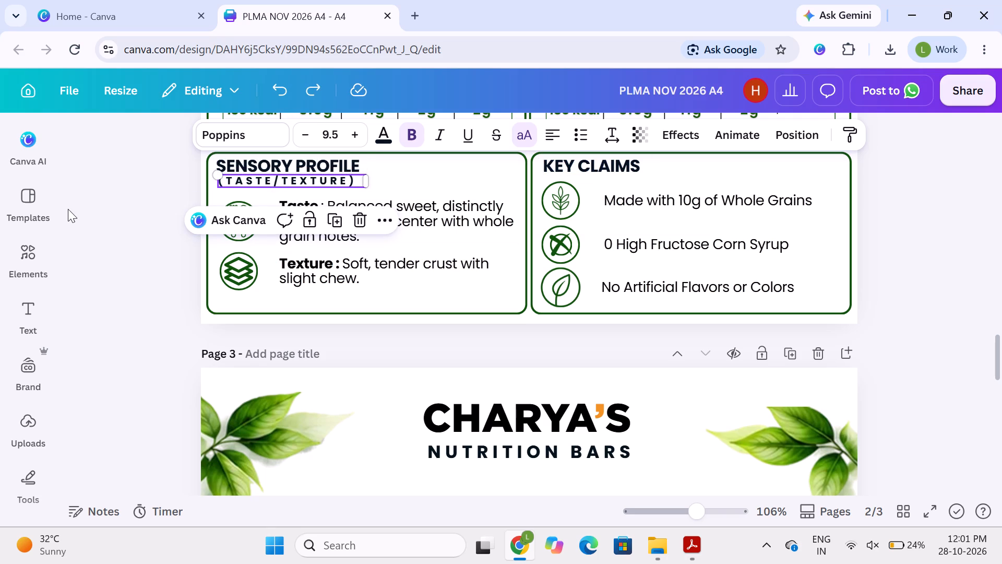
Group the Sensory Profile and Key Claims frames on page 2 together with all their texts and icons.
{"action": "left_click_drag", "start_coordinate": [68, 209], "coordinate": [160, 141]}
{"action": "left_click_drag", "start_coordinate": [160, 141], "coordinate": [187, 159]}
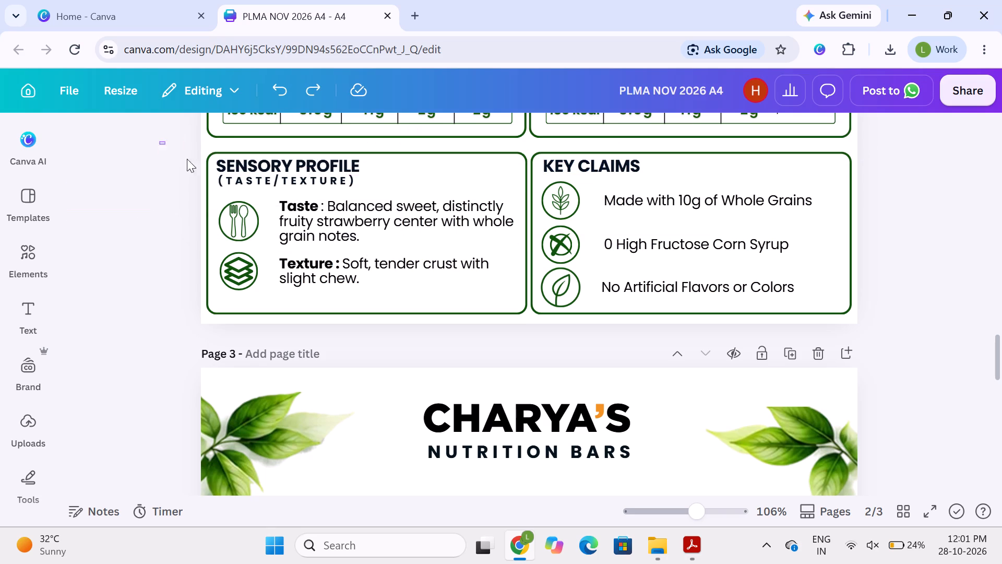
{"action": "left_click_drag", "start_coordinate": [187, 159], "coordinate": [882, 314]}
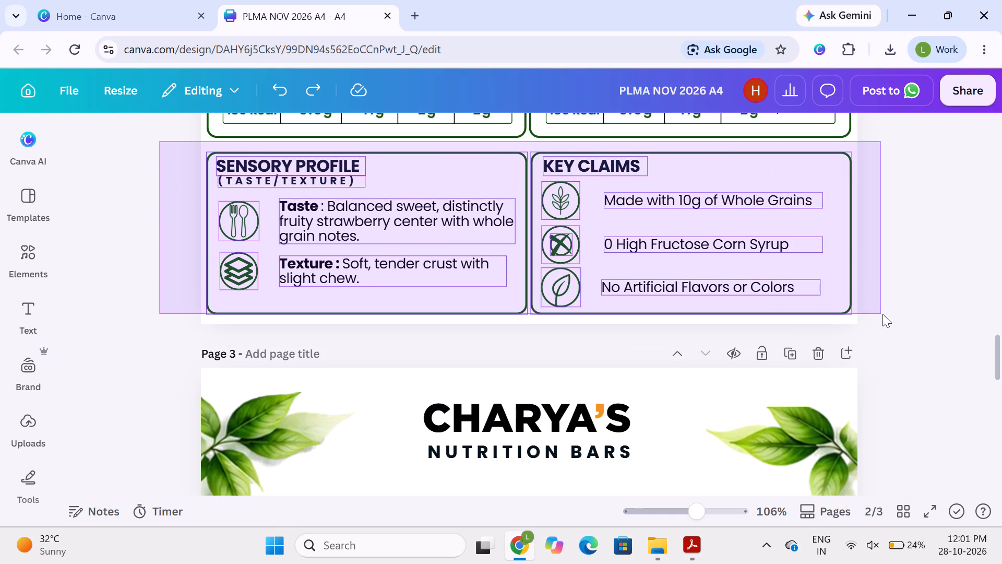
{"action": "left_click_drag", "start_coordinate": [882, 314], "coordinate": [878, 320]}
{"action": "scroll", "coordinate": [502, 331], "scroll_direction": "up", "scroll_amount": 2}
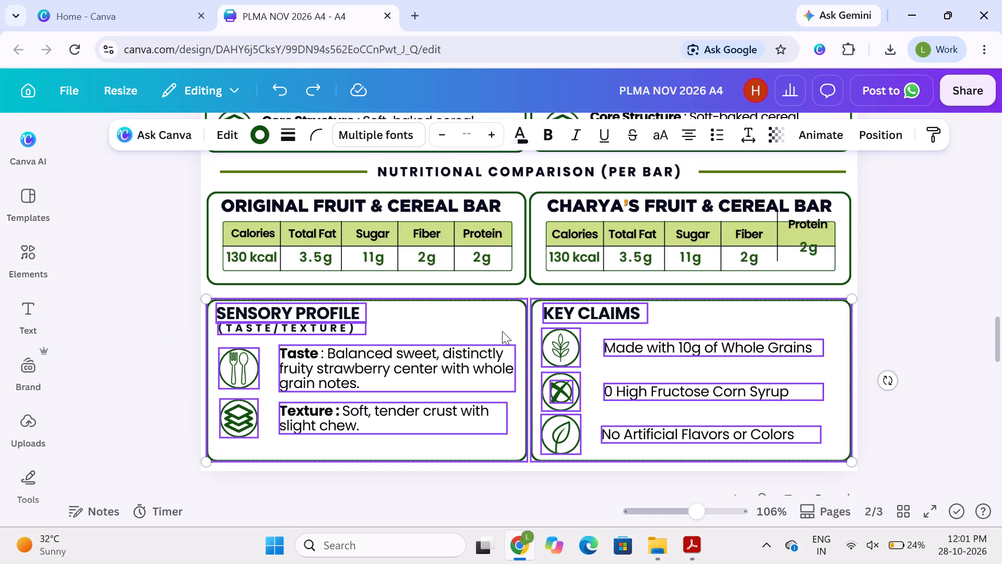
{"action": "scroll", "coordinate": [470, 326], "scroll_direction": "down", "scroll_amount": 1}
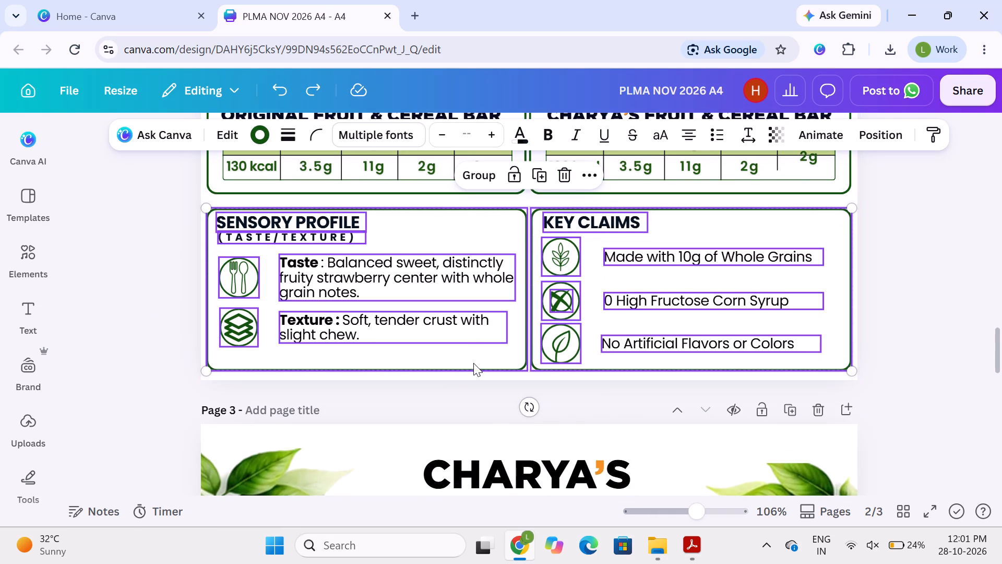
{"action": "left_click", "coordinate": [472, 164]}
{"action": "left_click", "coordinate": [891, 258]}
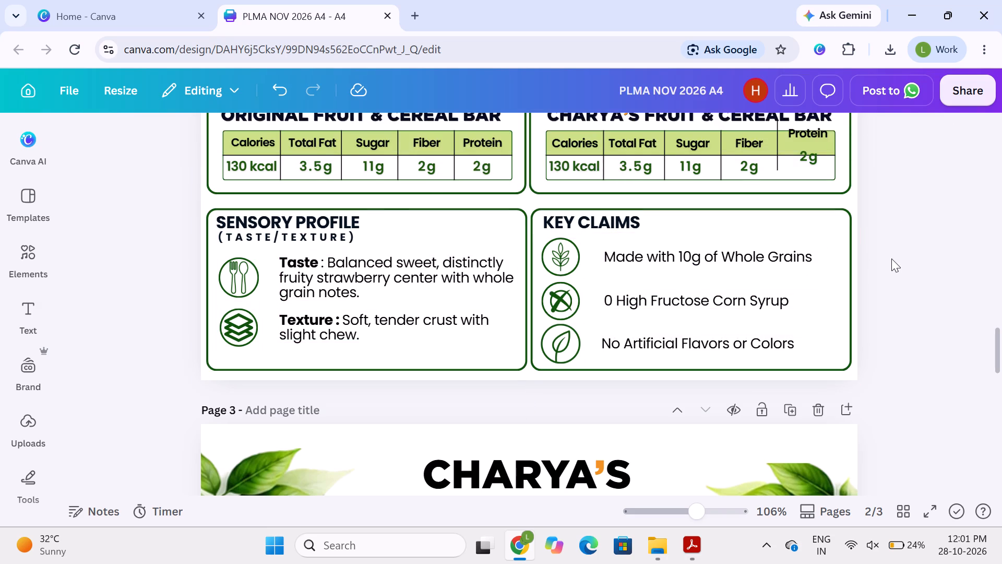
Ungroup the three-feature list on page 3 and remove bold from its "Custom formulations, flavors and claims" text.
{"action": "scroll", "coordinate": [891, 258], "scroll_direction": "down", "scroll_amount": 4}
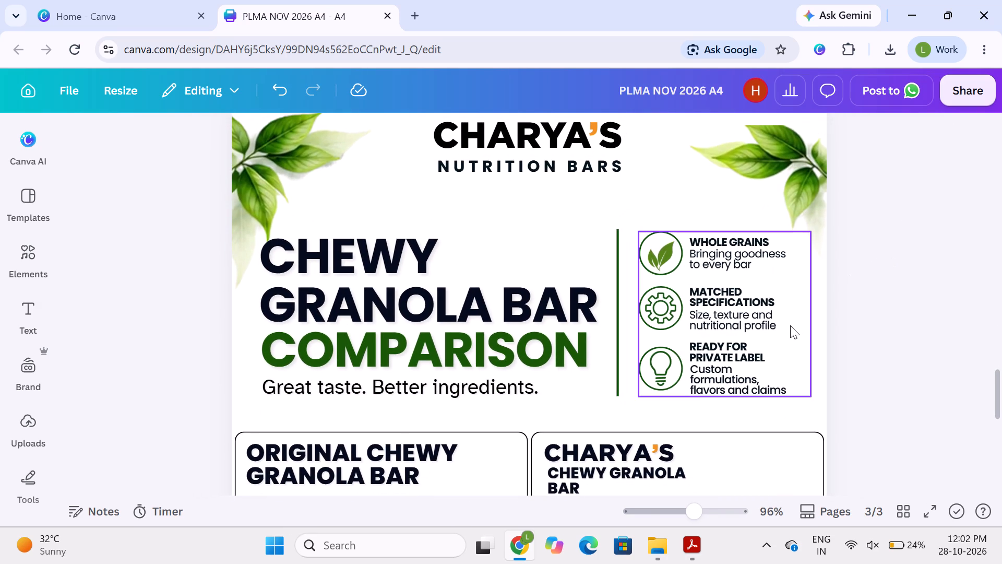
{"action": "left_click", "coordinate": [757, 373]}
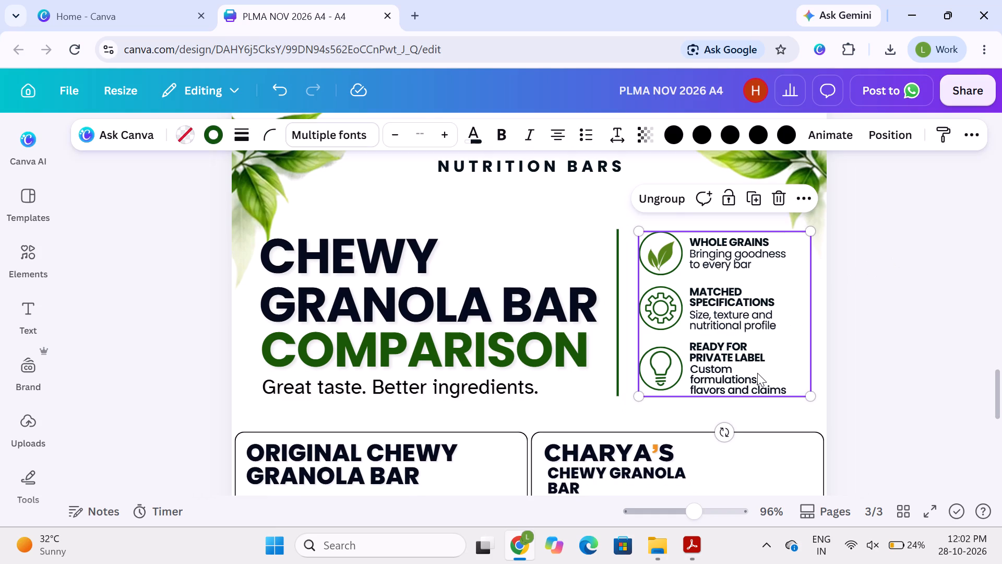
{"action": "left_click", "coordinate": [666, 193]}
{"action": "left_click", "coordinate": [904, 324]}
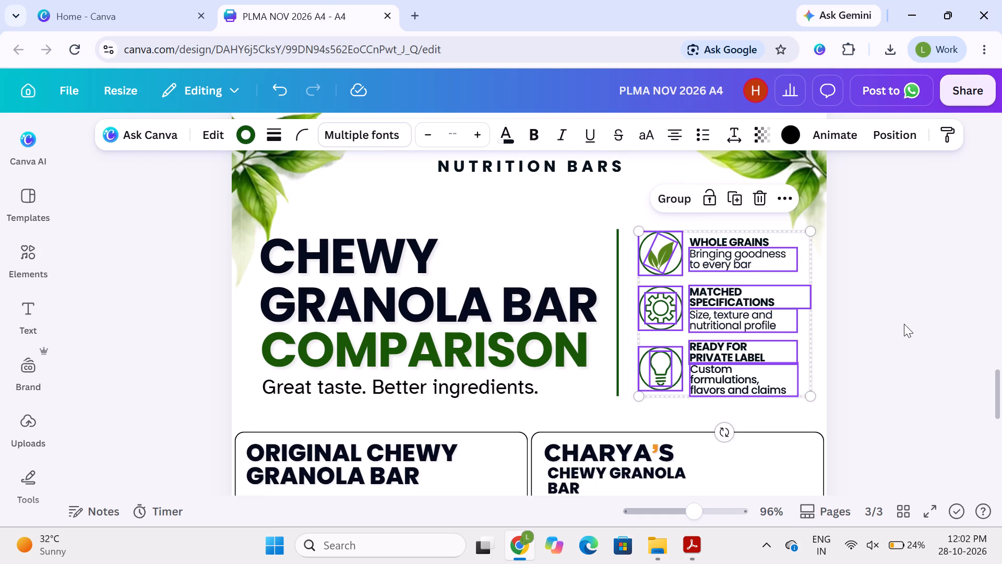
{"action": "left_click", "coordinate": [745, 354]}
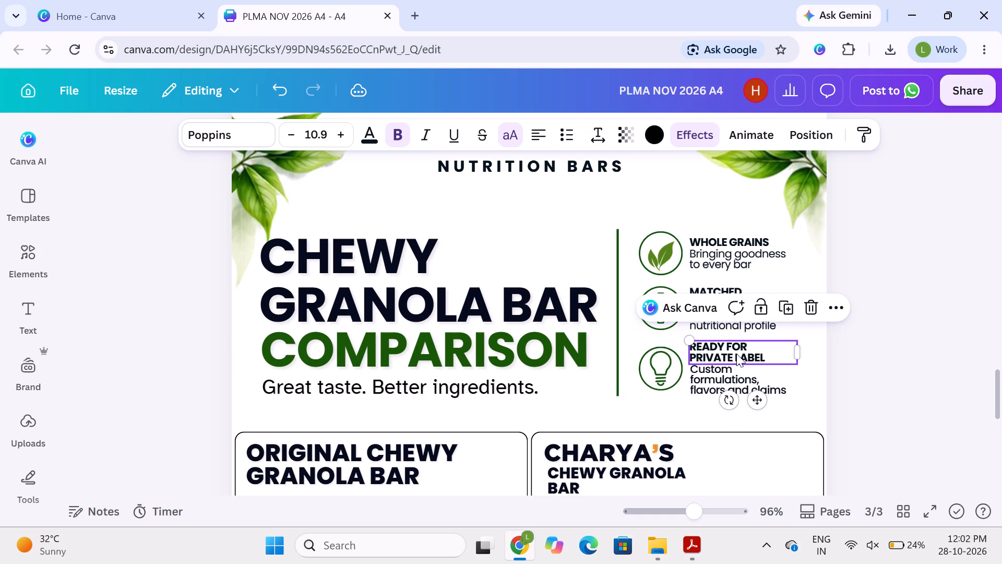
{"action": "left_click", "coordinate": [696, 387]}
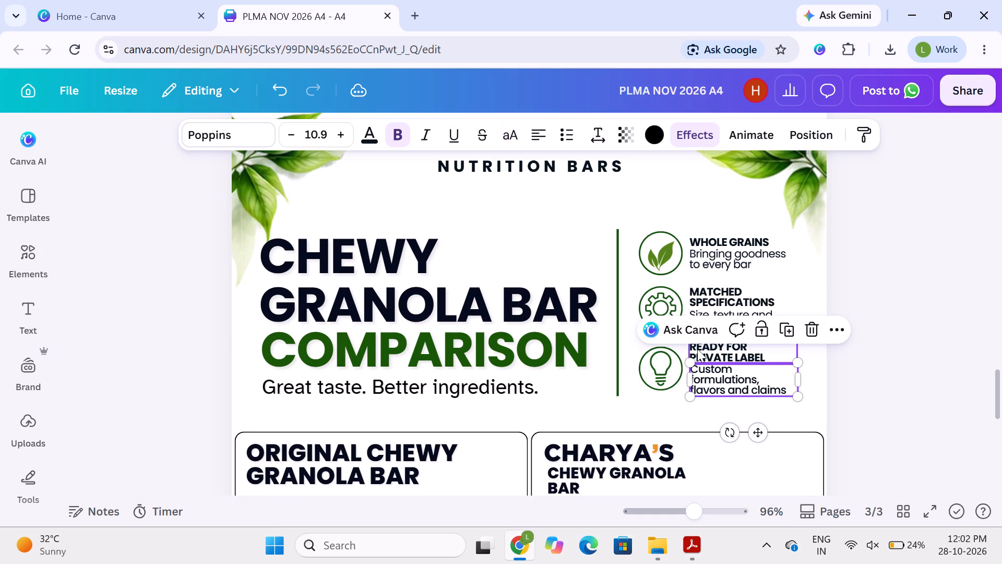
{"action": "left_click", "coordinate": [398, 138]}
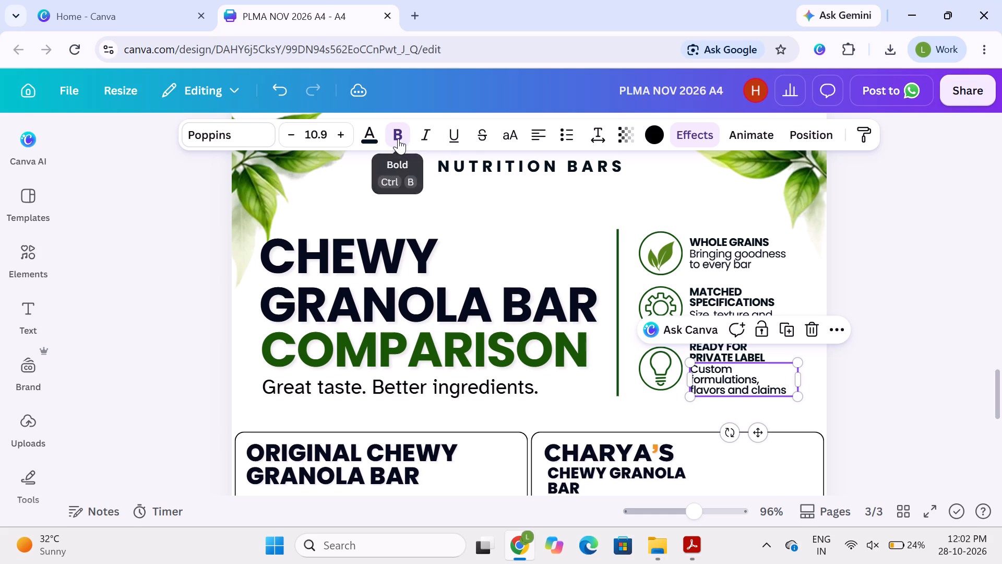
{"action": "left_click", "coordinate": [872, 242]}
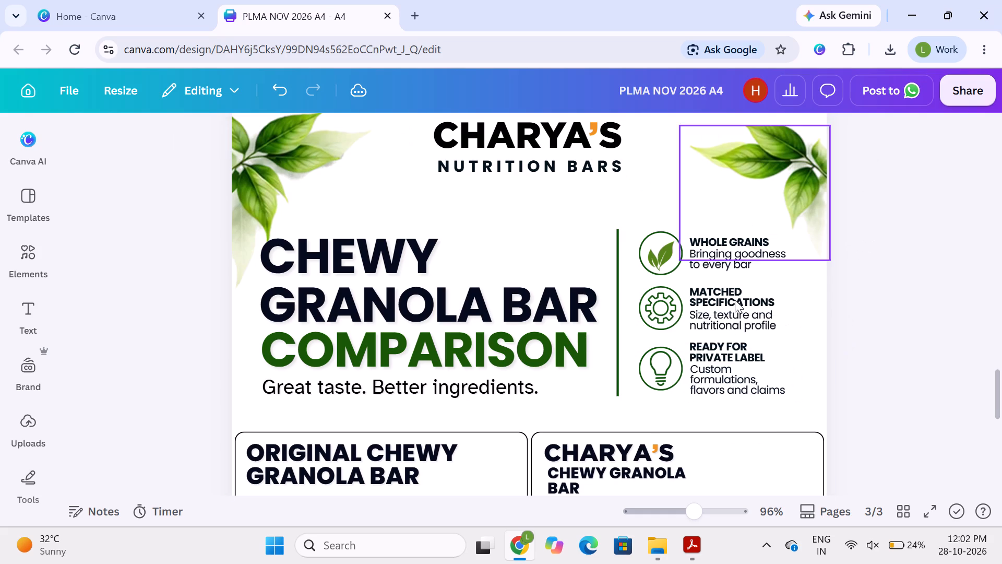
Ungroup the chewy granola bar comparison block on page 3 to separate the Original bar's outline frame from its contents.
{"action": "scroll", "coordinate": [712, 323], "scroll_direction": "down", "scroll_amount": 1}
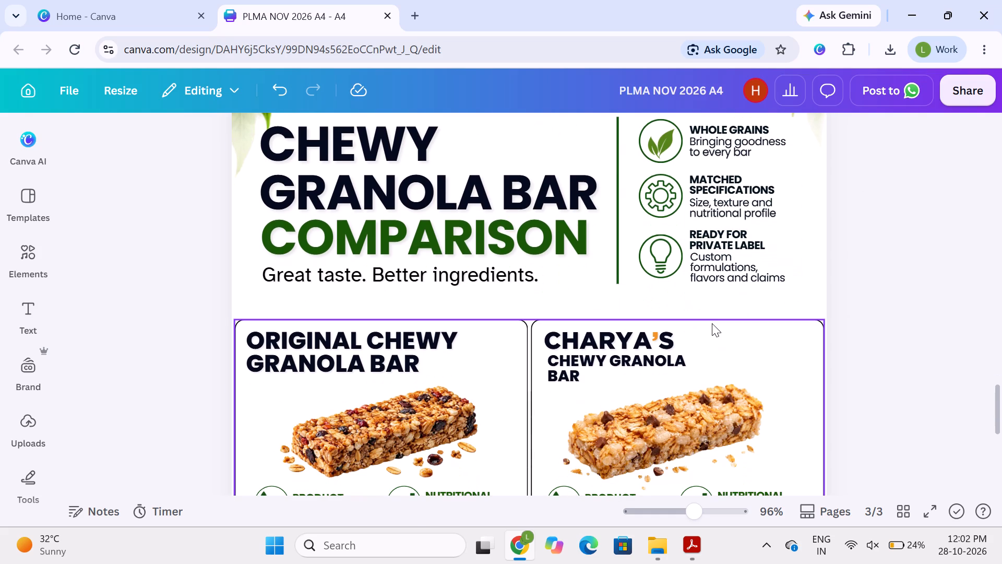
{"action": "scroll", "coordinate": [407, 408], "scroll_direction": "down", "scroll_amount": 3}
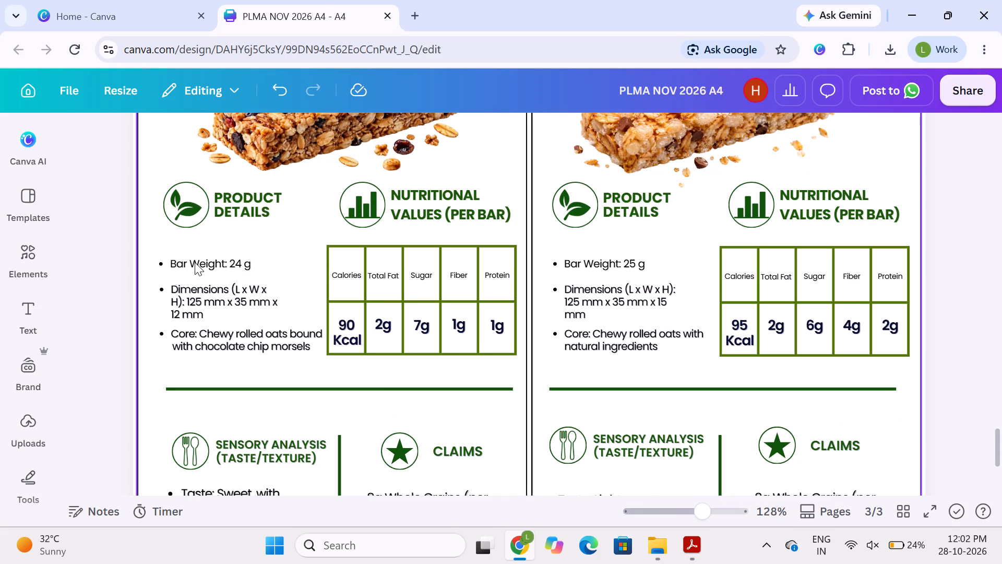
{"action": "left_click", "coordinate": [252, 243]}
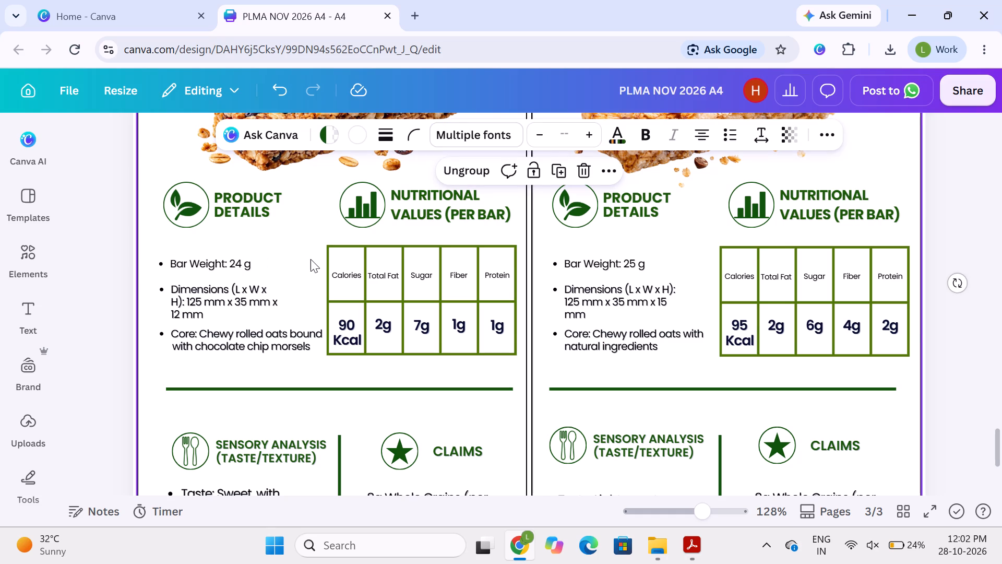
{"action": "scroll", "coordinate": [311, 259], "scroll_direction": "up", "scroll_amount": 1}
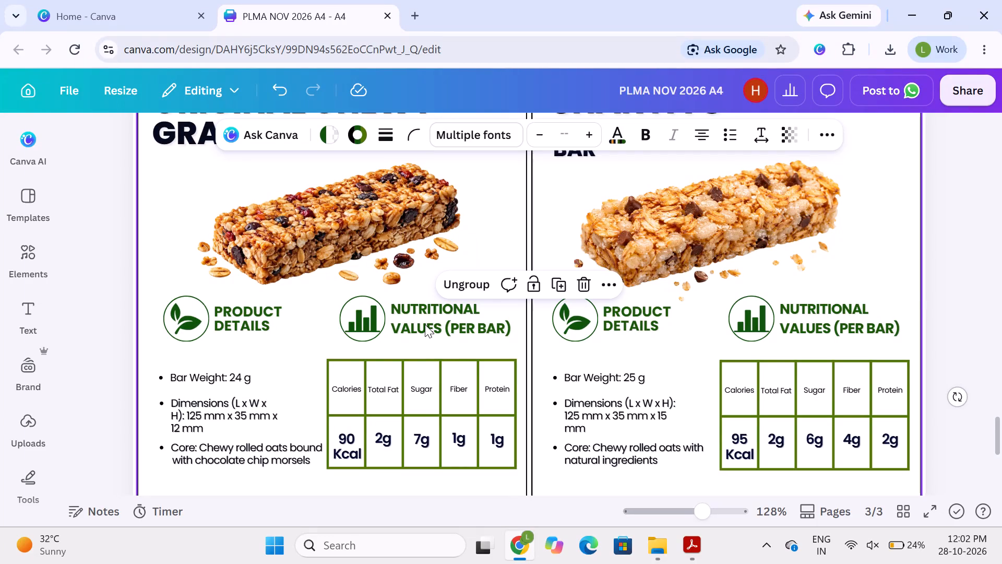
{"action": "left_click", "coordinate": [471, 289]}
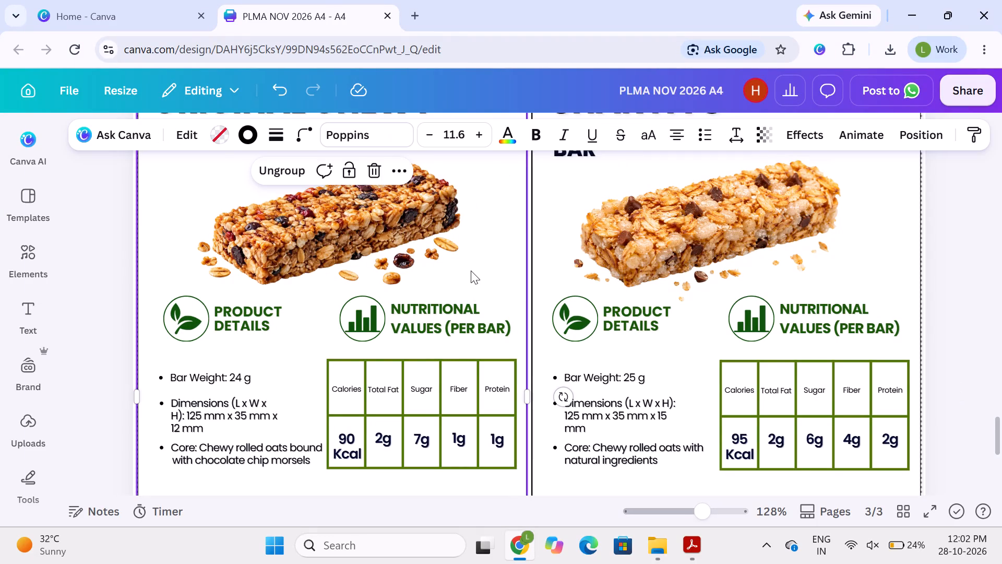
{"action": "left_click", "coordinate": [278, 166]}
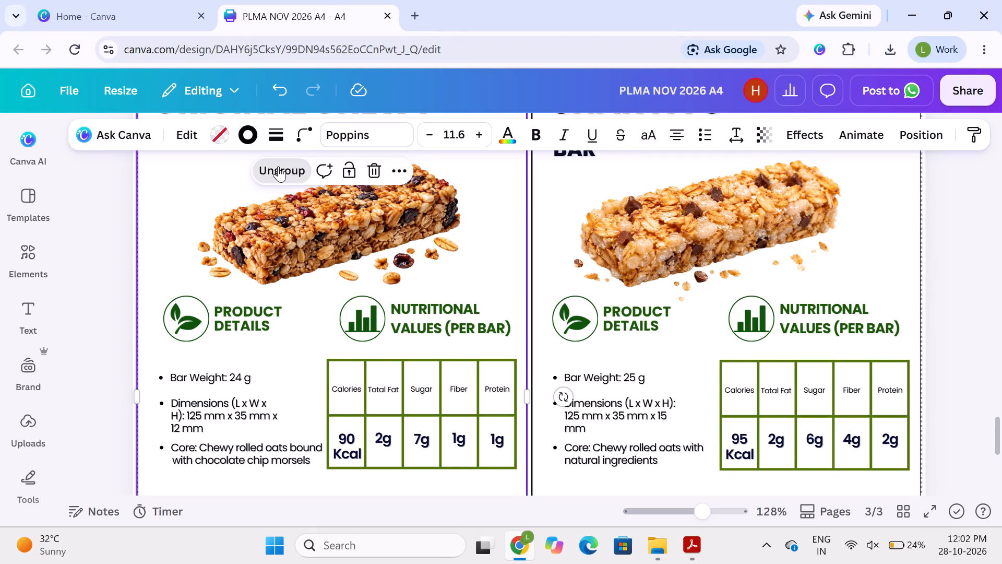
{"action": "left_click", "coordinate": [104, 281]}
Move the black outline frame off the Original Chewy Granola Bar column so that it straddles both columns.
{"action": "left_click", "coordinate": [190, 227]}
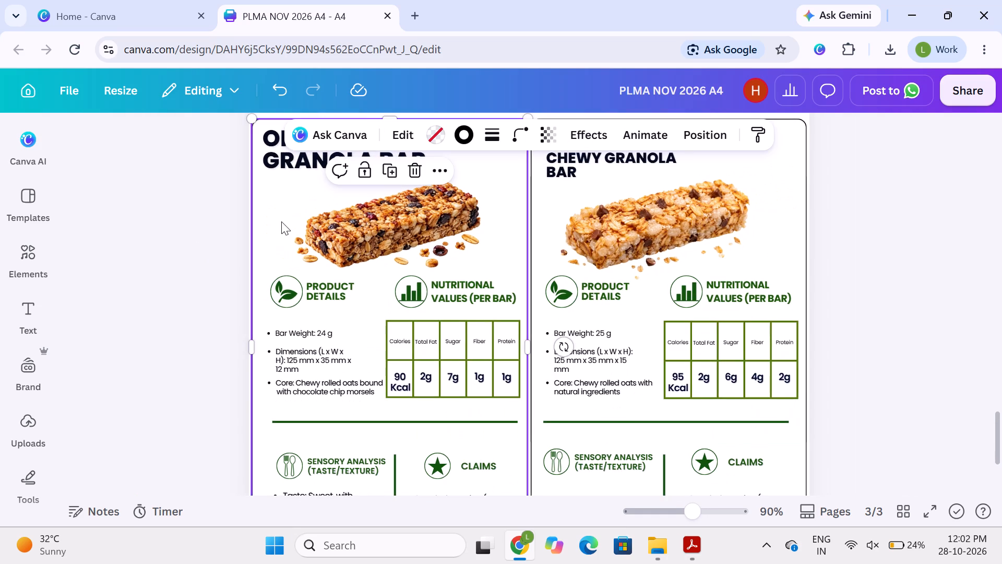
{"action": "left_click_drag", "start_coordinate": [281, 221], "coordinate": [148, 415]}
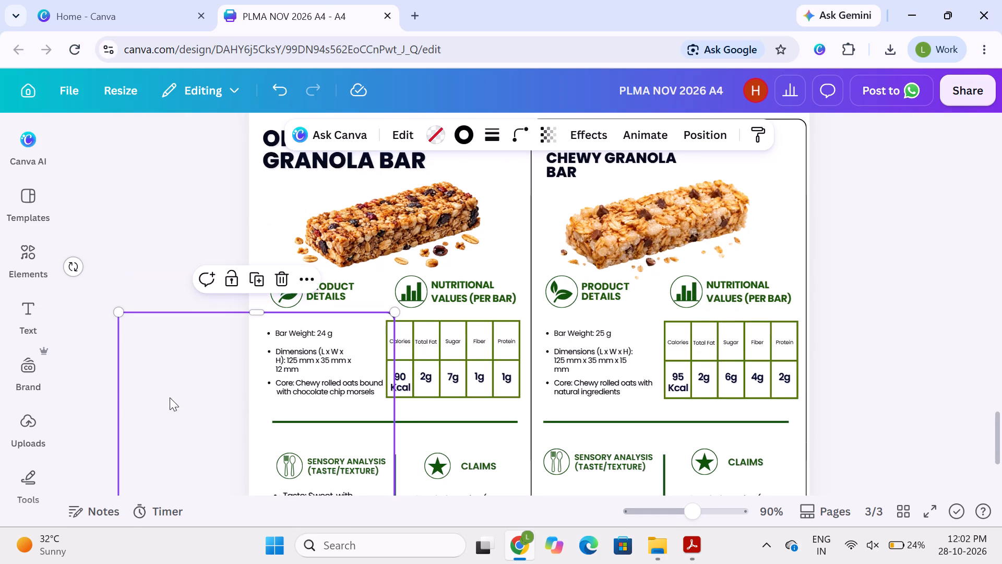
{"action": "left_click_drag", "start_coordinate": [198, 362], "coordinate": [486, 127]}
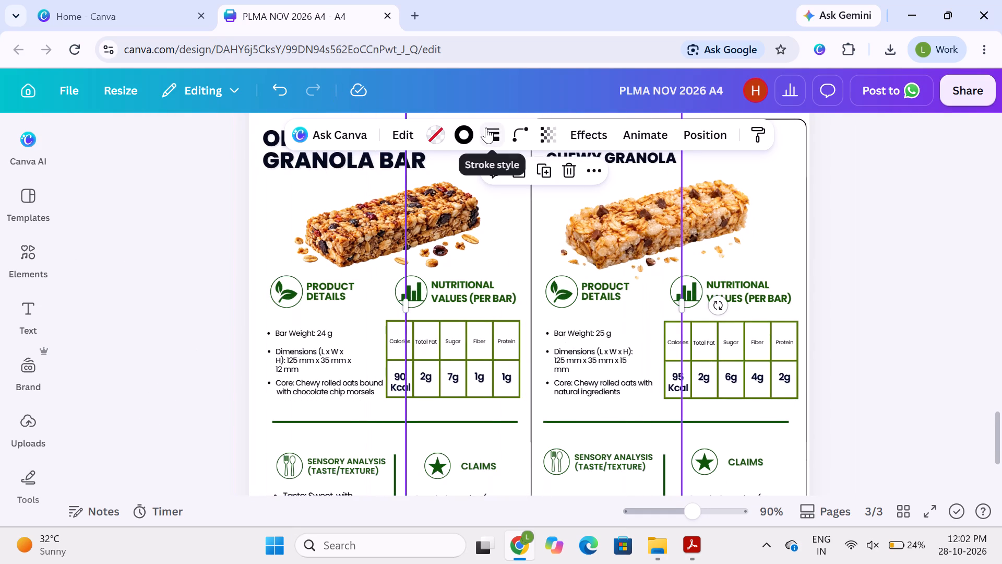
Make the word "Dimensions" bold in the Original Chewy Granola Bar's product details.
{"action": "scroll", "coordinate": [245, 256], "scroll_direction": "down", "scroll_amount": 1}
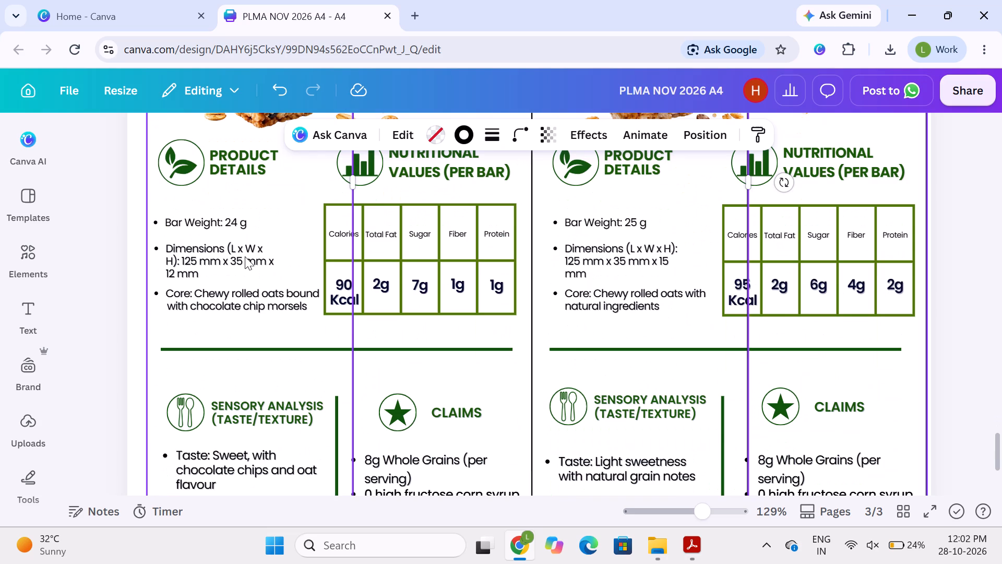
{"action": "left_click", "coordinate": [190, 248]}
{"action": "left_click", "coordinate": [190, 248]}
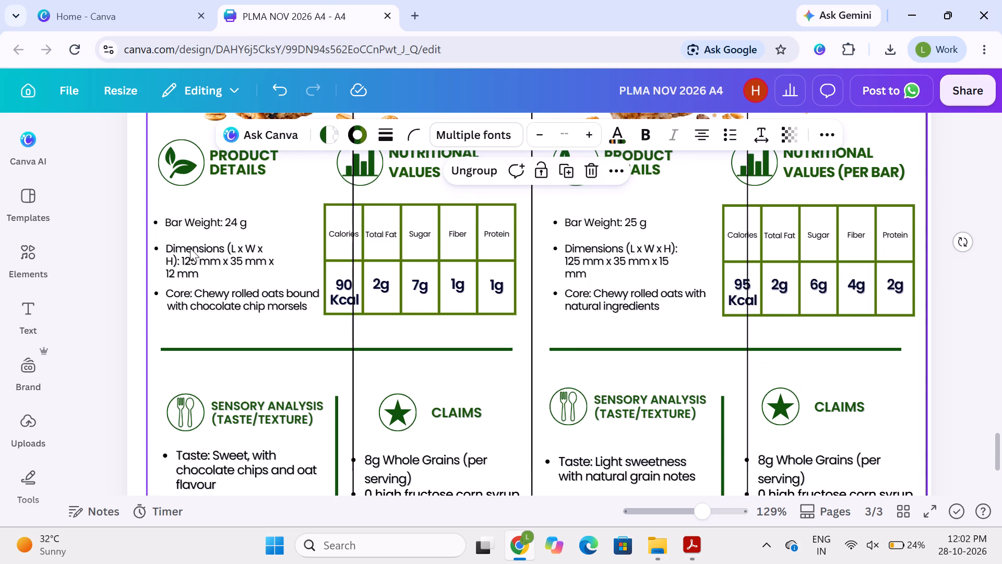
{"action": "double_click", "coordinate": [190, 248]}
{"action": "left_click", "coordinate": [190, 248]}
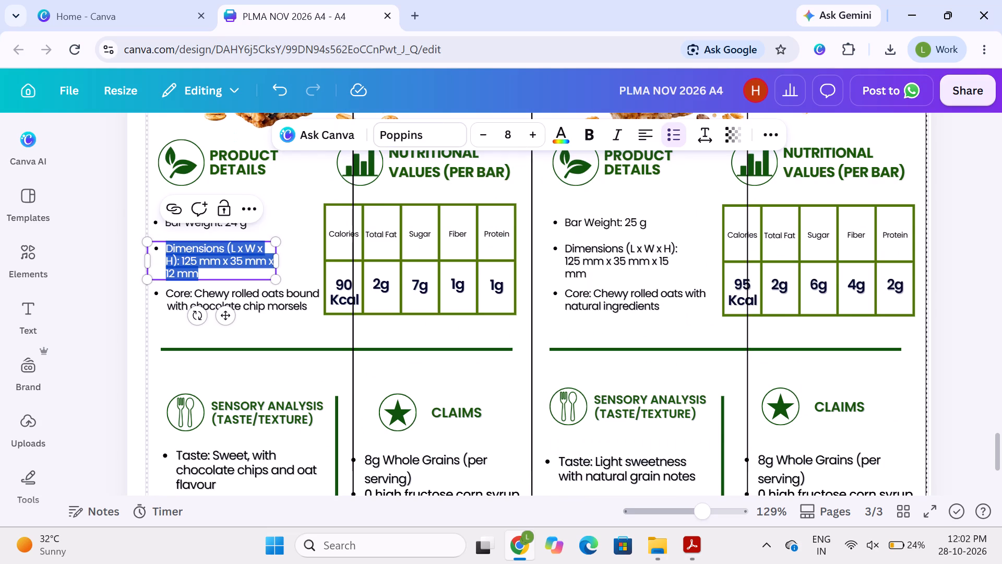
{"action": "key", "text": "Right"}
{"action": "key", "text": "Right"}
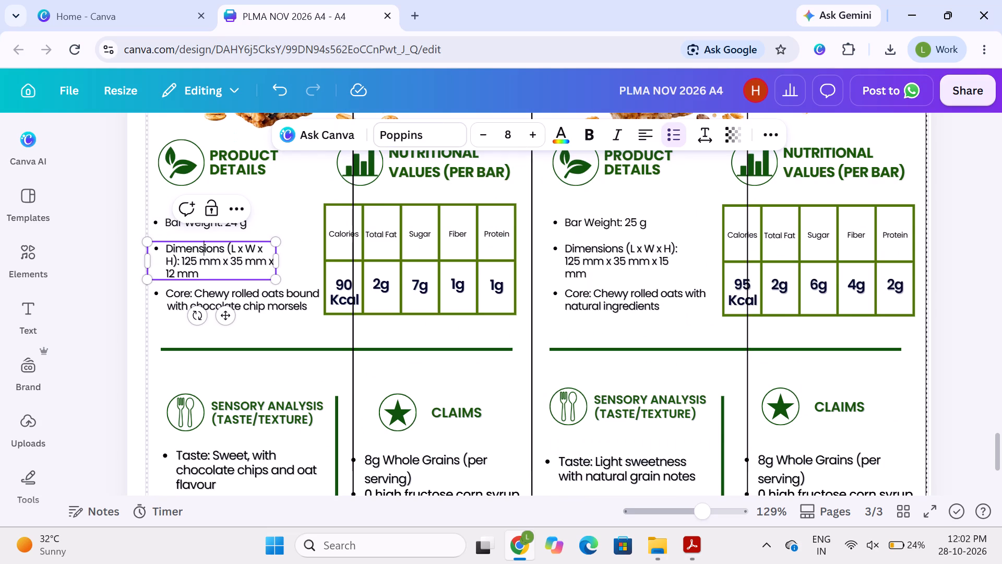
{"action": "key", "text": "Right"}
{"action": "key", "text": "Right"}
{"action": "key", "text": "Right"}
{"action": "key", "text": "Right"}
{"action": "key", "text": "shift+Left"}
{"action": "key", "text": "shift+Left"}
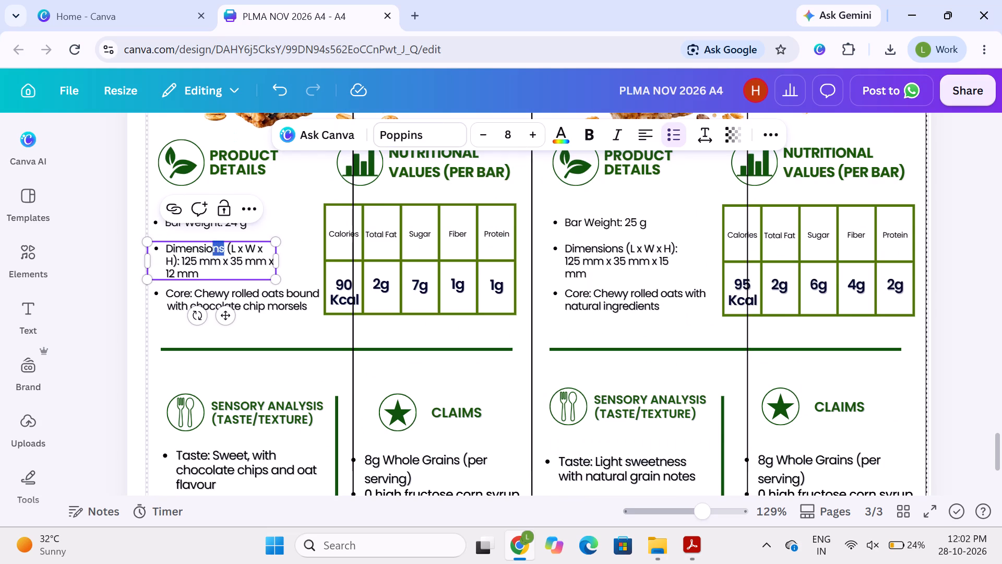
{"action": "key", "text": "shift+Left"}
{"action": "key", "text": "shift+Left"}
{"action": "key", "text": "shift+Left"}
{"action": "key", "text": "shift+Left"}
{"action": "key", "text": "shift+Left"}
{"action": "key", "text": "shift+Left"}
{"action": "key", "text": "shift+Left"}
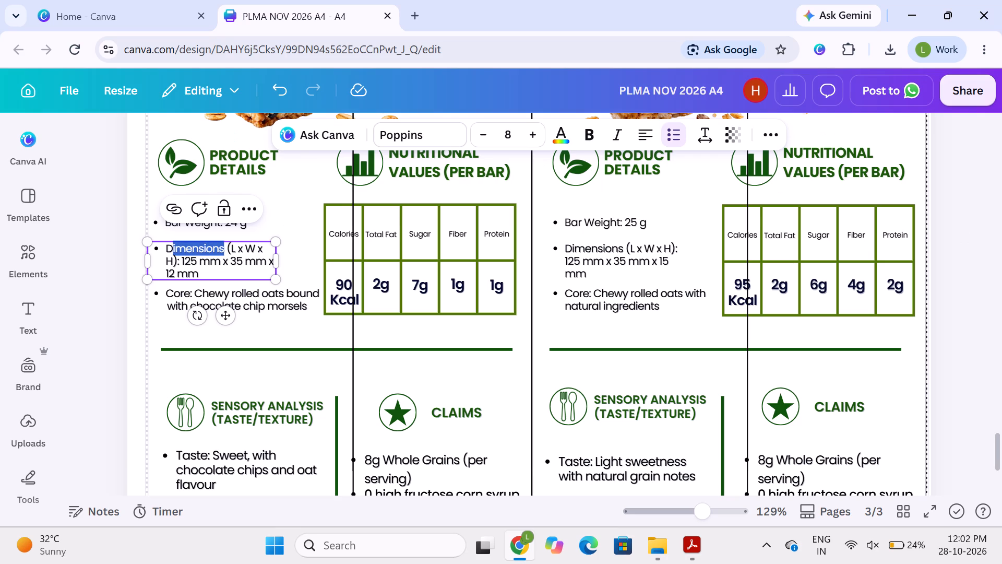
{"action": "key", "text": "shift+Left"}
{"action": "left_click", "coordinate": [580, 131]}
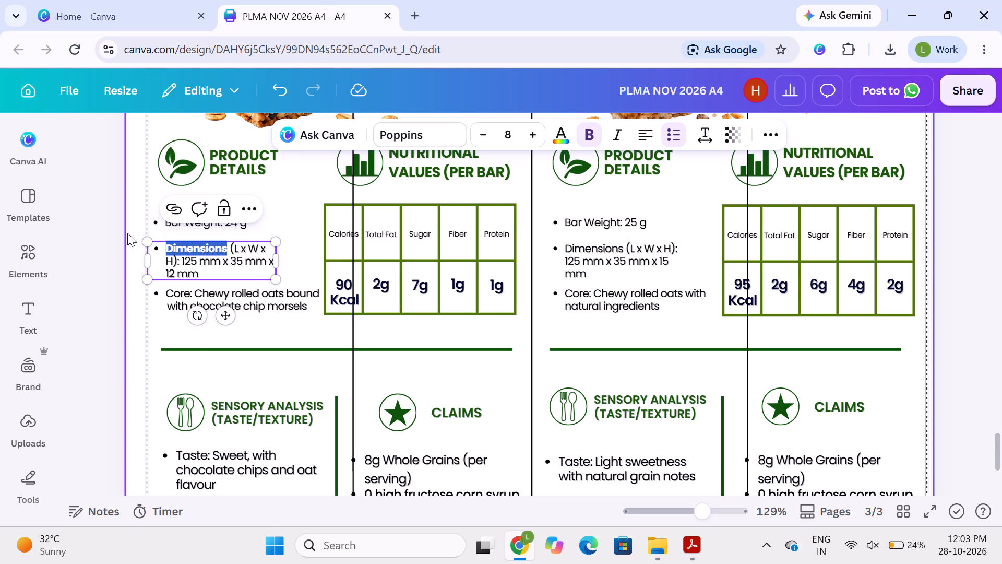
{"action": "left_click", "coordinate": [277, 327]}
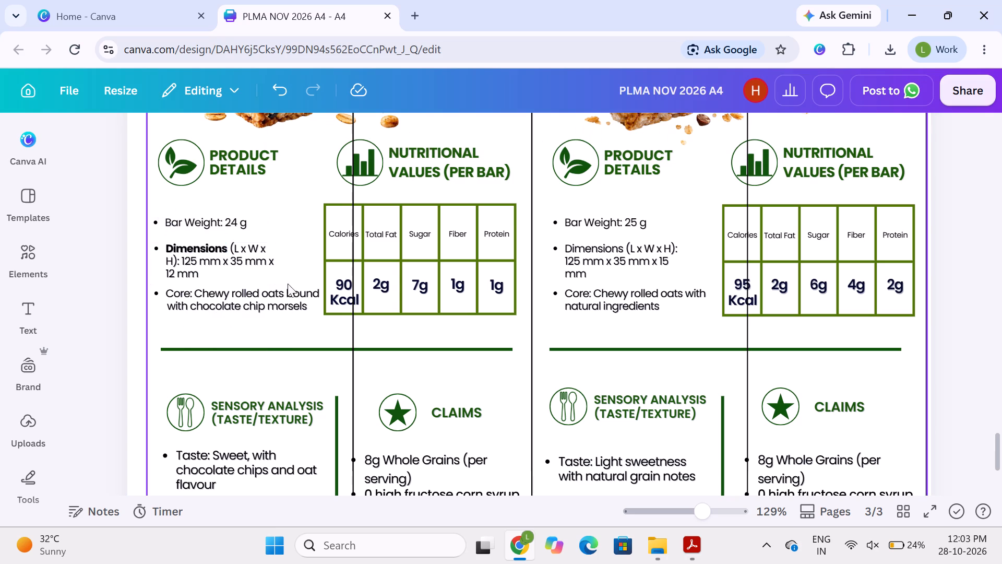
Widen the Original bar's Dimensions text box until its text fits on two lines.
{"action": "left_click", "coordinate": [260, 249]}
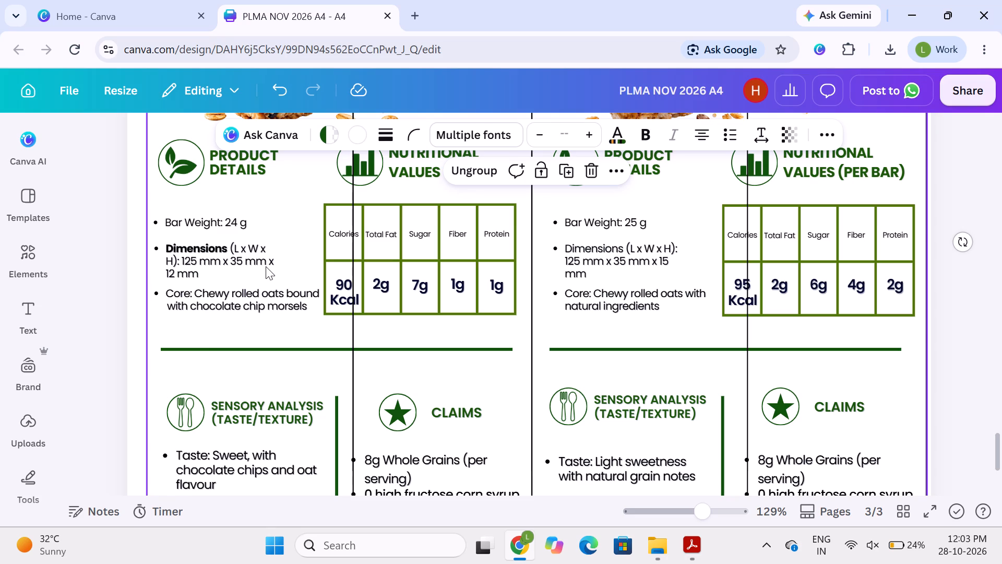
{"action": "left_click", "coordinate": [266, 266]}
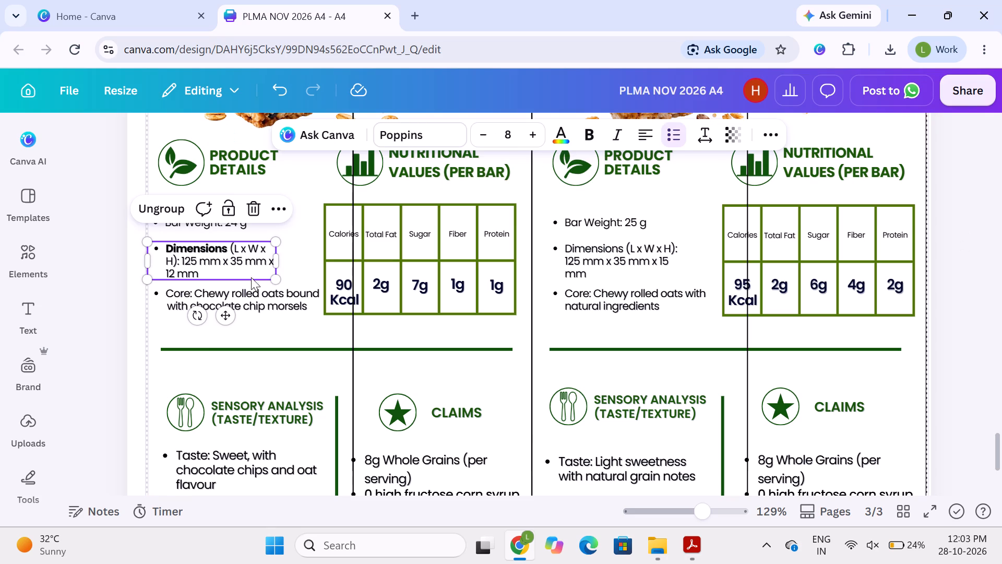
{"action": "left_click_drag", "start_coordinate": [281, 265], "coordinate": [324, 259]}
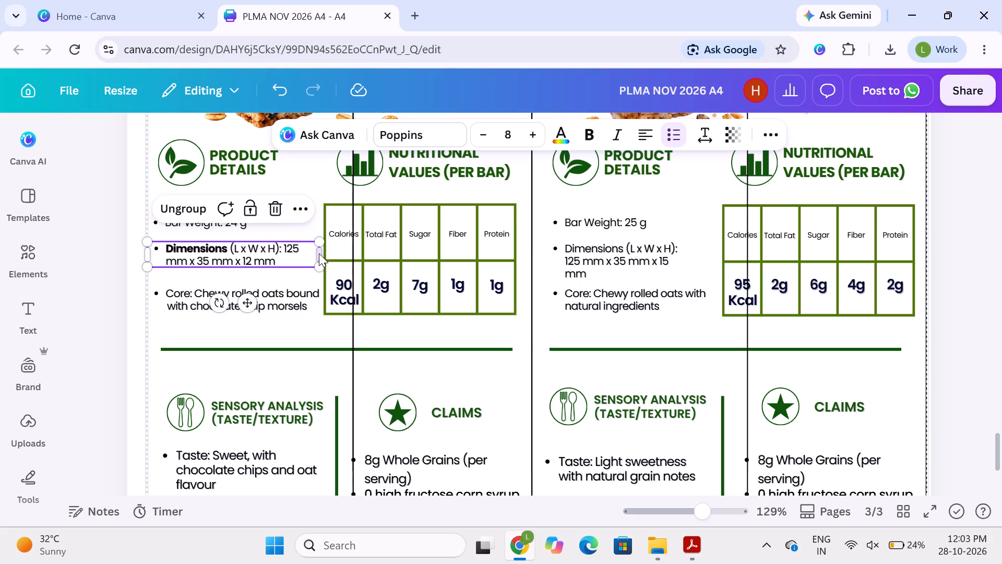
Extend the "Core" label to "Core Structure" in the Original Chewy Granola Bar's product details.
{"action": "left_click", "coordinate": [189, 298]}
{"action": "double_click", "coordinate": [188, 296]}
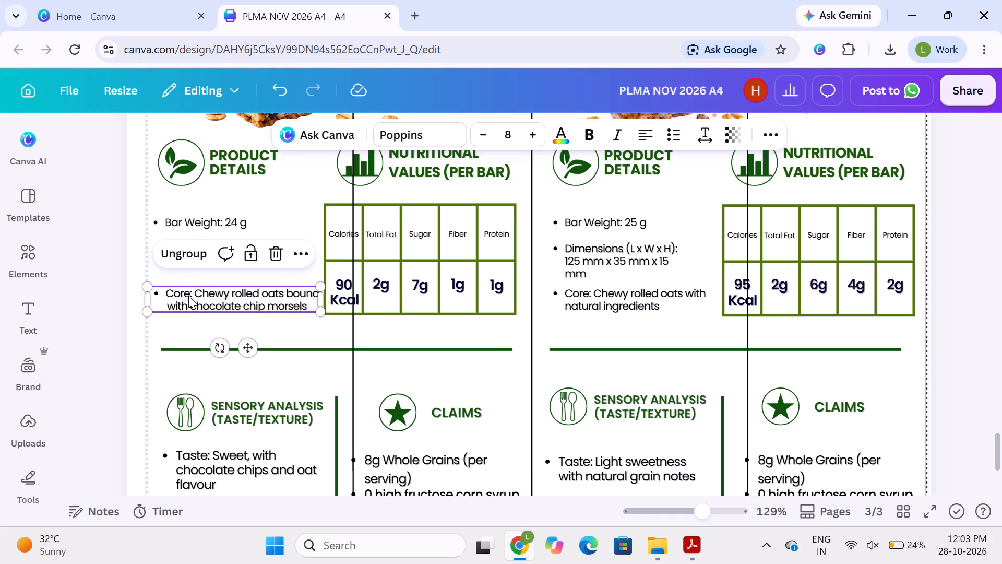
{"action": "left_click", "coordinate": [188, 296]}
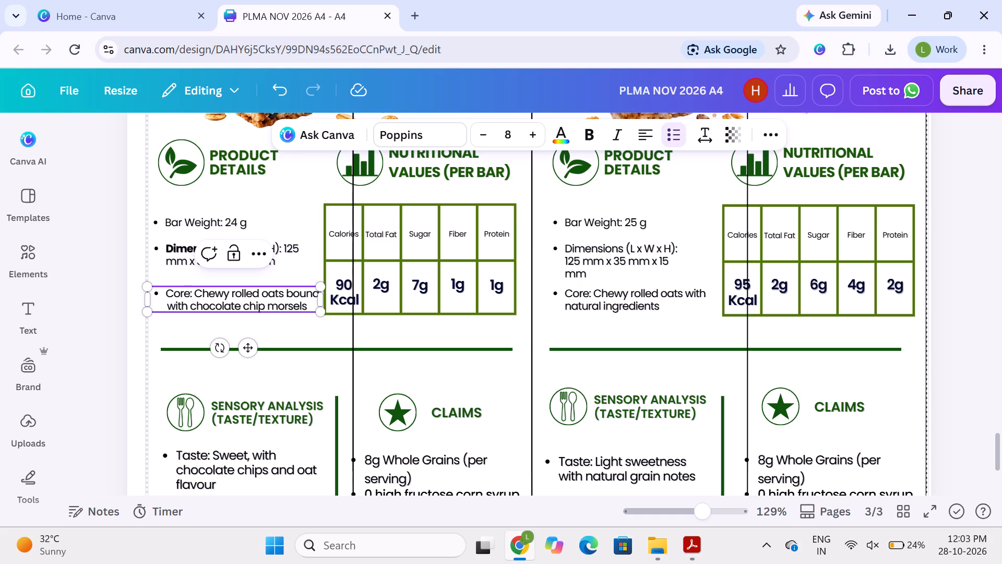
{"action": "key", "text": "space"}
{"action": "type", "text": "sy"}
{"action": "key", "text": "BackSpace"}
{"action": "key", "text": "BackSpace"}
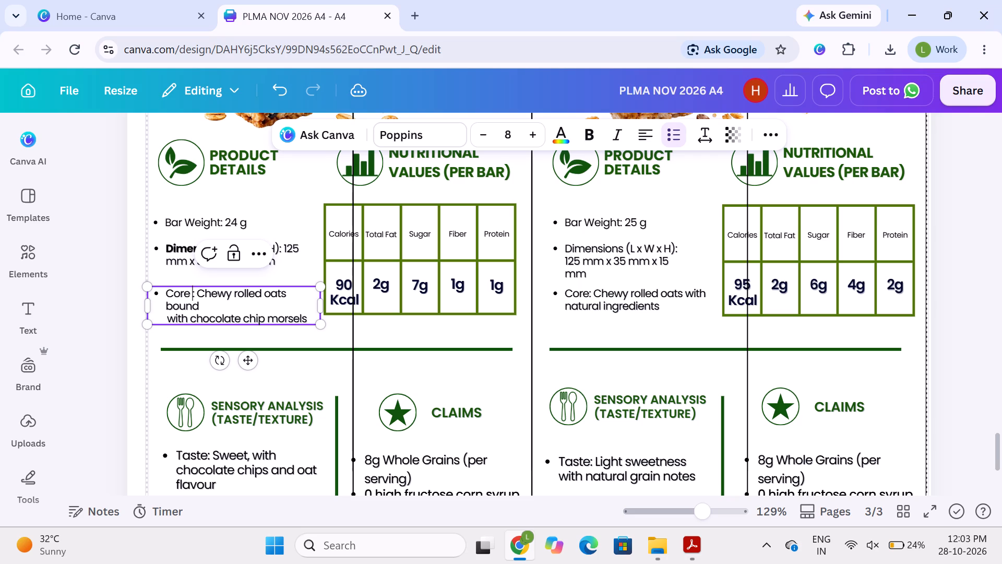
{"action": "type", "text": "turctu"}
{"action": "key", "text": "BackSpace"}
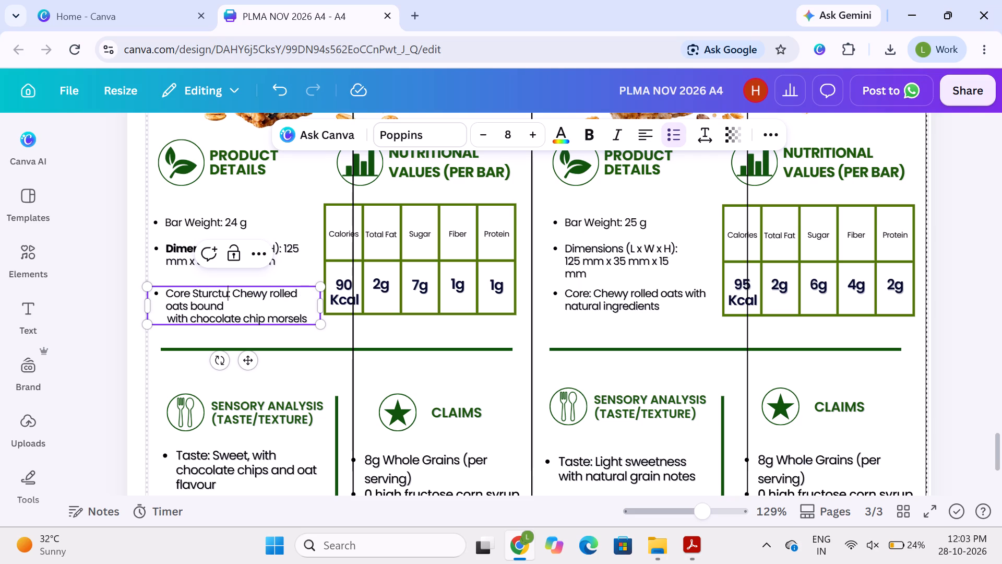
{"action": "key", "text": "BackSpace"}
{"action": "key", "text": "BackSpace"}
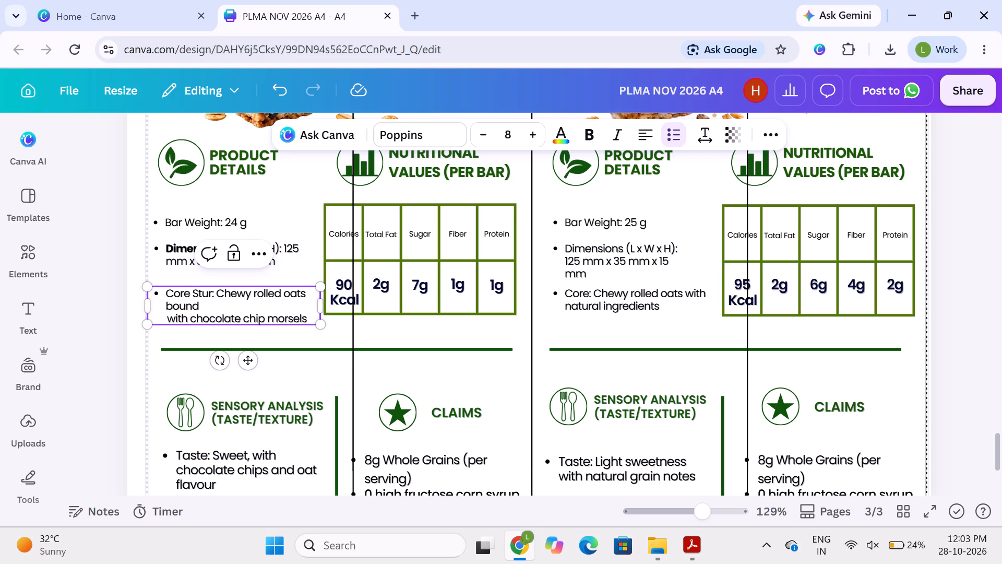
{"action": "key", "text": "BackSpace"}
{"action": "key", "text": "BackSpace"}
{"action": "type", "text": "ruc"}
{"action": "type", "text": "ture"}
{"action": "key", "text": "space"}
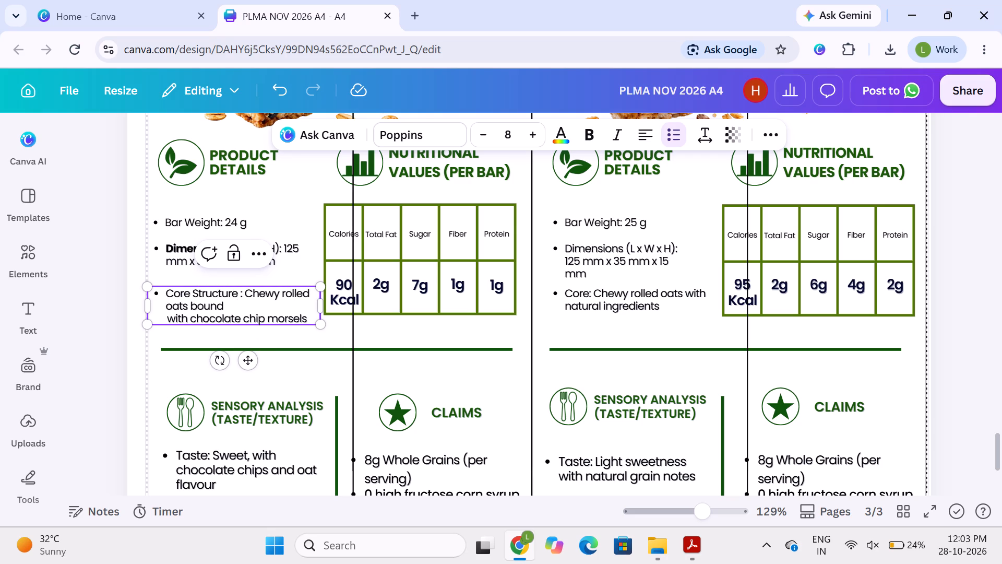
{"action": "key", "text": "BackSpace"}
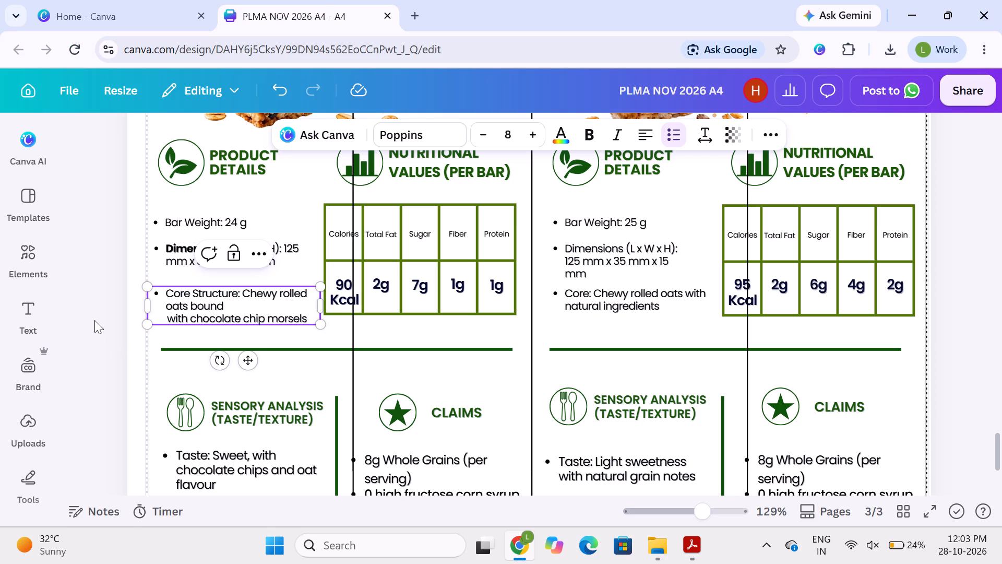
{"action": "left_click", "coordinate": [94, 320]}
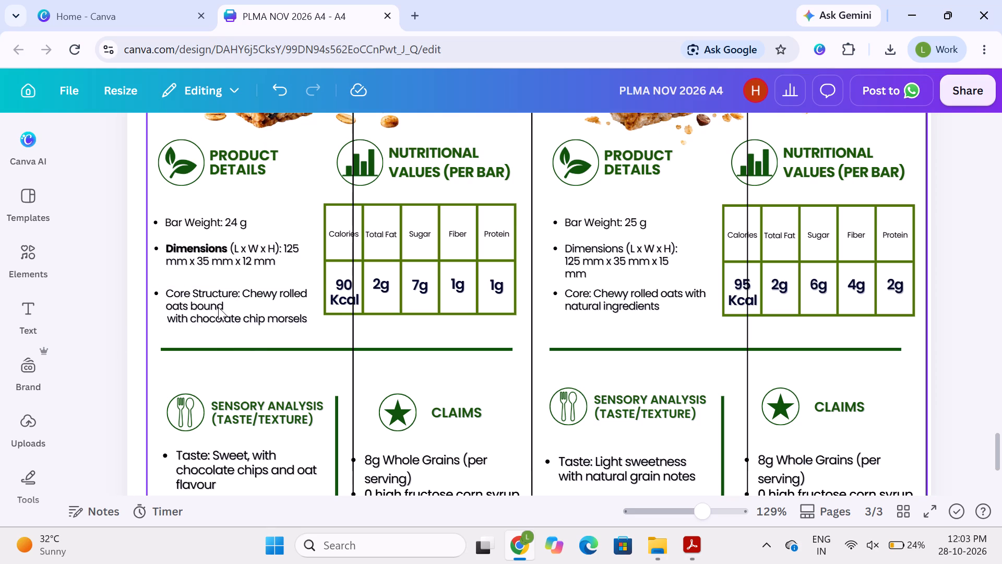
Make the label "Core Structure" bold in the Original bar's product details.
{"action": "double_click", "coordinate": [218, 294]}
{"action": "double_click", "coordinate": [218, 294]}
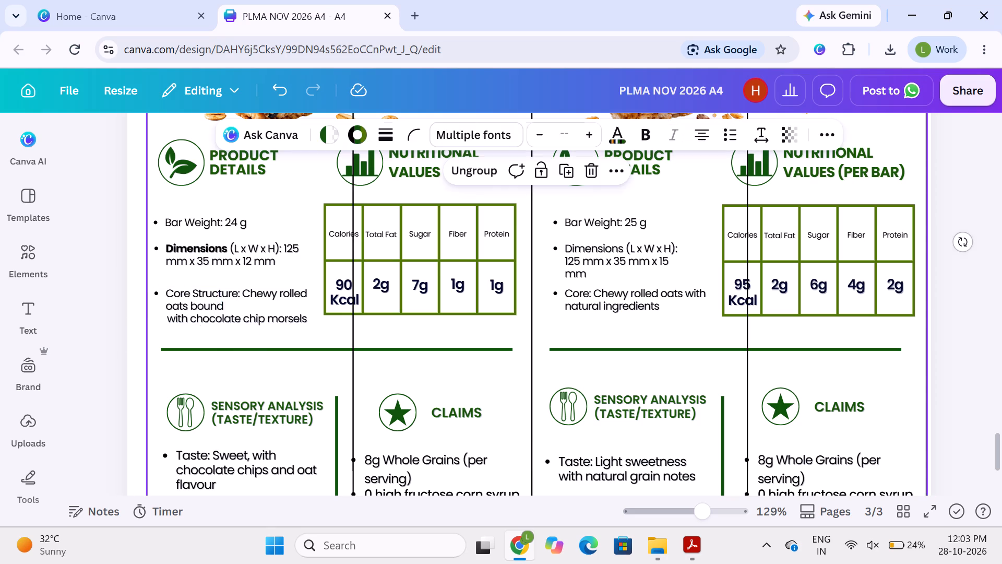
{"action": "double_click", "coordinate": [218, 294]}
{"action": "triple_click", "coordinate": [218, 294]}
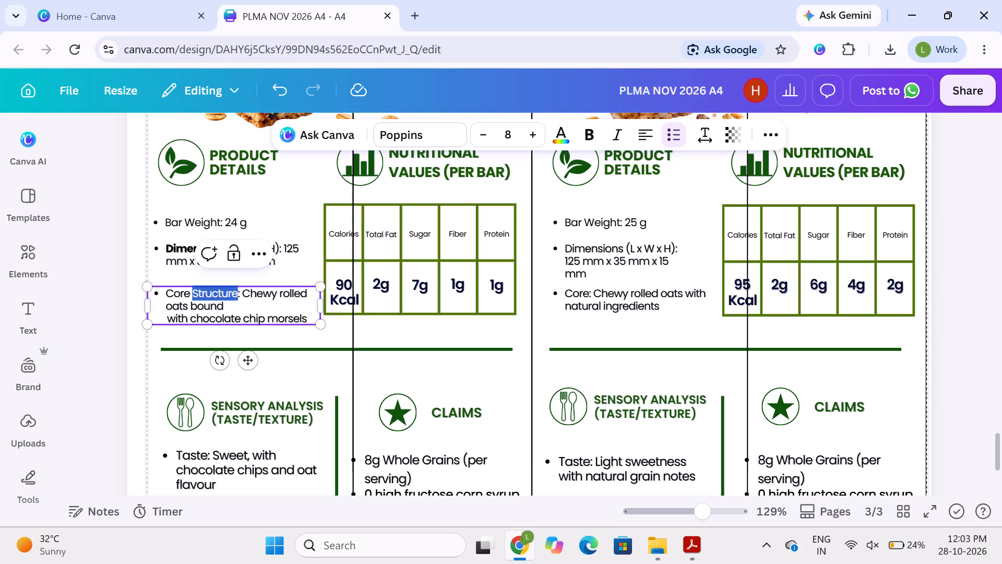
{"action": "left_click", "coordinate": [218, 294]}
{"action": "double_click", "coordinate": [218, 294]}
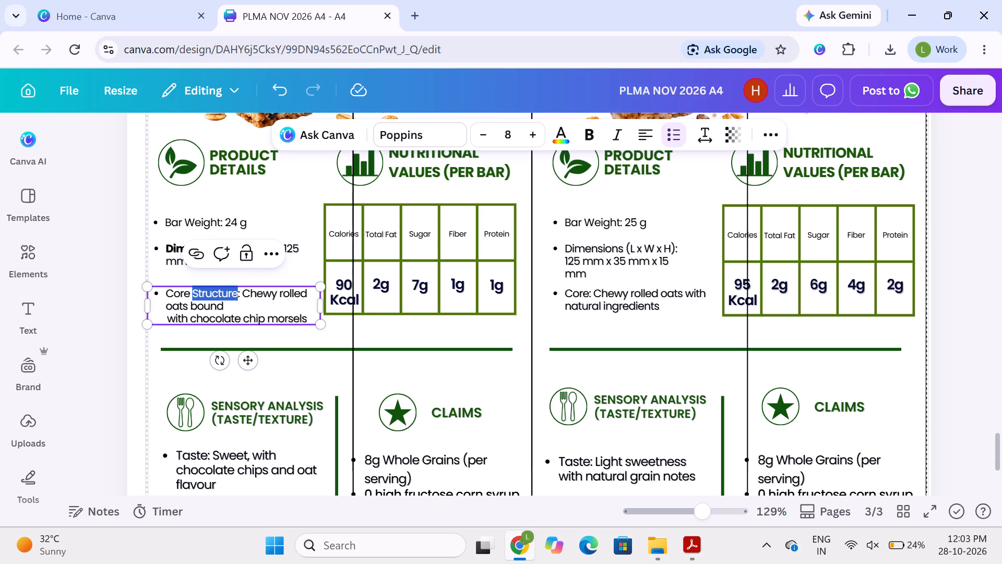
{"action": "key", "text": "shift+Left"}
{"action": "key", "text": "Right"}
{"action": "key", "text": "Right"}
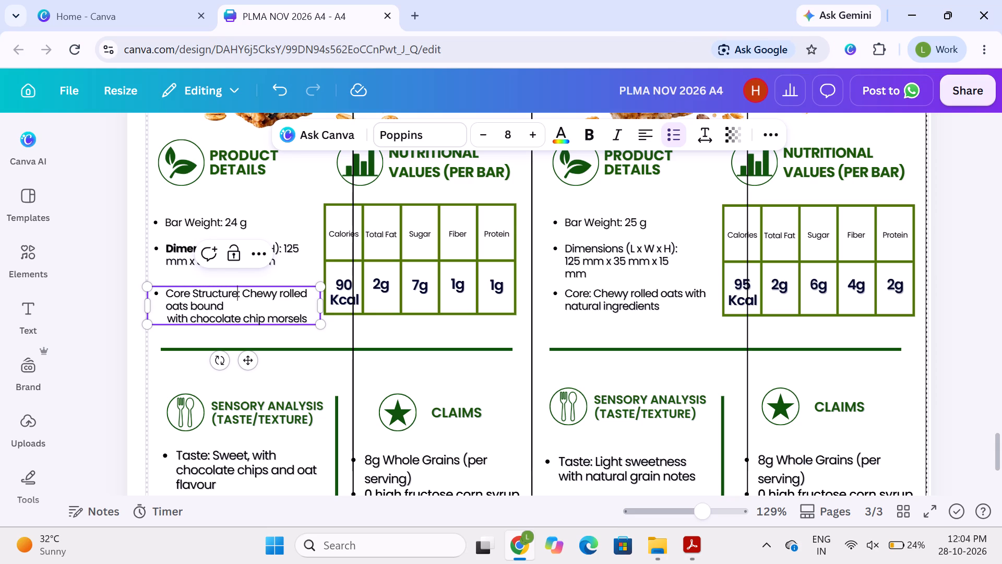
{"action": "key", "text": "shift+Left"}
{"action": "key", "text": "shift+Left"}
{"action": "key", "text": "shift+Left"}
{"action": "key", "text": "shift+Left"}
{"action": "key", "text": "shift+Left"}
{"action": "key", "text": "shift+Left"}
{"action": "key", "text": "shift+Left"}
{"action": "key", "text": "shift+Left"}
{"action": "key", "text": "shift+Left"}
{"action": "key", "text": "shift+Left"}
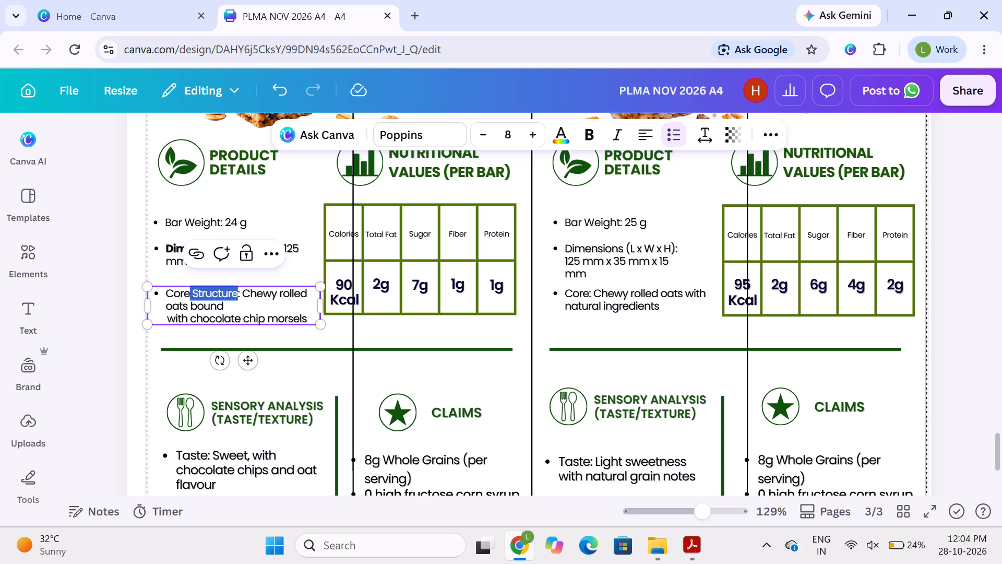
{"action": "key", "text": "shift+Left"}
{"action": "key", "text": "shift+Left"}
{"action": "key", "text": "shift+Left"}
{"action": "key", "text": "shift+Left"}
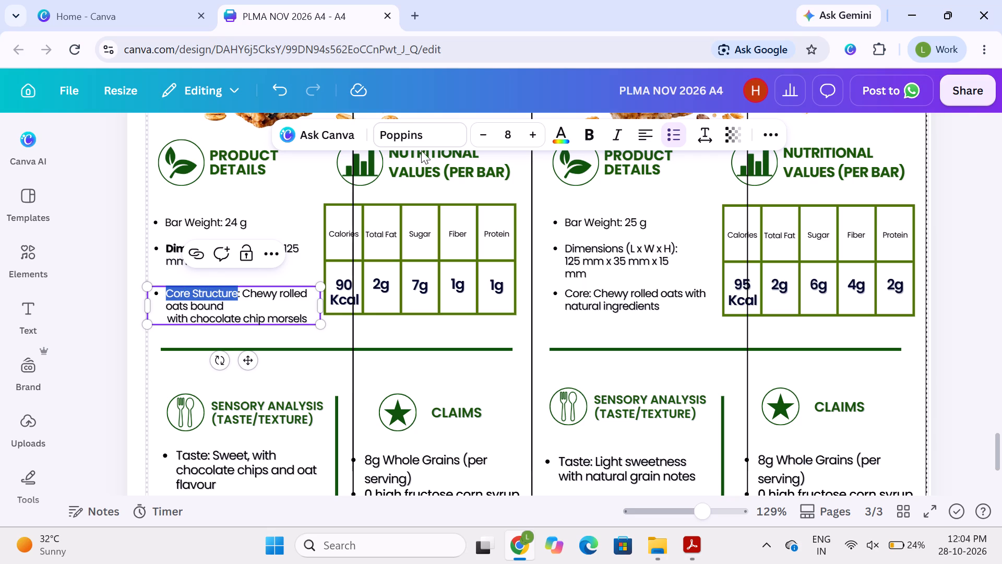
{"action": "left_click", "coordinate": [585, 134]}
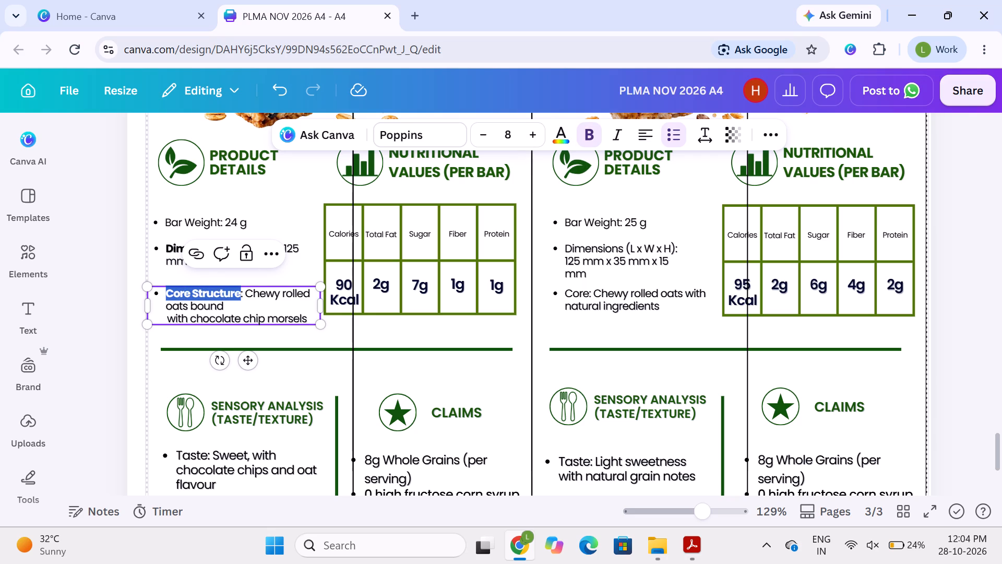
Make the label "Bar Weight" bold in the Original bar's product details.
{"action": "double_click", "coordinate": [183, 222]}
{"action": "double_click", "coordinate": [183, 222]}
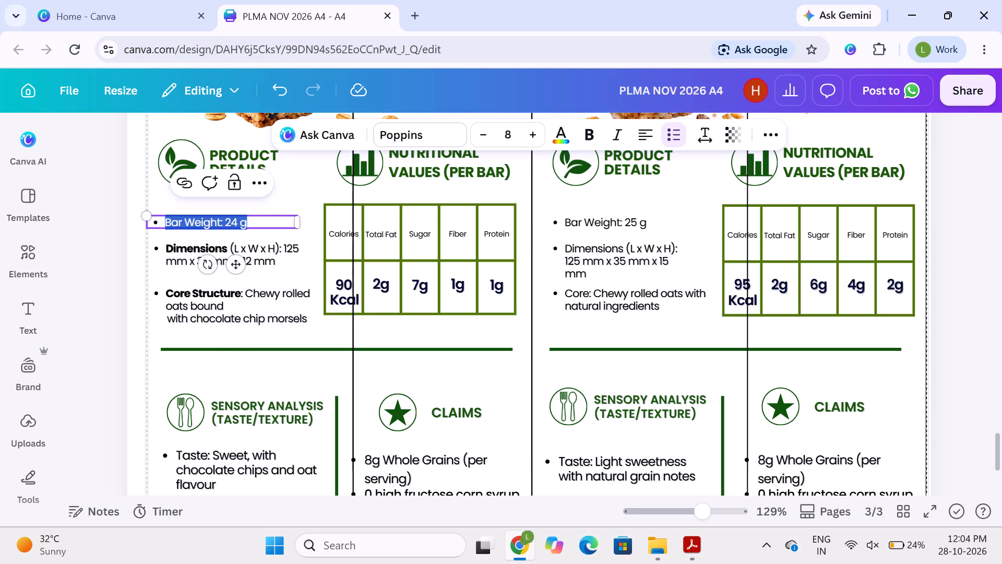
{"action": "left_click", "coordinate": [220, 222]}
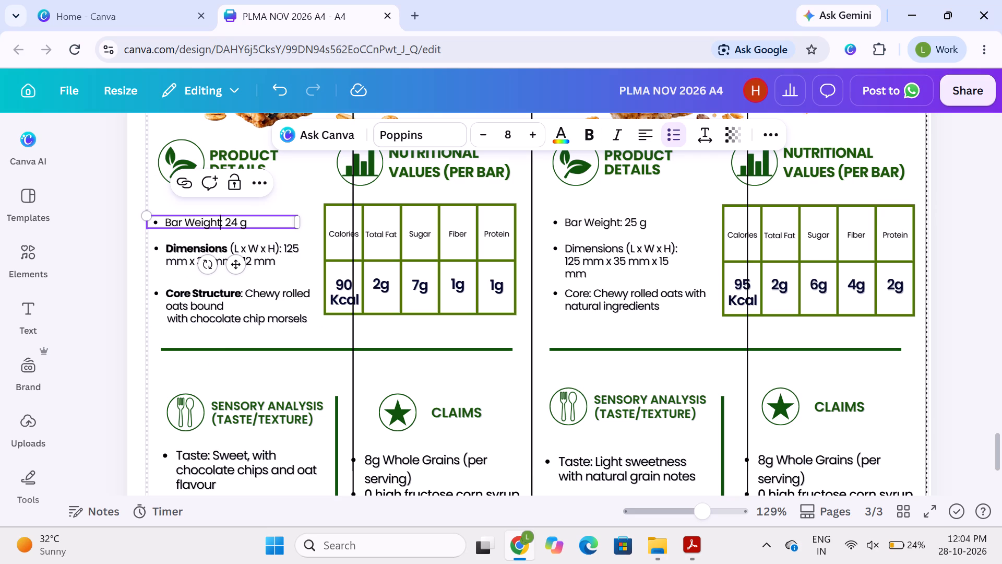
{"action": "key", "text": "shift+Left"}
{"action": "key", "text": "shift+Left"}
{"action": "key", "text": "shift+Left"}
{"action": "key", "text": "shift+Left"}
{"action": "key", "text": "shift+Left"}
{"action": "key", "text": "shift+Left"}
{"action": "key", "text": "shift+Left"}
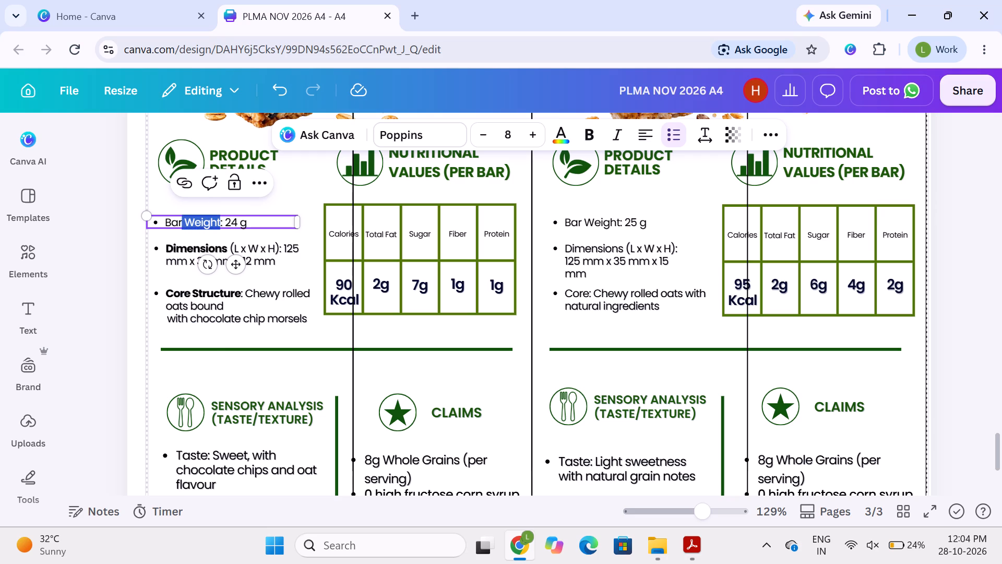
{"action": "key", "text": "shift+Left"}
{"action": "key", "text": "shift+Left"}
{"action": "key", "text": "shift+Left"}
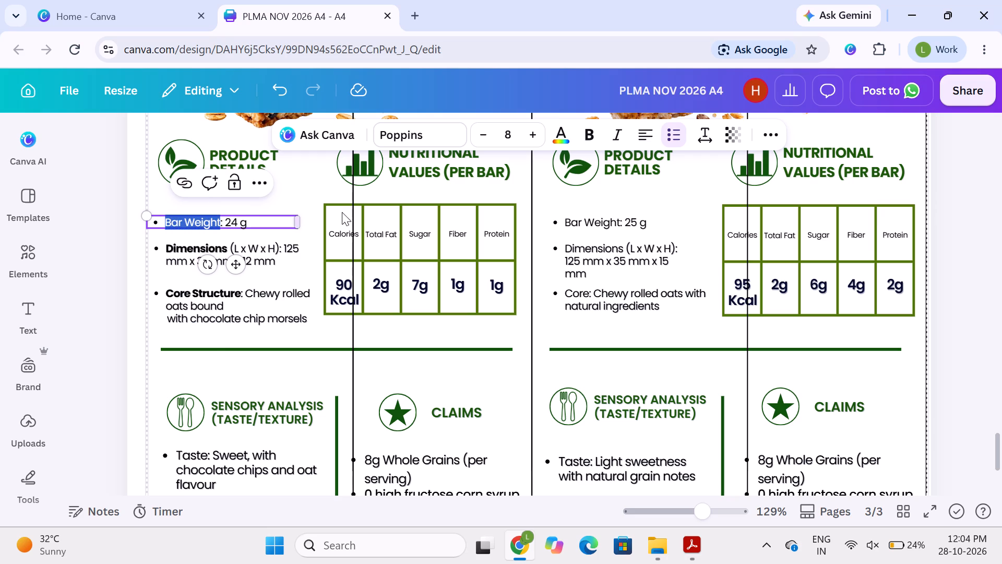
{"action": "left_click", "coordinate": [591, 127]}
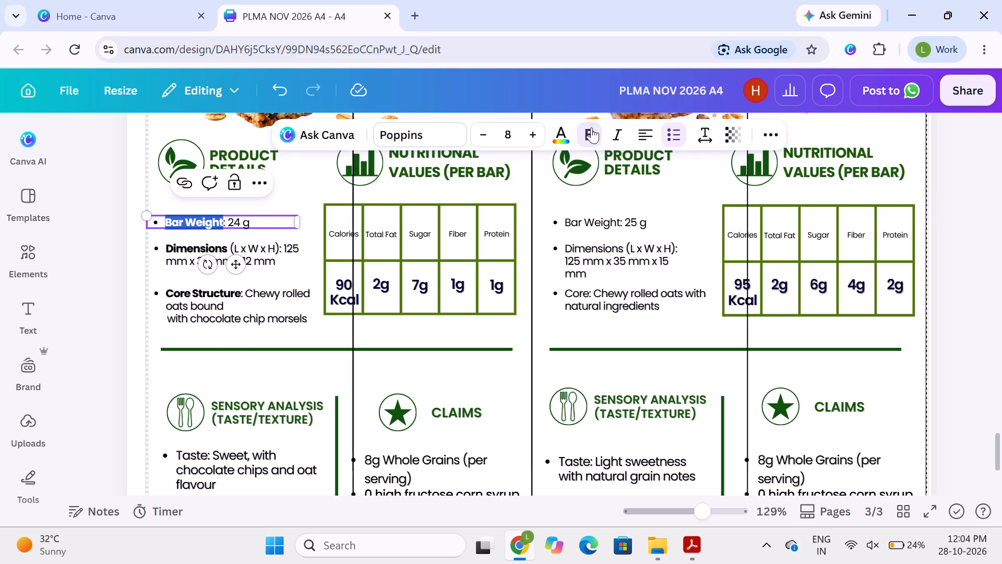
{"action": "left_click", "coordinate": [71, 225]}
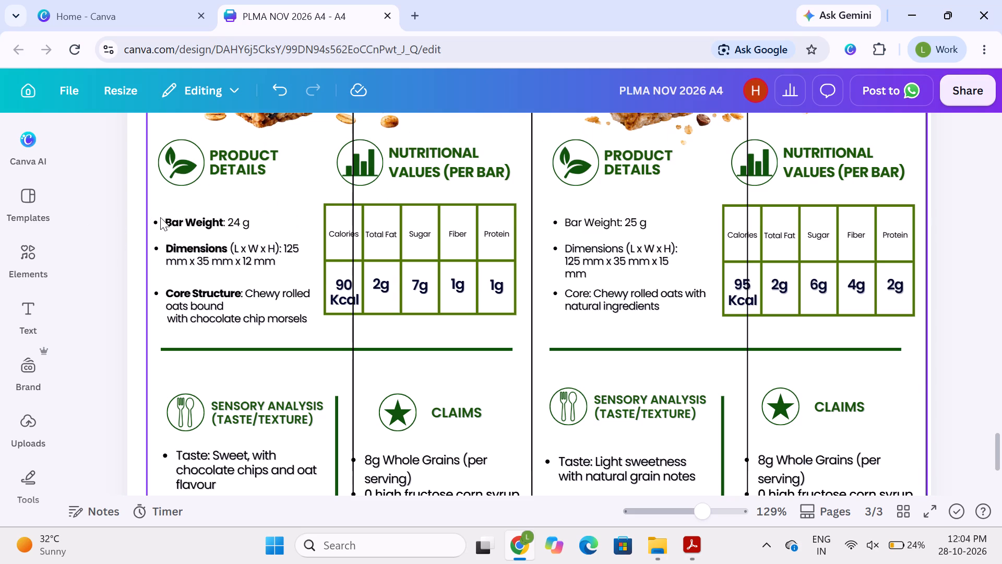
Change "Kcal" to lowercase "kcal" in the Calories cell of the Original bar's nutrition table.
{"action": "scroll", "coordinate": [160, 217], "scroll_direction": "down", "scroll_amount": 1}
{"action": "scroll", "coordinate": [277, 268], "scroll_direction": "up", "scroll_amount": 1}
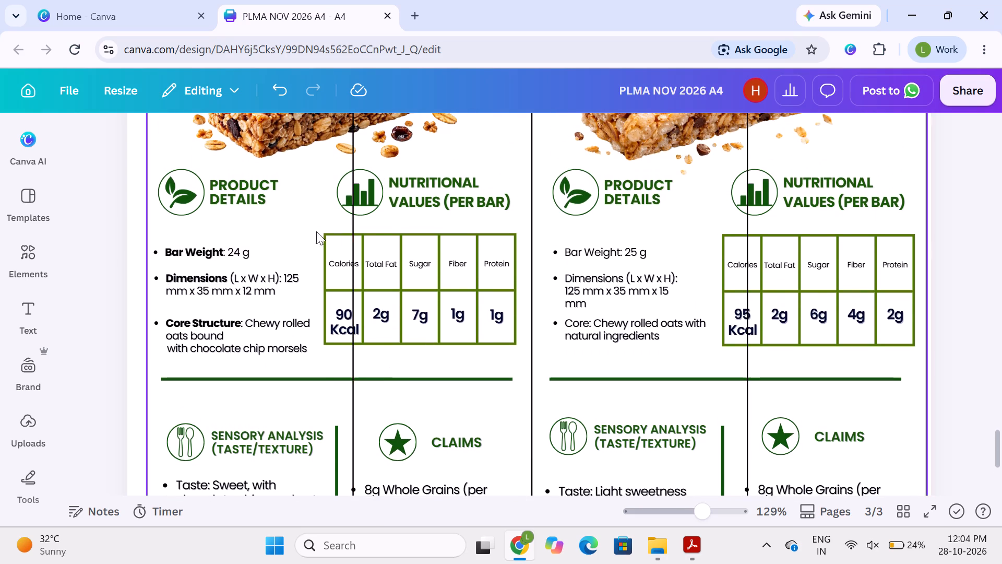
{"action": "scroll", "coordinate": [344, 424], "scroll_direction": "down", "scroll_amount": 1}
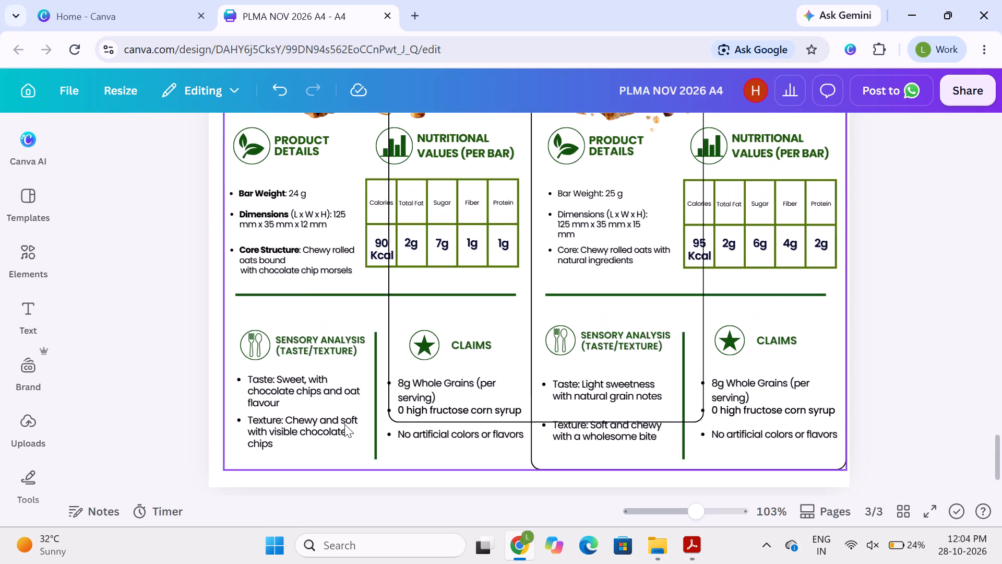
{"action": "left_click", "coordinate": [374, 257]}
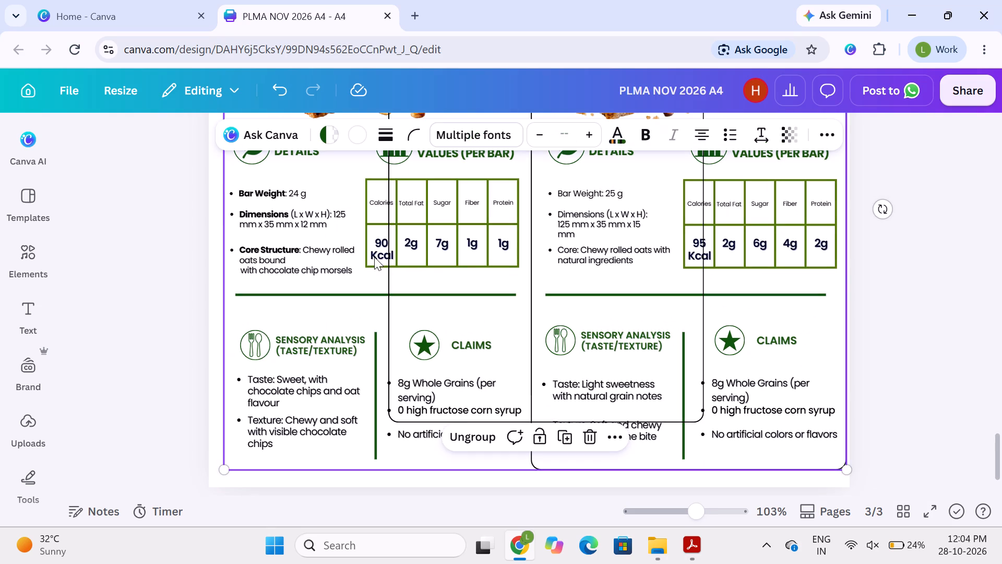
{"action": "left_click", "coordinate": [374, 257]}
{"action": "double_click", "coordinate": [376, 254]}
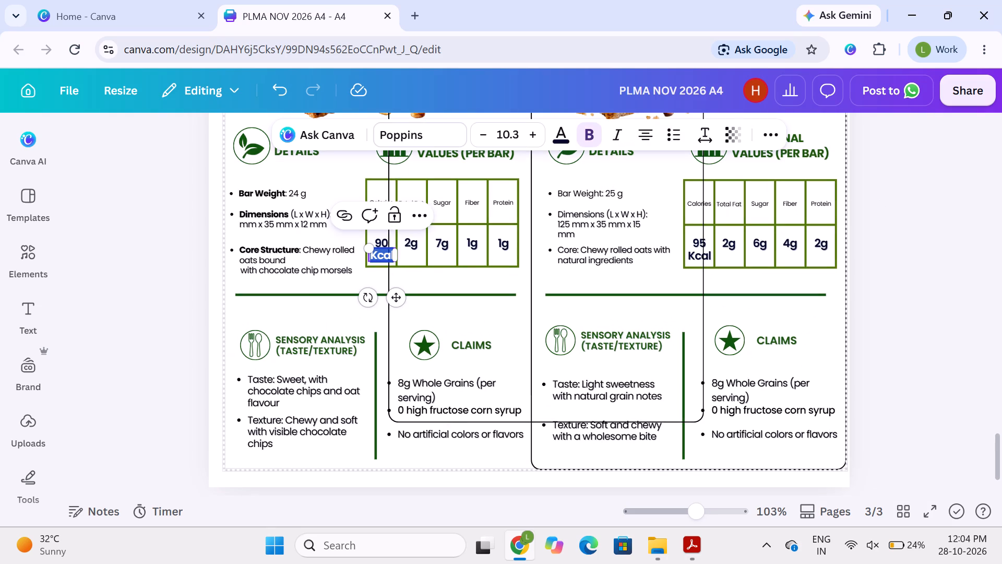
{"action": "left_click", "coordinate": [376, 254]}
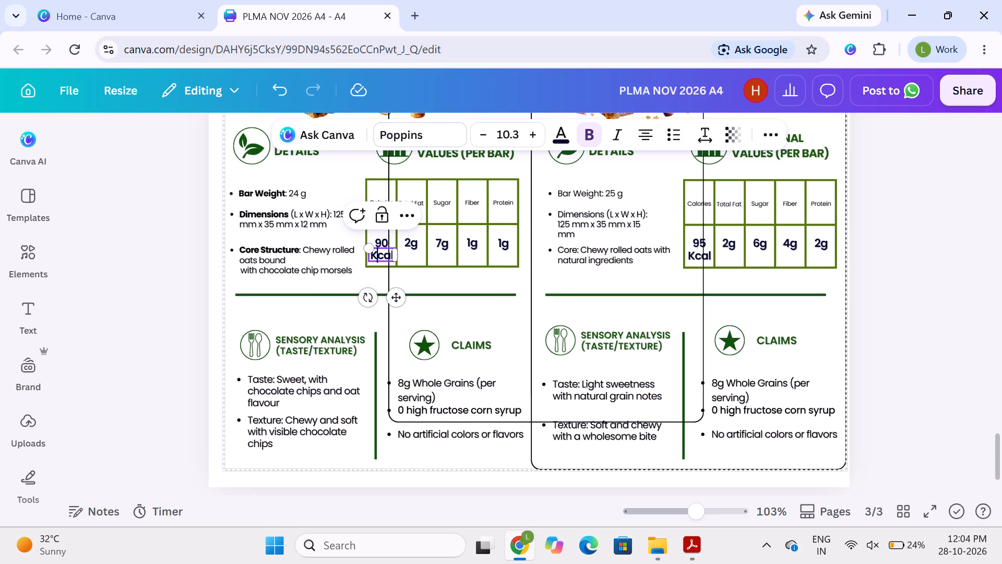
{"action": "key", "text": "BackSpace"}
{"action": "key", "text": "k"}
{"action": "left_click", "coordinate": [142, 318]}
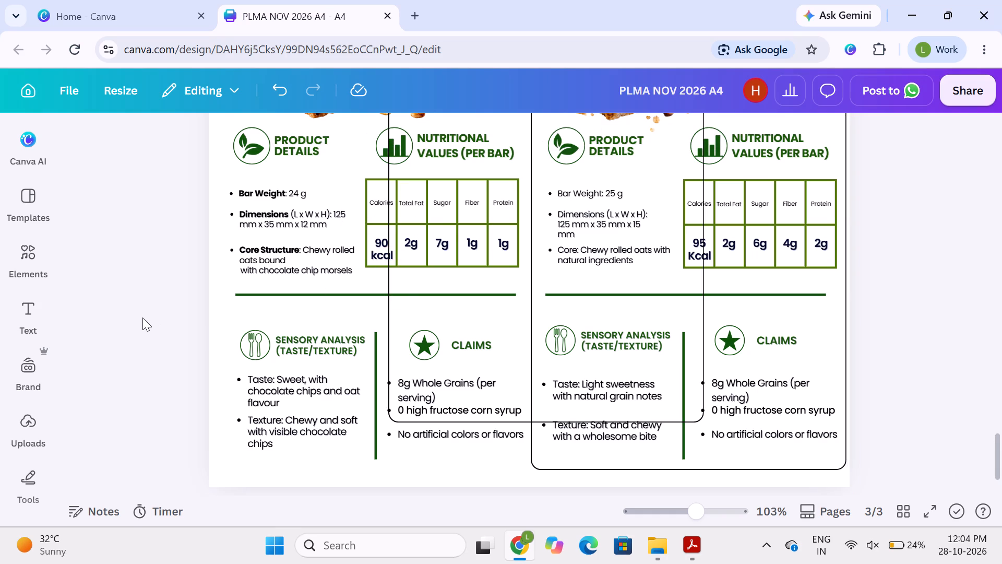
Move the loose black outline frame upward and further towards the second bar's column, off the Original bar's Sensory Analysis and Claims text.
{"action": "left_click_drag", "start_coordinate": [432, 302], "coordinate": [388, 317]}
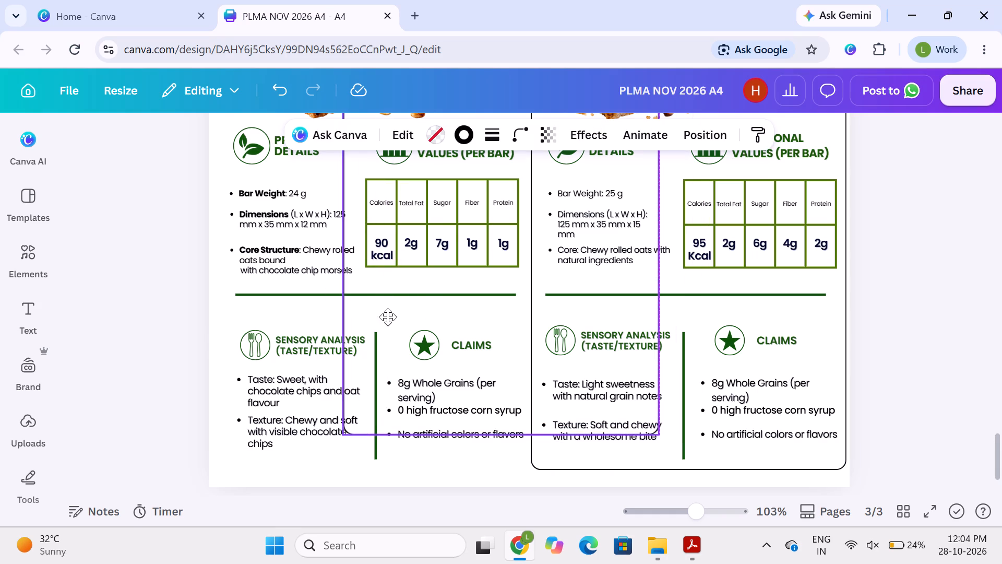
{"action": "left_click_drag", "start_coordinate": [388, 317], "coordinate": [329, 328]}
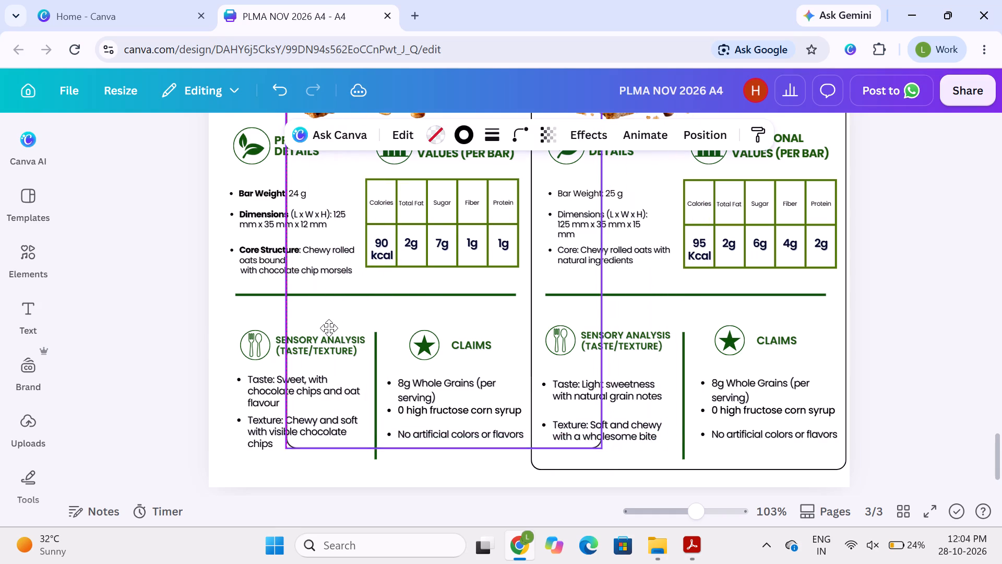
{"action": "left_click_drag", "start_coordinate": [329, 328], "coordinate": [489, 309]}
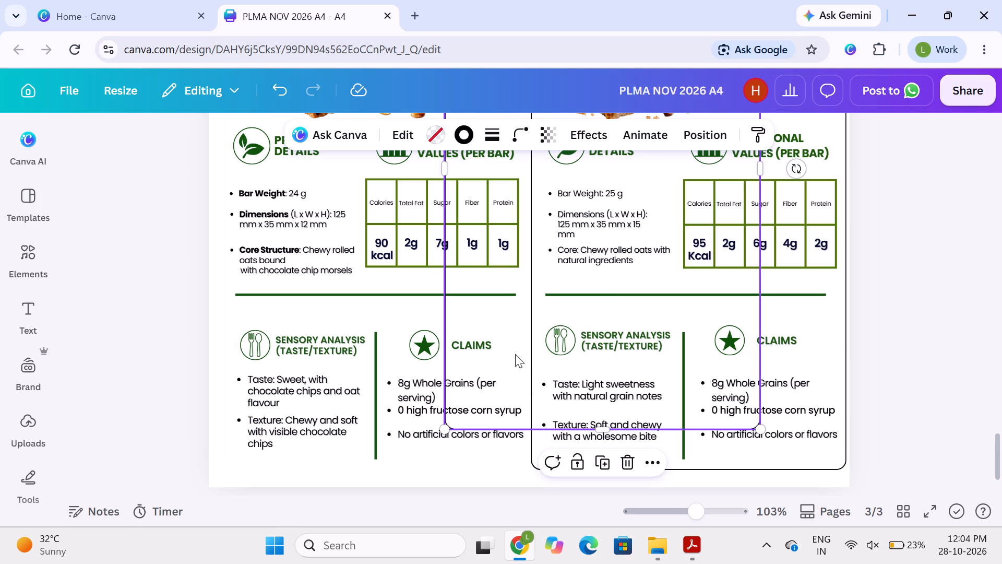
{"action": "left_click_drag", "start_coordinate": [522, 348], "coordinate": [558, 258]}
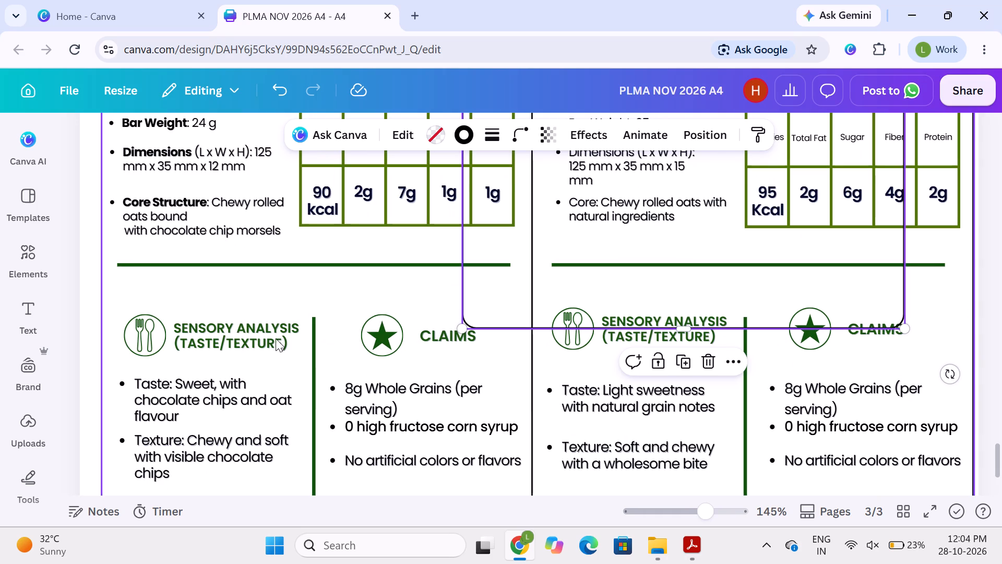
Change the Original bar's heading "Sensory Analysis" to "SENSORY PROFILE", keeping the "(TASTE/TEXTURE)" line.
{"action": "left_click", "coordinate": [271, 327]}
{"action": "triple_click", "coordinate": [271, 327]}
{"action": "left_click", "coordinate": [271, 327]}
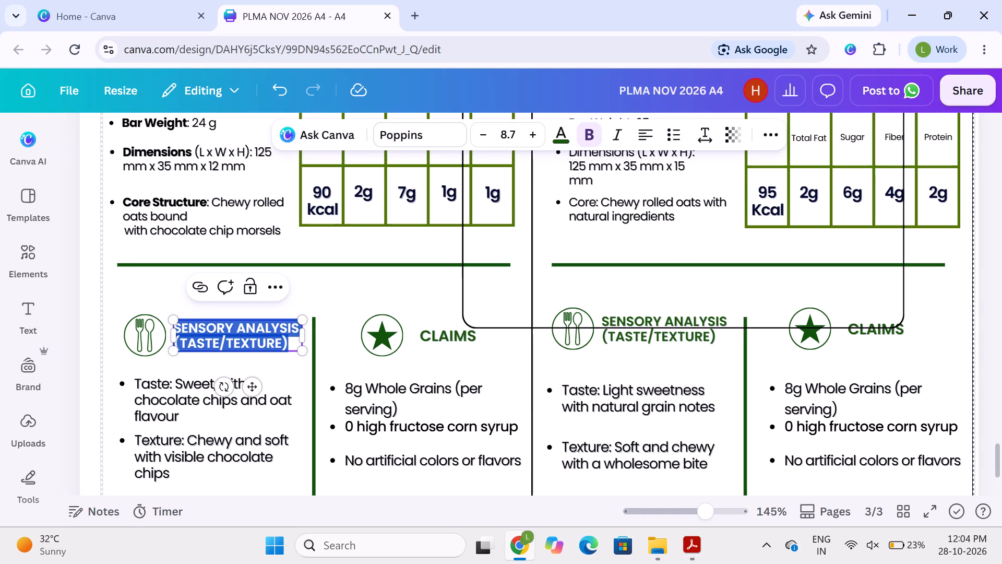
{"action": "left_click", "coordinate": [271, 327]}
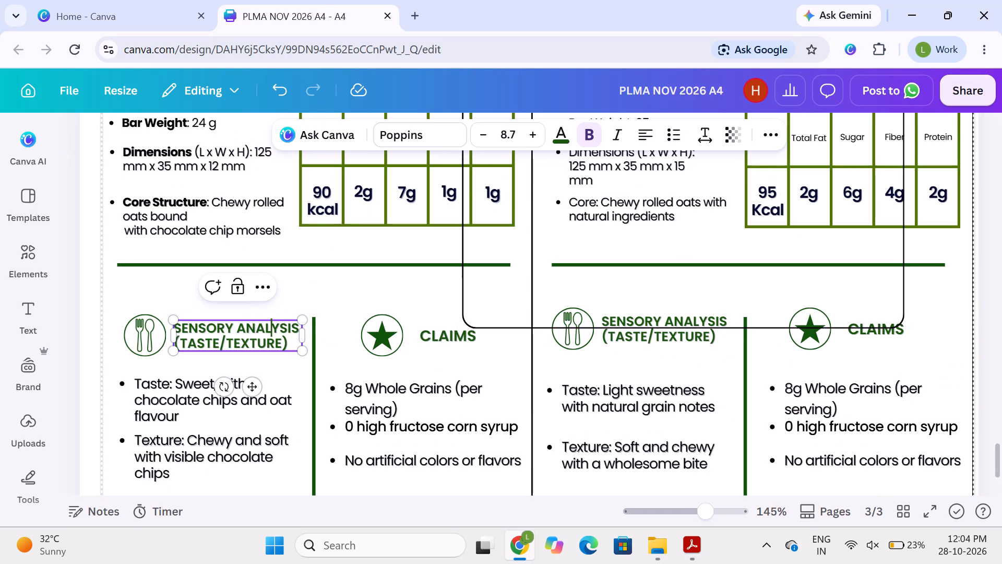
{"action": "key", "text": "Right"}
{"action": "key", "text": "Right"}
{"action": "key", "text": "Right"}
{"action": "key", "text": "Right"}
{"action": "key", "text": "BackSpace"}
{"action": "key", "text": "BackSpace"}
{"action": "key", "text": "BackSpace"}
{"action": "key", "text": "BackSpace"}
{"action": "key", "text": "BackSpace"}
{"action": "key", "text": "BackSpace"}
{"action": "key", "text": "BackSpace"}
{"action": "key", "text": "BackSpace"}
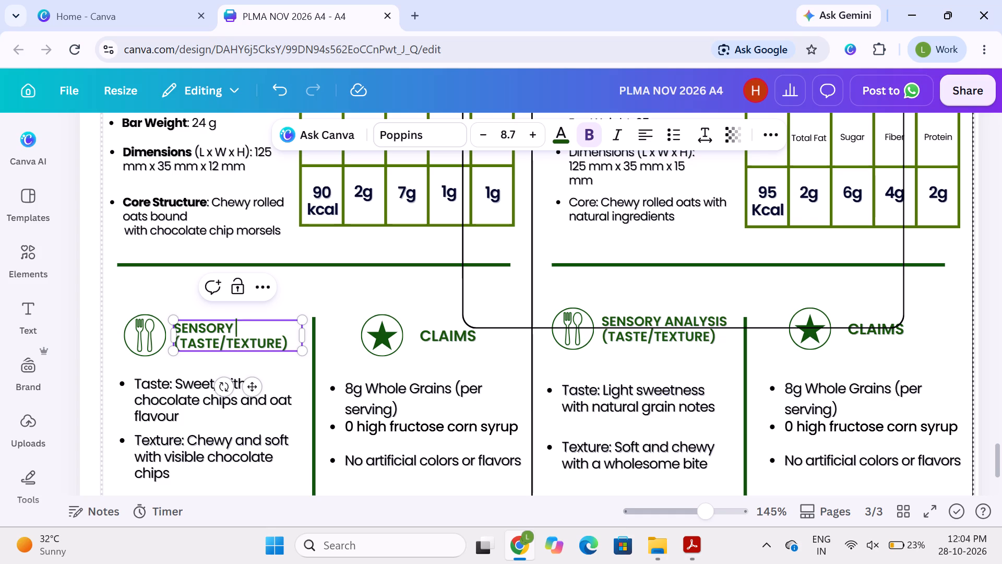
{"action": "type", "text": "rofile"}
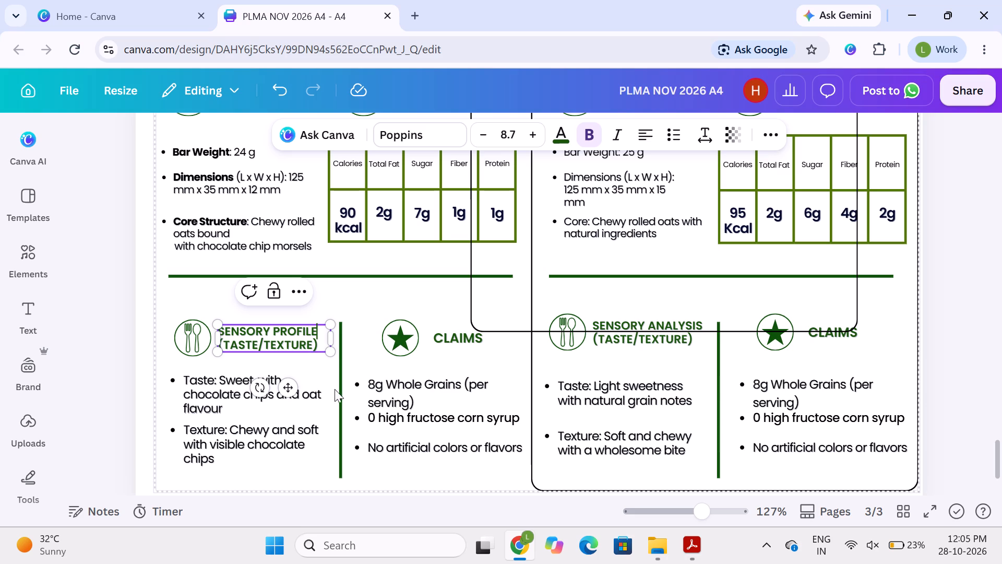
{"action": "double_click", "coordinate": [271, 346]}
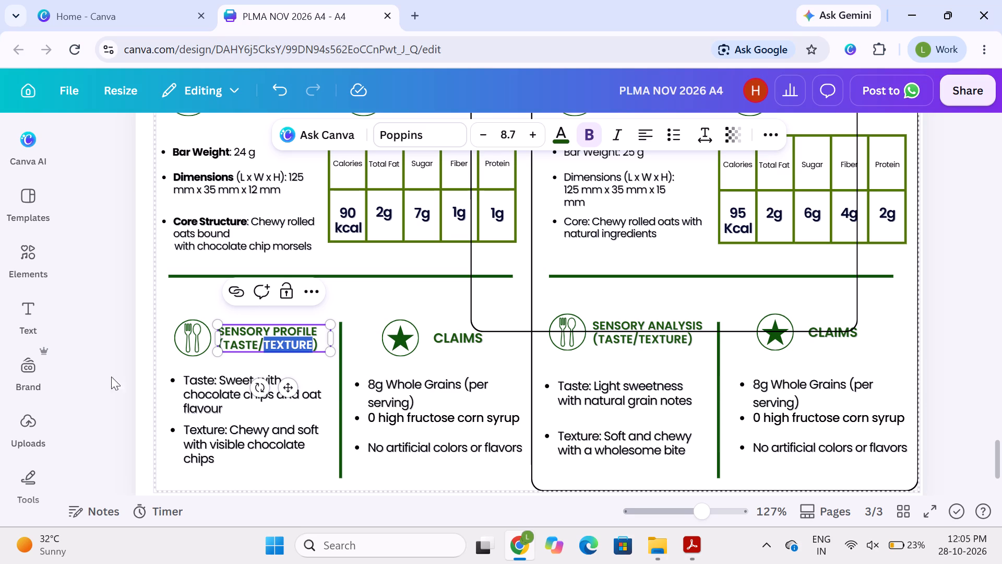
{"action": "left_click", "coordinate": [87, 369]}
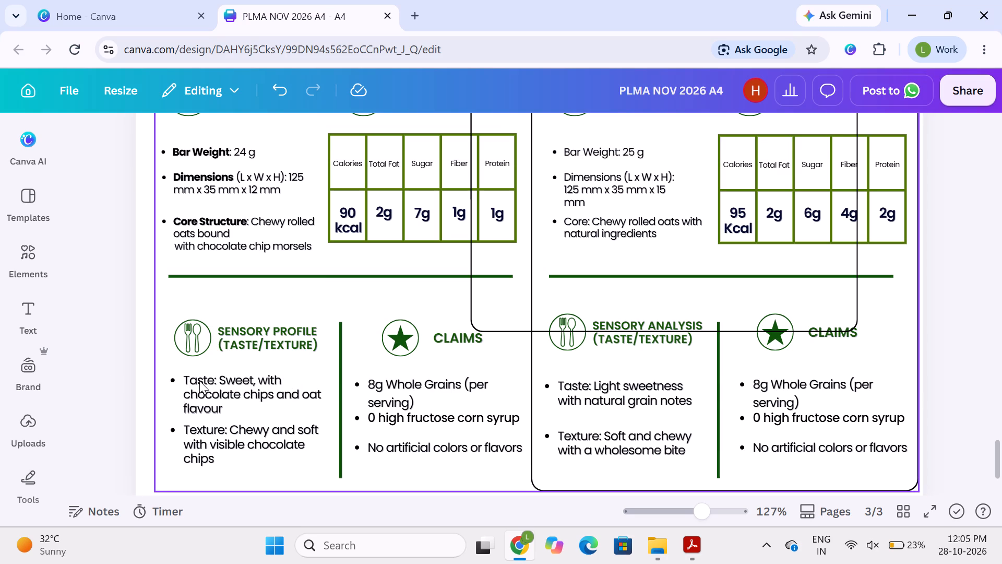
Ungroup the combined Original and Charya's granola bar comparison content.
{"action": "left_click", "coordinate": [199, 381]}
{"action": "left_click", "coordinate": [95, 344]}
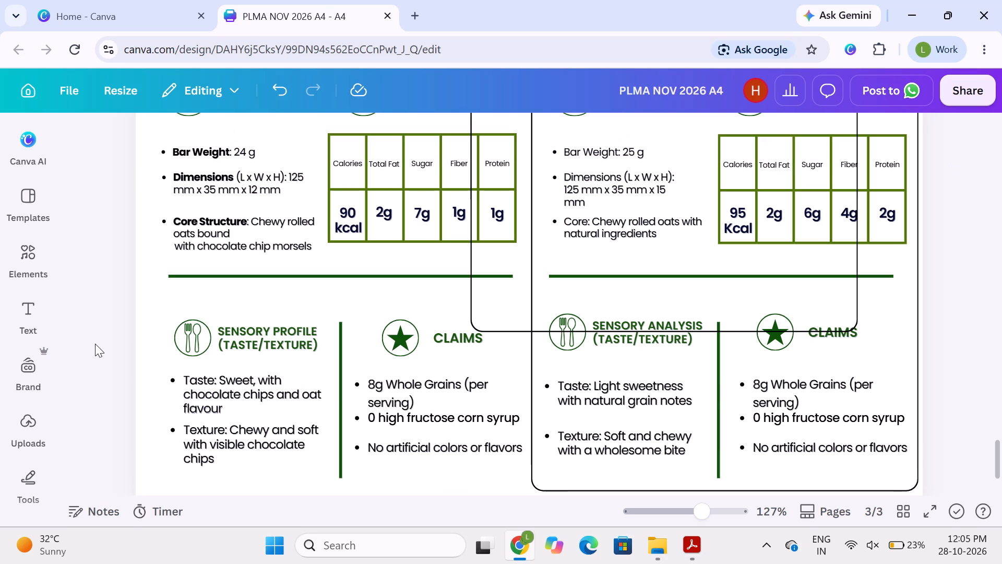
{"action": "left_click", "coordinate": [198, 373]}
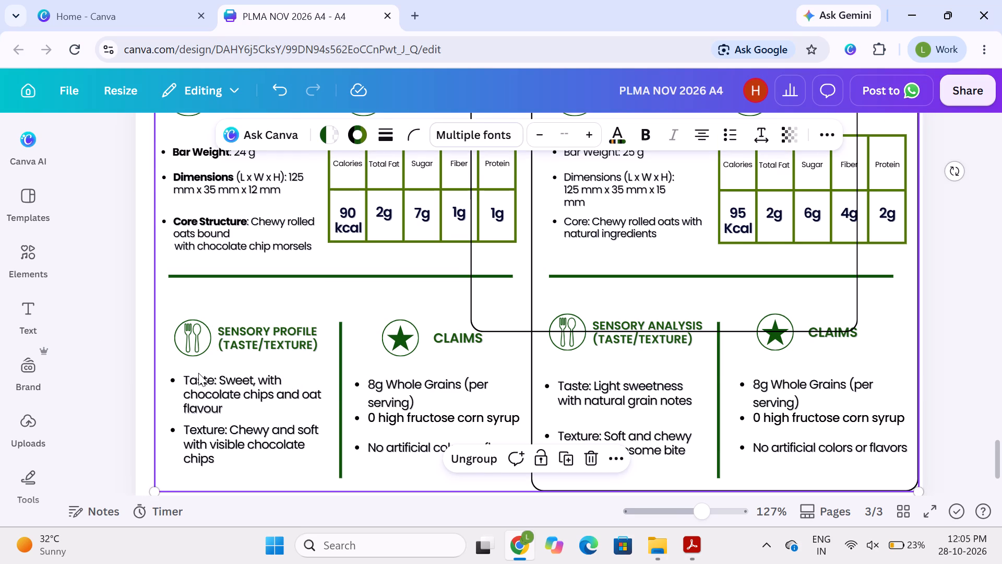
{"action": "scroll", "coordinate": [198, 373], "scroll_direction": "up", "scroll_amount": 2}
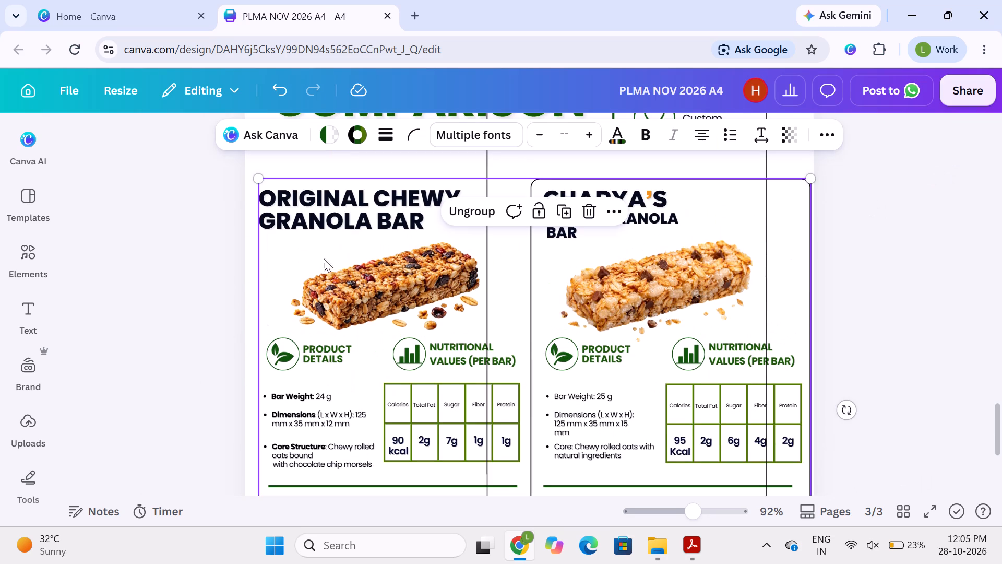
{"action": "left_click", "coordinate": [466, 210]}
{"action": "left_click", "coordinate": [149, 301]}
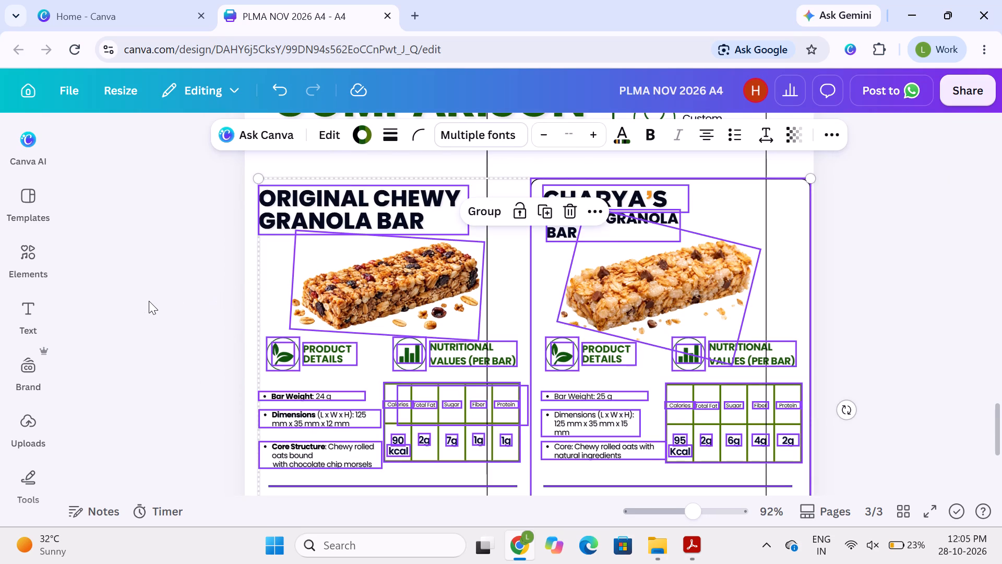
Make the label "Taste" bold in the Original bar's Sensory Profile list.
{"action": "scroll", "coordinate": [149, 301], "scroll_direction": "down", "scroll_amount": 4}
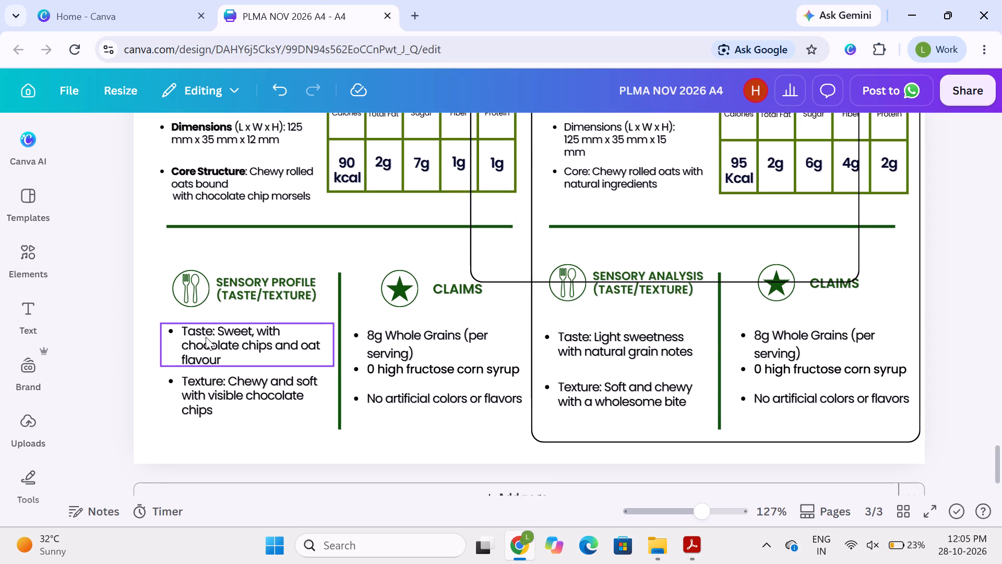
{"action": "double_click", "coordinate": [206, 337]}
{"action": "double_click", "coordinate": [204, 329]}
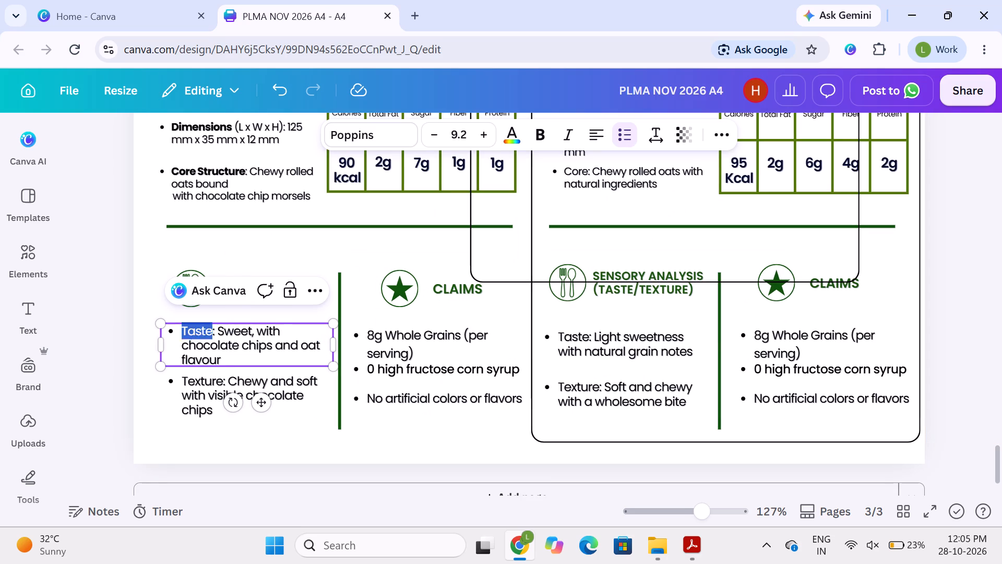
{"action": "left_click", "coordinate": [204, 329]}
{"action": "left_click", "coordinate": [204, 329]}
{"action": "double_click", "coordinate": [204, 329]}
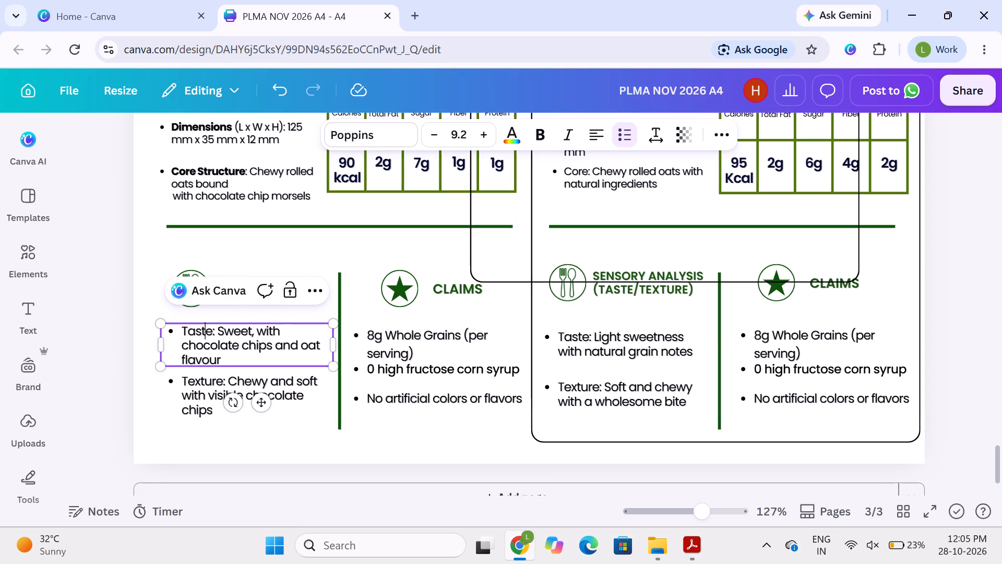
{"action": "left_click", "coordinate": [545, 126]}
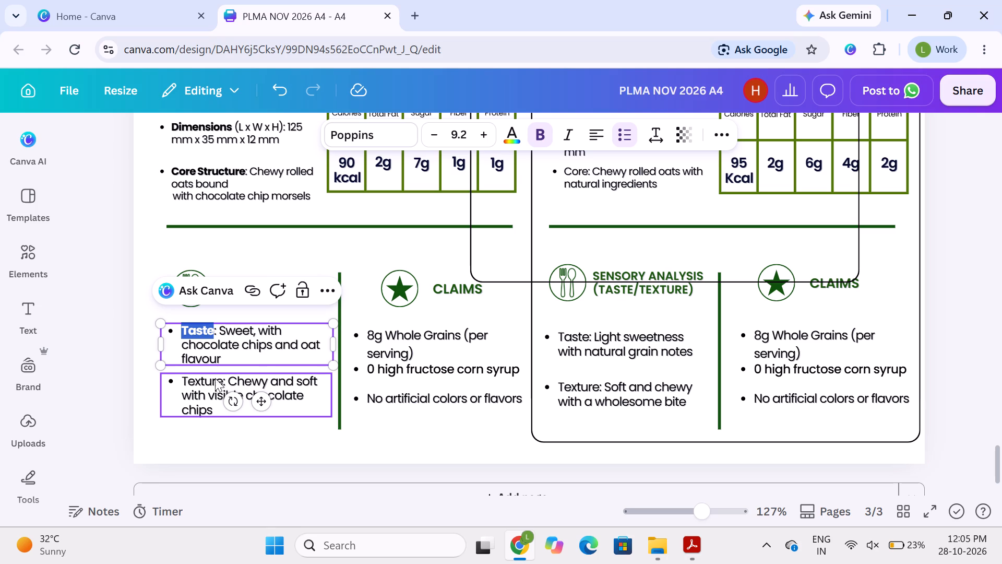
Make the label "Texture" bold in the Original bar's Sensory Profile list.
{"action": "double_click", "coordinate": [208, 380]}
{"action": "left_click", "coordinate": [208, 380]}
{"action": "double_click", "coordinate": [208, 380]}
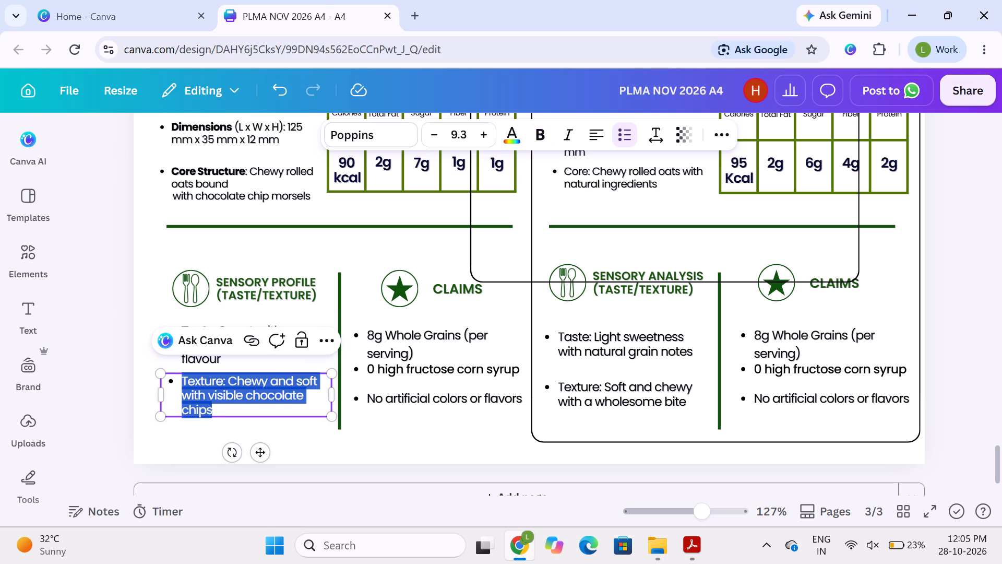
{"action": "left_click", "coordinate": [536, 136]}
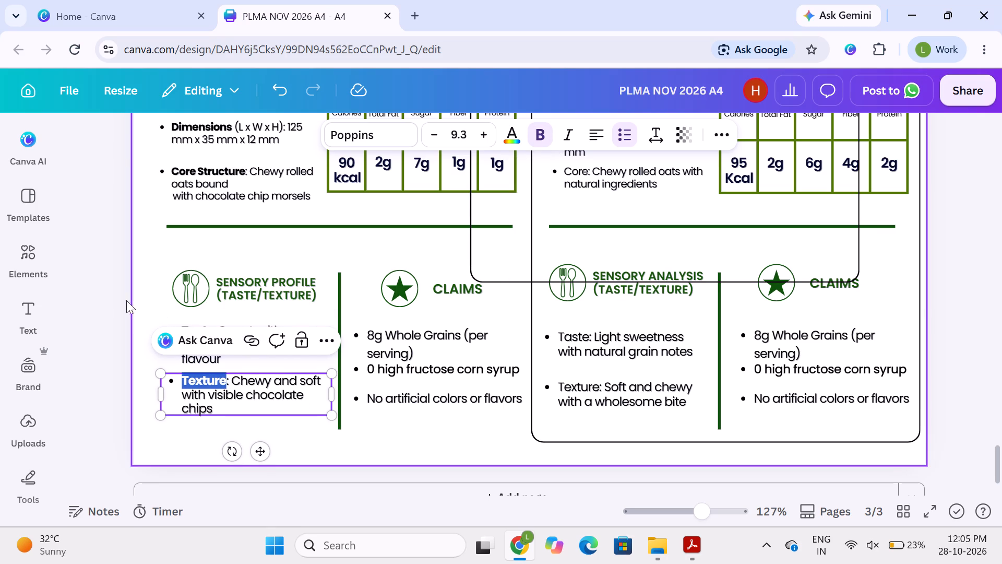
{"action": "left_click", "coordinate": [110, 300]}
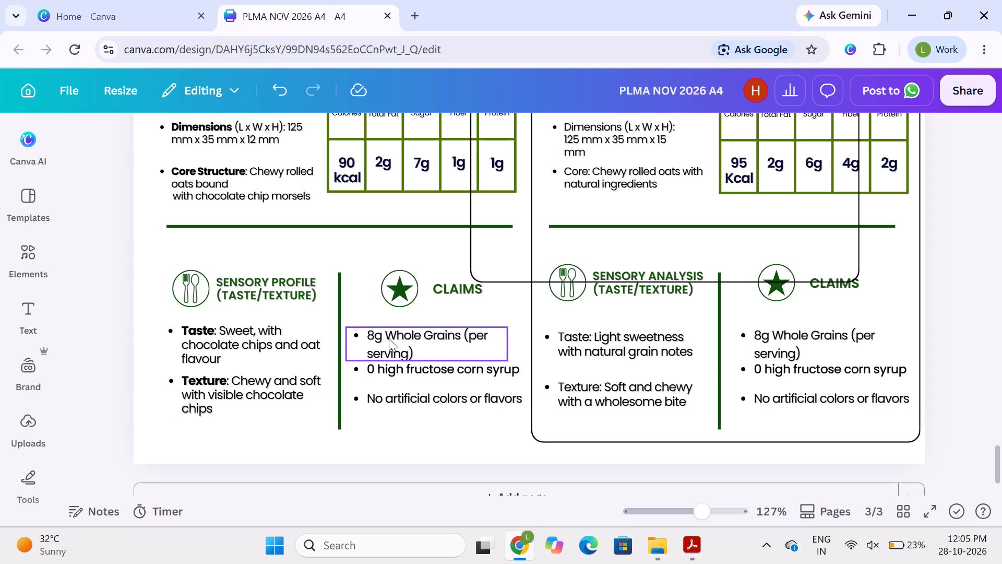
Nudge the "0 high fructose corn syrup" line slightly down in the Original bar's claims to even the spacing.
{"action": "left_click", "coordinate": [405, 360]}
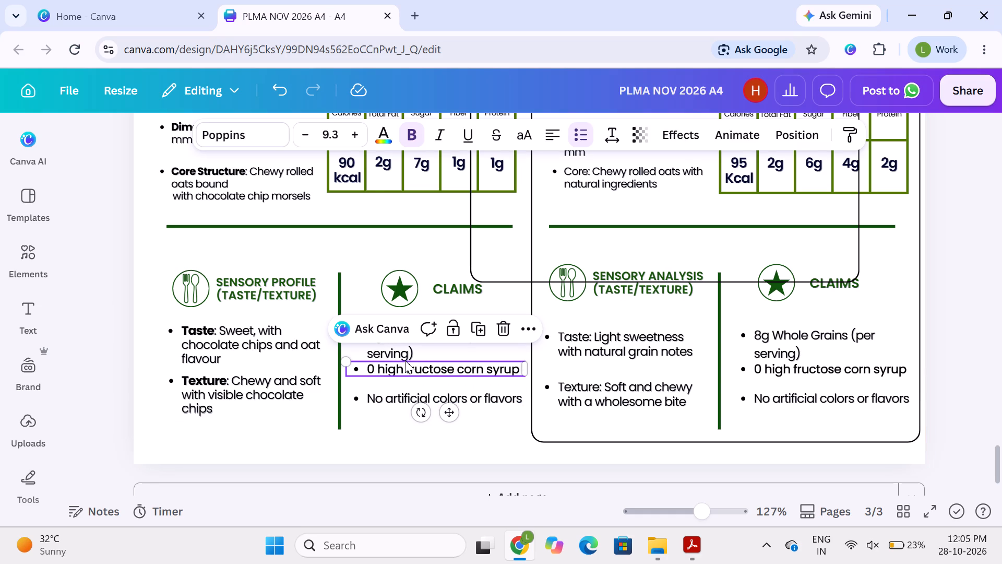
{"action": "key", "text": "Down"}
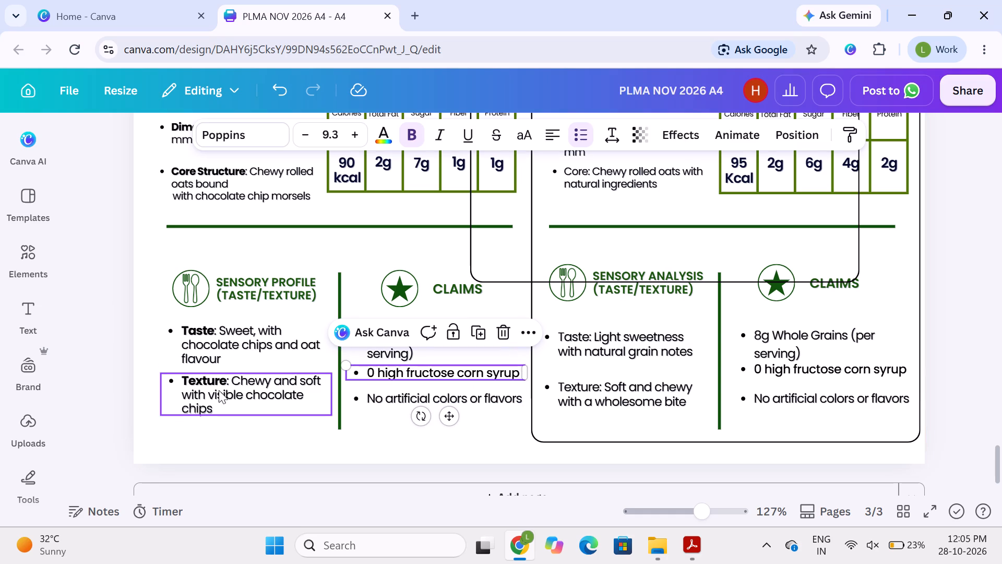
{"action": "left_click", "coordinate": [68, 368]}
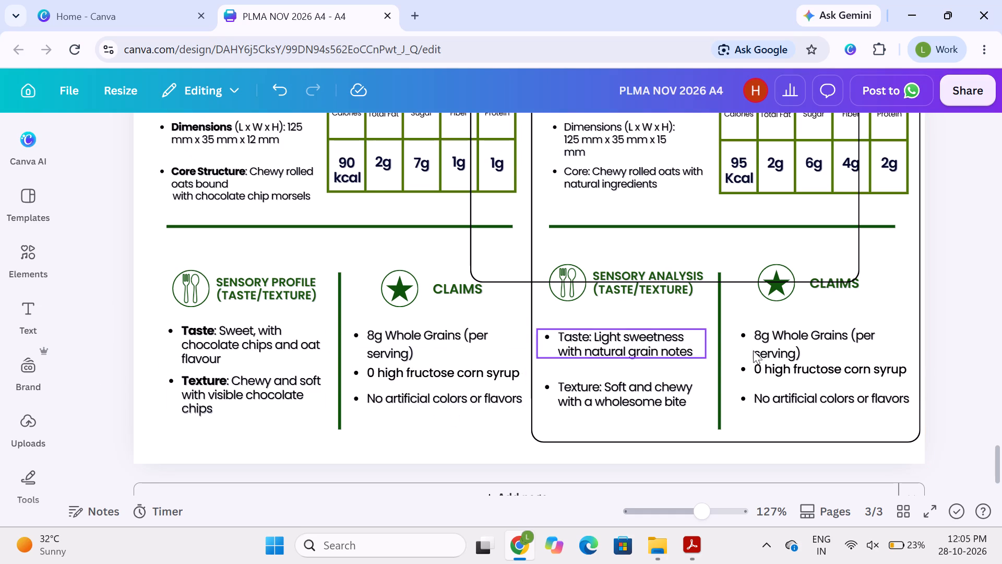
Nudge the "0 high fructose corn syrup" line slightly down in the Charya's bar's claims to even the spacing.
{"action": "left_click", "coordinate": [774, 365]}
{"action": "key", "text": "Down"}
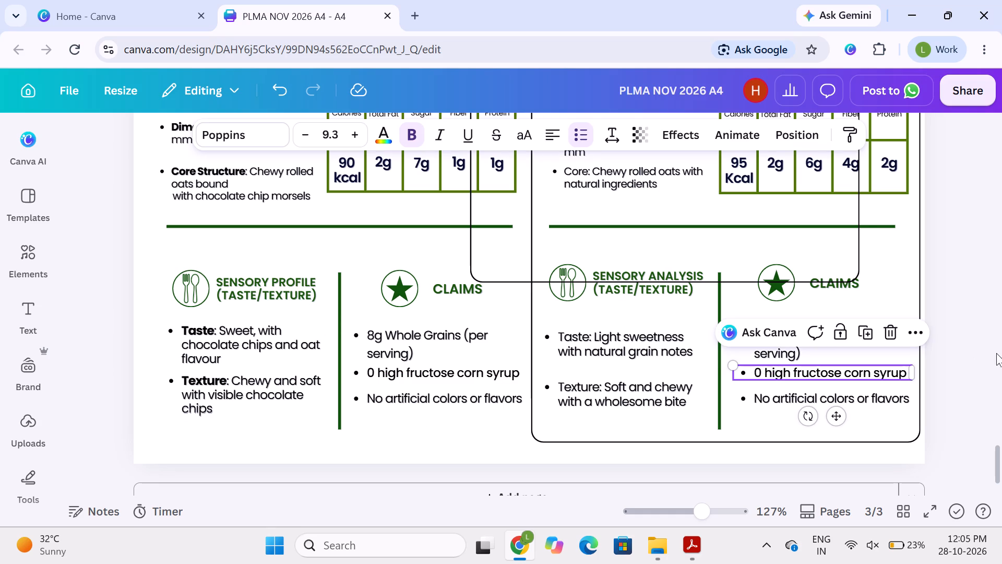
{"action": "left_click", "coordinate": [976, 350]}
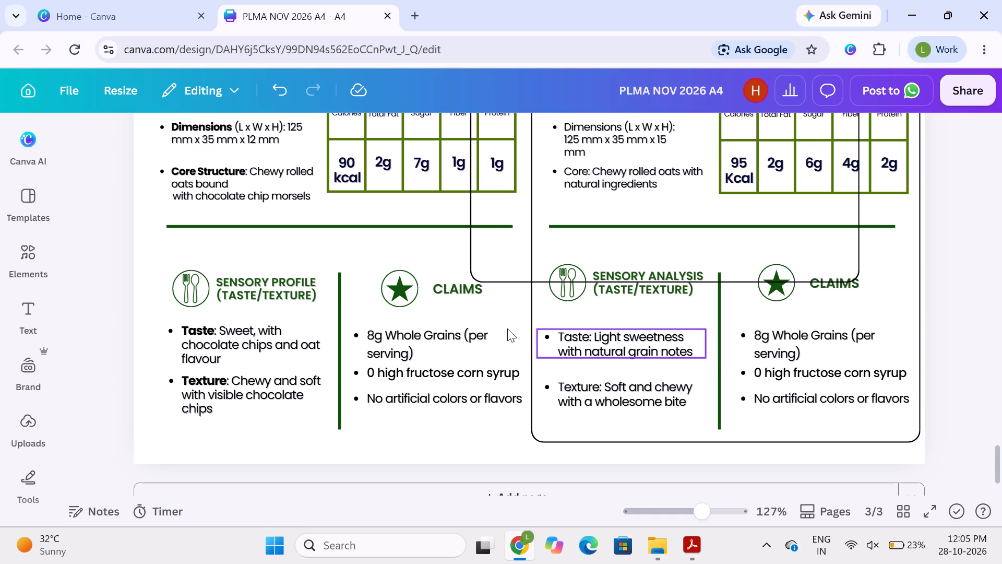
Change the Original bar's "Claims" heading to "KEY CLAIMS".
{"action": "left_click", "coordinate": [434, 290]}
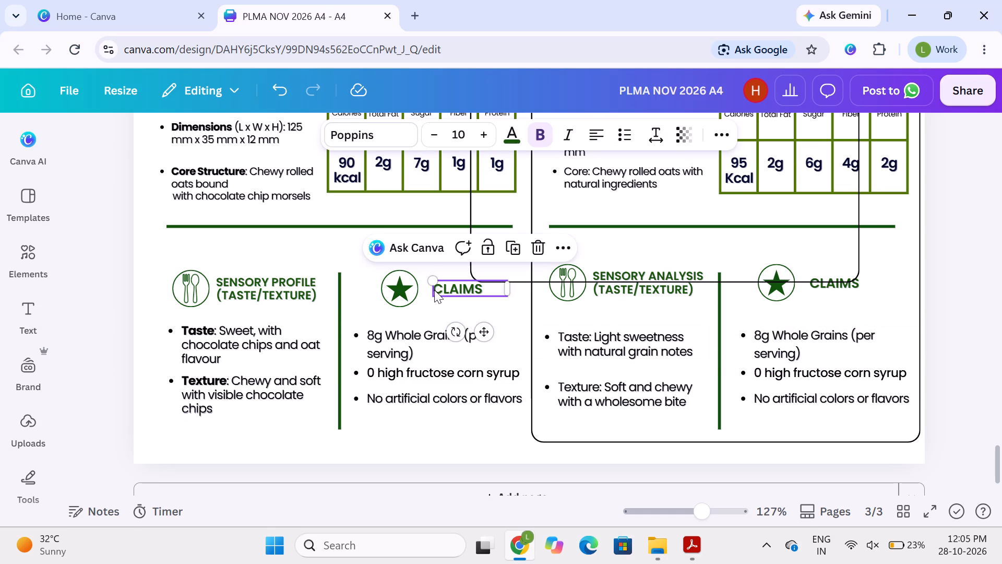
{"action": "double_click", "coordinate": [434, 290]}
{"action": "left_click", "coordinate": [434, 290]}
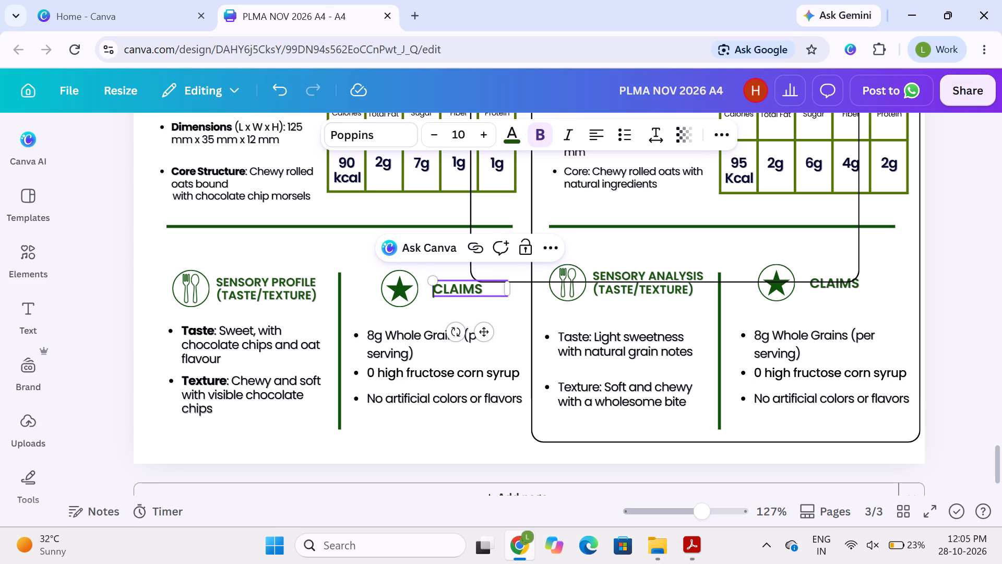
{"action": "key", "text": "k"}
{"action": "key", "text": "e"}
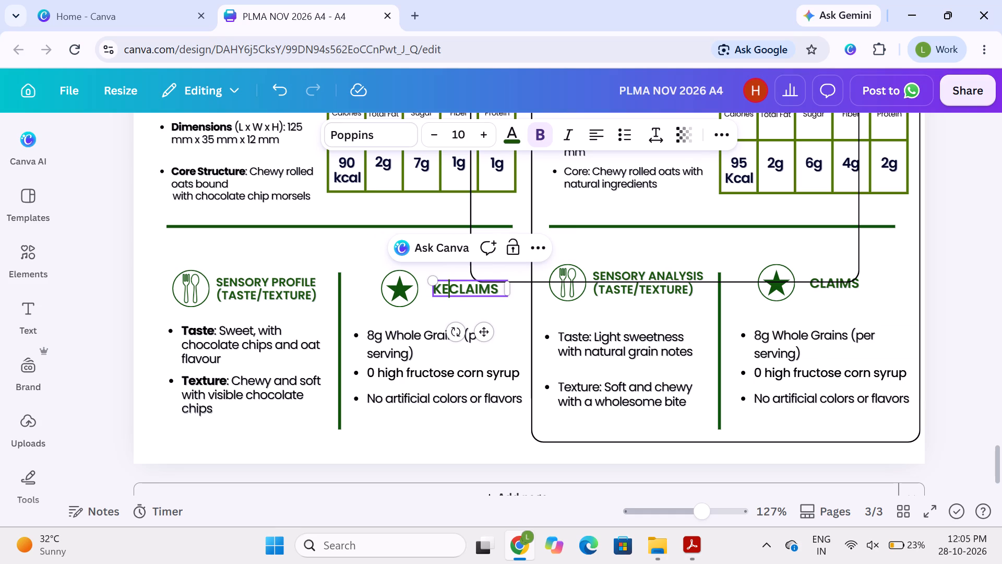
{"action": "type", "text": "y"}
{"action": "key", "text": "space"}
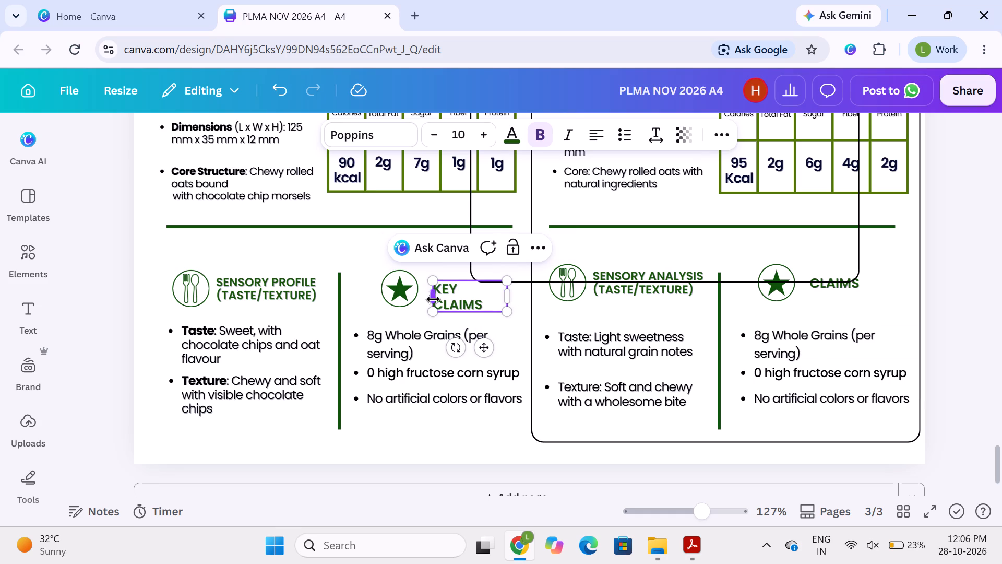
Widen the Original bar's "KEY CLAIMS" text box to about 2.1 so the heading fits on one line.
{"action": "left_click", "coordinate": [433, 299]}
{"action": "left_click", "coordinate": [463, 296]}
{"action": "left_click_drag", "start_coordinate": [432, 299], "coordinate": [424, 296]}
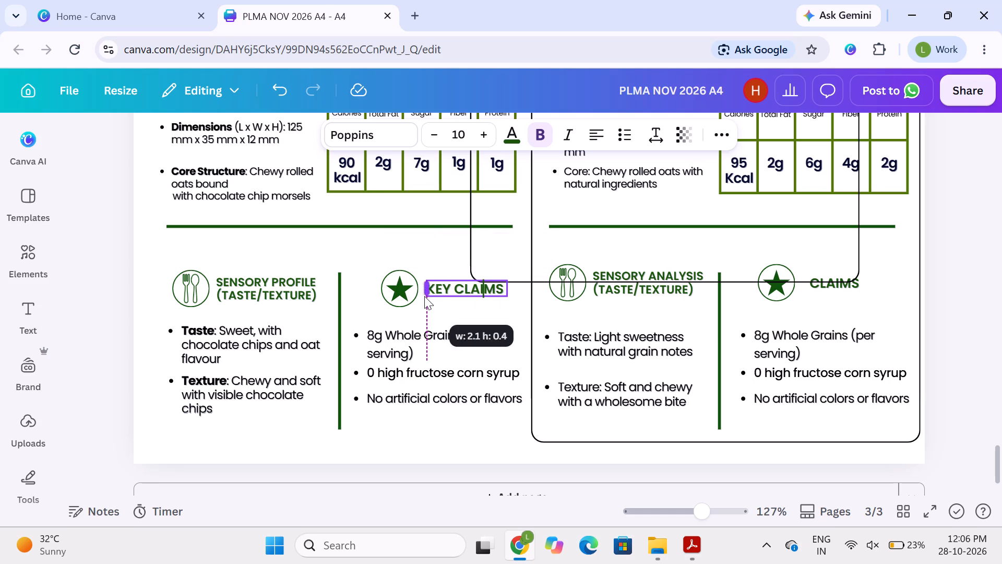
{"action": "left_click", "coordinate": [950, 316]}
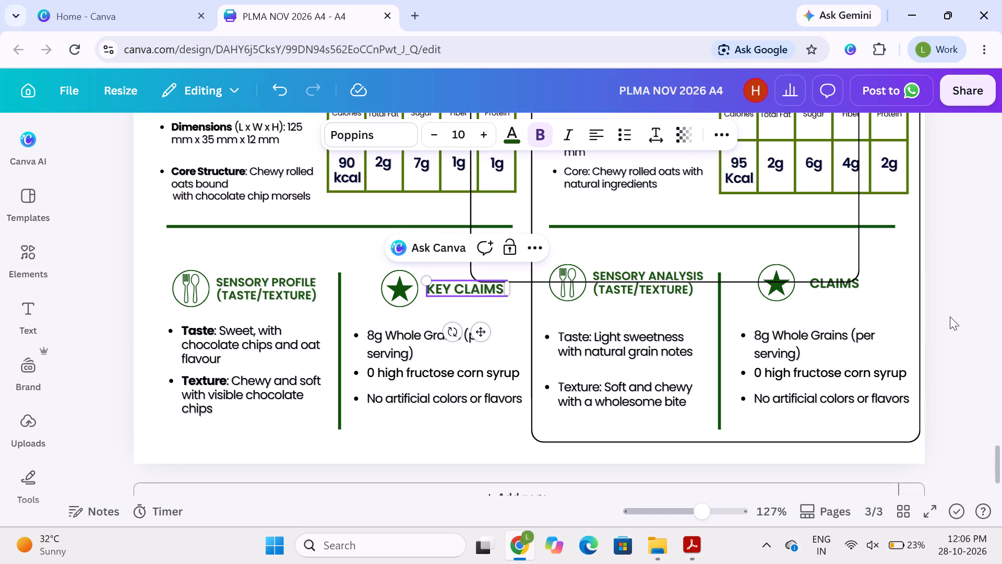
{"action": "left_click", "coordinate": [454, 286]}
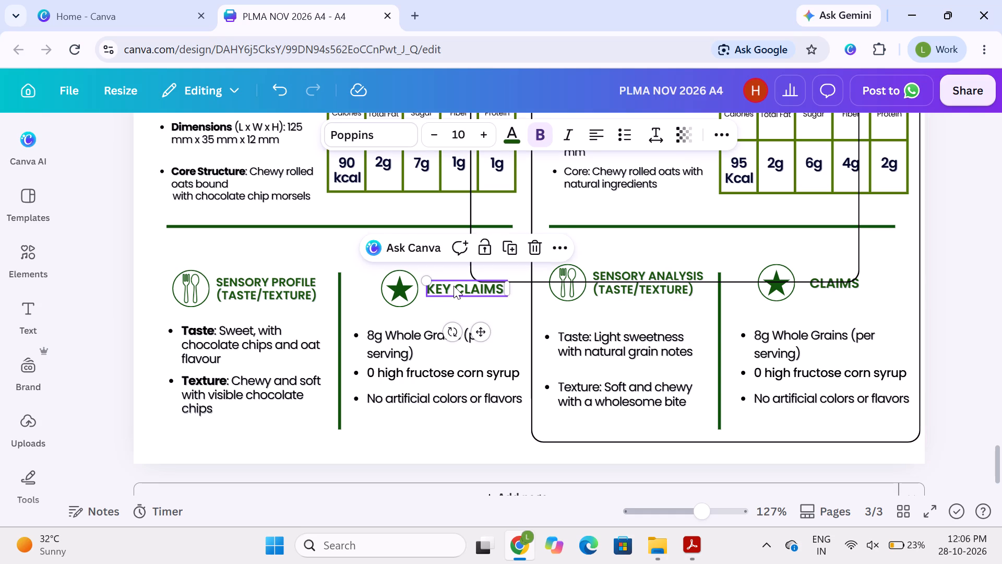
Capitalise the Original bar's high fructose claim so it reads "0 High Fructose Corn Syrup".
{"action": "left_click", "coordinate": [400, 357]}
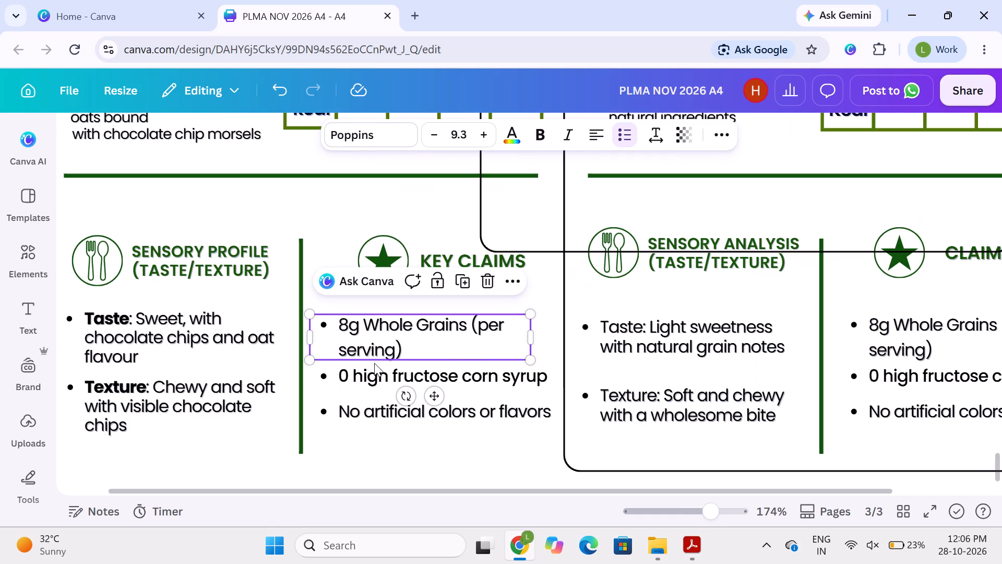
{"action": "triple_click", "coordinate": [361, 374]}
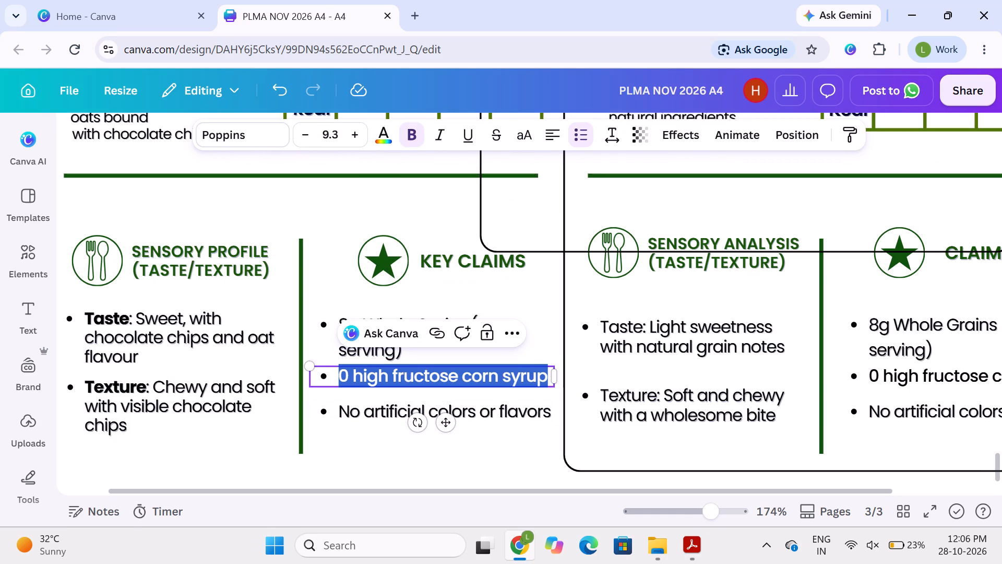
{"action": "left_click", "coordinate": [361, 374]}
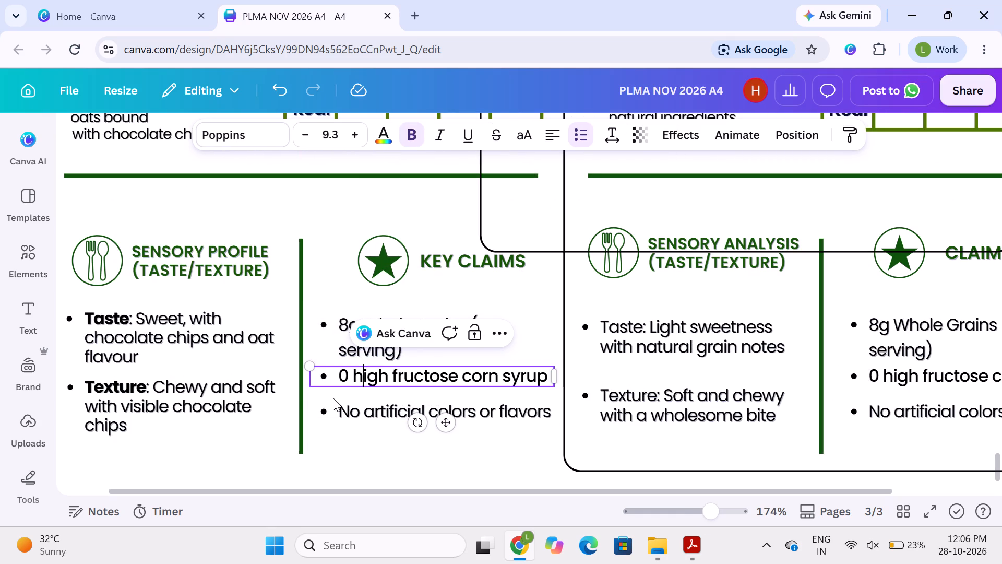
{"action": "key", "text": "BackSpace"}
{"action": "key", "text": "h"}
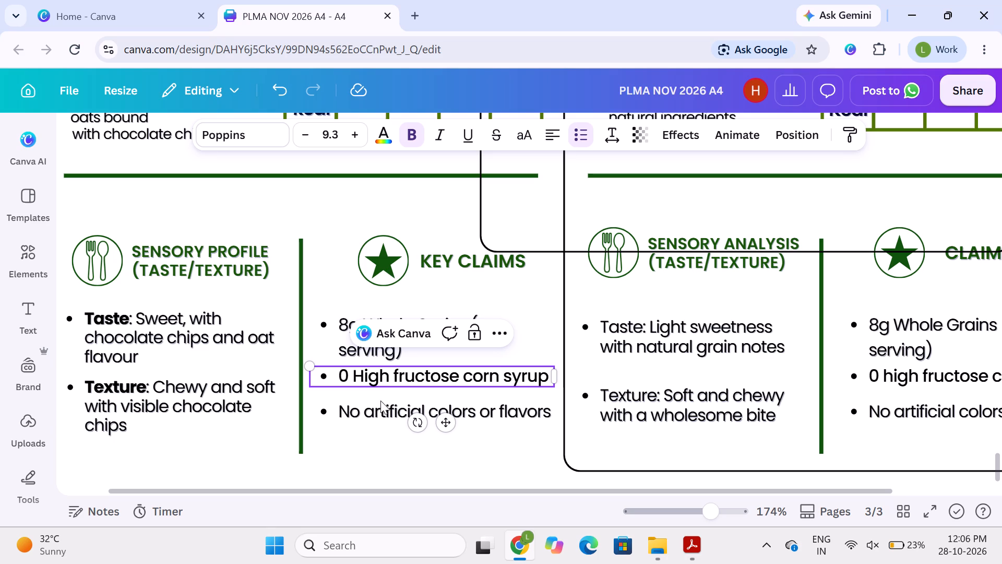
{"action": "left_click", "coordinate": [402, 373]}
{"action": "key", "text": "Left"}
{"action": "key", "text": "BackSpace"}
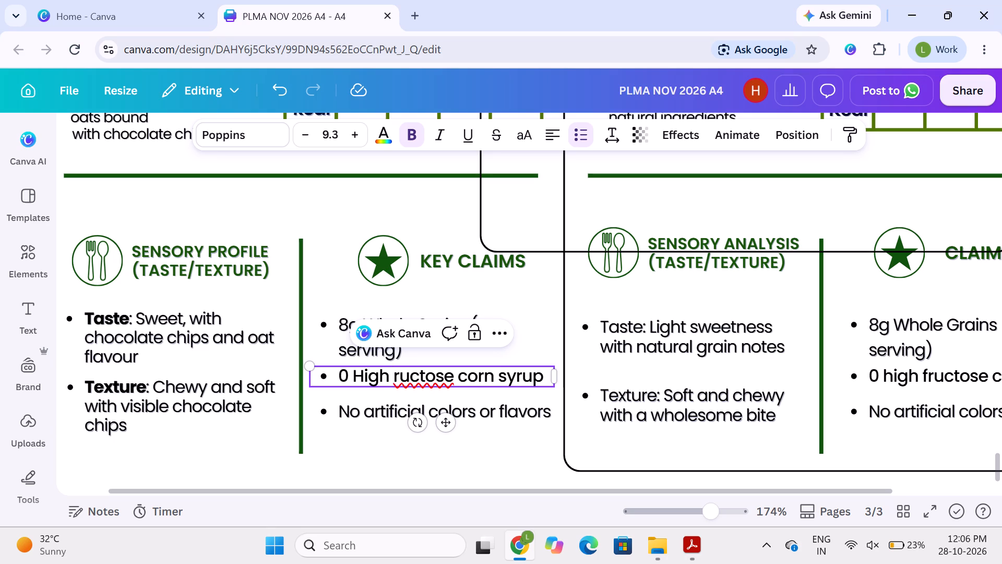
{"action": "key", "text": "f"}
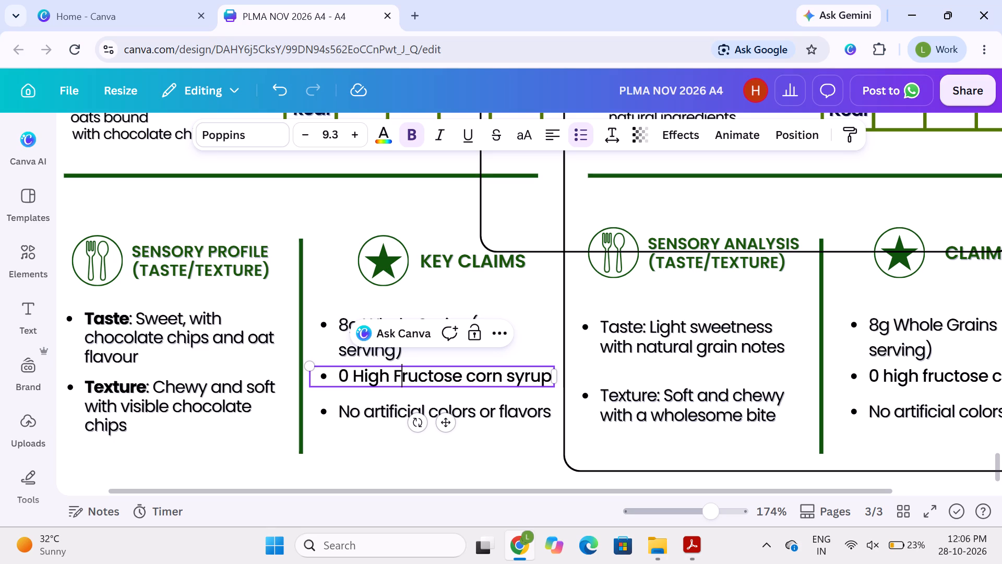
{"action": "left_click", "coordinate": [479, 377]}
{"action": "key", "text": "BackSpace"}
{"action": "key", "text": "c"}
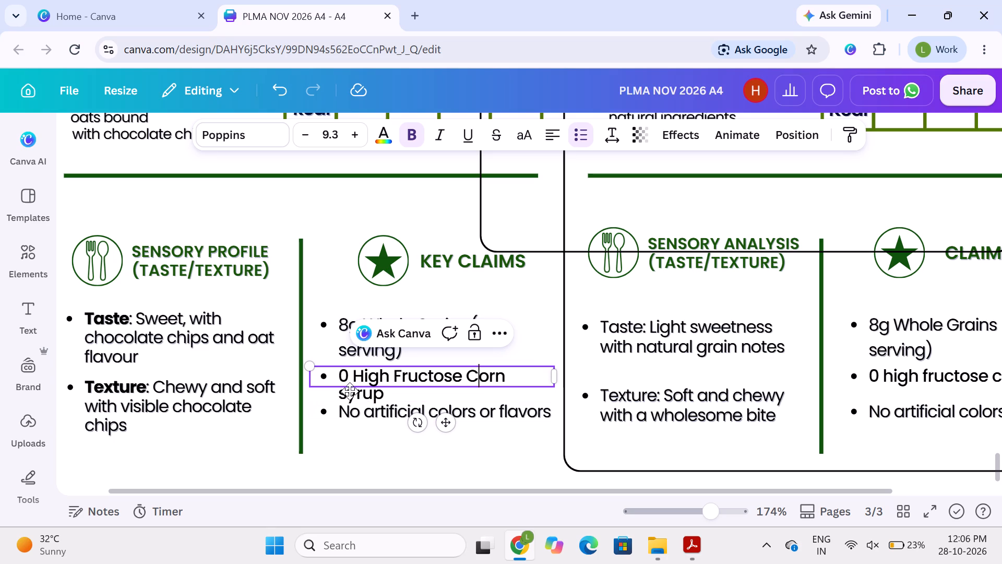
{"action": "left_click", "coordinate": [348, 393]}
{"action": "key", "text": "BackSpace"}
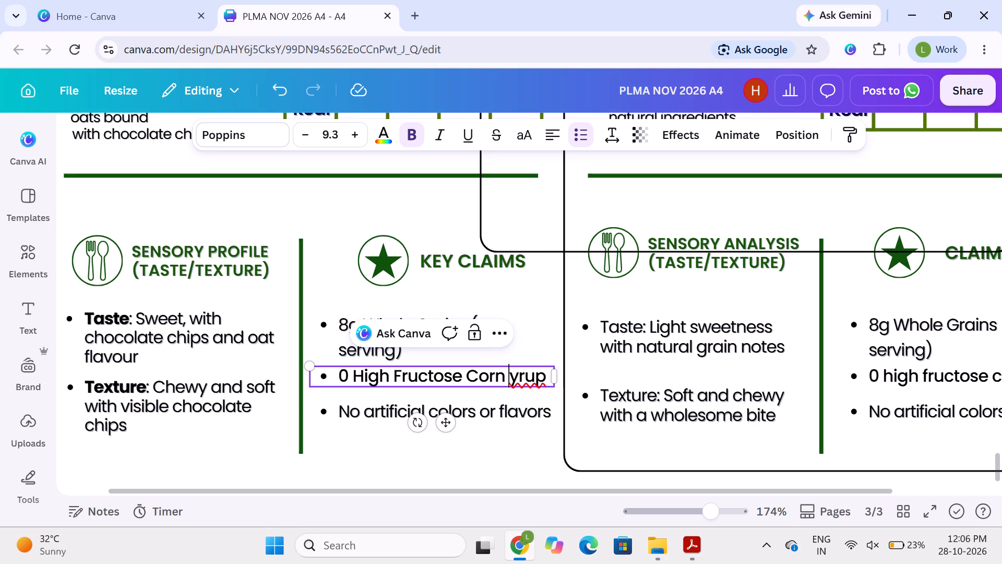
{"action": "key", "text": "s"}
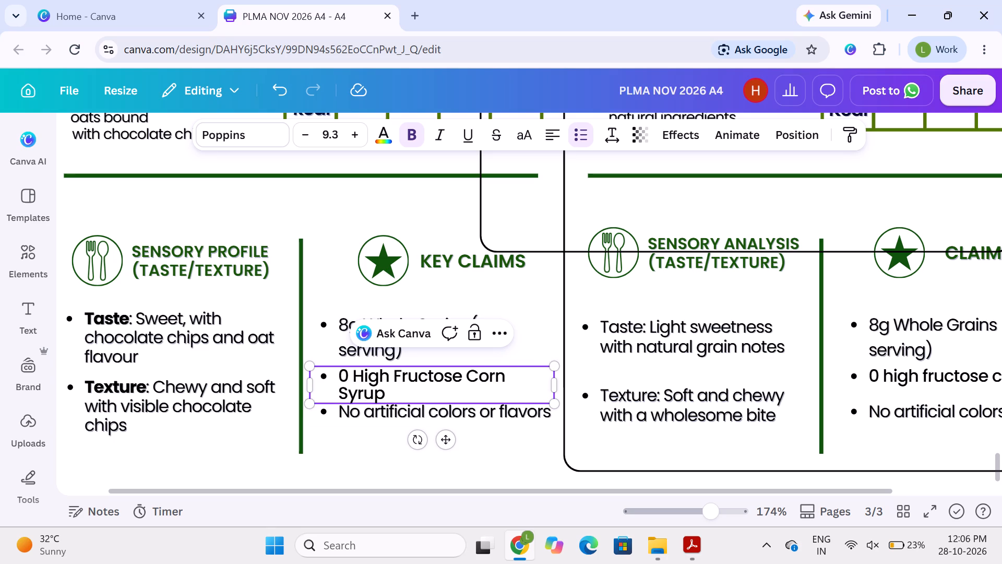
Widen the Original bar's "0 High Fructose Corn Syrup" text box so the claim fits on one line.
{"action": "left_click_drag", "start_coordinate": [555, 383], "coordinate": [563, 383]}
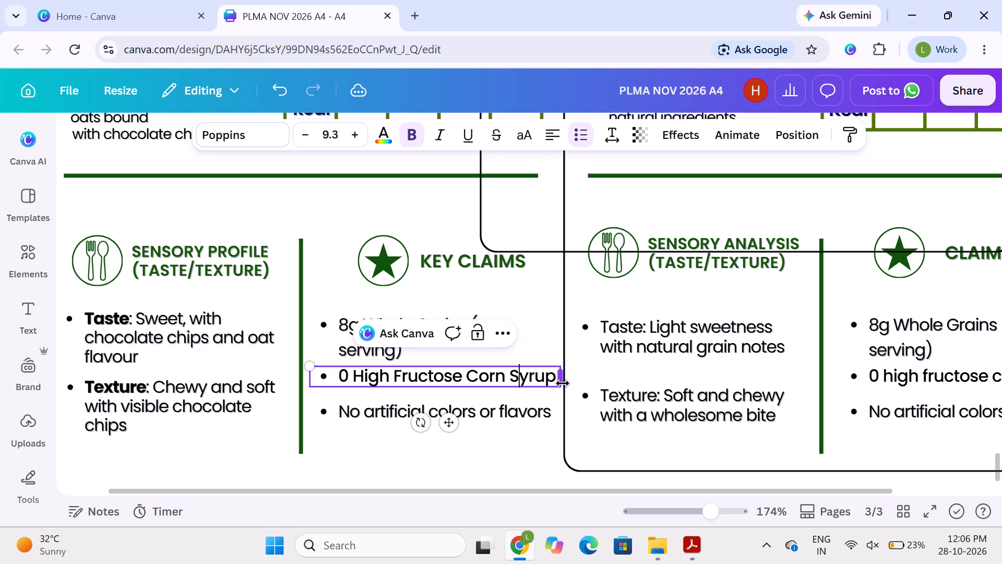
Capitalise the Original bar's last key claim so it reads "No Artificial Colors Or Flavors".
{"action": "scroll", "coordinate": [580, 475], "scroll_direction": "down", "scroll_amount": 1}
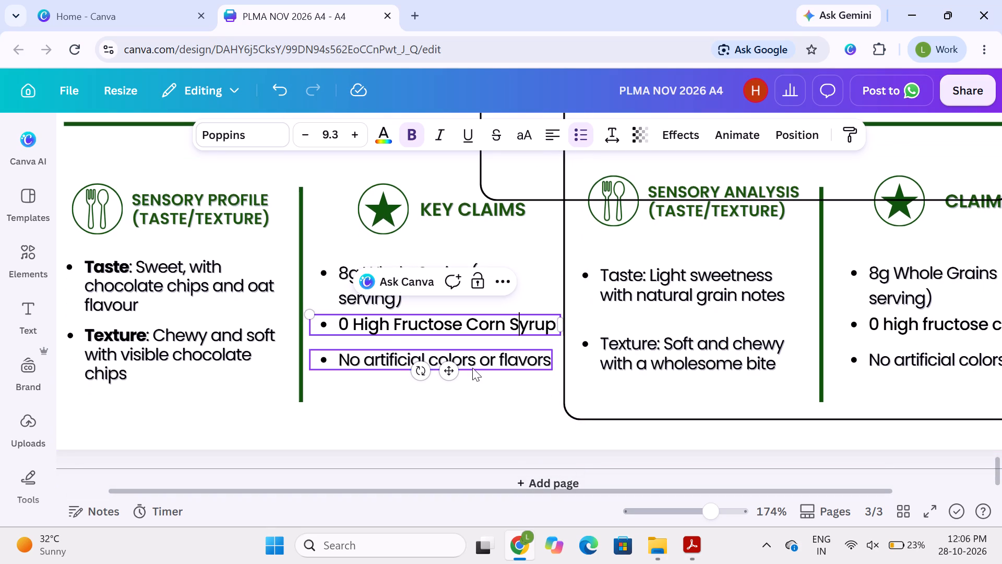
{"action": "left_click", "coordinate": [355, 357]}
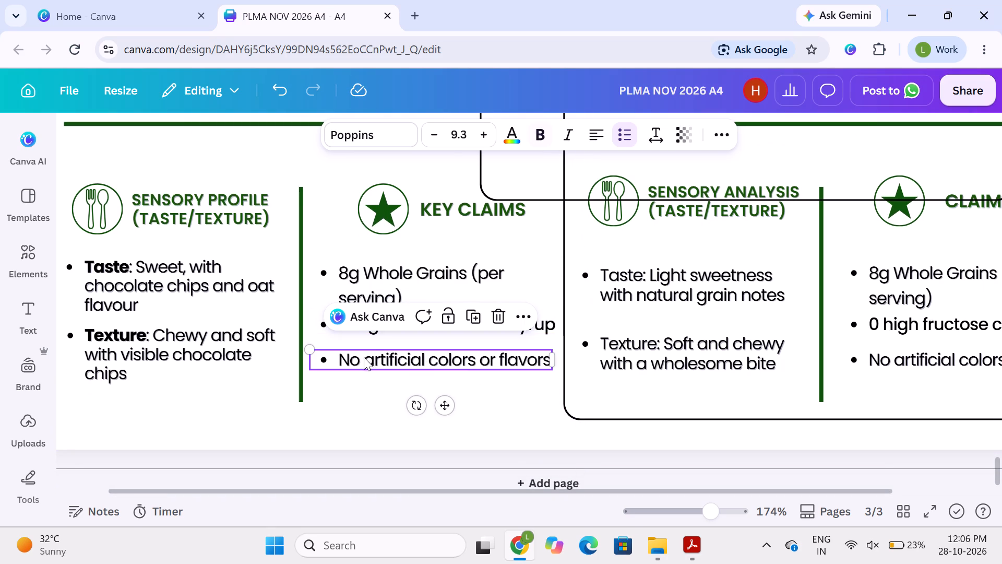
{"action": "double_click", "coordinate": [373, 361]}
{"action": "left_click", "coordinate": [373, 361]}
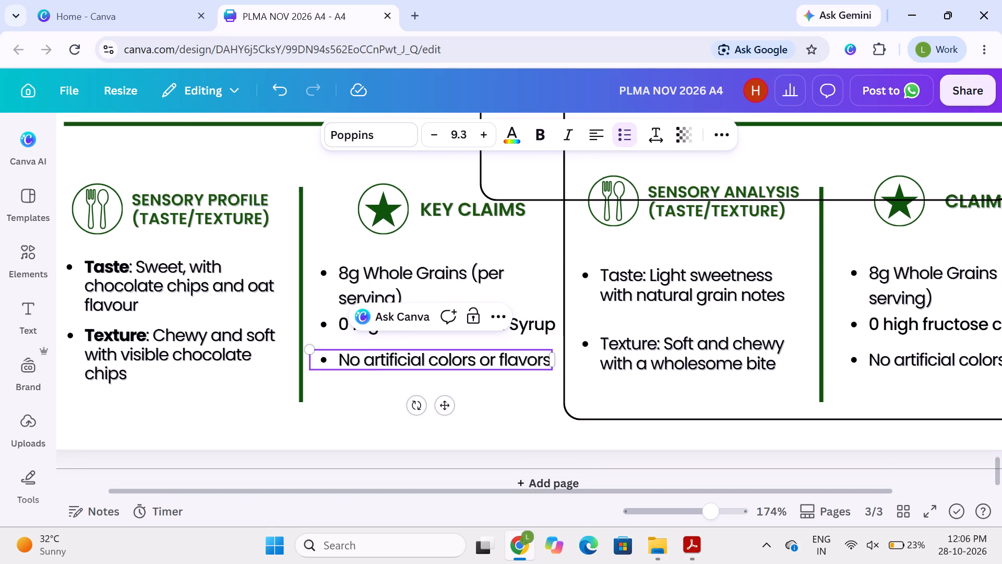
{"action": "key", "text": "BackSpace"}
{"action": "key", "text": "a"}
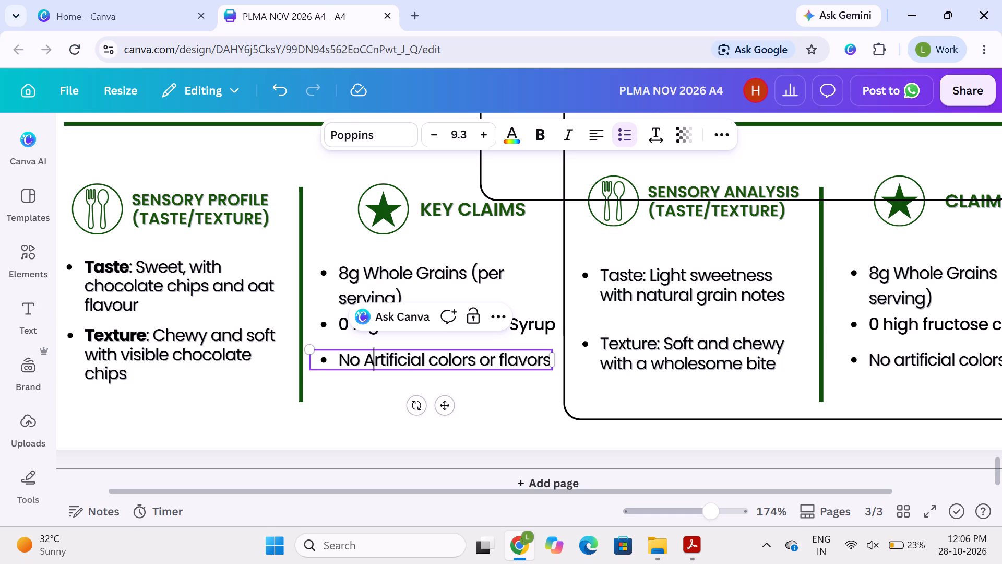
{"action": "left_click", "coordinate": [436, 360]}
{"action": "key", "text": "BackSpace"}
{"action": "key", "text": "c"}
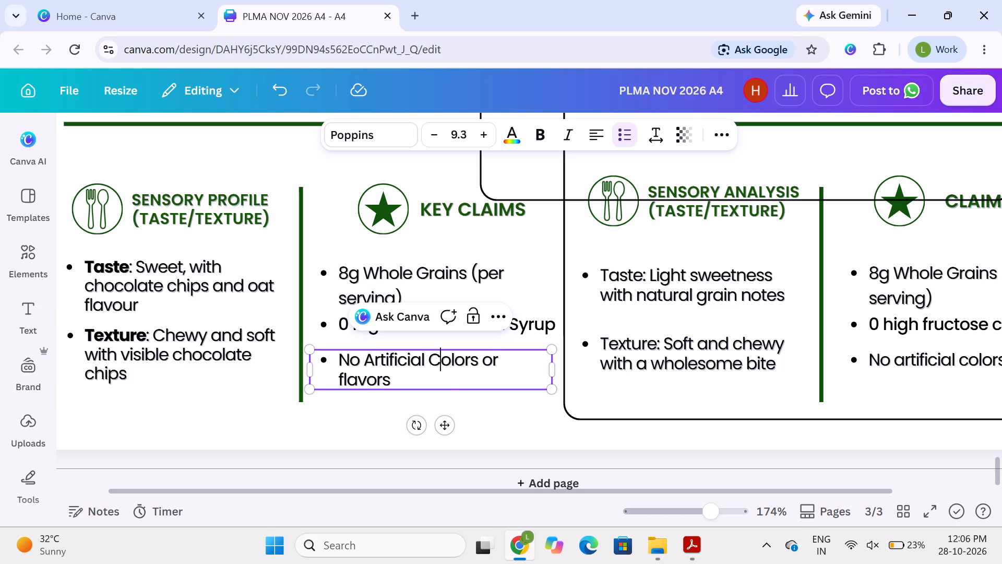
{"action": "left_click", "coordinate": [492, 364]}
{"action": "key", "text": "BackSpace"}
{"action": "key", "text": "o"}
{"action": "left_click", "coordinate": [344, 377]}
{"action": "key", "text": "BackSpace"}
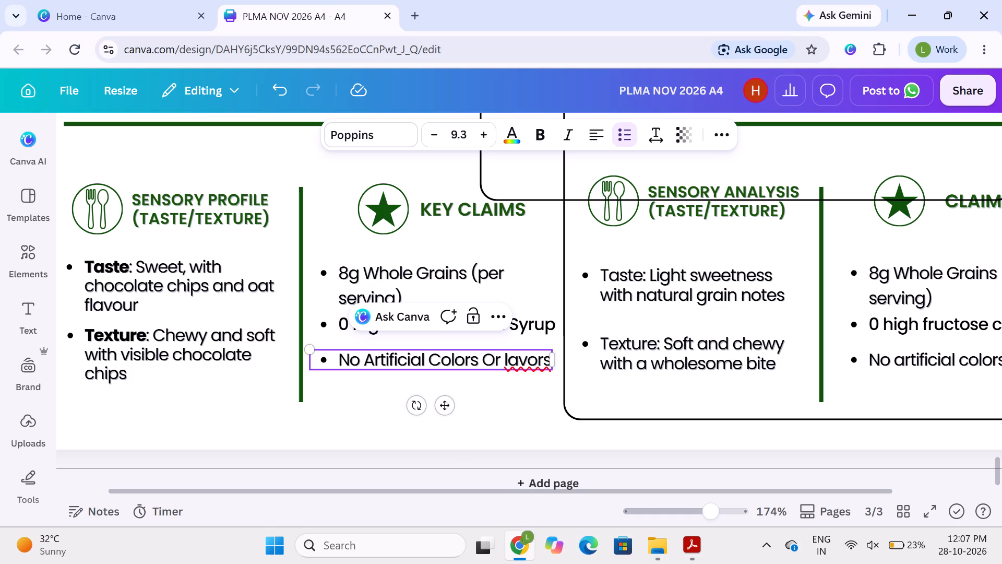
{"action": "key", "text": "f"}
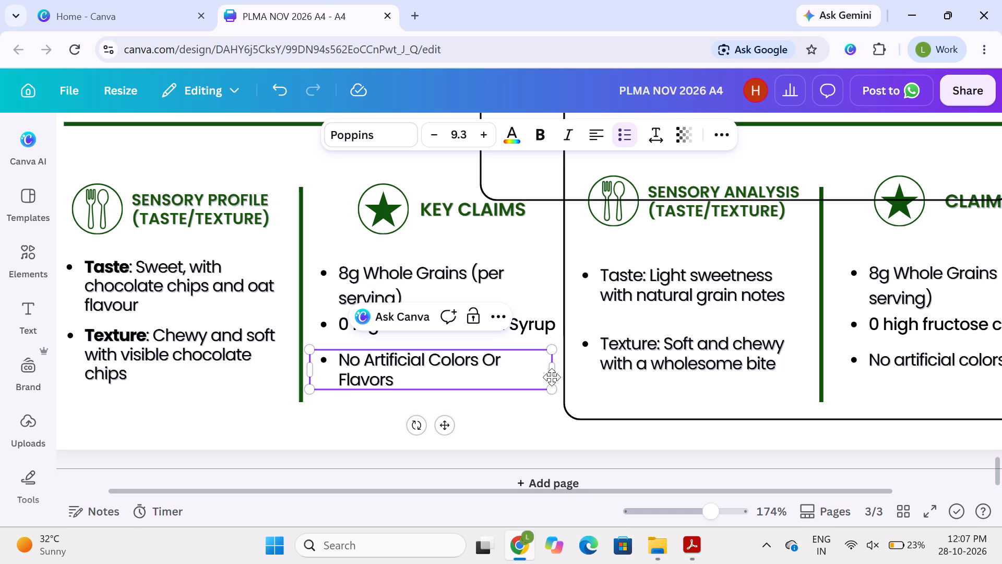
Adjust the width of the Original bar's "No Artificial Colors Or Flavors" text box so "Flavors" wraps onto a second line.
{"action": "left_click_drag", "start_coordinate": [552, 369], "coordinate": [565, 366]}
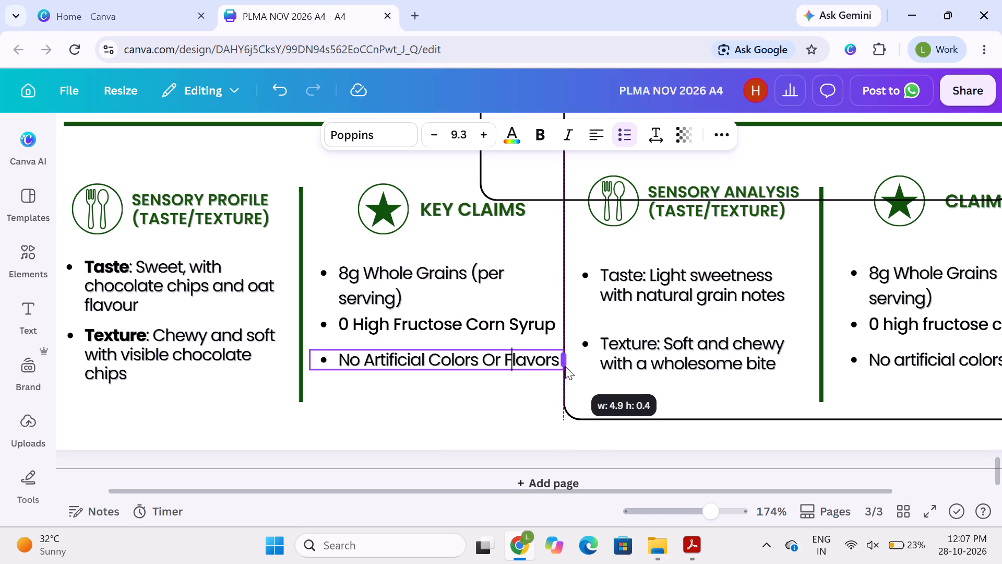
{"action": "left_click_drag", "start_coordinate": [565, 366], "coordinate": [550, 363]}
{"action": "scroll", "coordinate": [379, 422], "scroll_direction": "down", "scroll_amount": 1}
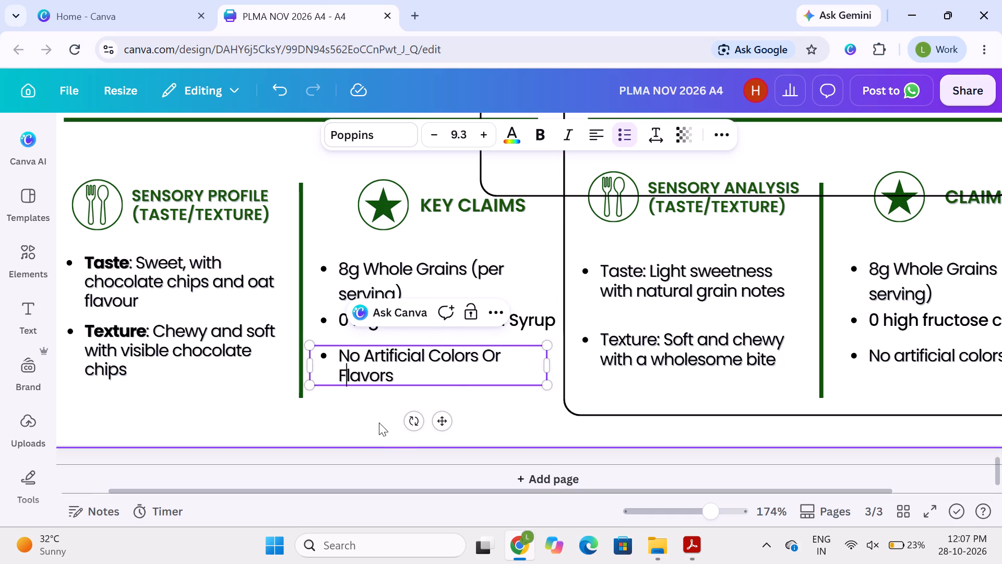
{"action": "scroll", "coordinate": [379, 422], "scroll_direction": "down", "scroll_amount": 1}
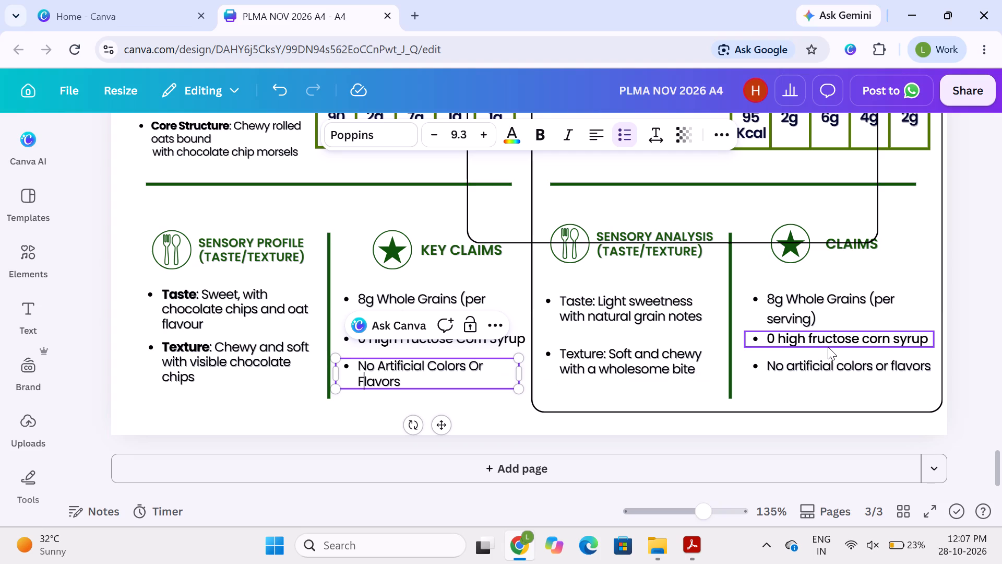
{"action": "left_click", "coordinate": [972, 334]}
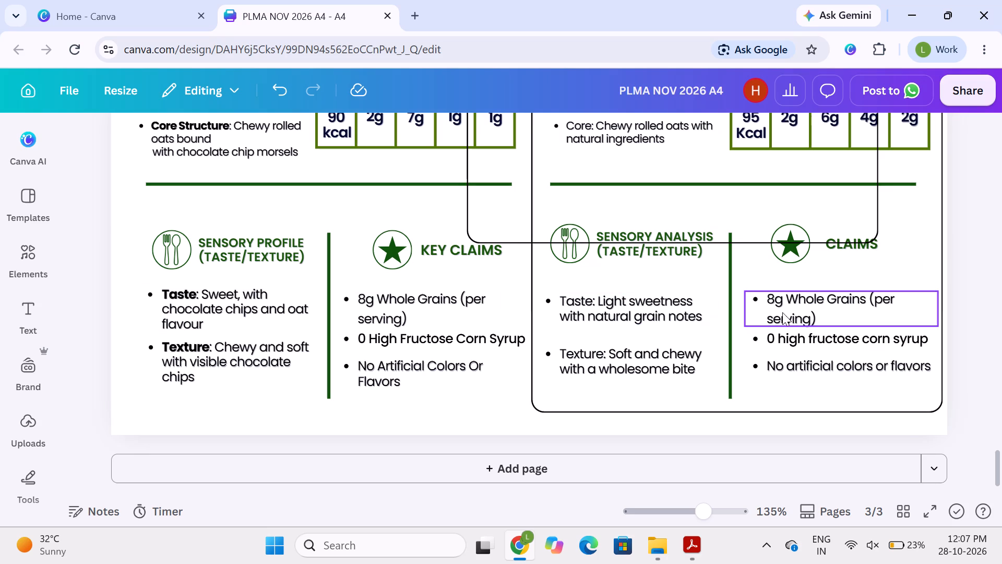
Capitalise the high fructose line in the Charya's bar's claims so it reads "0 High Fructose Corn Syrup".
{"action": "double_click", "coordinate": [793, 335]}
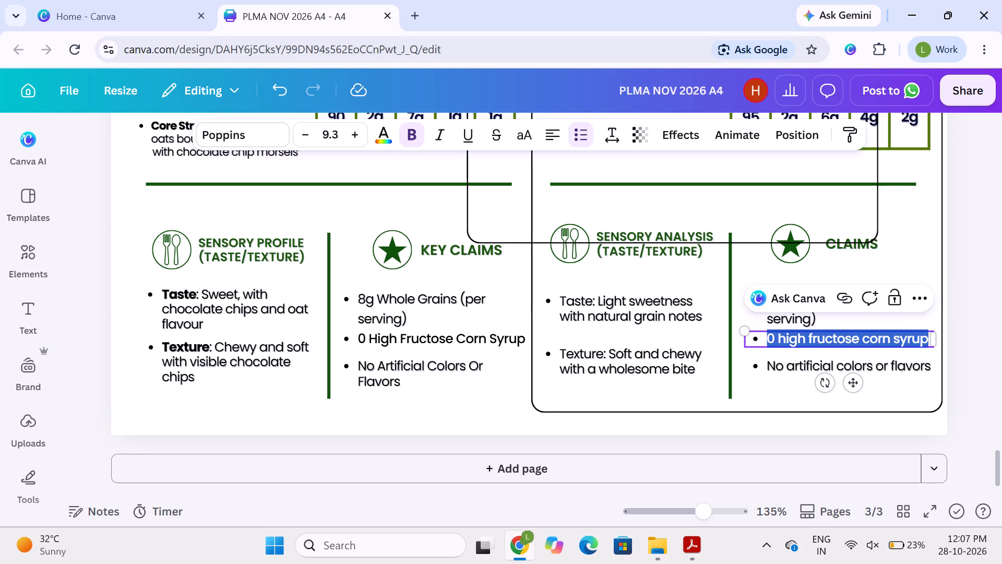
{"action": "left_click", "coordinate": [790, 337]}
{"action": "key", "text": "Left"}
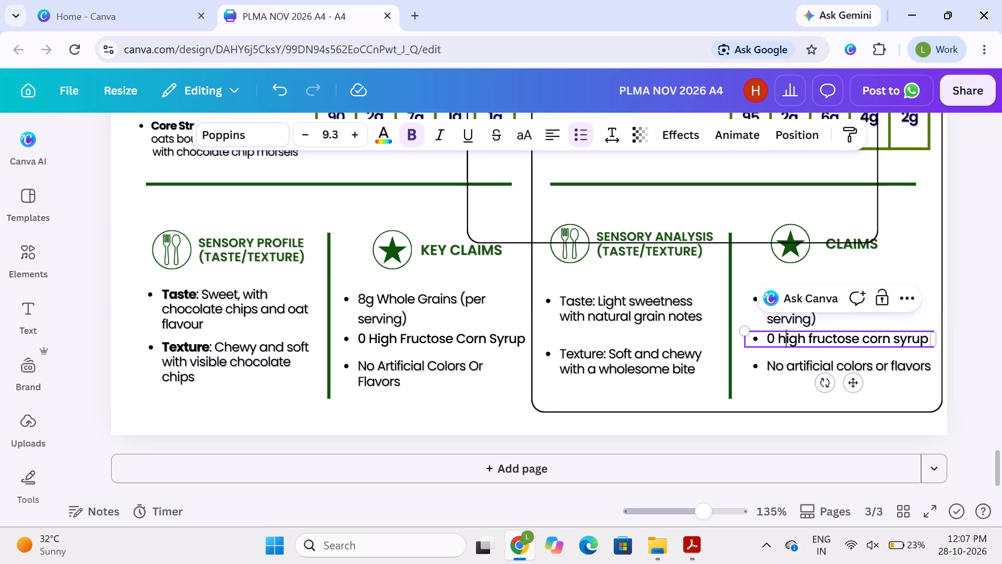
{"action": "key", "text": "BackSpace"}
{"action": "key", "text": "h"}
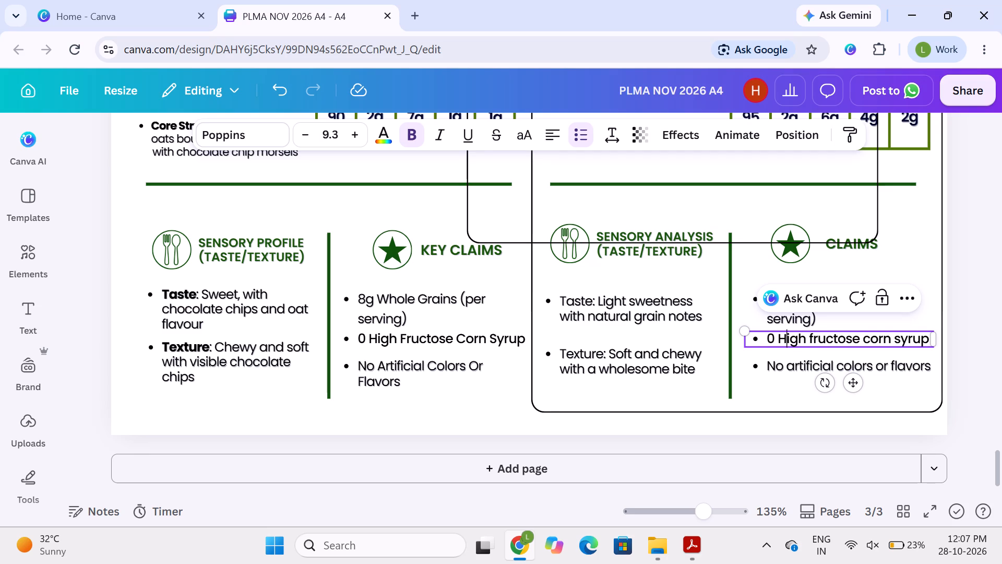
{"action": "key", "text": "Right"}
{"action": "key", "text": "Right"}
{"action": "key", "text": "Right"}
{"action": "key", "text": "Right"}
{"action": "key", "text": "Right"}
{"action": "key", "text": "BackSpace"}
{"action": "key", "text": "f"}
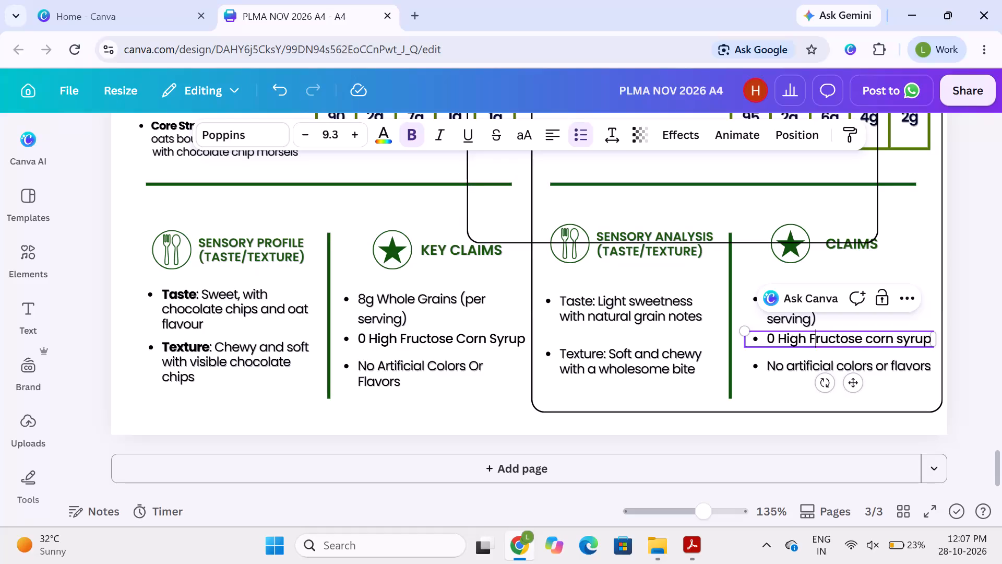
{"action": "key", "text": "Right"}
{"action": "key", "text": "Right"}
{"action": "key", "text": "Right"}
{"action": "key", "text": "Right"}
{"action": "key", "text": "Right"}
{"action": "key", "text": "Right"}
{"action": "key", "text": "Right"}
{"action": "key", "text": "Right"}
{"action": "key", "text": "Right"}
{"action": "key", "text": "BackSpace"}
{"action": "key", "text": "c"}
{"action": "key", "text": "Right"}
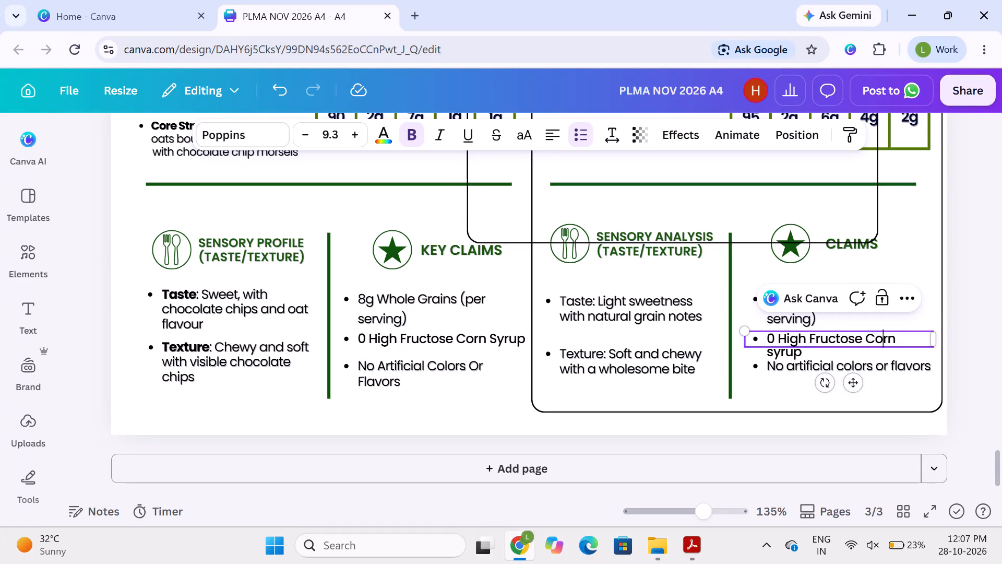
{"action": "key", "text": "Right"}
{"action": "key", "text": "Right"}
{"action": "key", "text": "Right"}
{"action": "key", "text": "Right"}
{"action": "key", "text": "BackSpace"}
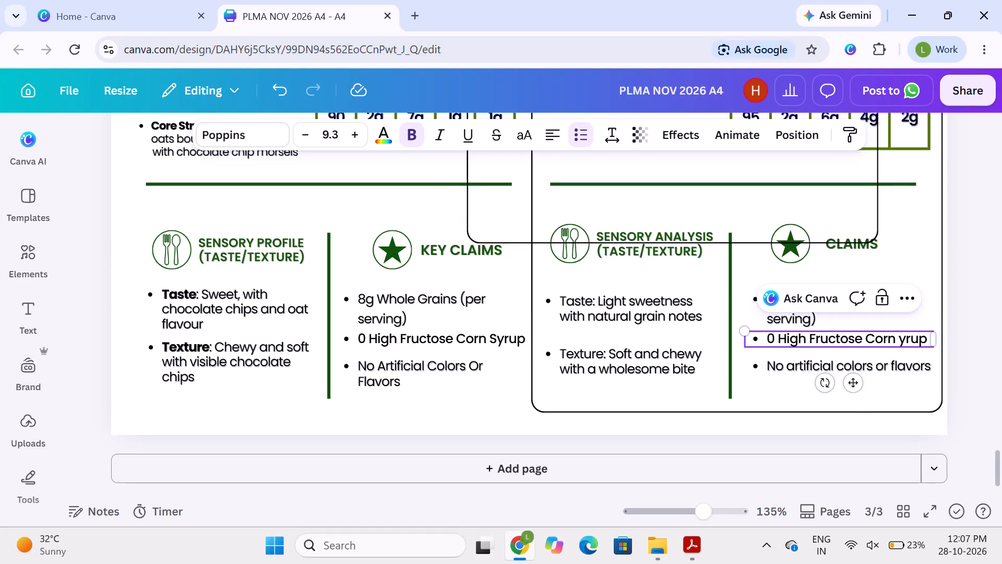
{"action": "key", "text": "s"}
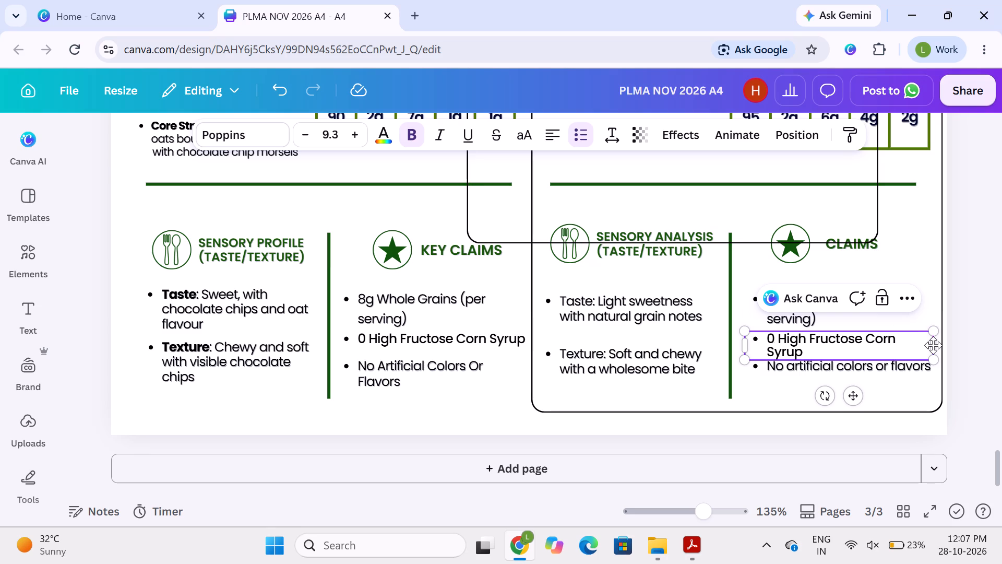
{"action": "left_click", "coordinate": [933, 345]}
{"action": "left_click", "coordinate": [970, 337]}
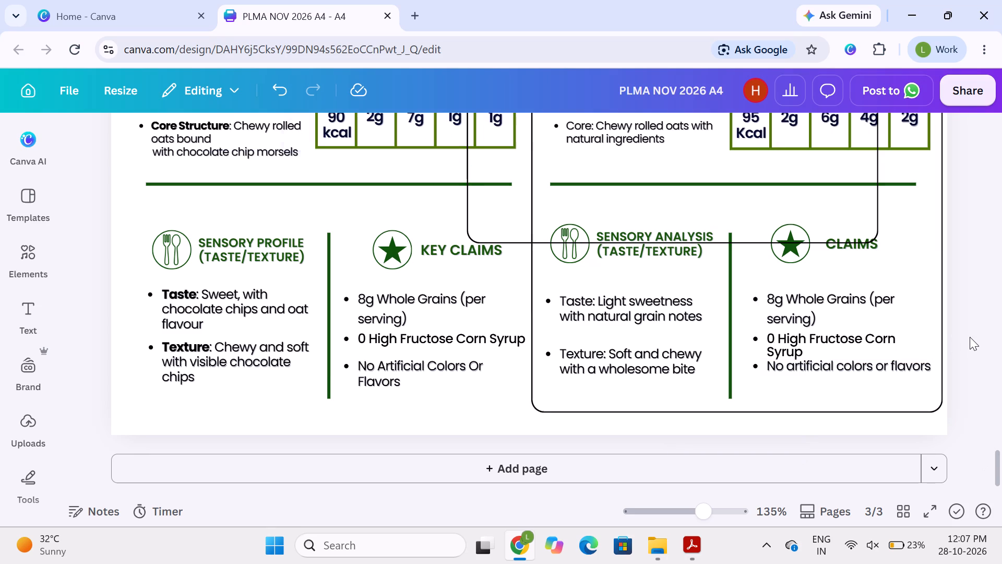
Widen the Charya's bar's "0 High Fructose Corn Syrup" text box so the claim fits on one line.
{"action": "left_click", "coordinate": [885, 347]}
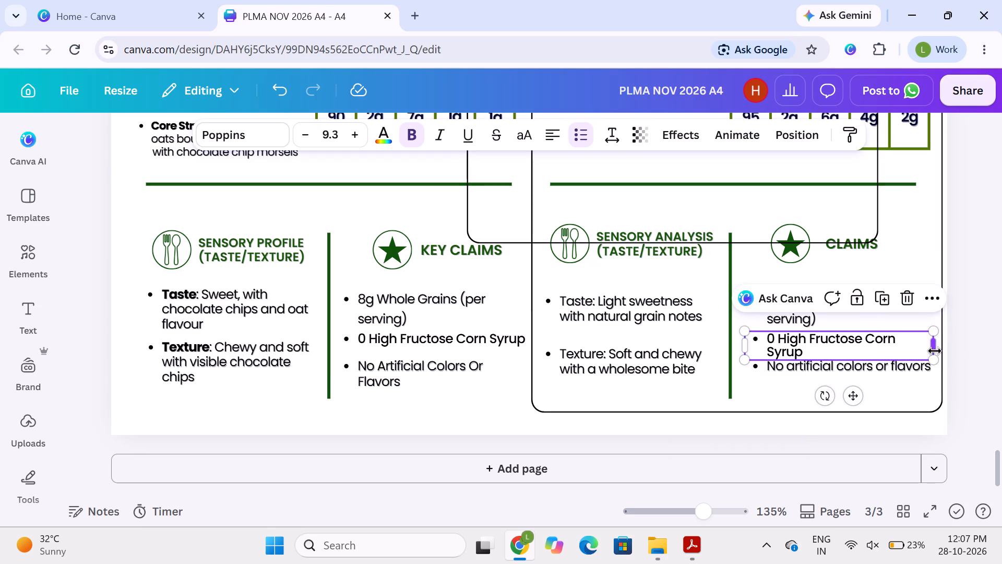
{"action": "left_click", "coordinate": [935, 351]}
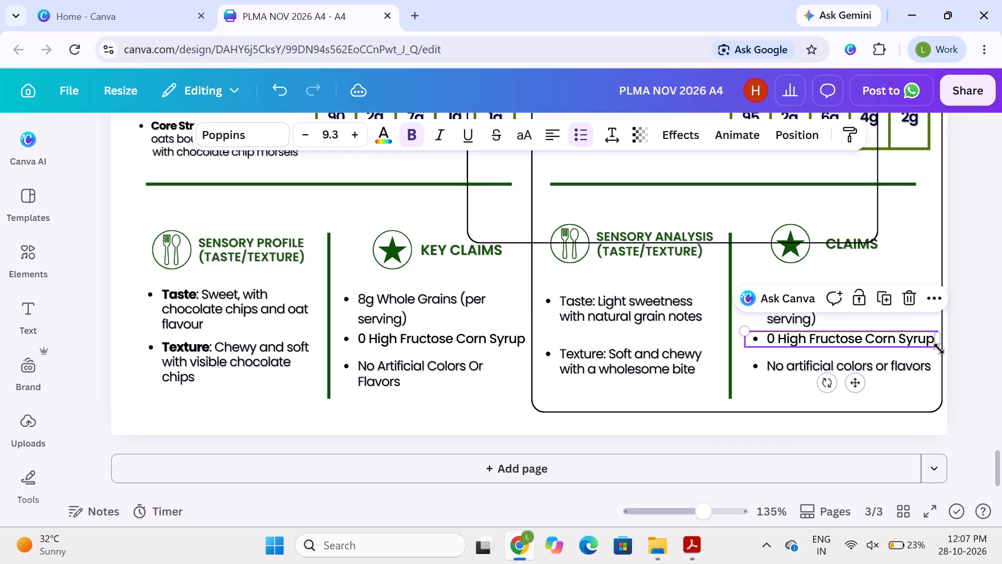
{"action": "left_click", "coordinate": [961, 344]}
Capitalise the Charya's bar's last claim so it reads "No Artificial Colors Or Flavors".
{"action": "left_click", "coordinate": [866, 362]}
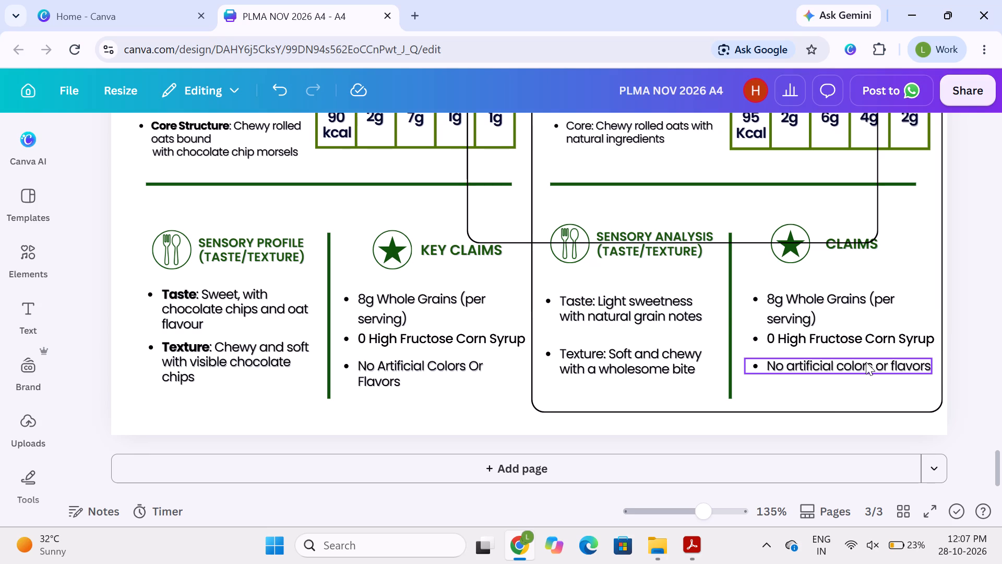
{"action": "double_click", "coordinate": [795, 365]}
{"action": "left_click", "coordinate": [795, 365]}
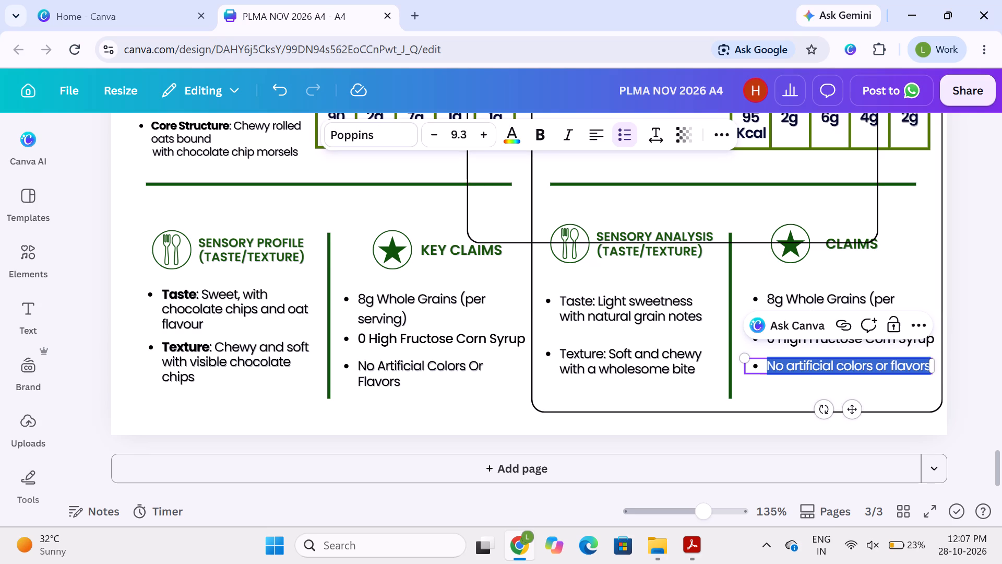
{"action": "left_click", "coordinate": [795, 365]}
{"action": "left_click", "coordinate": [795, 365]}
{"action": "left_click", "coordinate": [795, 365]}
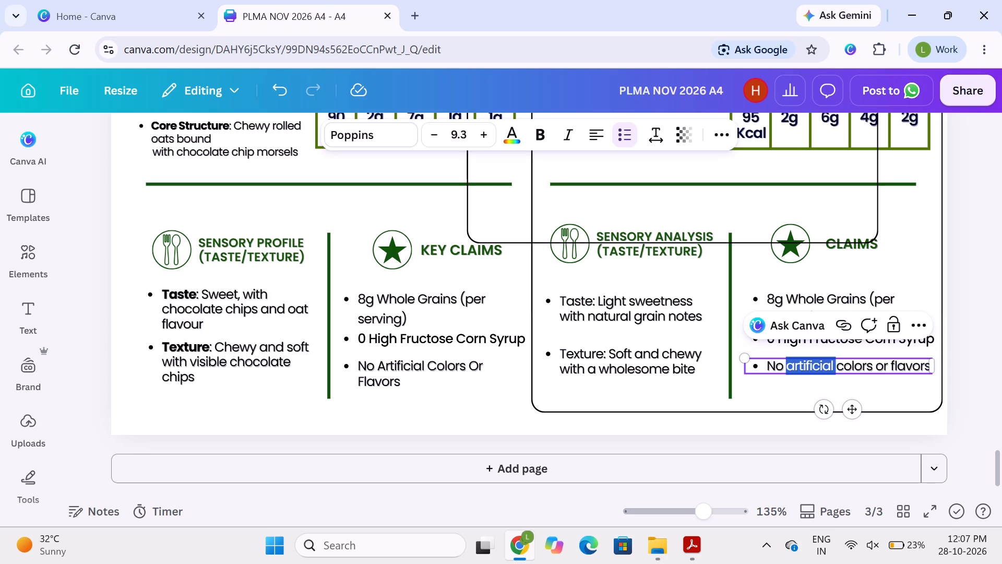
{"action": "key", "text": "BackSpace"}
{"action": "key", "text": "a"}
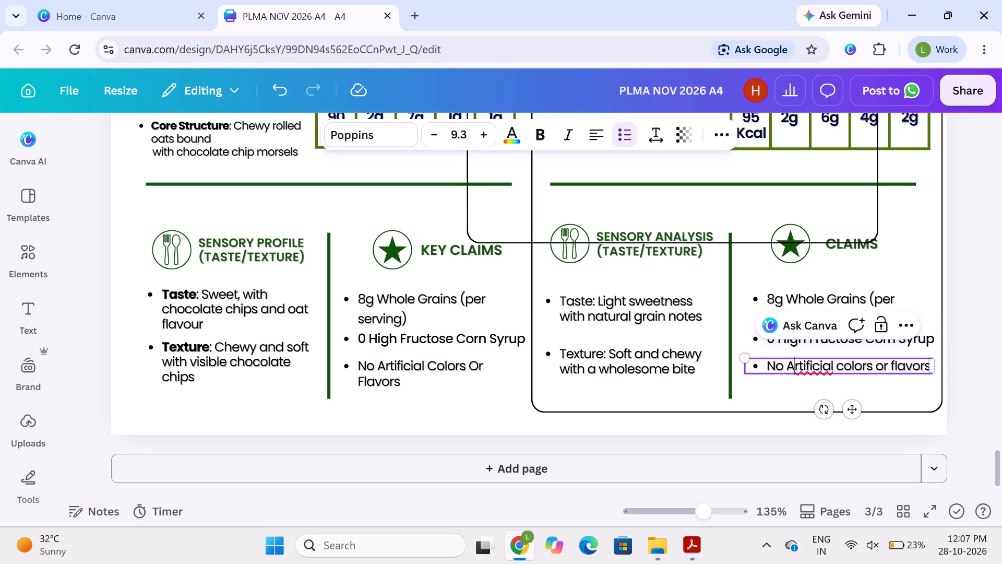
{"action": "key", "text": "Right"}
{"action": "key", "text": "Right"}
{"action": "key", "text": "Right"}
{"action": "key", "text": "Right"}
{"action": "key", "text": "Right"}
{"action": "key", "text": "Right"}
{"action": "key", "text": "Right"}
{"action": "key", "text": "Right"}
{"action": "key", "text": "Right"}
{"action": "key", "text": "Right"}
{"action": "key", "text": "Right"}
{"action": "key", "text": "BackSpace"}
{"action": "key", "text": "c"}
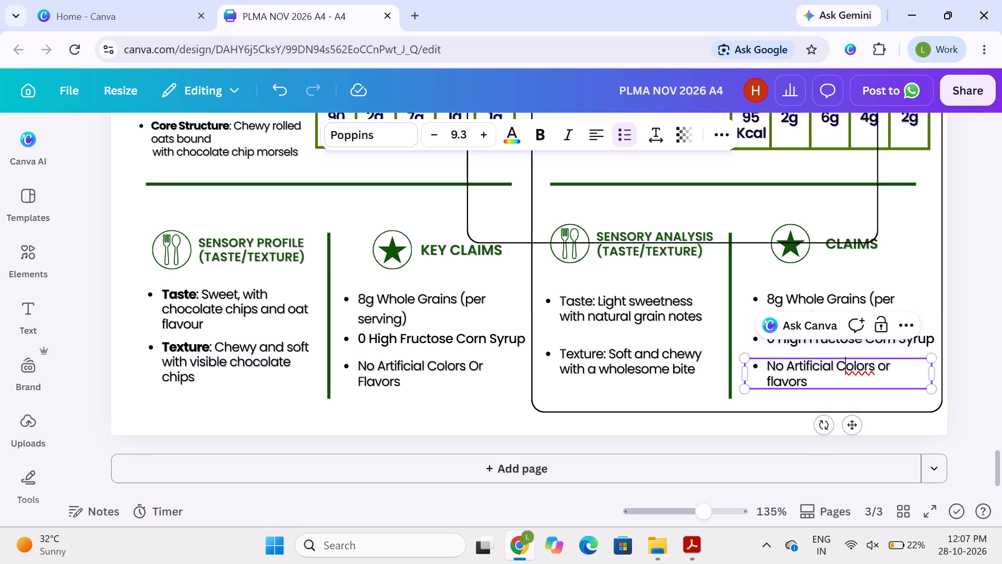
{"action": "key", "text": "Right"}
{"action": "key", "text": "Right"}
{"action": "key", "text": "Right"}
{"action": "key", "text": "Right"}
{"action": "key", "text": "Right"}
{"action": "key", "text": "Right"}
{"action": "key", "text": "Right"}
{"action": "key", "text": "BackSpace"}
{"action": "key", "text": "o"}
{"action": "key", "text": "Right"}
{"action": "key", "text": "Right"}
{"action": "key", "text": "Right"}
{"action": "key", "text": "BackSpace"}
{"action": "key", "text": "f"}
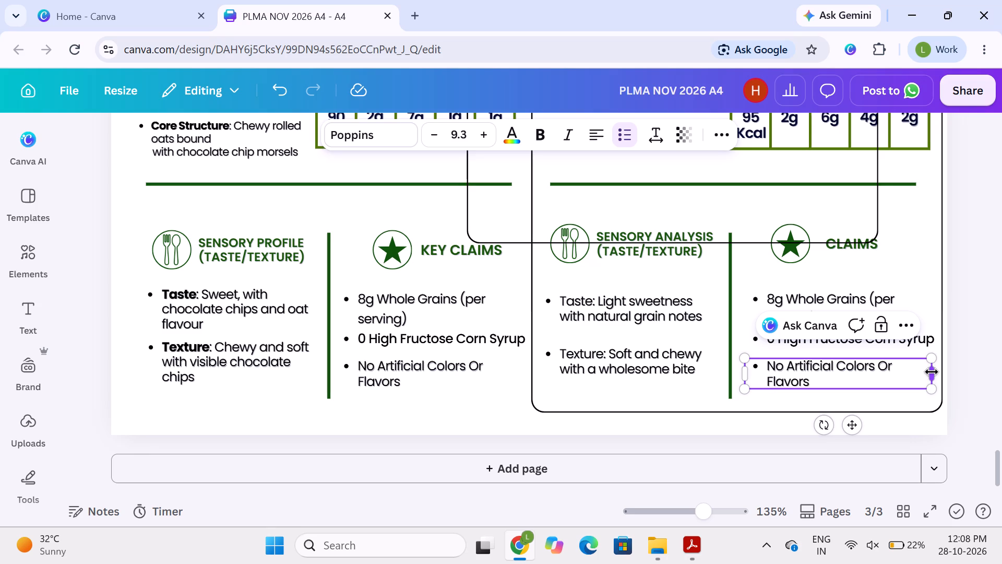
Widen the text box of the Charya's bar's "No Artificial Colors Or Flavors" claim so it fits on one line.
{"action": "left_click_drag", "start_coordinate": [932, 372], "coordinate": [938, 370]}
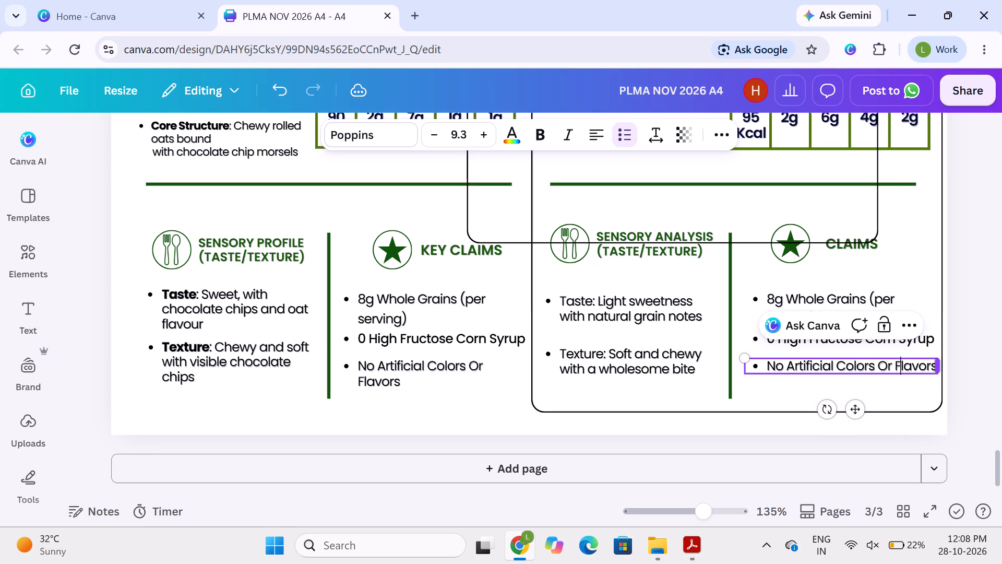
Lowercase "or" in the Charya's bar's last claim so it reads "No Artificial Colors or Flavors".
{"action": "left_click", "coordinate": [888, 367]}
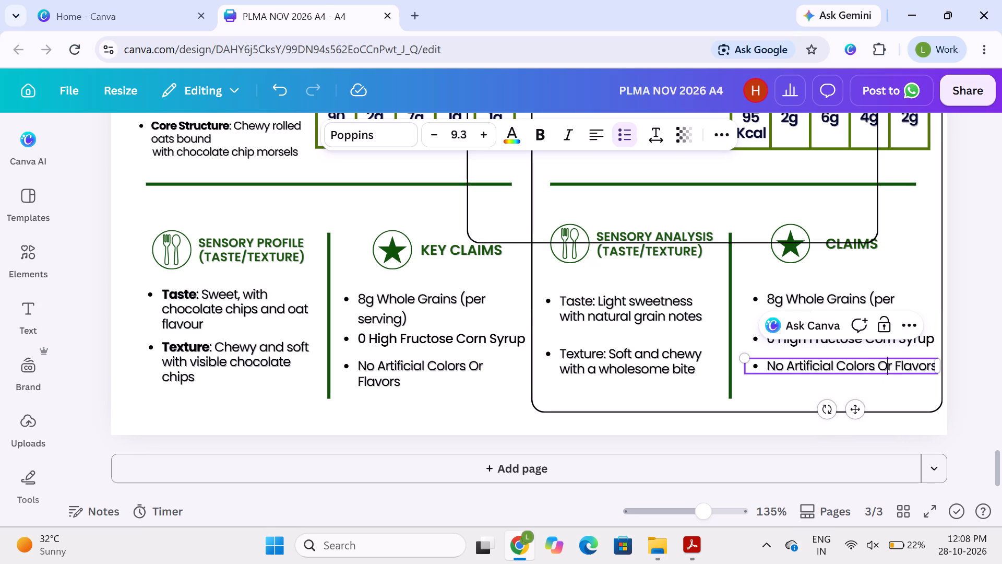
{"action": "key", "text": "BackSpace"}
{"action": "key", "text": "o"}
Lowercase "or" in the Original bar's last key claim so it reads "No Artificial Colors or Flavors".
{"action": "left_click", "coordinate": [476, 377]}
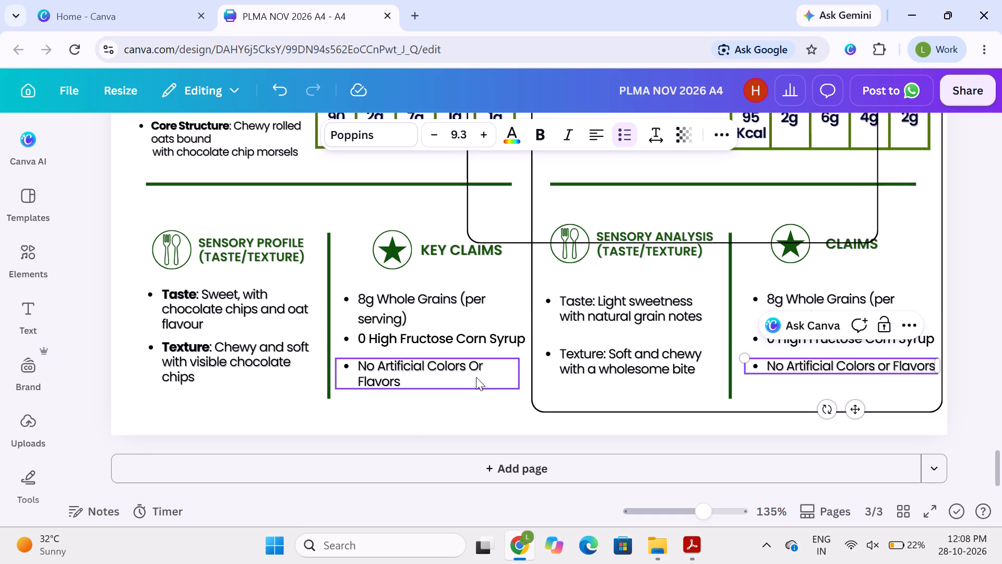
{"action": "double_click", "coordinate": [475, 366]}
{"action": "left_click", "coordinate": [475, 366]}
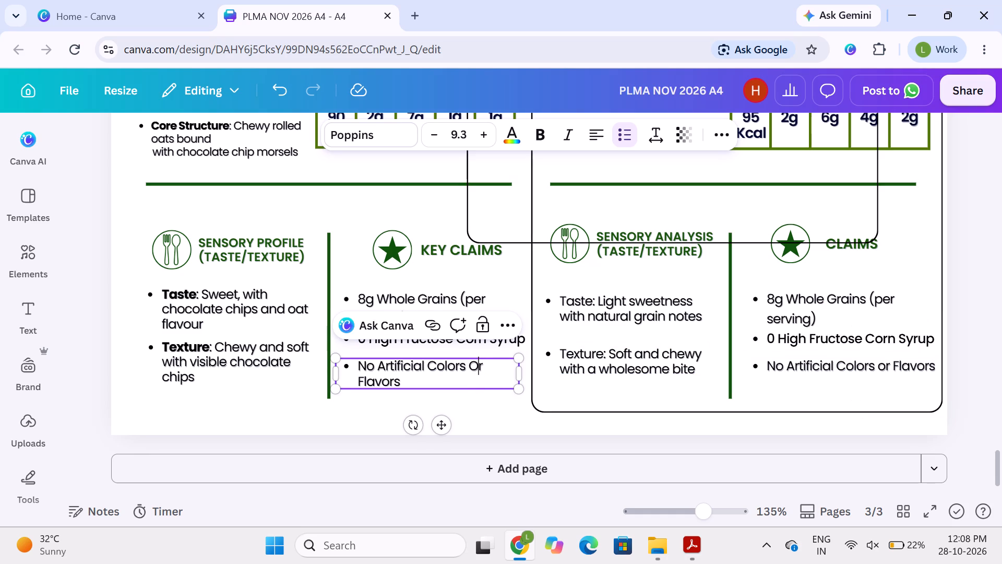
{"action": "key", "text": "BackSpace"}
{"action": "key", "text": "o"}
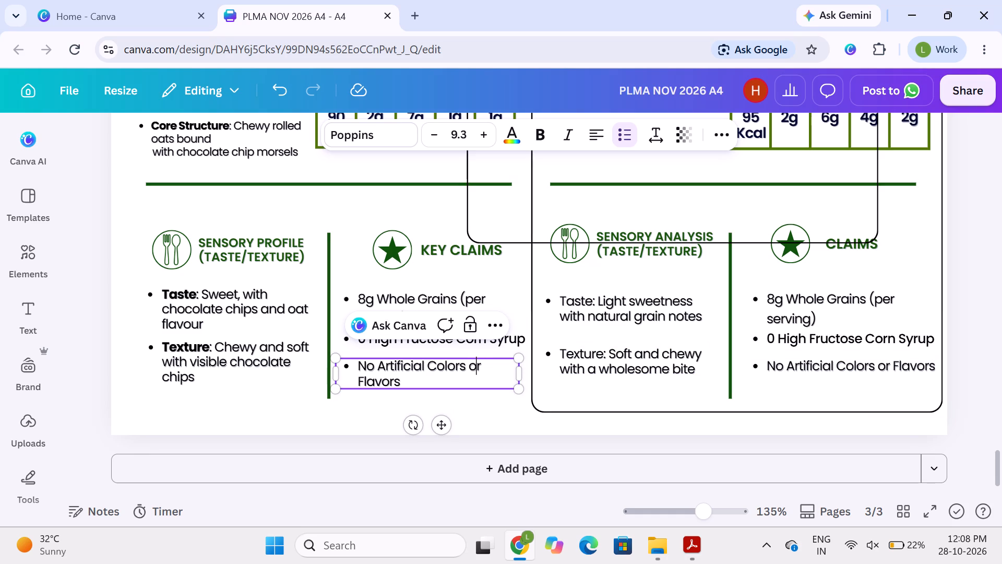
{"action": "left_click", "coordinate": [965, 367]}
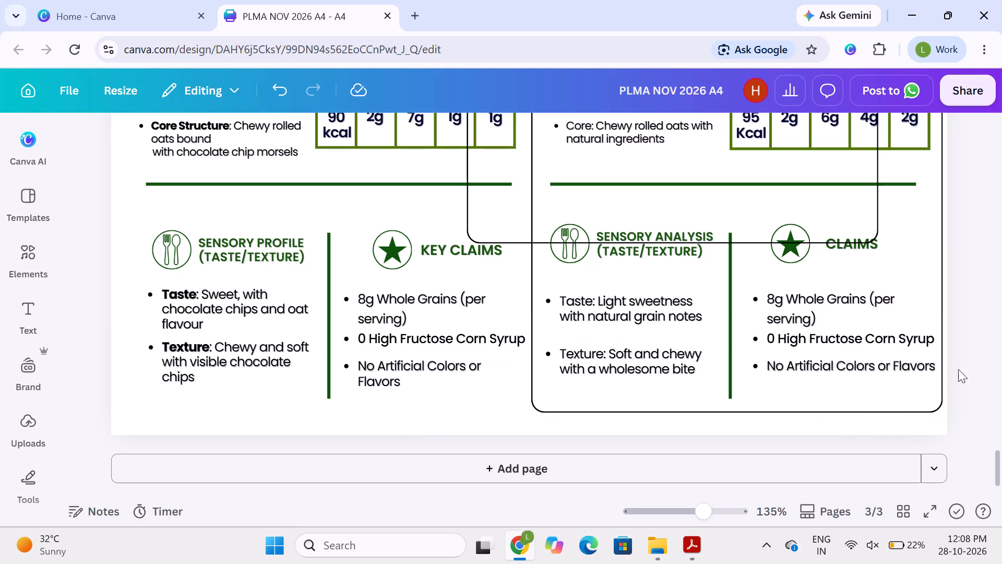
Nudge the Charya's bar's three claim text boxes together slightly to the left.
{"action": "left_click", "coordinate": [822, 368]}
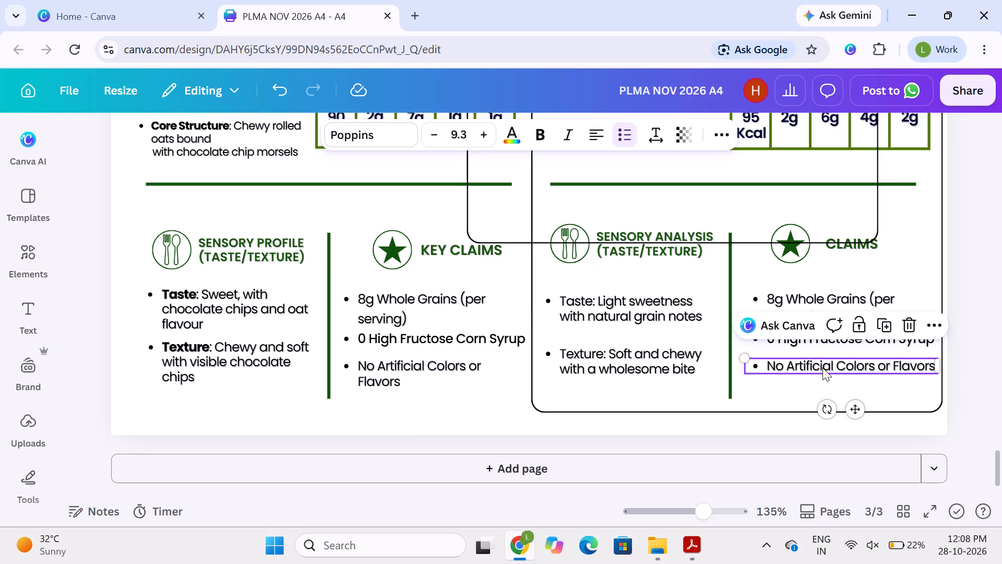
{"action": "left_click", "coordinate": [802, 346], "text": "shift"}
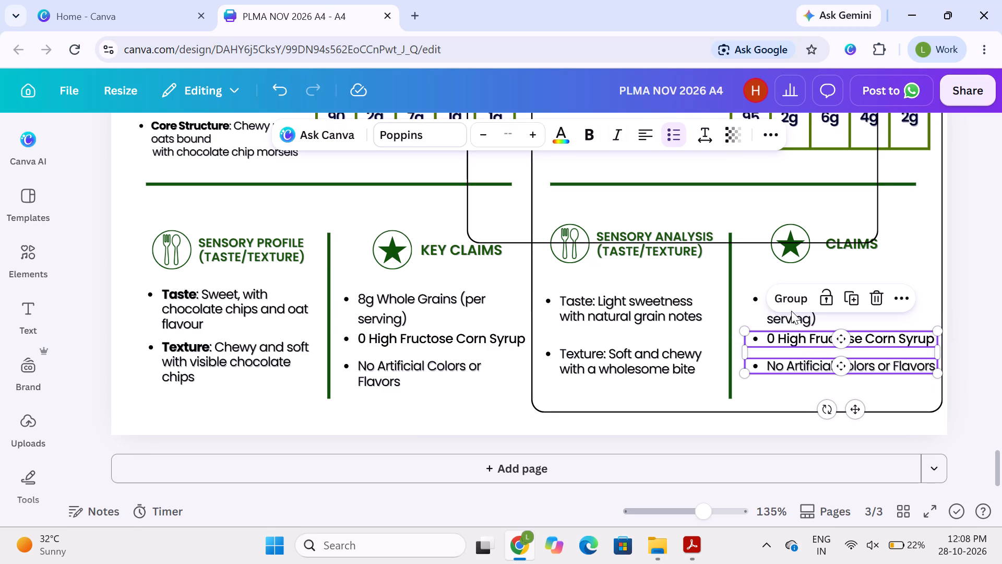
{"action": "left_click", "coordinate": [789, 315], "text": "shift"}
{"action": "key", "text": "Left"}
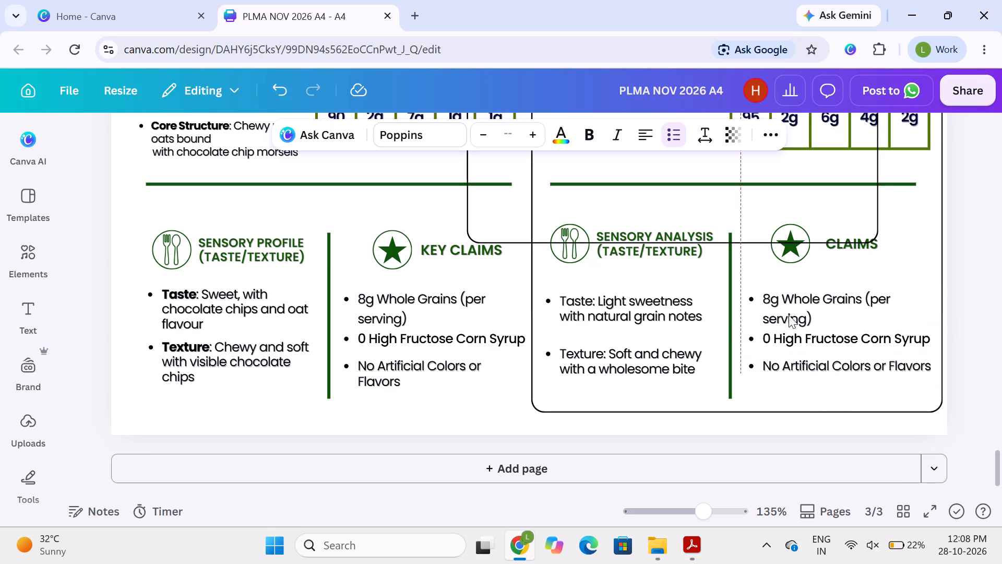
{"action": "left_click", "coordinate": [978, 301]}
Change the Charya's bar's "CLAIMS" heading to read "KEY CLAIMS".
{"action": "left_click", "coordinate": [785, 251]}
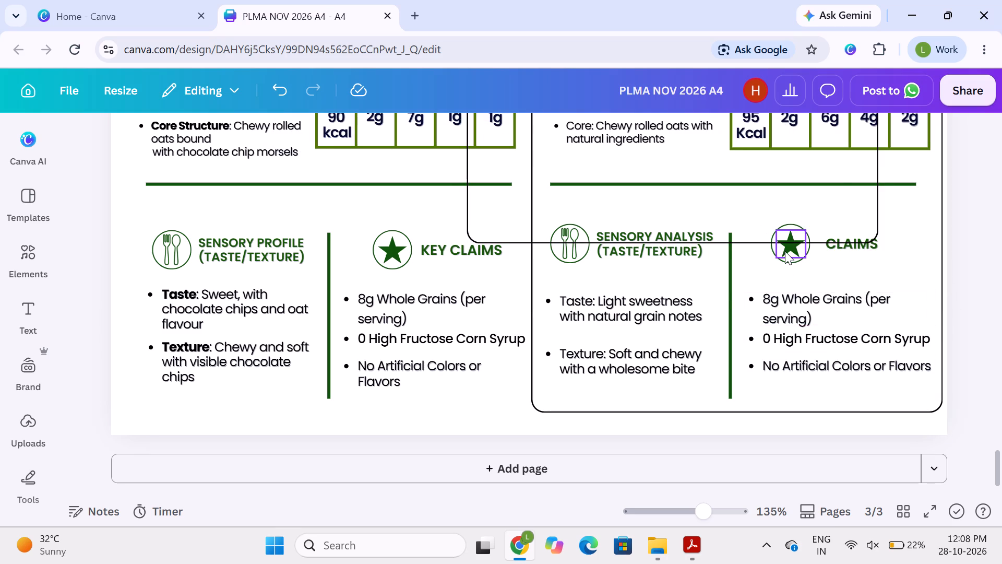
{"action": "left_click", "coordinate": [841, 250]}
{"action": "double_click", "coordinate": [841, 250]}
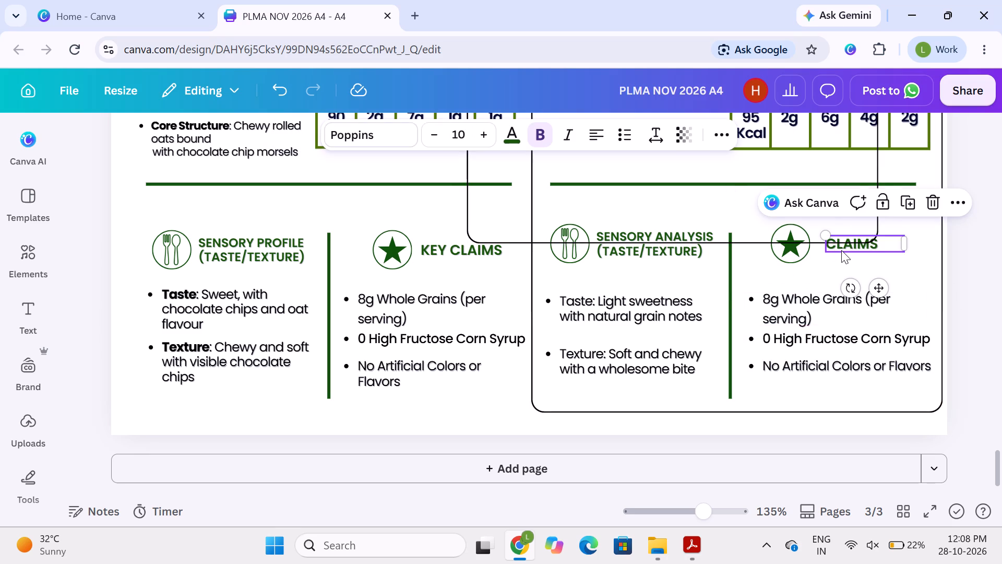
{"action": "left_click", "coordinate": [841, 250]}
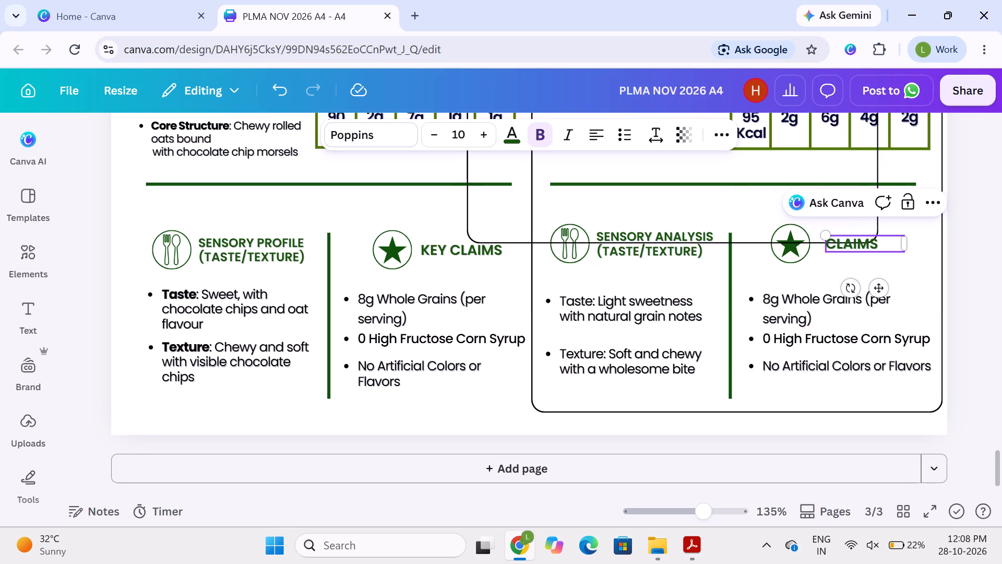
{"action": "key", "text": "Left"}
{"action": "key", "text": "Left"}
{"action": "type", "text": "key"}
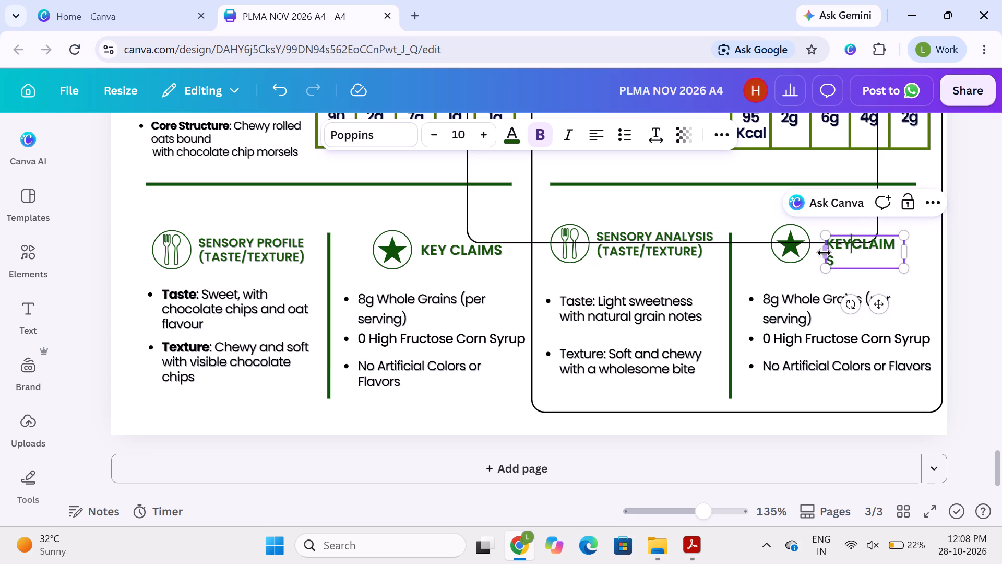
{"action": "left_click", "coordinate": [823, 253]}
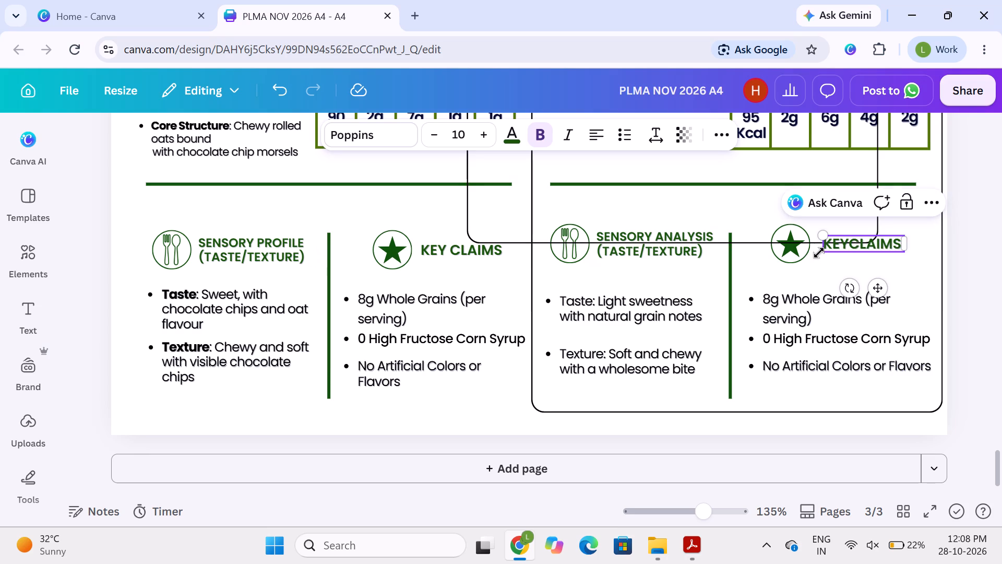
{"action": "key", "text": "space"}
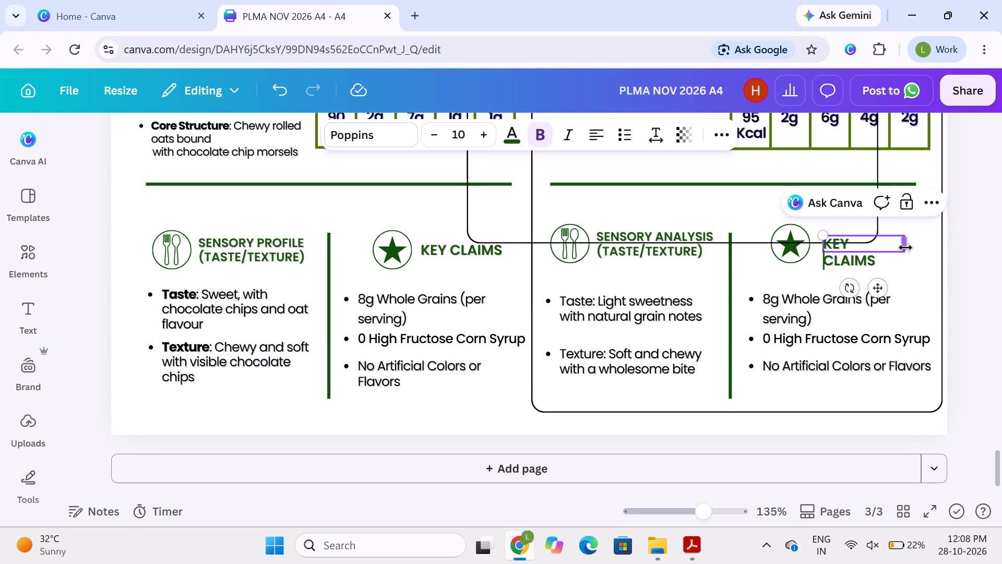
Adjust the width of the Charya's bar's "KEY CLAIMS" text box so it closely fits the heading on one line.
{"action": "left_click_drag", "start_coordinate": [905, 248], "coordinate": [916, 242]}
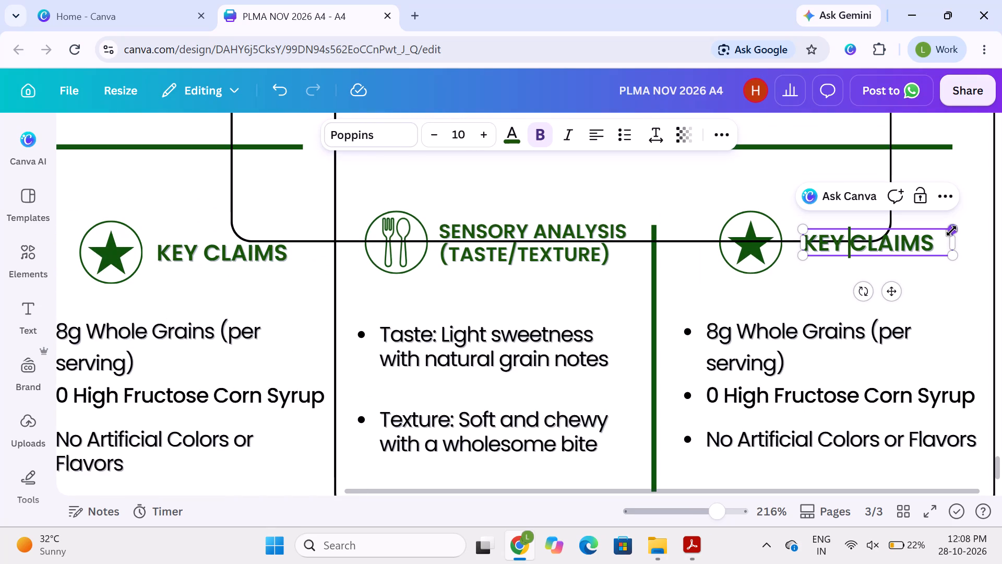
{"action": "left_click_drag", "start_coordinate": [953, 238], "coordinate": [944, 239]}
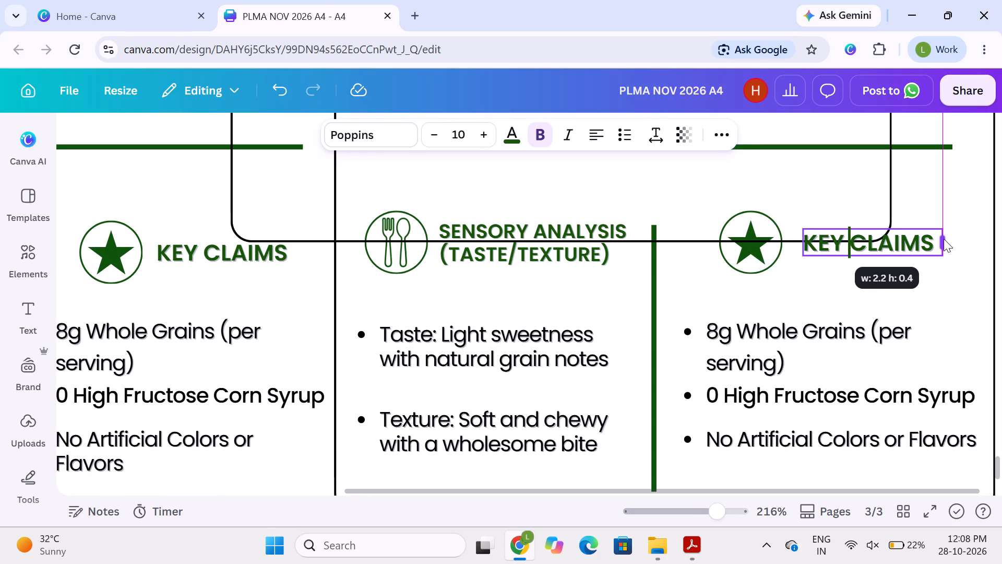
{"action": "left_click_drag", "start_coordinate": [944, 239], "coordinate": [939, 241]}
{"action": "scroll", "coordinate": [939, 241], "scroll_direction": "left", "scroll_amount": 2}
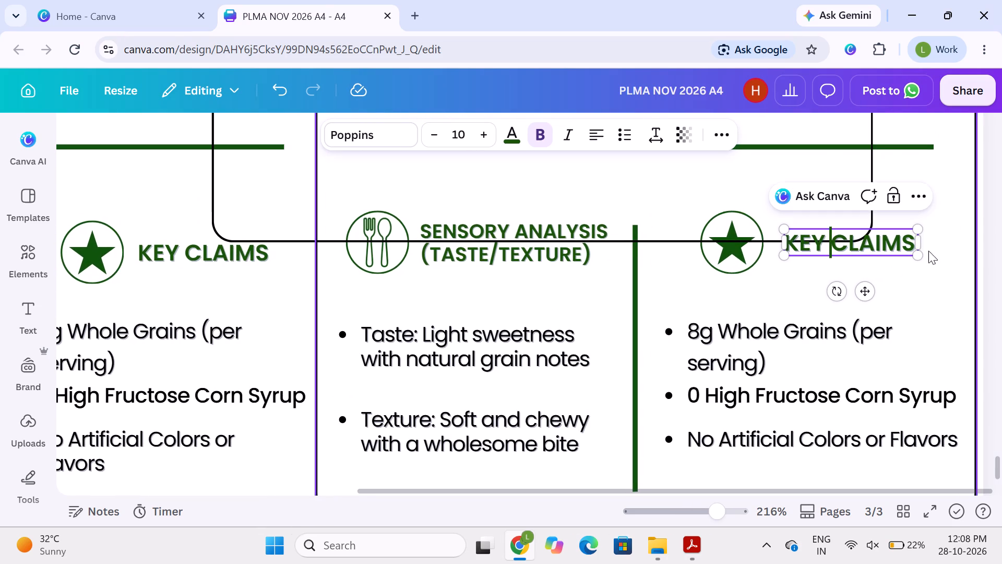
{"action": "left_click", "coordinate": [994, 267]}
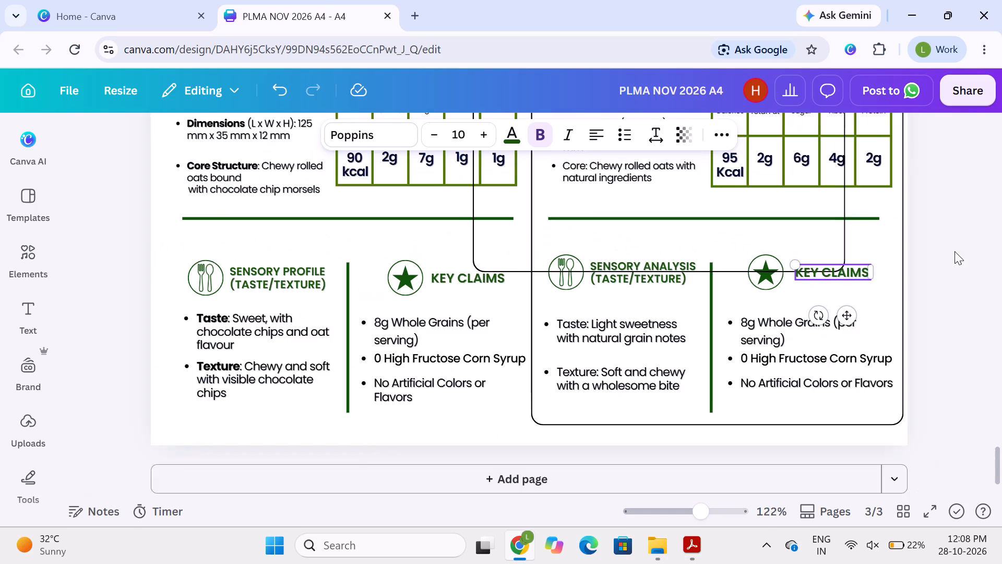
{"action": "left_click", "coordinate": [926, 299]}
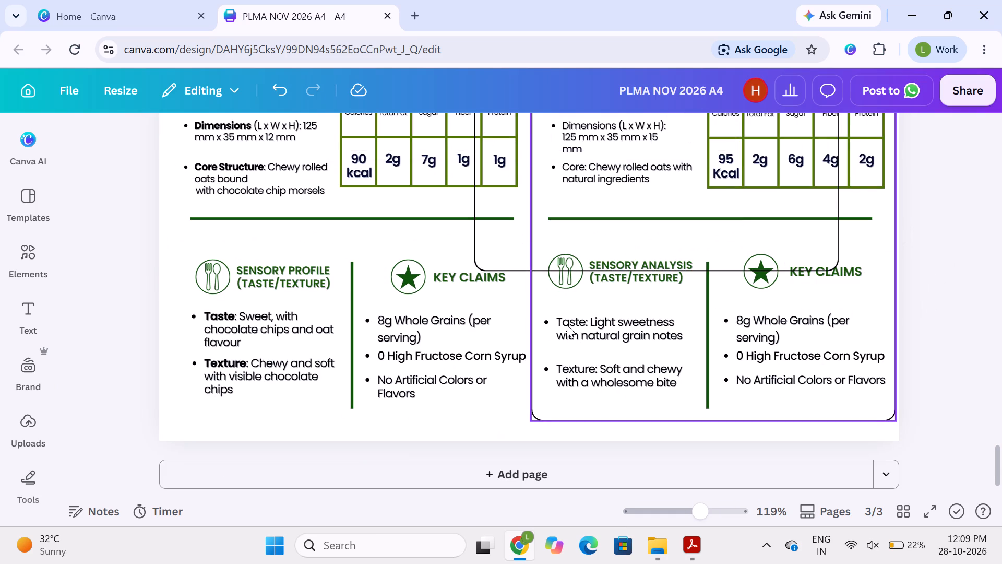
Make the "Taste" label bold in the Charya's bar's sensory analysis.
{"action": "double_click", "coordinate": [571, 322]}
{"action": "left_click", "coordinate": [571, 322]}
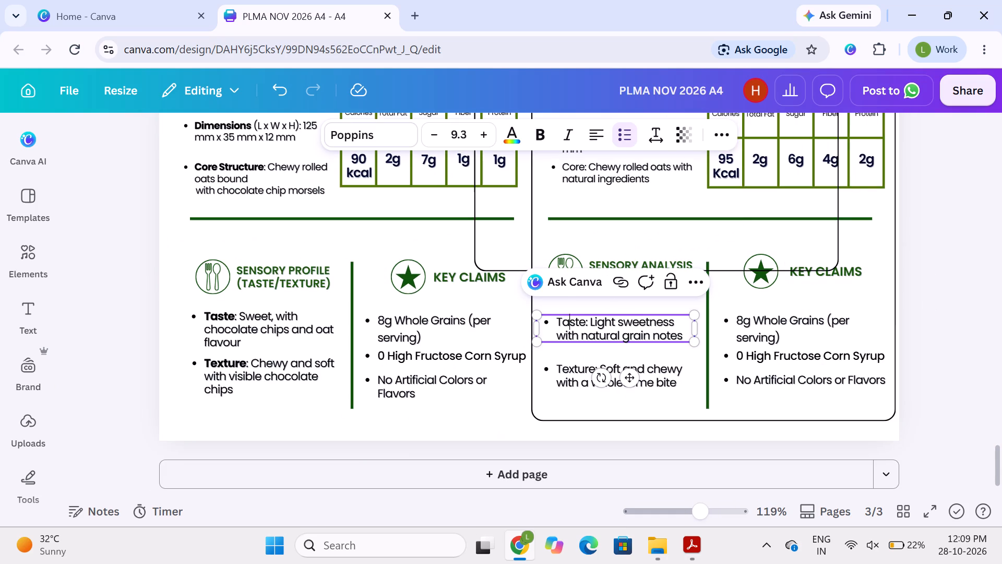
{"action": "double_click", "coordinate": [571, 322]}
{"action": "left_click", "coordinate": [536, 134]}
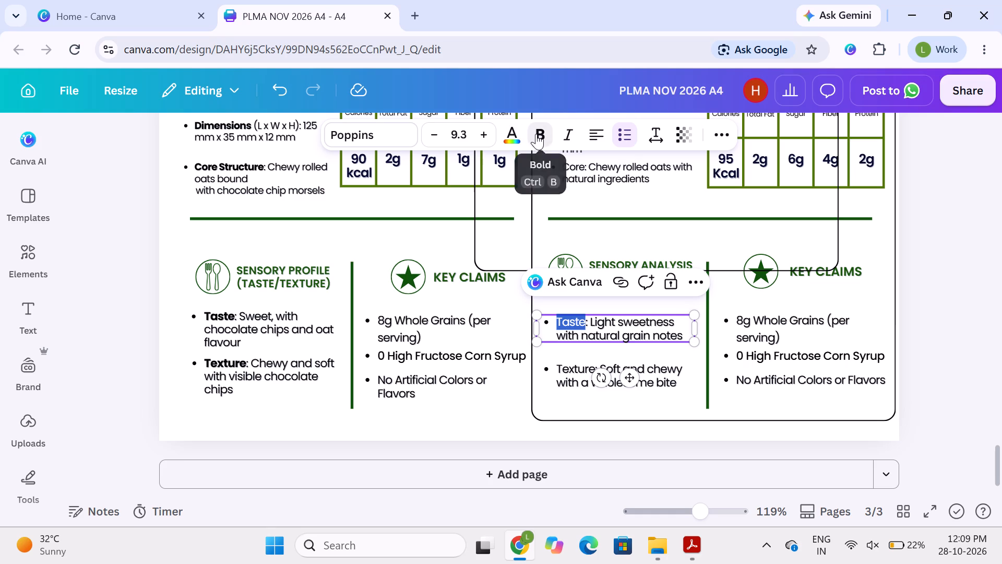
Make the "Texture" label bold in the Charya's bar's sensory analysis.
{"action": "triple_click", "coordinate": [564, 365]}
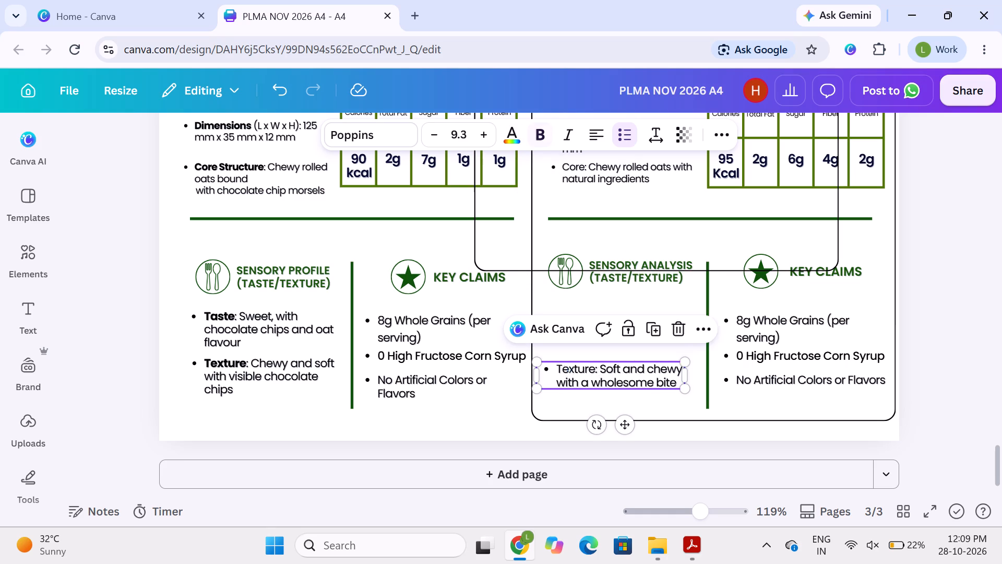
{"action": "left_click", "coordinate": [564, 365]}
{"action": "double_click", "coordinate": [564, 365]}
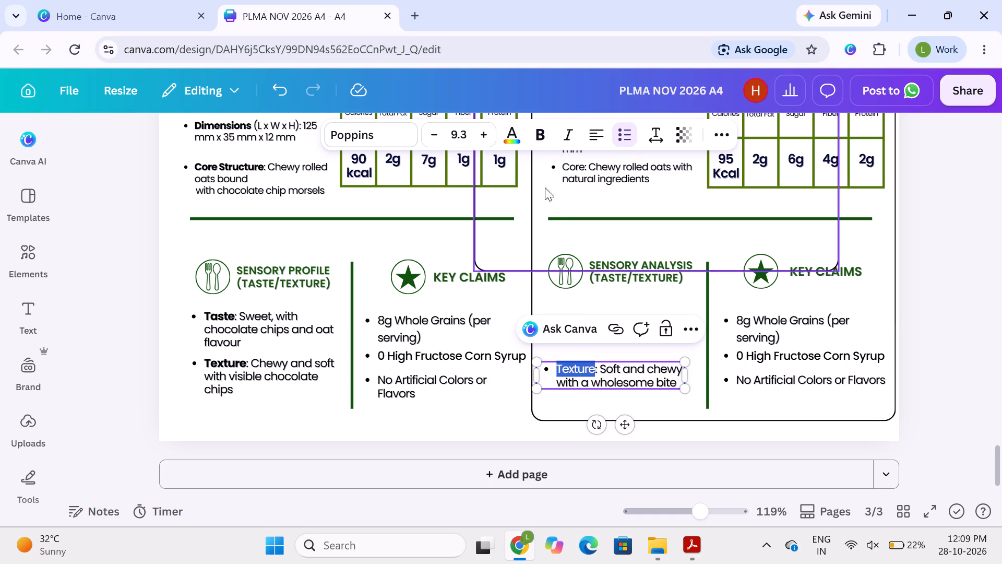
{"action": "left_click", "coordinate": [535, 137]}
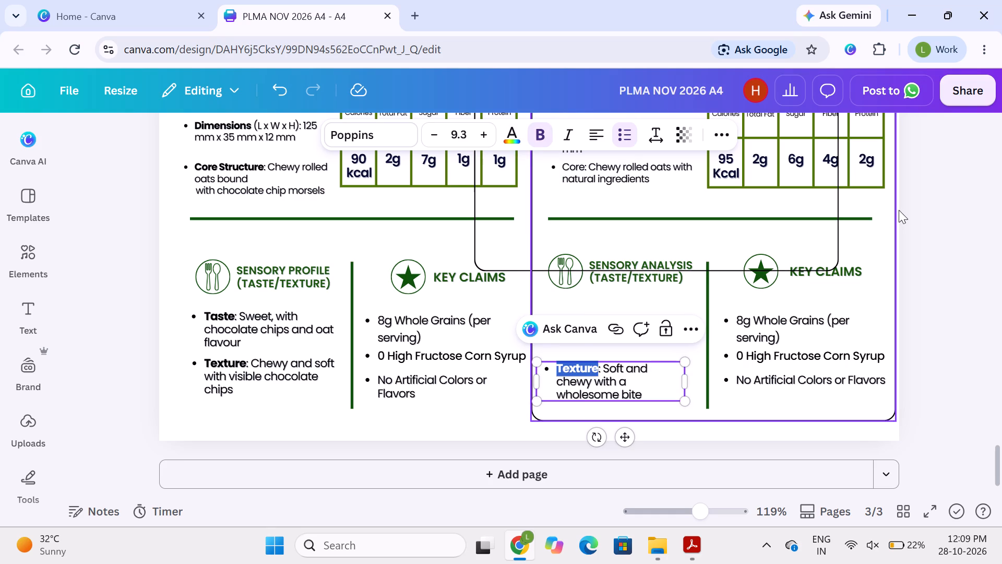
{"action": "left_click", "coordinate": [949, 202]}
Move the overlapping rounded frame around the 24 g granola bar's column, aligning its bottom edge with the Charya's bar's frame.
{"action": "scroll", "coordinate": [949, 202], "scroll_direction": "up", "scroll_amount": 2}
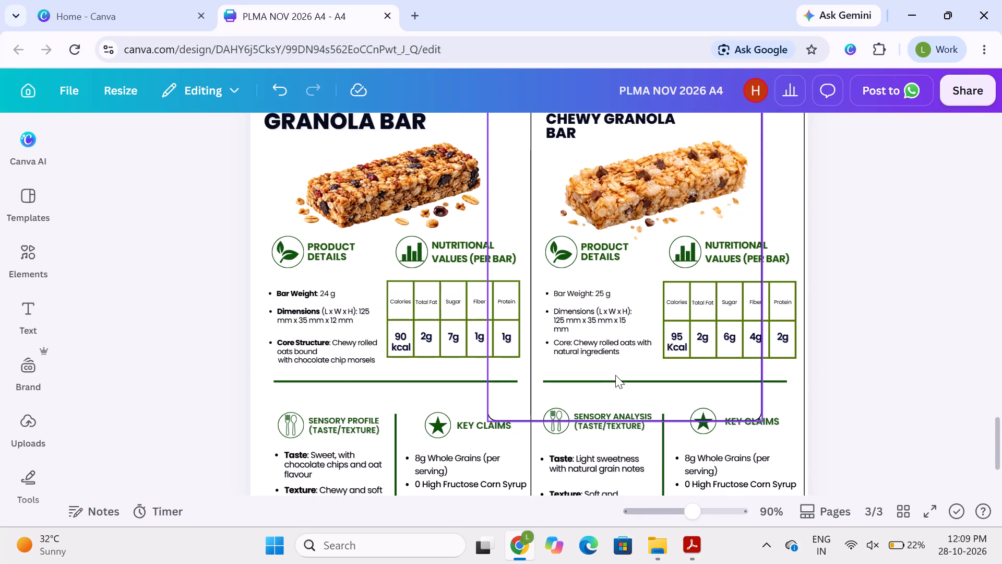
{"action": "left_click_drag", "start_coordinate": [615, 375], "coordinate": [375, 457]}
{"action": "scroll", "coordinate": [375, 457], "scroll_direction": "down", "scroll_amount": 1}
{"action": "key", "text": "Down"}
{"action": "key", "text": "Down"}
{"action": "key", "text": "Down"}
{"action": "key", "text": "Down"}
{"action": "key", "text": "Down"}
{"action": "key", "text": "Down"}
{"action": "key", "text": "Down"}
{"action": "key", "text": "Down"}
{"action": "key", "text": "Down"}
{"action": "key", "text": "Down"}
{"action": "key", "text": "Down"}
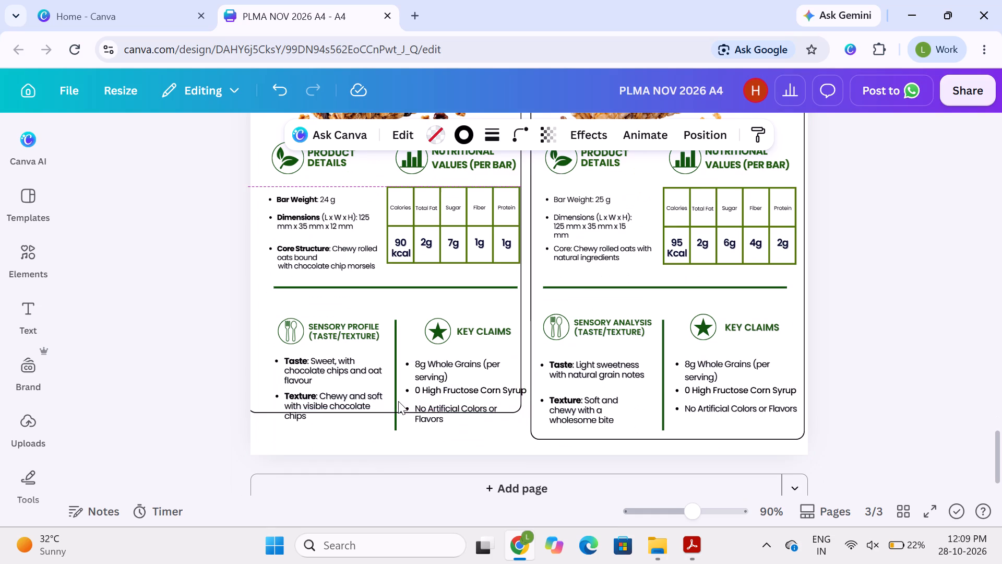
{"action": "key", "text": "Down"}
{"action": "key", "text": "Down"}
{"action": "key", "text": "Down"}
{"action": "key", "text": "Down"}
{"action": "key", "text": "Right"}
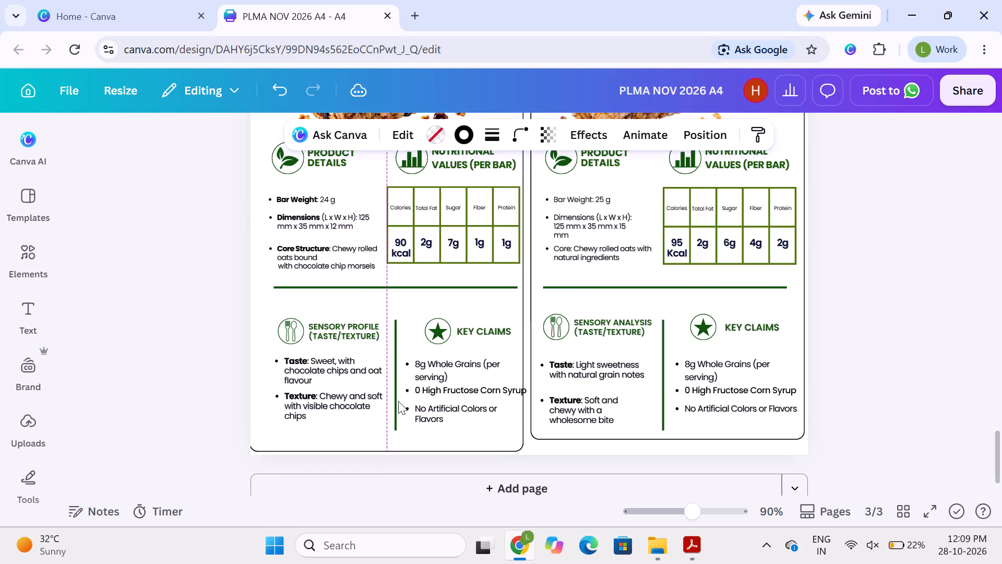
{"action": "key", "text": "Right"}
{"action": "key", "text": "Right"}
{"action": "key", "text": "Up"}
{"action": "key", "text": "Up"}
{"action": "key", "text": "Up"}
{"action": "key", "text": "Up"}
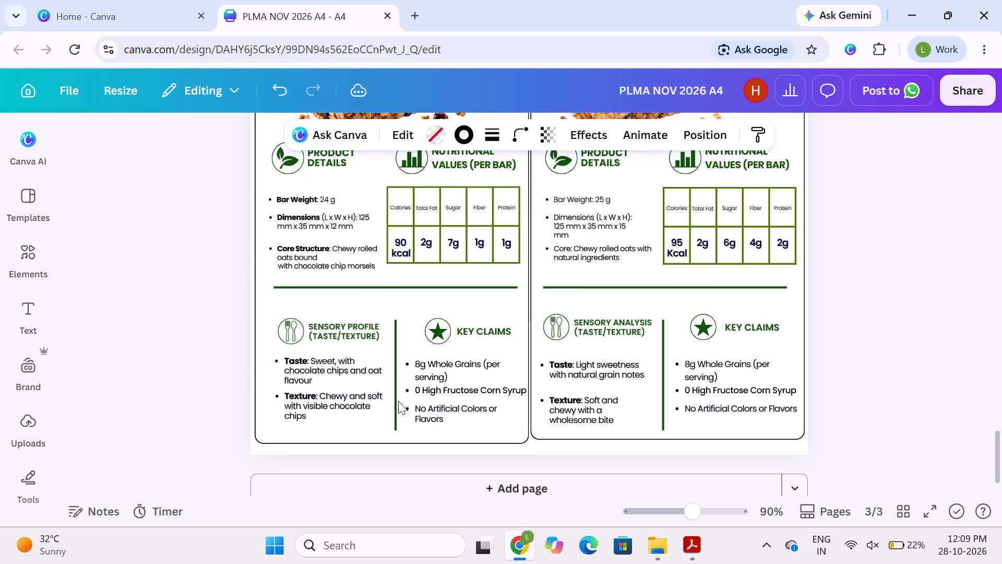
{"action": "key", "text": "Up"}
{"action": "key", "text": "Left"}
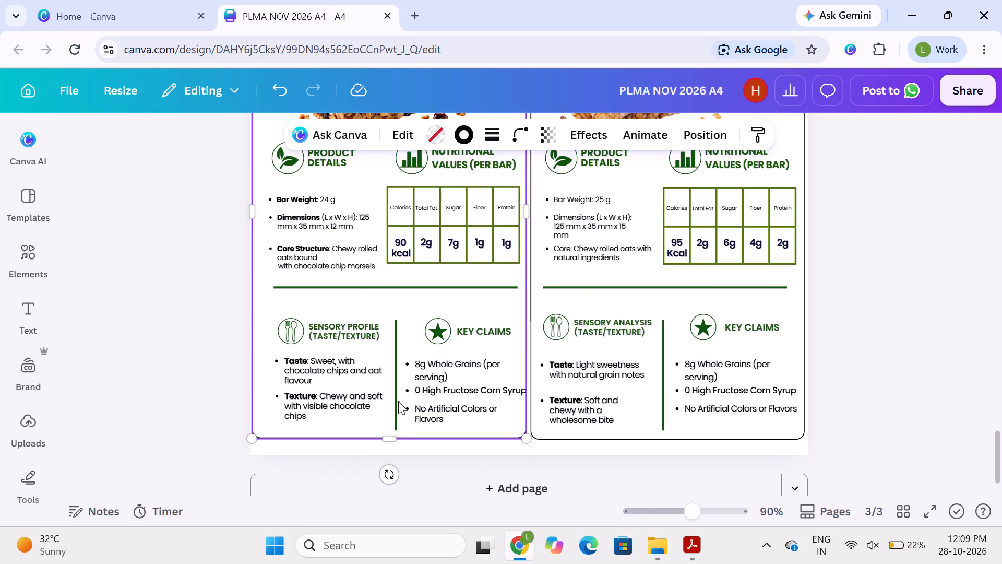
{"action": "left_click", "coordinate": [460, 424]}
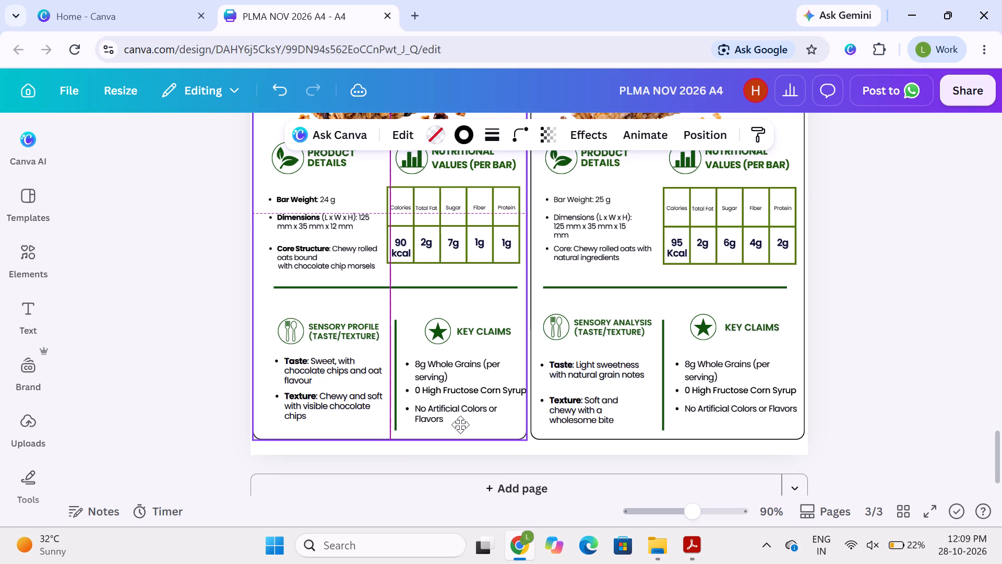
{"action": "left_click", "coordinate": [177, 429]}
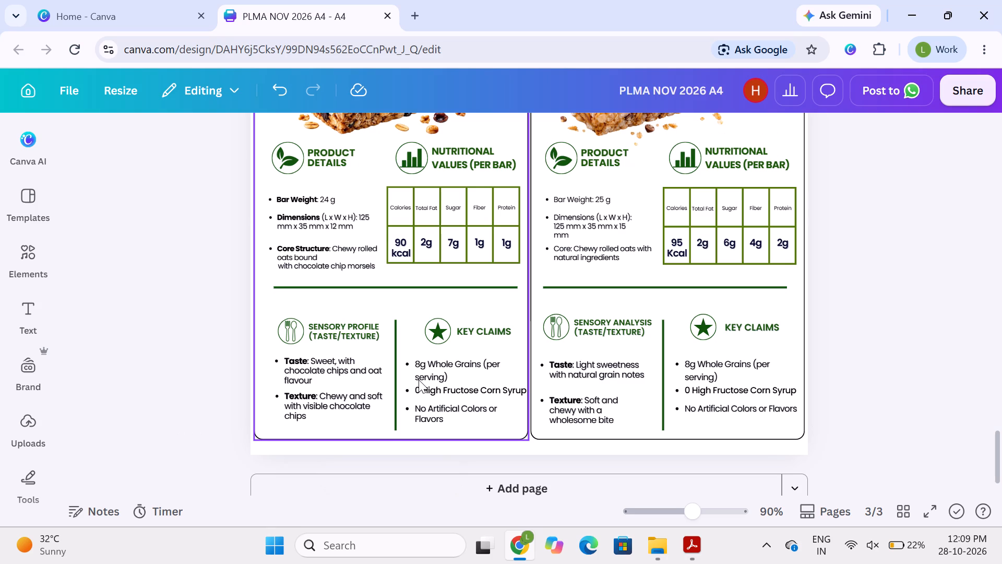
{"action": "left_click", "coordinate": [198, 390]}
Move the 24 g granola bar's frame up clear of its lower section and select the sensory profile and key claims elements together.
{"action": "left_click_drag", "start_coordinate": [273, 354], "coordinate": [271, 175]}
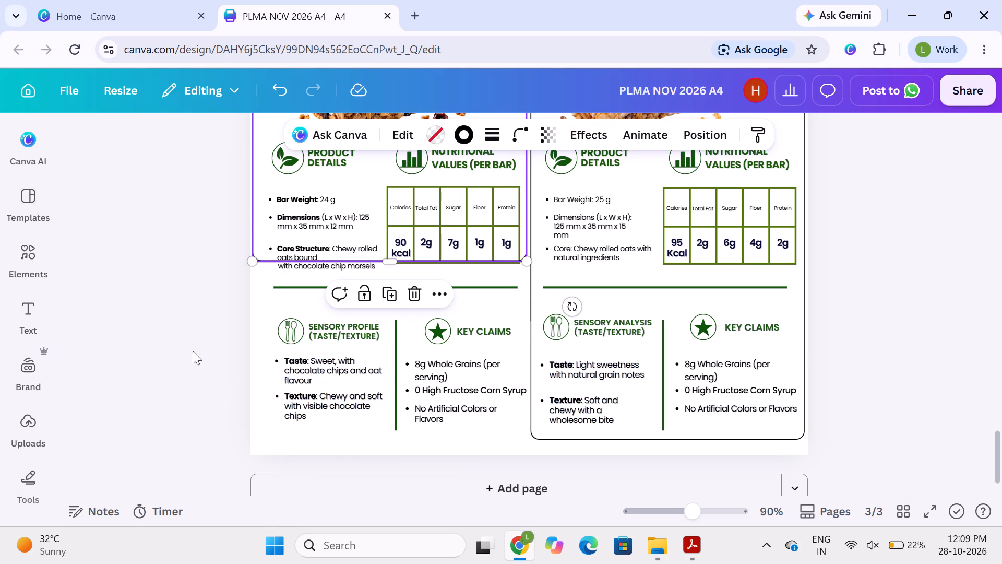
{"action": "right_click_drag", "start_coordinate": [207, 311], "coordinate": [329, 366]}
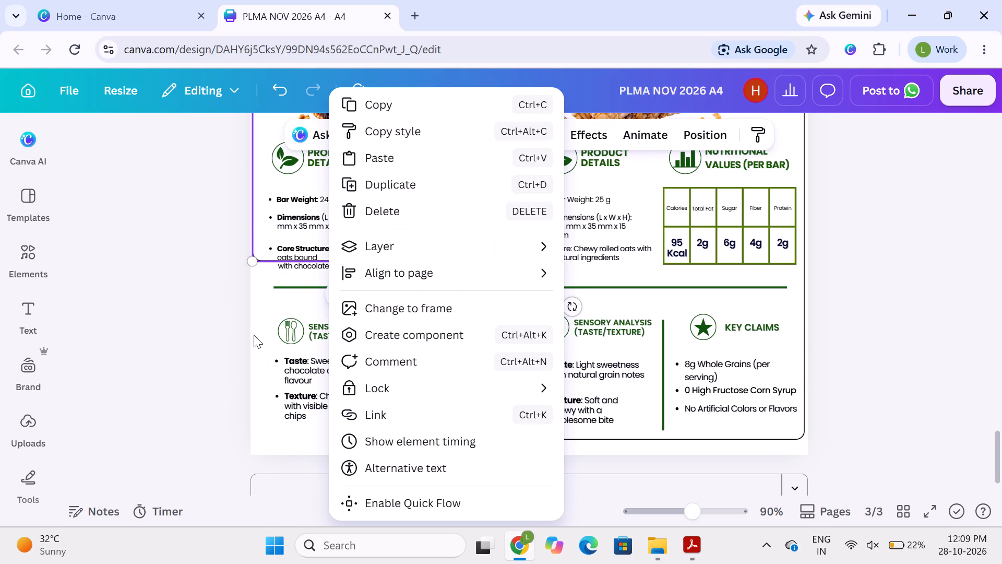
{"action": "left_click", "coordinate": [254, 335]}
{"action": "right_click_drag", "start_coordinate": [256, 327], "coordinate": [317, 368]}
{"action": "left_click", "coordinate": [237, 333]}
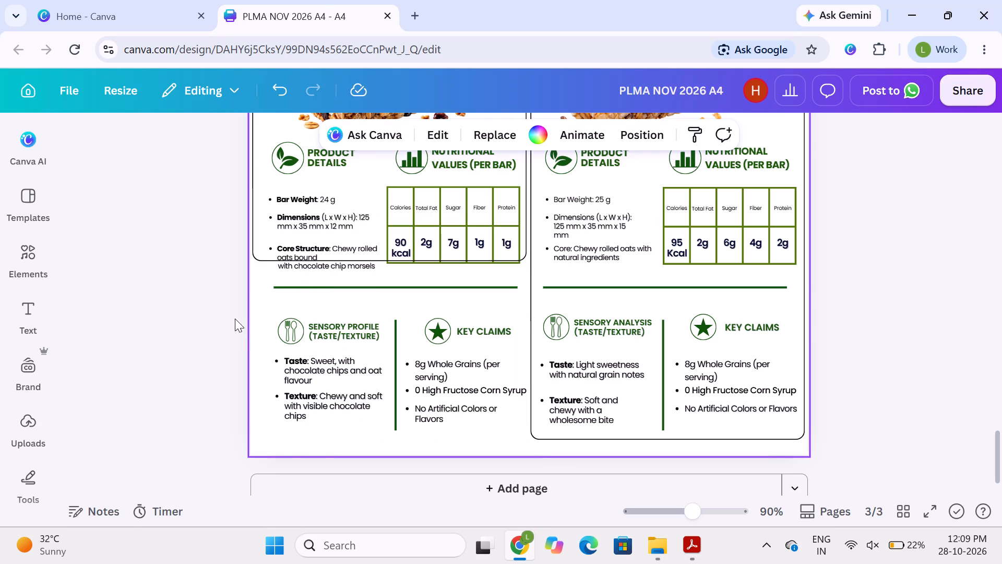
{"action": "left_click_drag", "start_coordinate": [235, 319], "coordinate": [481, 438]}
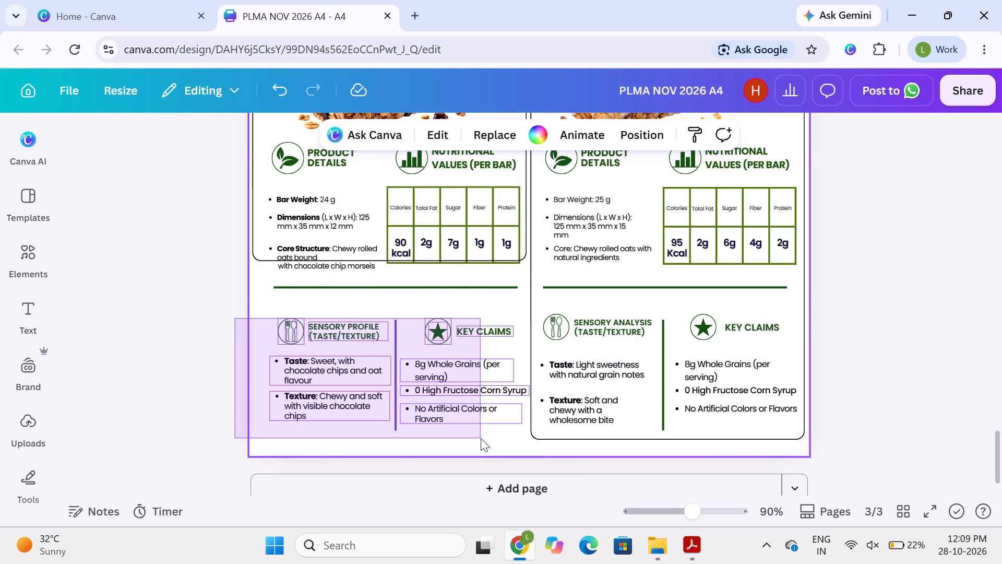
Nudge the selected sensory profile and key claims elements left within the Original Chewy Granola Bar column, clear of the Charya's bar's frame.
{"action": "left_click", "coordinate": [481, 438]}
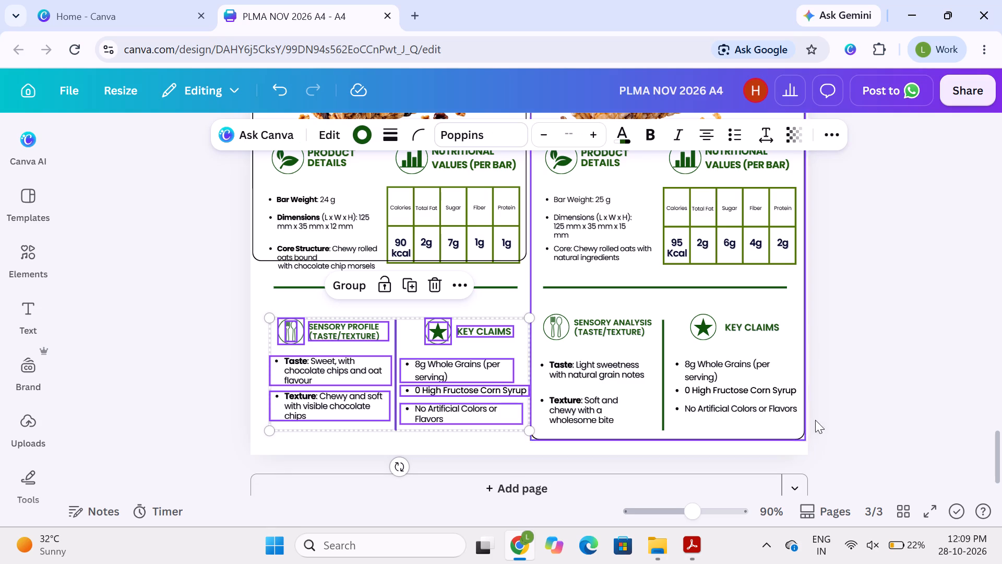
{"action": "key", "text": "Left"}
{"action": "key", "text": "Left"}
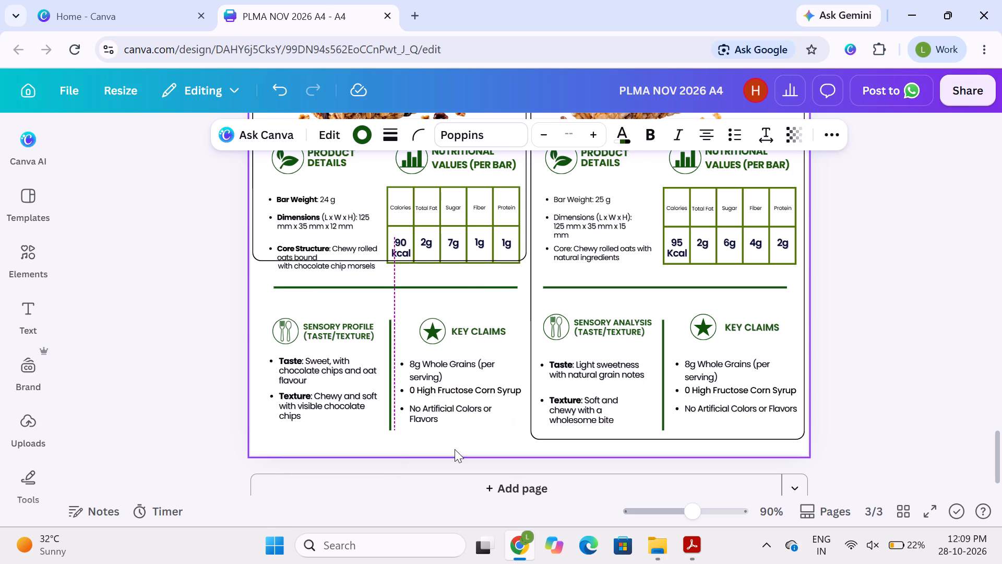
{"action": "key", "text": "Left"}
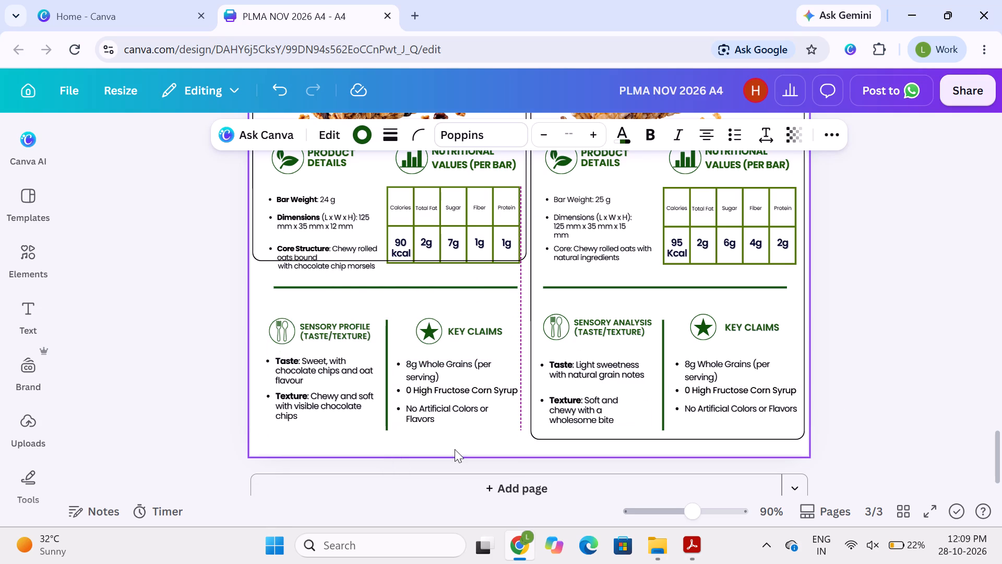
{"action": "key", "text": "Right"}
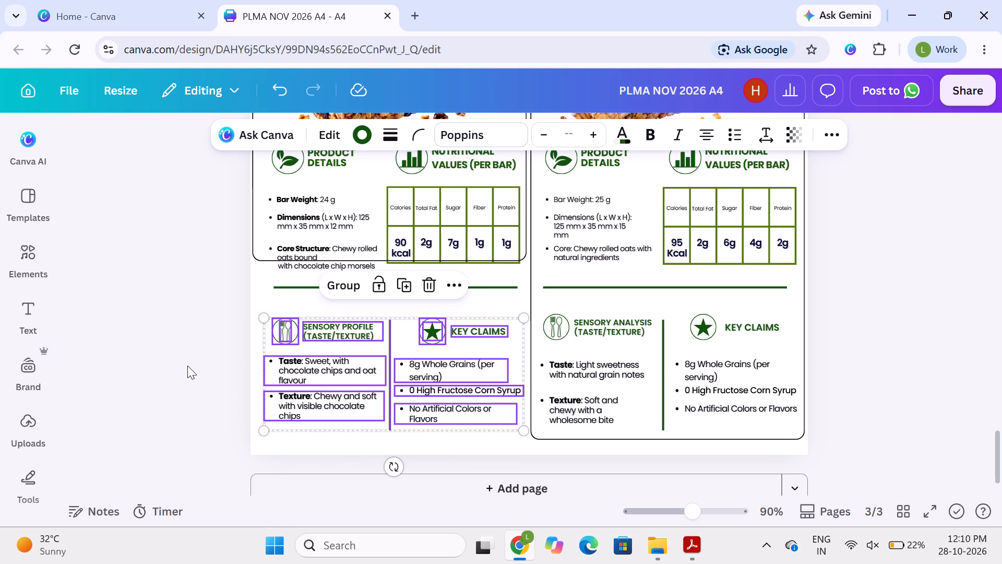
{"action": "key", "text": "Left"}
{"action": "key", "text": "Right"}
{"action": "key", "text": "Left"}
{"action": "key", "text": "Left"}
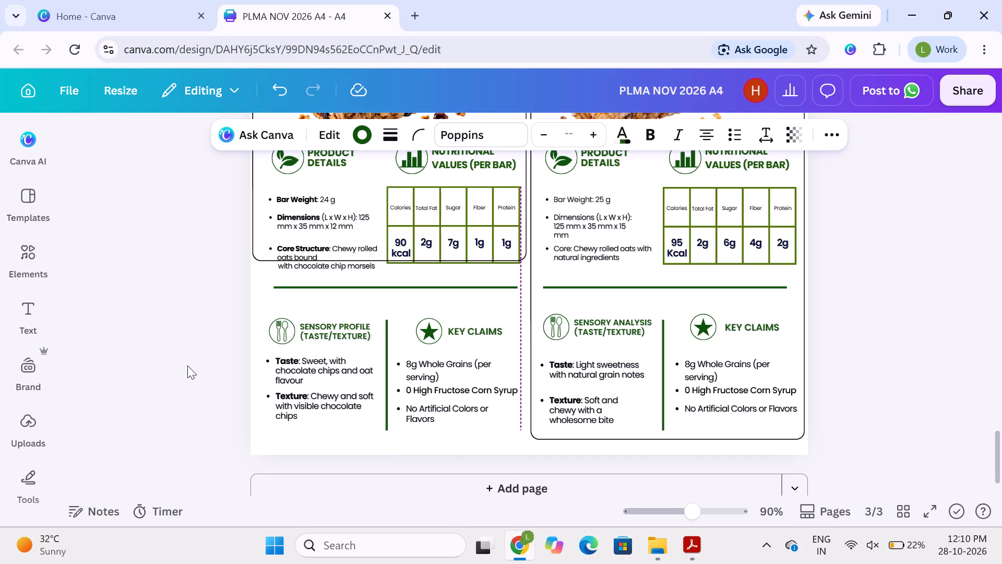
{"action": "key", "text": "Right"}
{"action": "key", "text": "Right"}
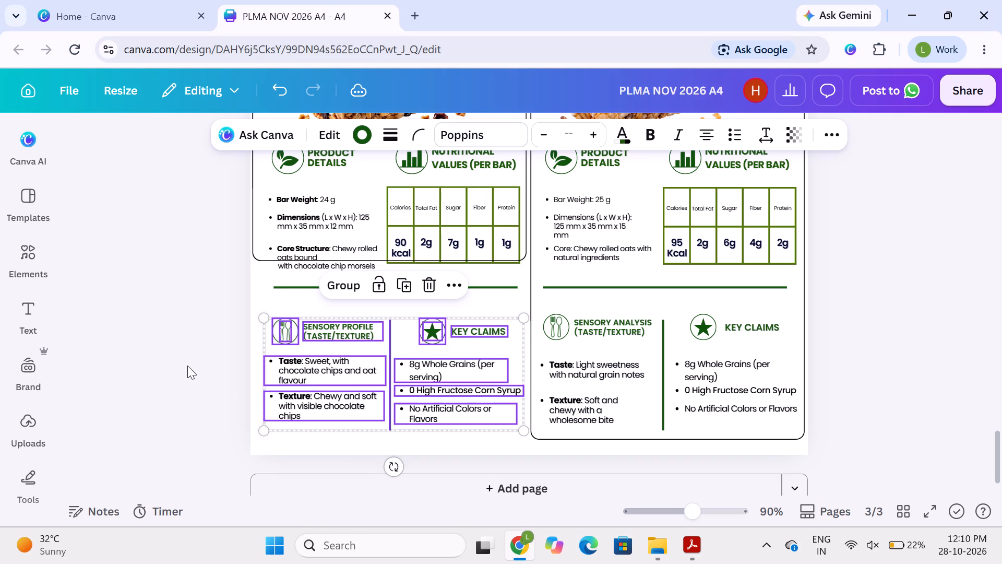
{"action": "left_click", "coordinate": [197, 286]}
Move the Original Chewy Granola Bar's frame back down around its sensory profile and key claims, level with the Charya's bar's frame.
{"action": "left_click_drag", "start_coordinate": [271, 249], "coordinate": [271, 420]}
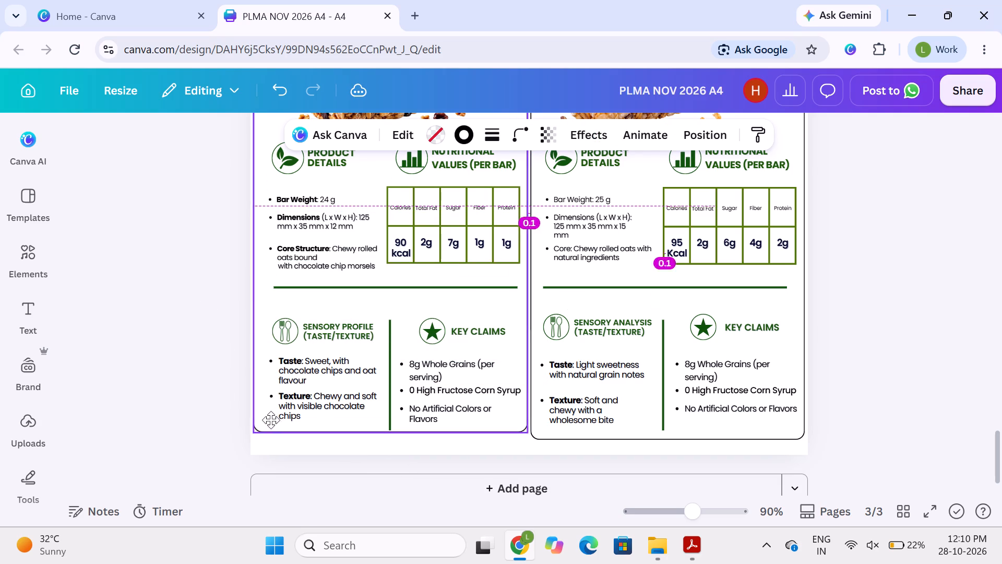
{"action": "left_click_drag", "start_coordinate": [271, 420], "coordinate": [271, 426]}
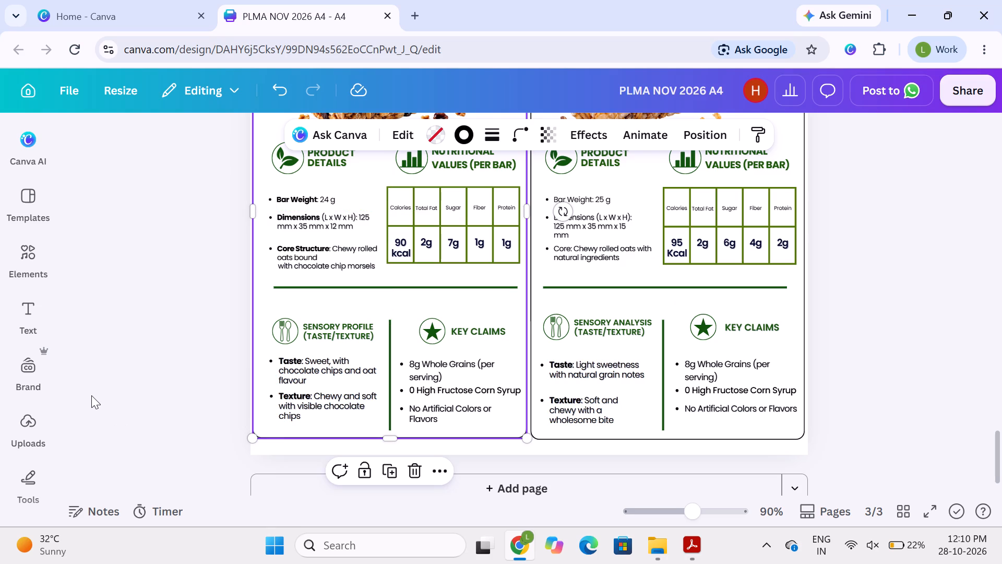
{"action": "left_click", "coordinate": [92, 395]}
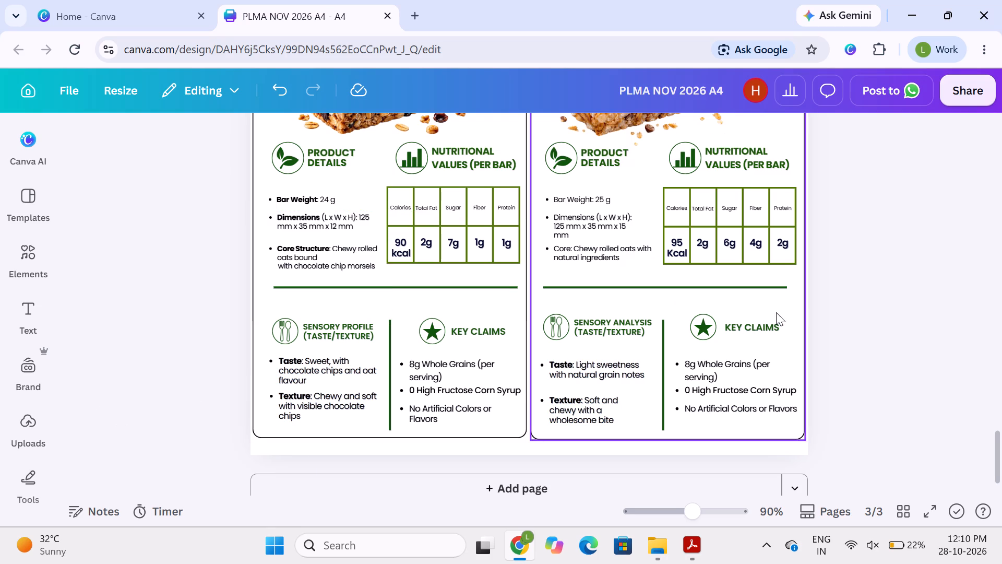
{"action": "left_click", "coordinate": [901, 263]}
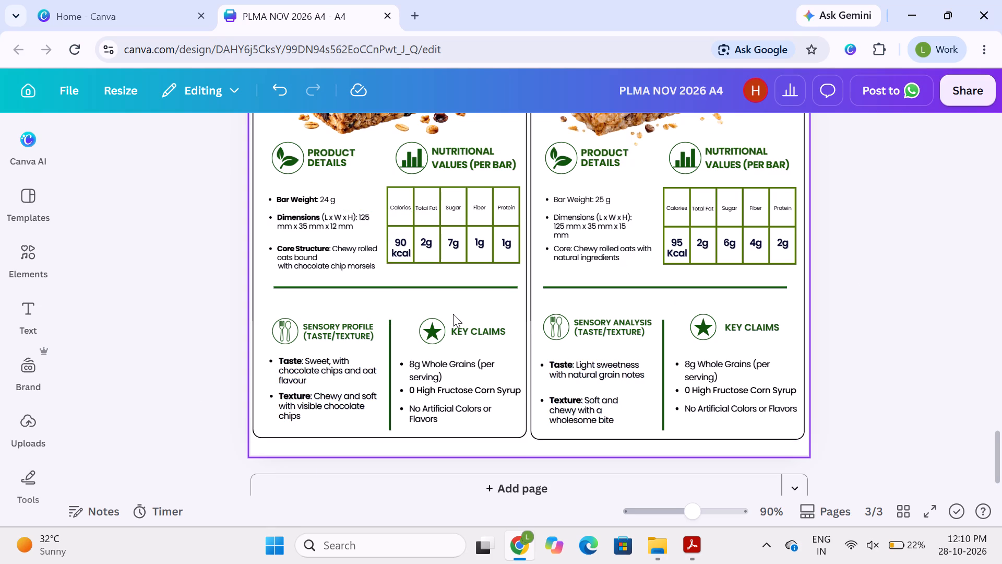
{"action": "left_click", "coordinate": [501, 300]}
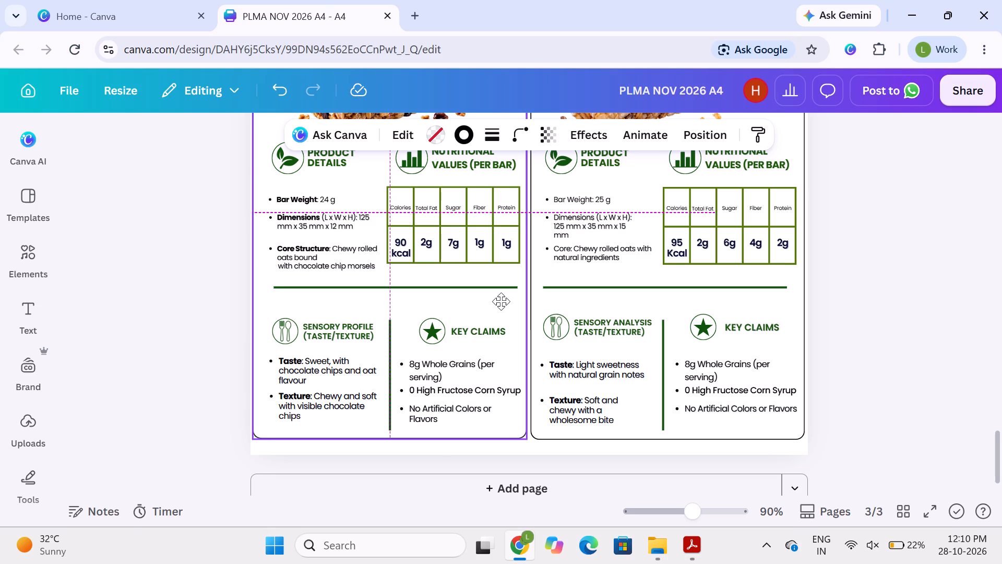
{"action": "left_click", "coordinate": [151, 415]}
Adjust the Original Chewy Granola Bar frame's top and bottom edges to line up with the Charya's bar's frame.
{"action": "scroll", "coordinate": [291, 360], "scroll_direction": "up", "scroll_amount": 1}
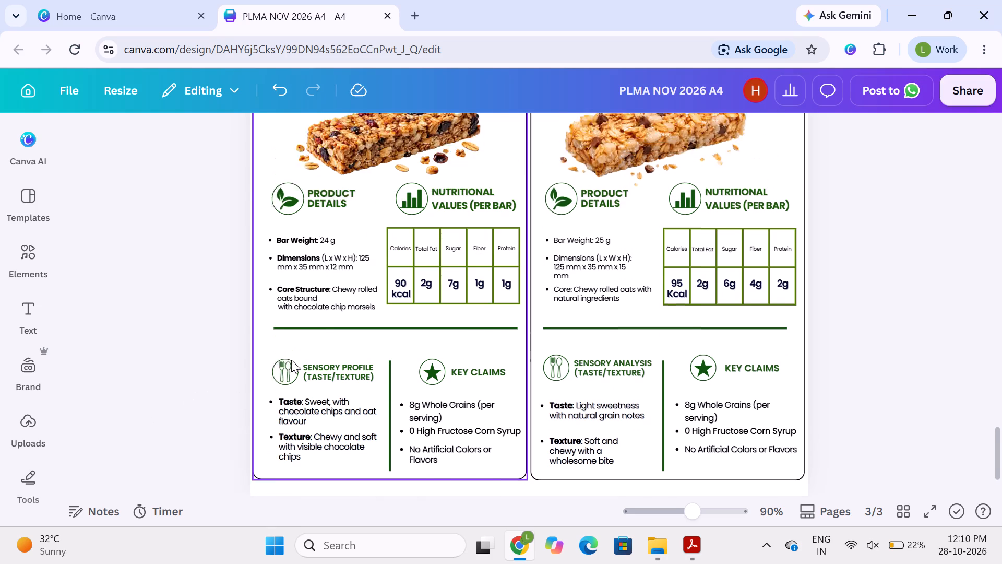
{"action": "scroll", "coordinate": [291, 360], "scroll_direction": "up", "scroll_amount": 3}
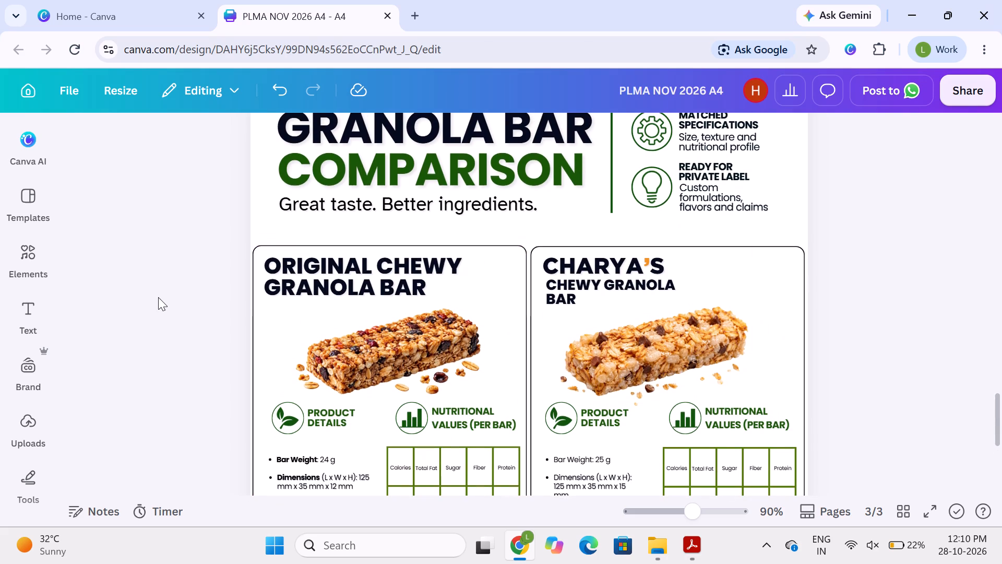
{"action": "left_click", "coordinate": [158, 297]}
{"action": "left_click", "coordinate": [352, 248]}
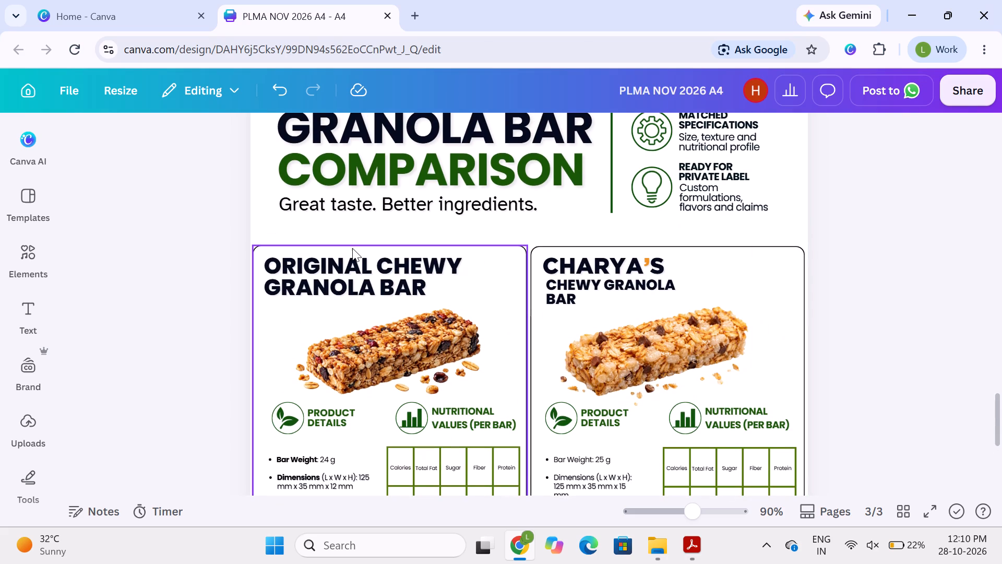
{"action": "left_click", "coordinate": [393, 245]}
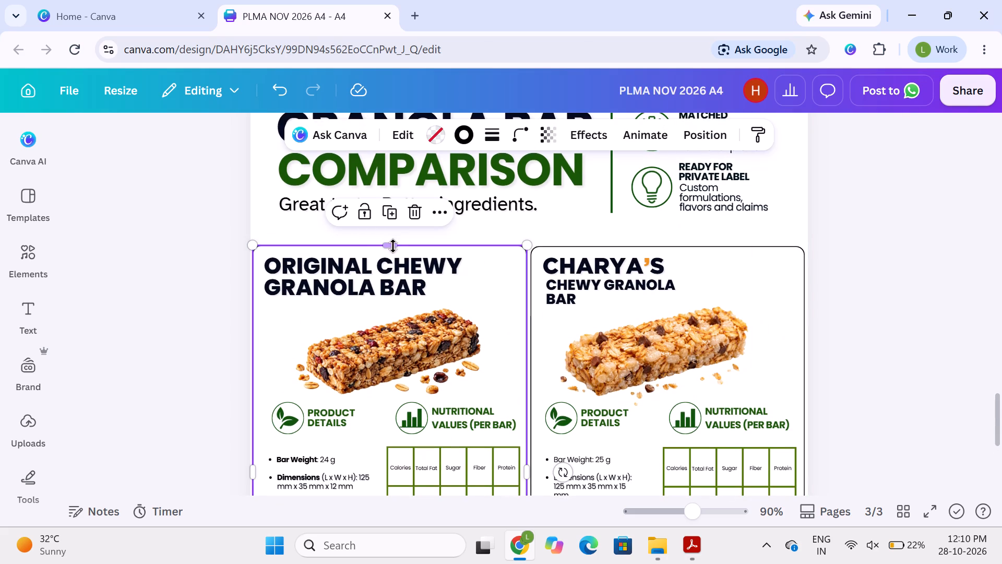
{"action": "left_click", "coordinate": [165, 281]}
{"action": "scroll", "coordinate": [165, 281], "scroll_direction": "down", "scroll_amount": 4}
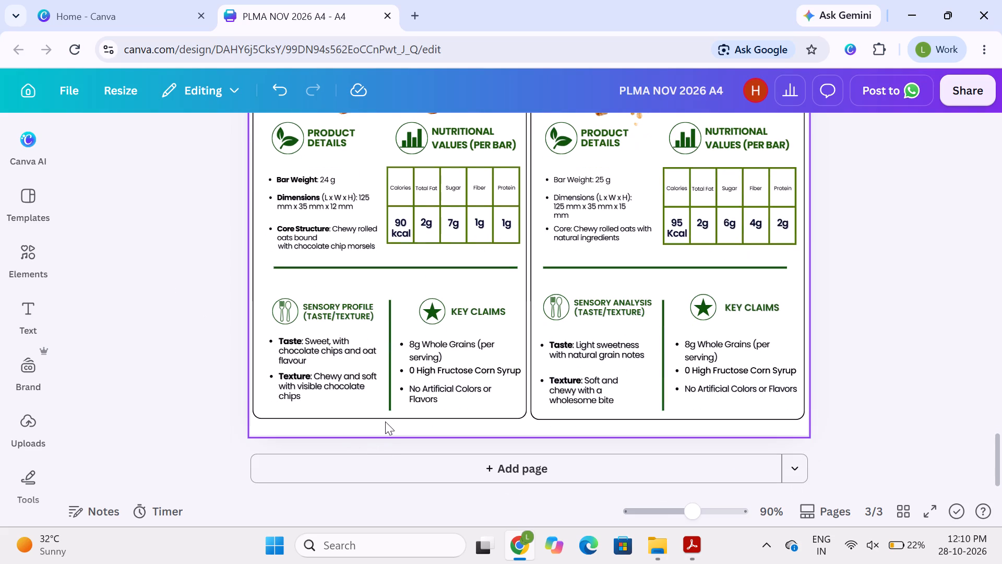
{"action": "left_click", "coordinate": [385, 416]}
{"action": "left_click", "coordinate": [389, 418]}
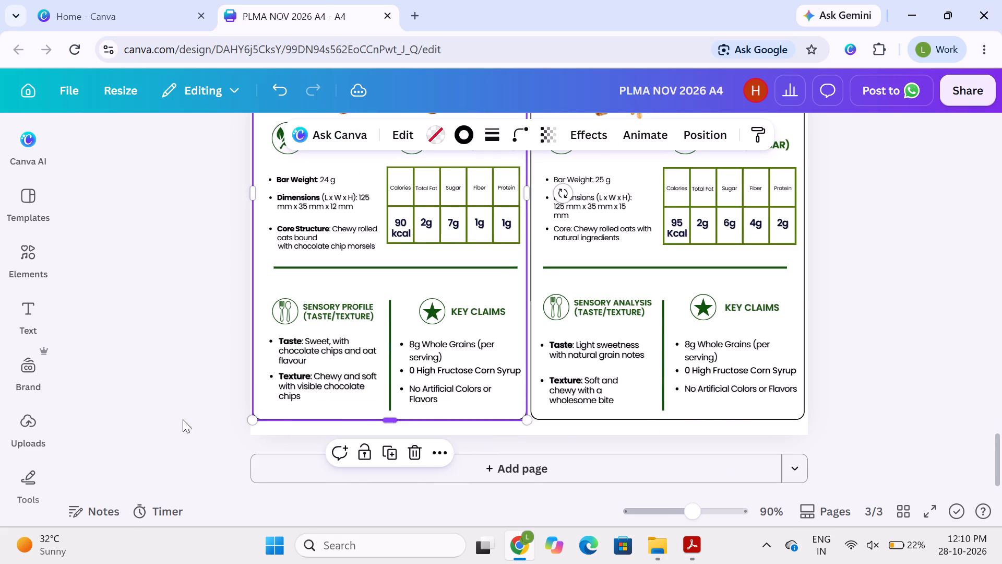
{"action": "left_click", "coordinate": [159, 416]}
{"action": "scroll", "coordinate": [392, 377], "scroll_direction": "left", "scroll_amount": 4}
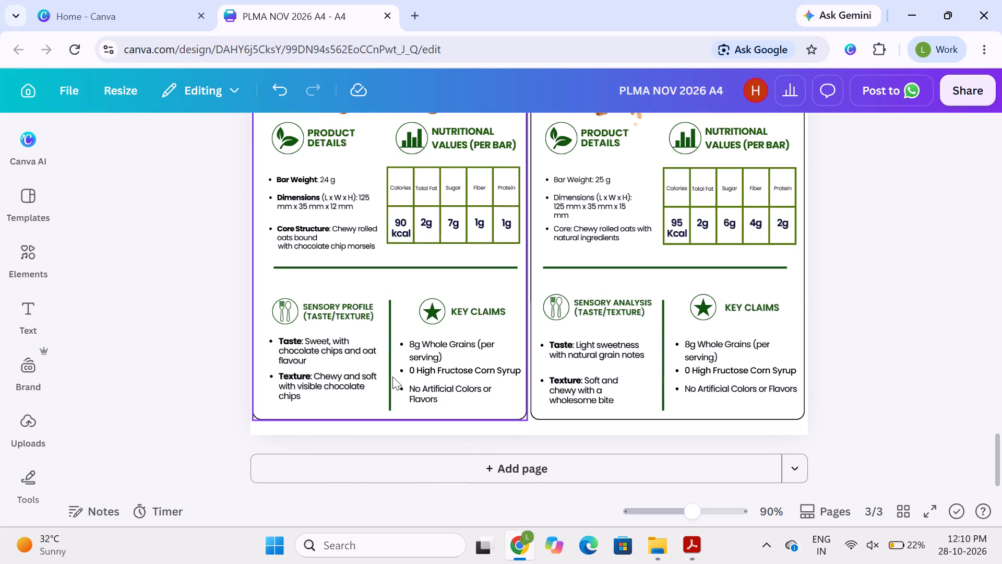
{"action": "scroll", "coordinate": [540, 293], "scroll_direction": "left", "scroll_amount": 2}
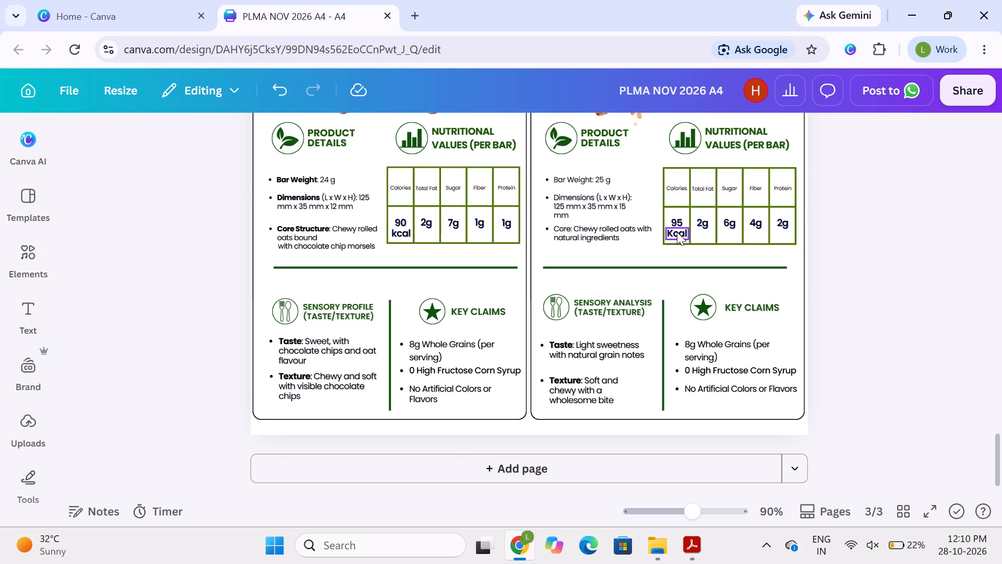
Set the bar weight in the Charya's bar's product details to 24 g.
{"action": "scroll", "coordinate": [677, 232], "scroll_direction": "up", "scroll_amount": 1}
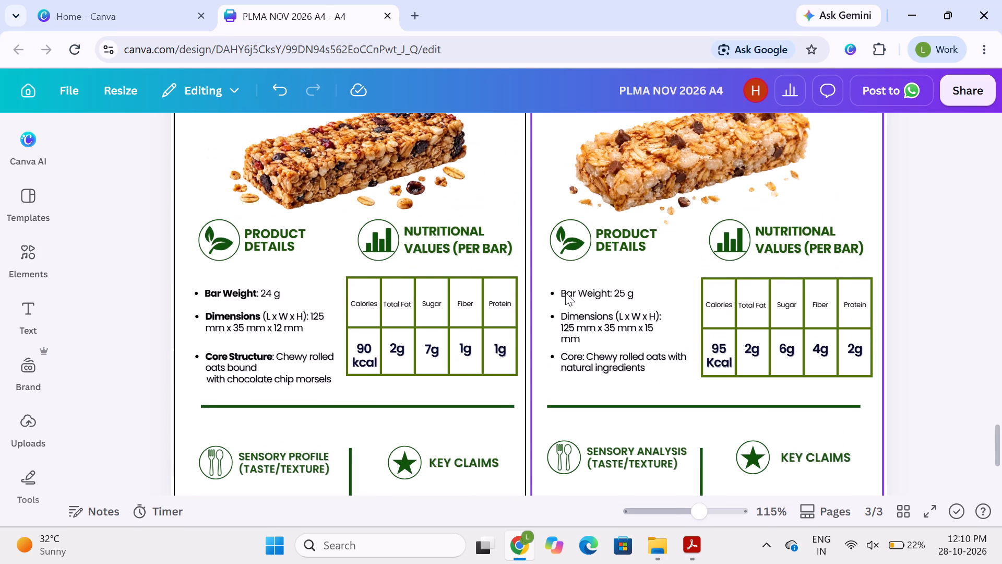
{"action": "double_click", "coordinate": [571, 292]}
{"action": "left_click", "coordinate": [571, 292]}
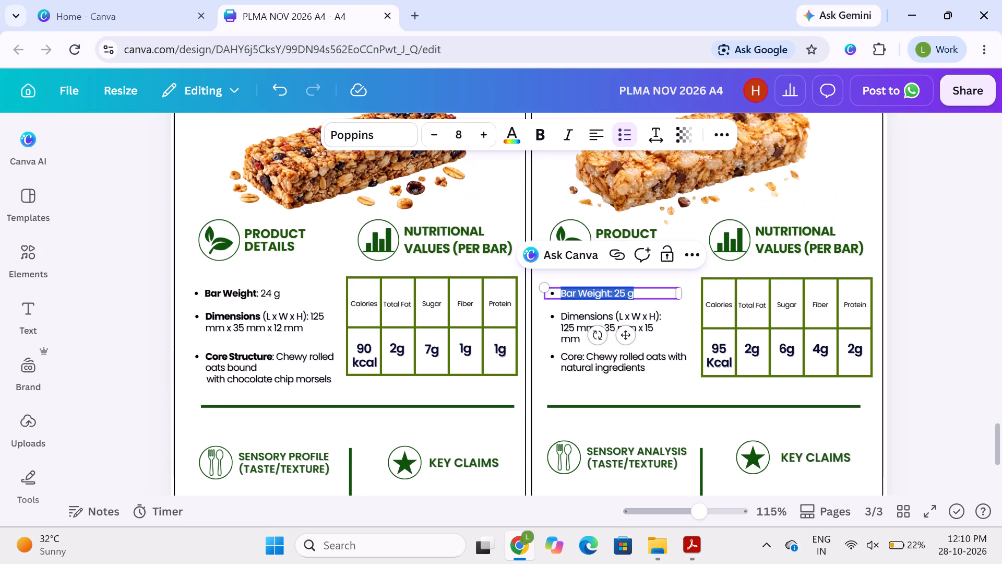
{"action": "left_click", "coordinate": [604, 291]}
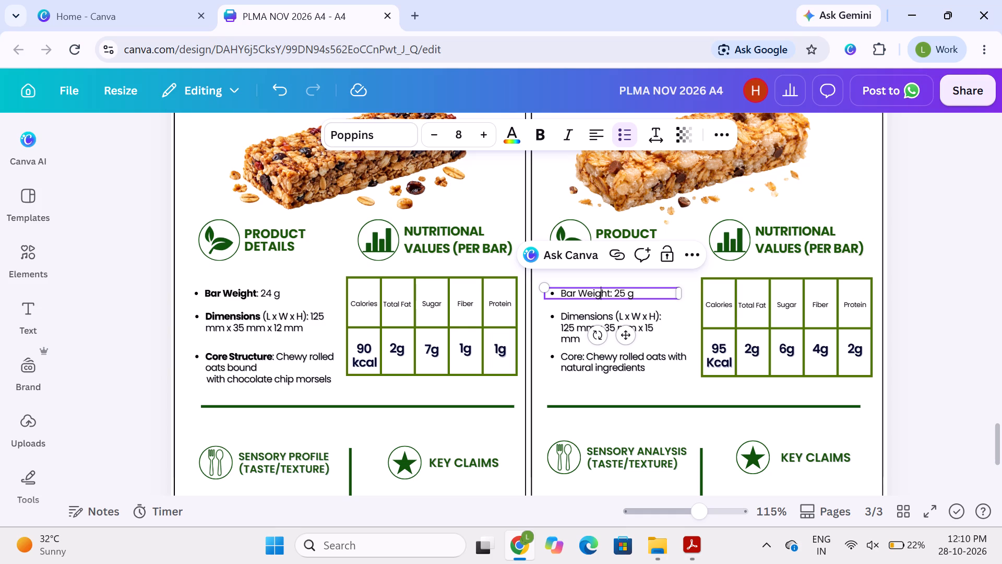
{"action": "left_click", "coordinate": [623, 294]}
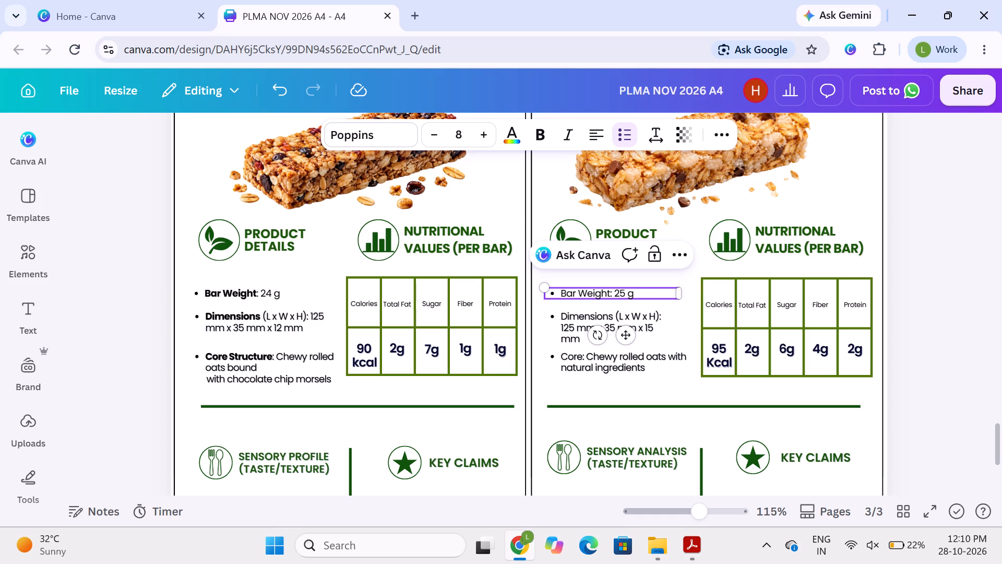
{"action": "key", "text": "BackSpace"}
{"action": "key", "text": "4"}
Make the "Bar Weight" label bold in the Charya's bar's product details.
{"action": "key", "text": "Left"}
{"action": "key", "text": "Left"}
{"action": "key", "text": "Left"}
{"action": "key", "text": "Left"}
{"action": "key", "text": "shift+Left"}
{"action": "key", "text": "shift+Left"}
{"action": "key", "text": "shift+Left"}
{"action": "key", "text": "shift+Left"}
{"action": "key", "text": "shift+Left"}
{"action": "key", "text": "shift+Left"}
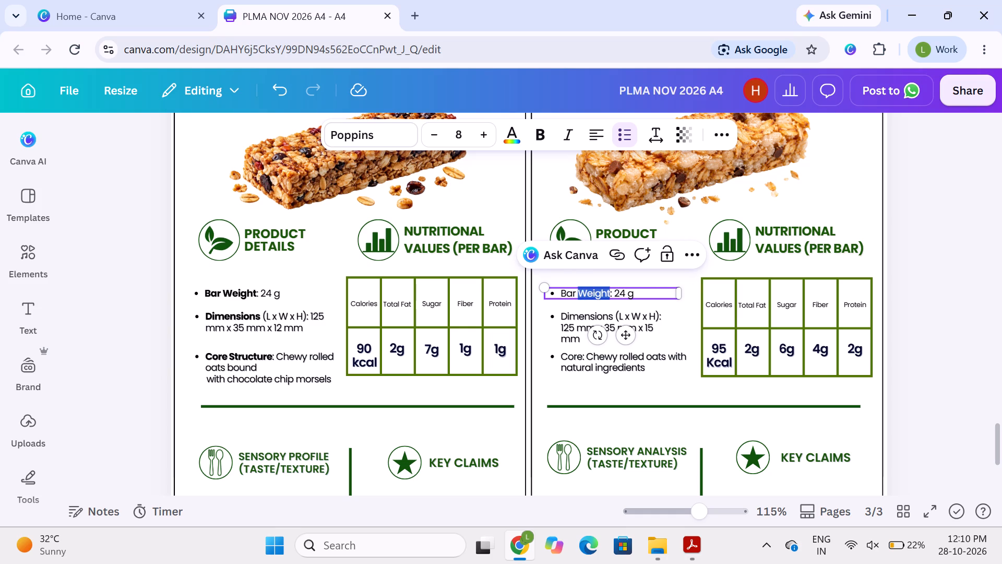
{"action": "key", "text": "shift+Left"}
{"action": "key", "text": "shift+Left"}
{"action": "key", "text": "shift+Left"}
{"action": "key", "text": "shift+Left"}
{"action": "left_click", "coordinate": [540, 127]}
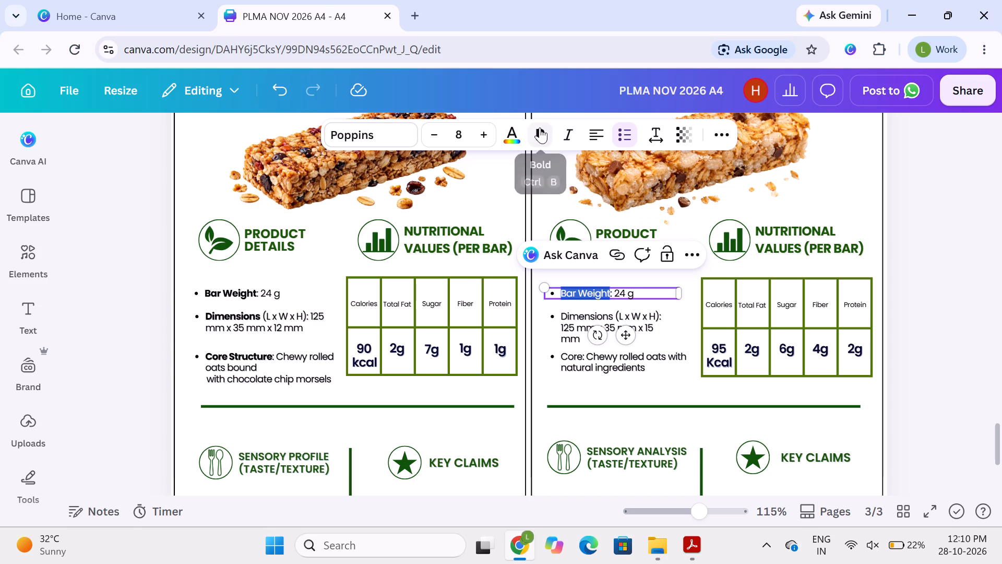
Make the "Dimensions" label bold in the Charya's bar's product details.
{"action": "left_click", "coordinate": [568, 313]}
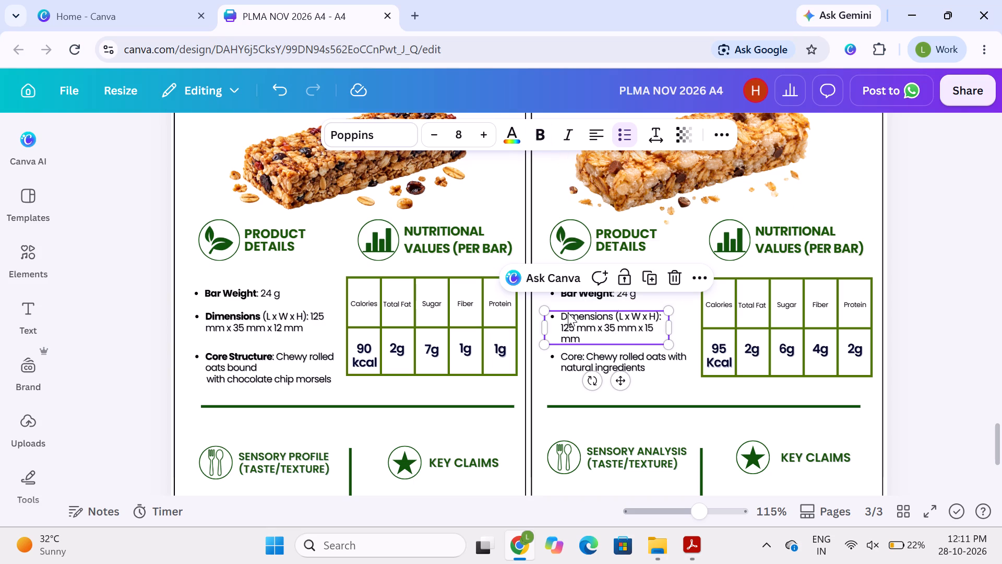
{"action": "double_click", "coordinate": [568, 313]}
{"action": "left_click", "coordinate": [568, 313]}
{"action": "double_click", "coordinate": [568, 313]}
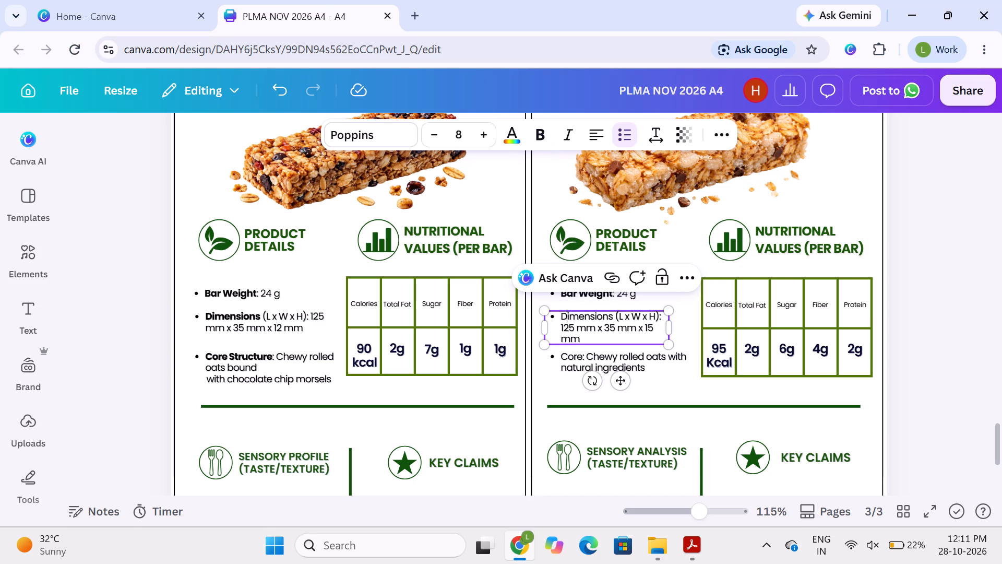
{"action": "left_click", "coordinate": [542, 139]}
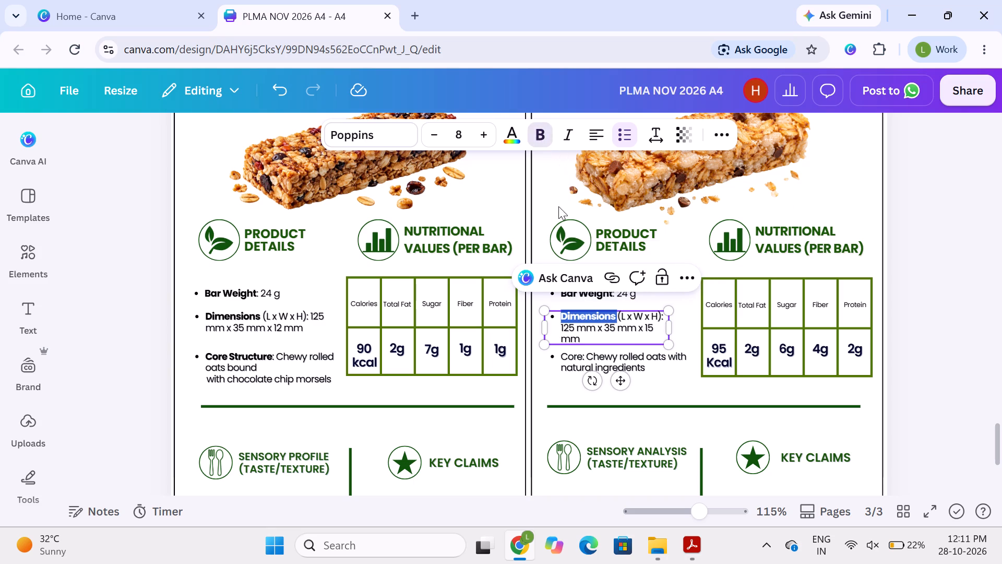
Make the "Core" label bold in the Charya's bar's product details.
{"action": "scroll", "coordinate": [575, 299], "scroll_direction": "down", "scroll_amount": 1}
{"action": "double_click", "coordinate": [567, 202]}
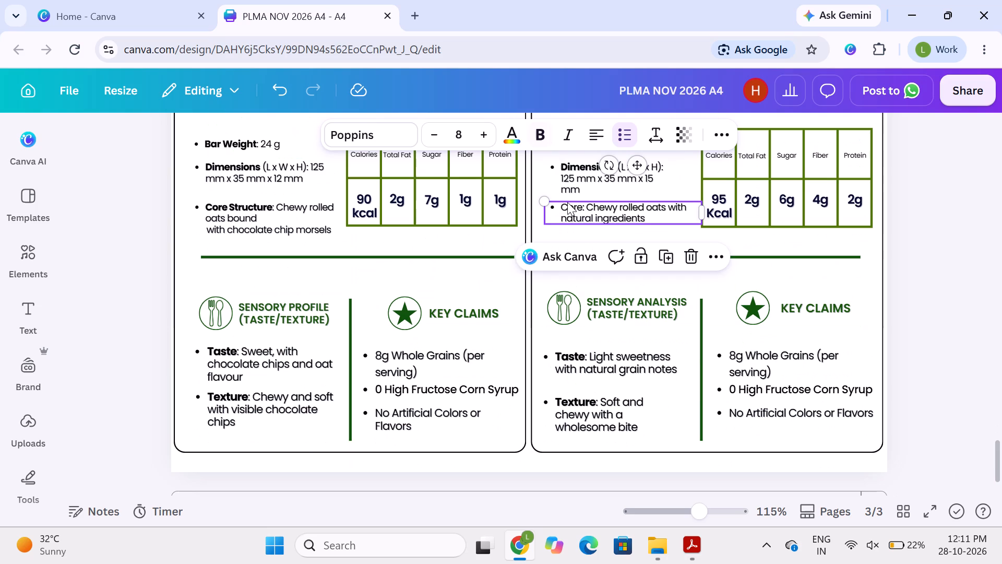
{"action": "double_click", "coordinate": [567, 202]}
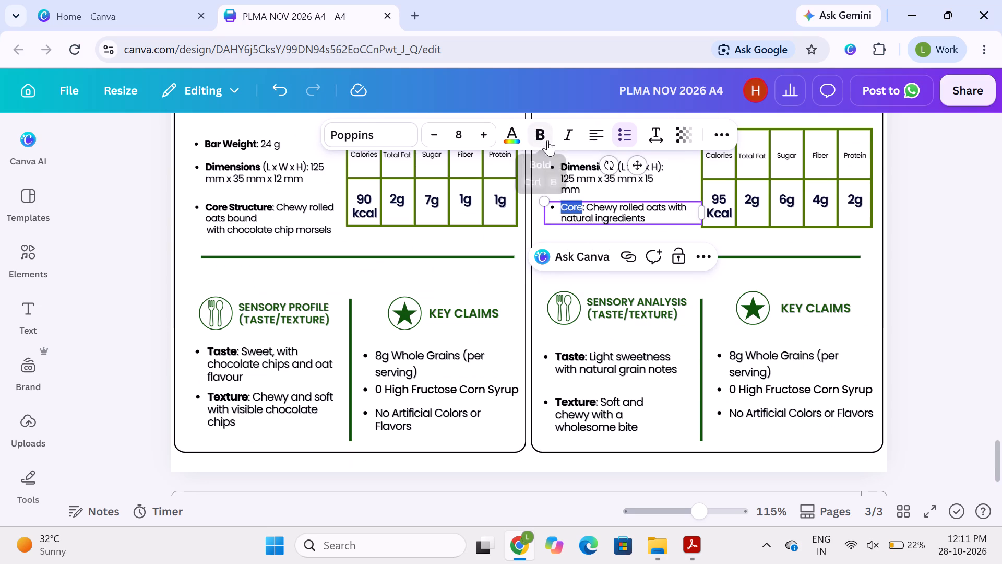
{"action": "left_click", "coordinate": [547, 140]}
{"action": "left_click", "coordinate": [915, 180]}
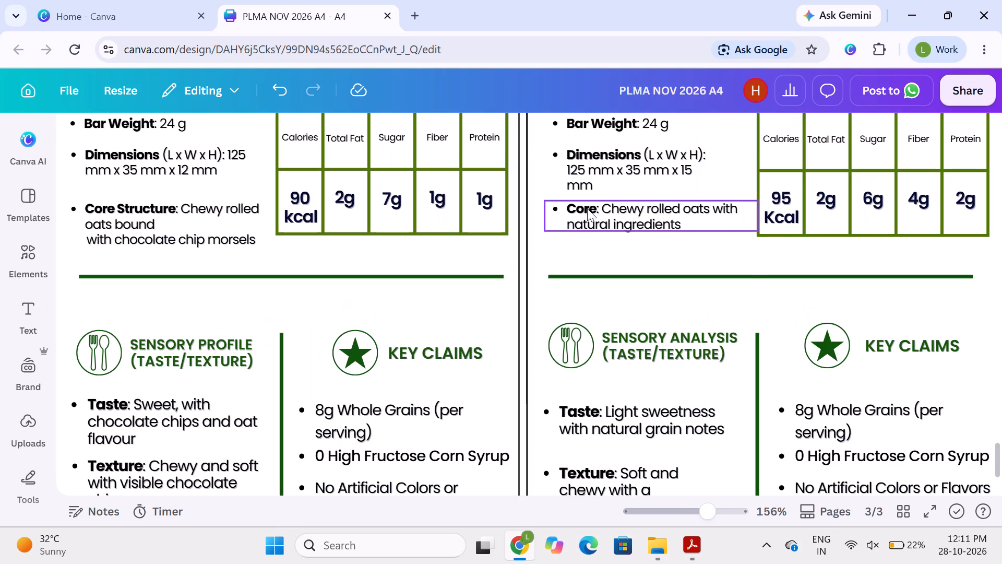
Extend the "Core" label to "Core structure" in the Charya's bar's product details.
{"action": "double_click", "coordinate": [587, 208]}
{"action": "left_click", "coordinate": [587, 208]}
{"action": "left_click", "coordinate": [587, 208]}
{"action": "double_click", "coordinate": [587, 208]}
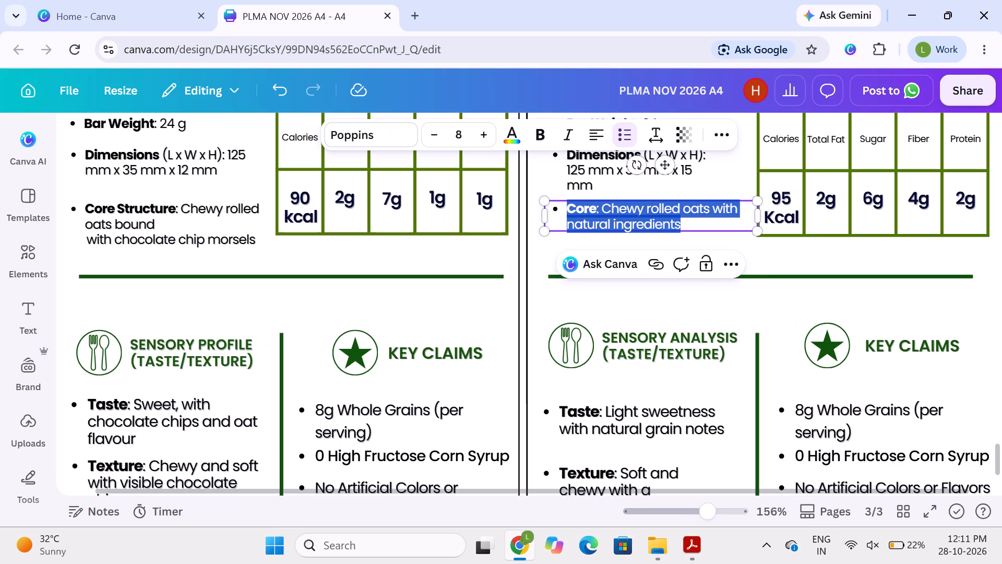
{"action": "left_click", "coordinate": [587, 208]}
{"action": "key", "text": "Right"}
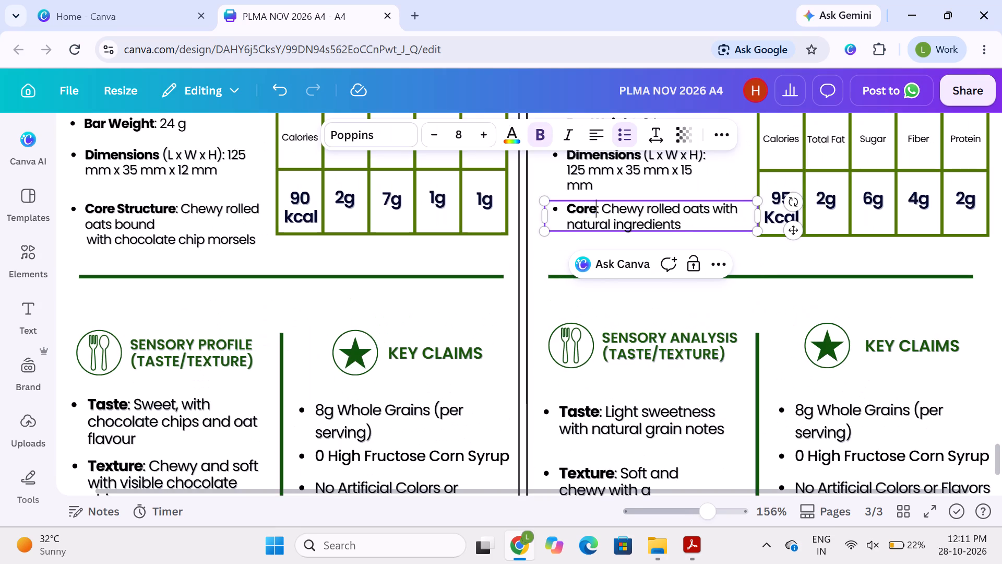
{"action": "key", "text": "space"}
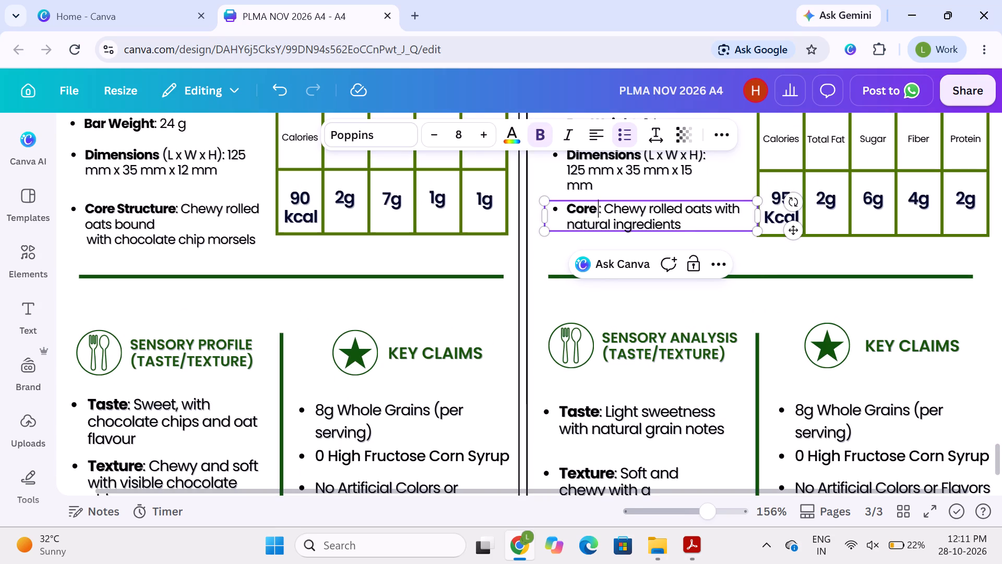
{"action": "type", "text": "stu"}
{"action": "key", "text": "BackSpace"}
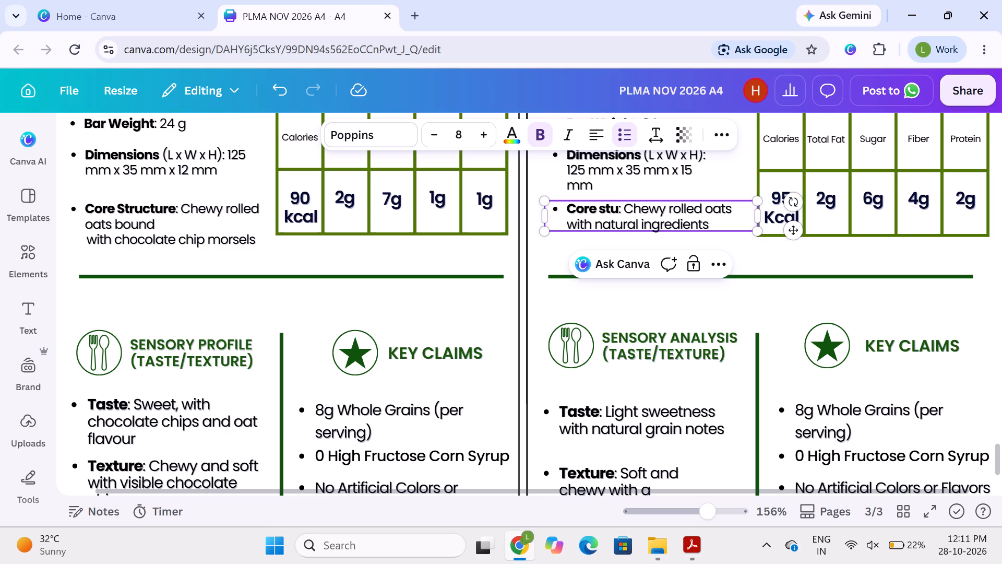
{"action": "type", "text": "ru"}
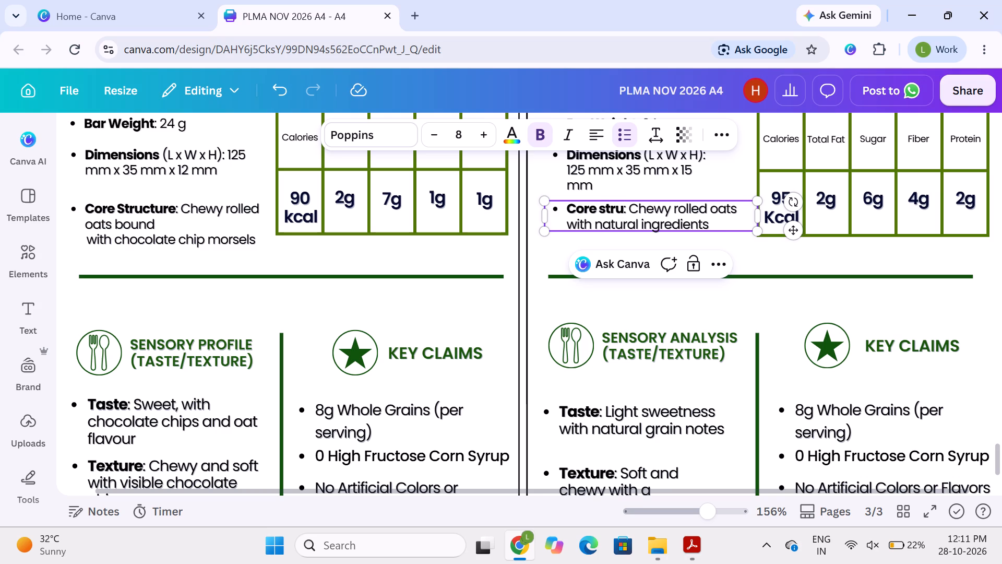
{"action": "type", "text": "cture"}
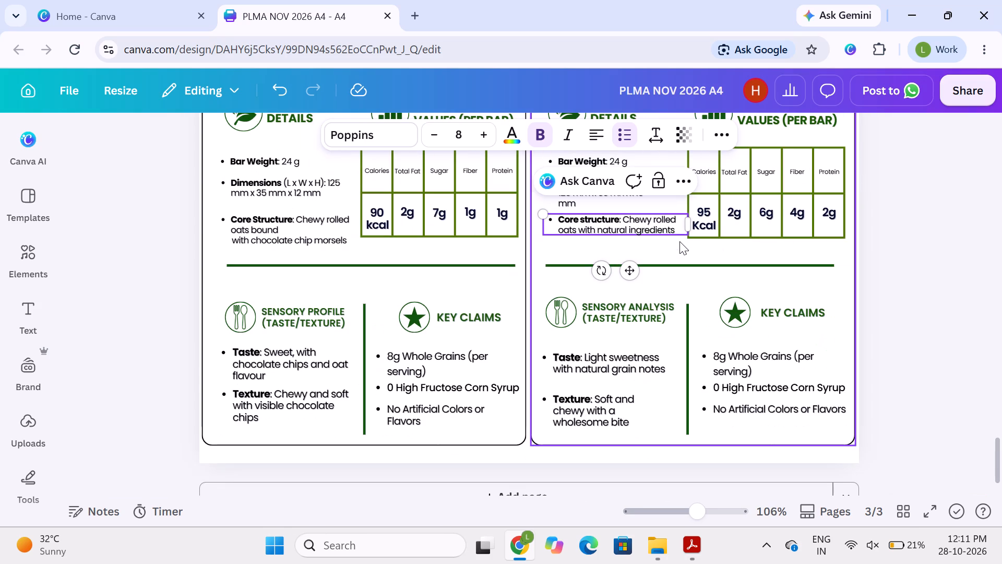
Change the calorie unit to lowercase "kcal" in the Charya's bar's nutrition table.
{"action": "left_click", "coordinate": [699, 226]}
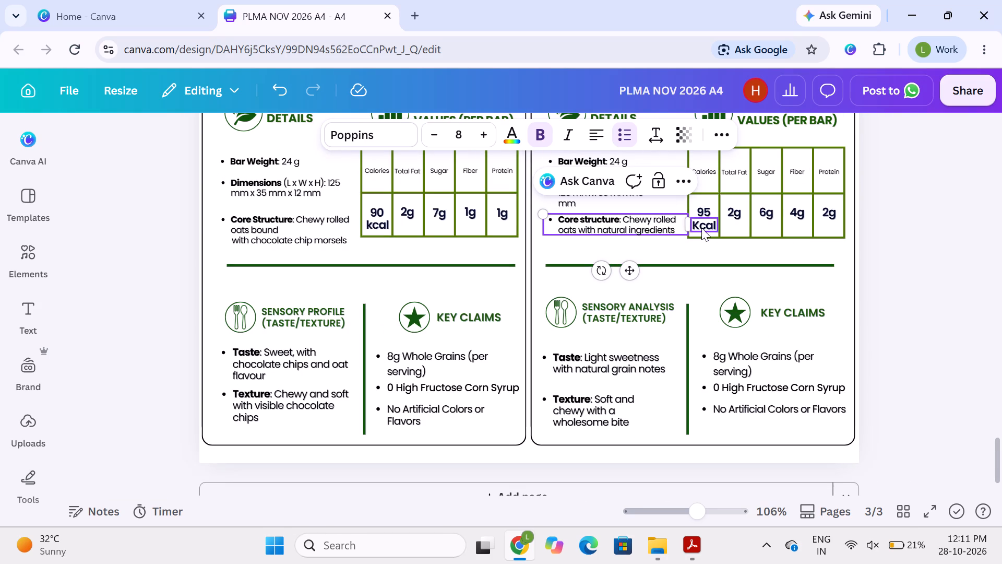
{"action": "left_click", "coordinate": [699, 228]}
{"action": "double_click", "coordinate": [702, 228]}
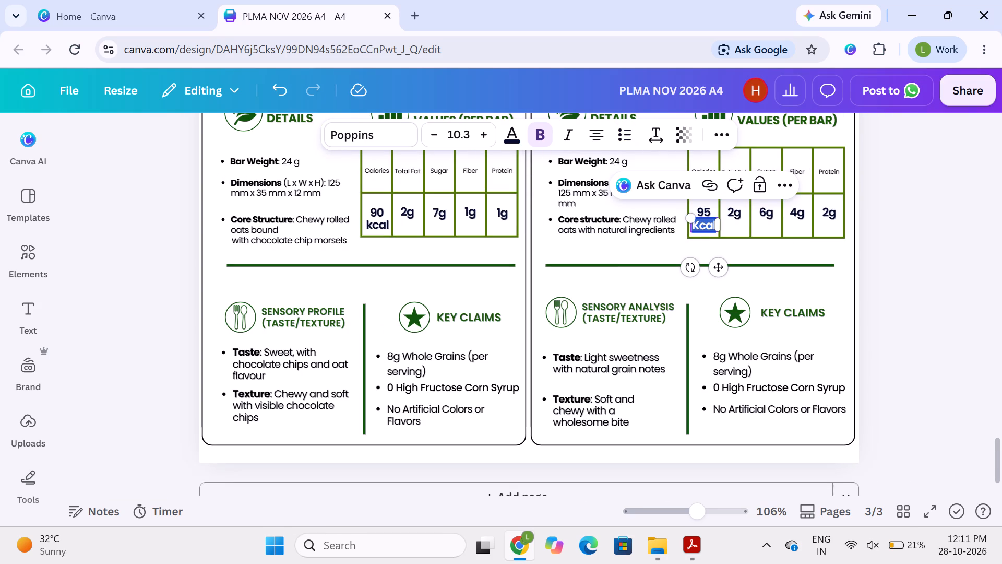
{"action": "left_click", "coordinate": [702, 228]}
{"action": "key", "text": "Left"}
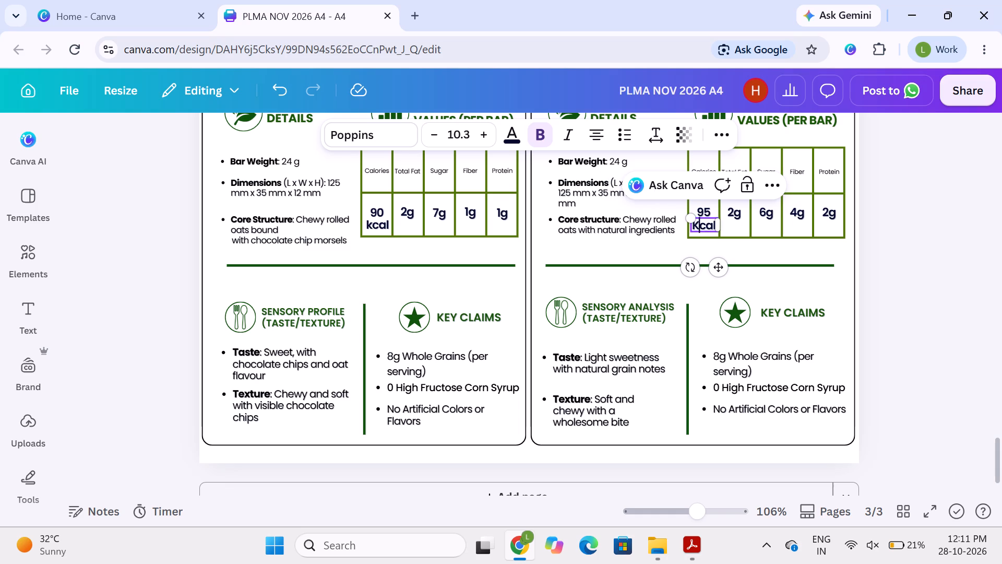
{"action": "key", "text": "BackSpace"}
{"action": "key", "text": "k"}
{"action": "left_click", "coordinate": [891, 251]}
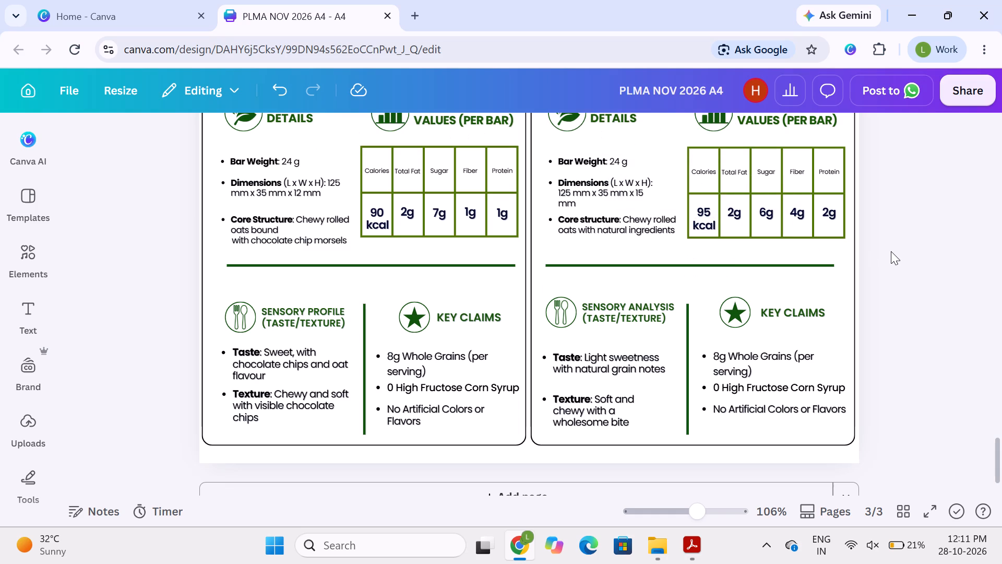
Review the page 3 comparison of the Original and Charya's chewy granola bars for text, table and layout consistency.
{"action": "scroll", "coordinate": [891, 251], "scroll_direction": "up", "scroll_amount": 1}
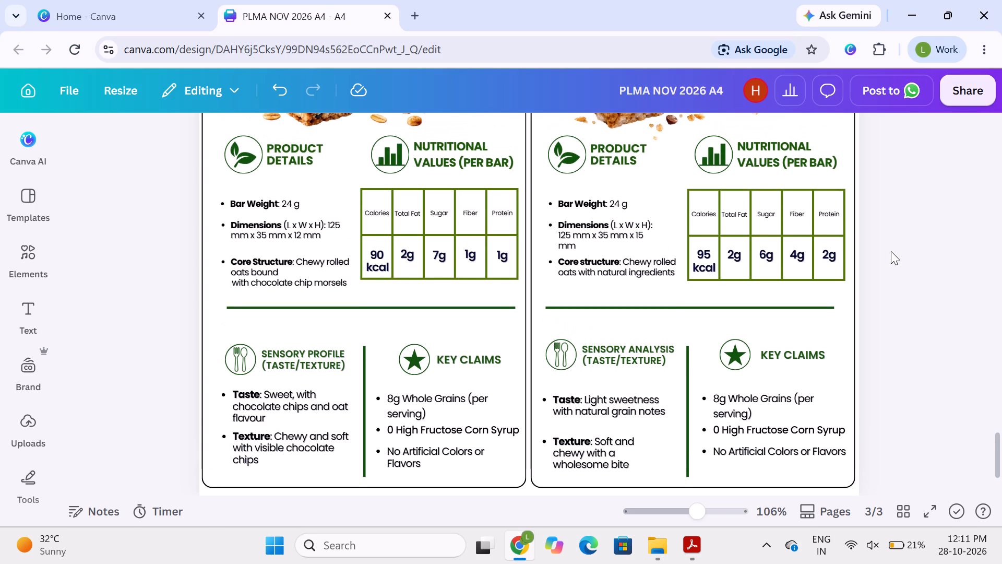
{"action": "left_click", "coordinate": [938, 272]}
{"action": "scroll", "coordinate": [938, 272], "scroll_direction": "up", "scroll_amount": 1}
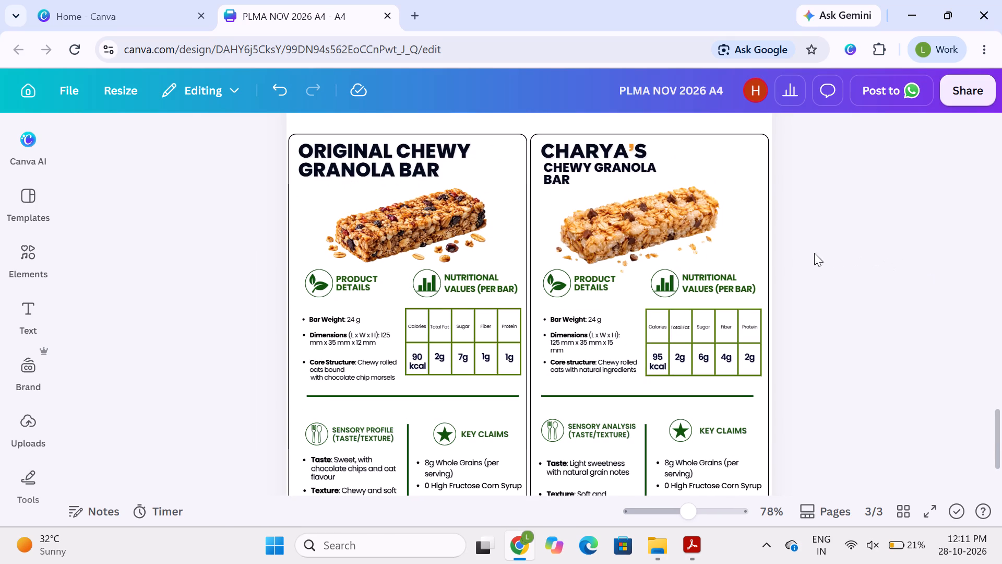
{"action": "left_click", "coordinate": [880, 263]}
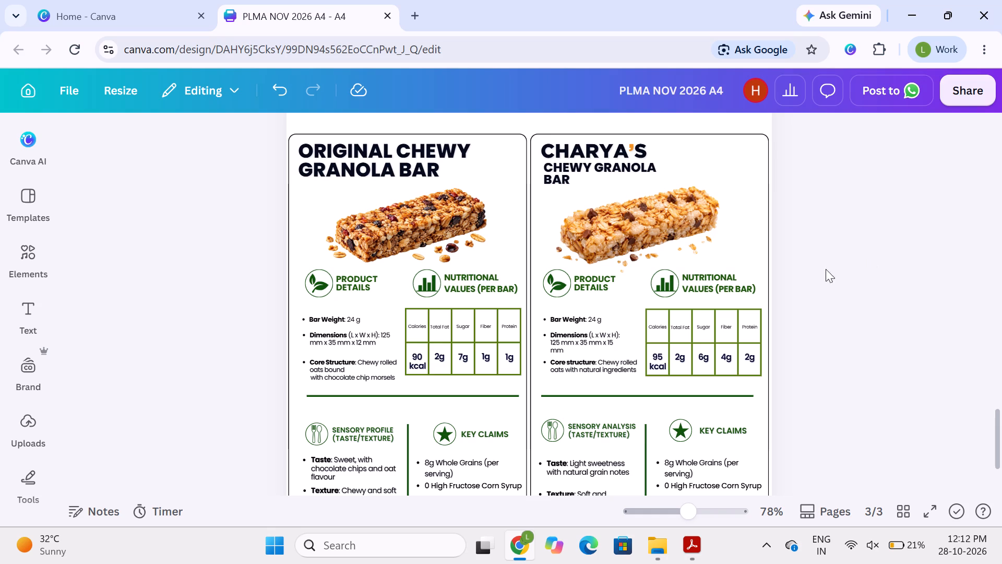
{"action": "left_click", "coordinate": [833, 210]}
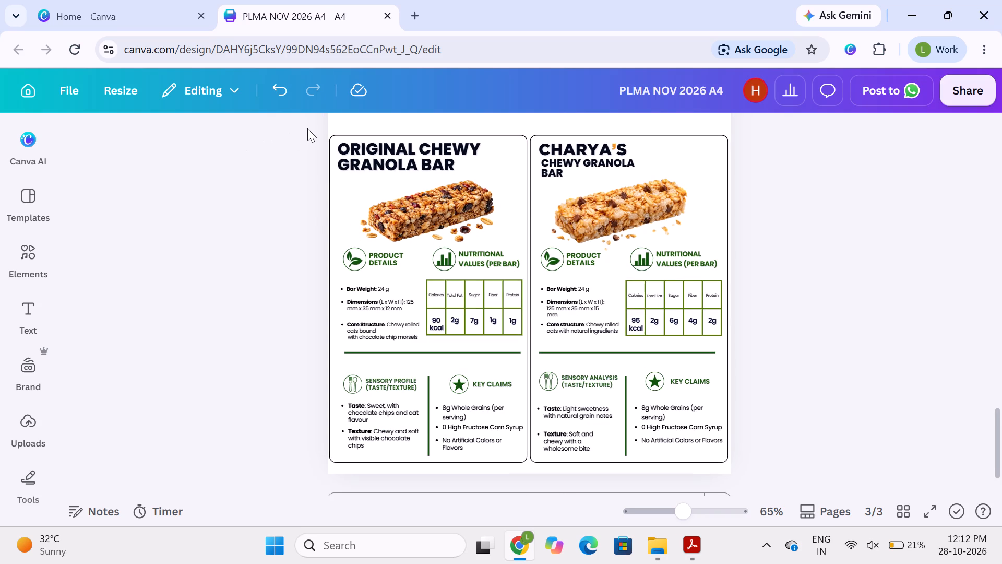
{"action": "left_click_drag", "start_coordinate": [308, 128], "coordinate": [733, 473]}
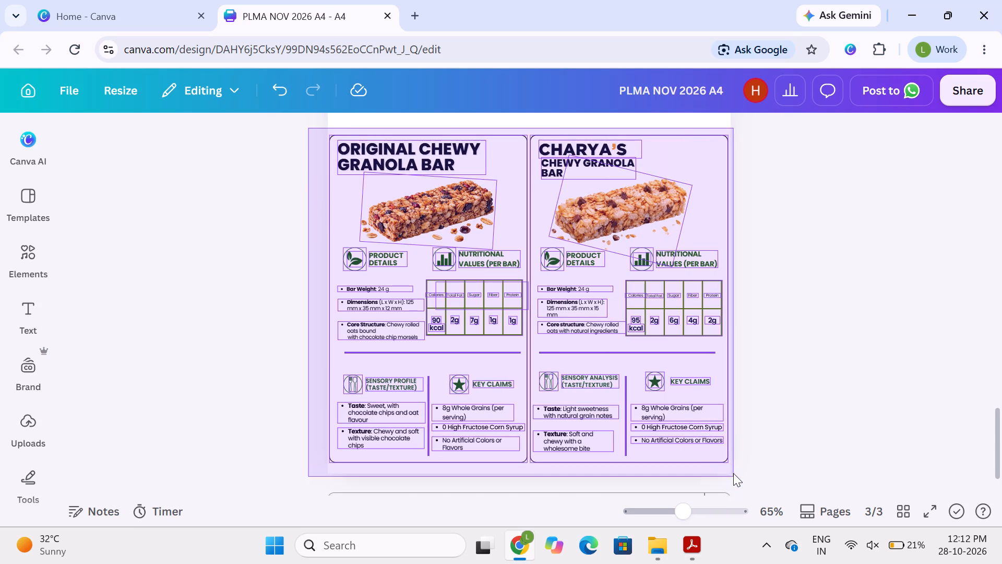
{"action": "left_click_drag", "start_coordinate": [733, 473], "coordinate": [734, 473]}
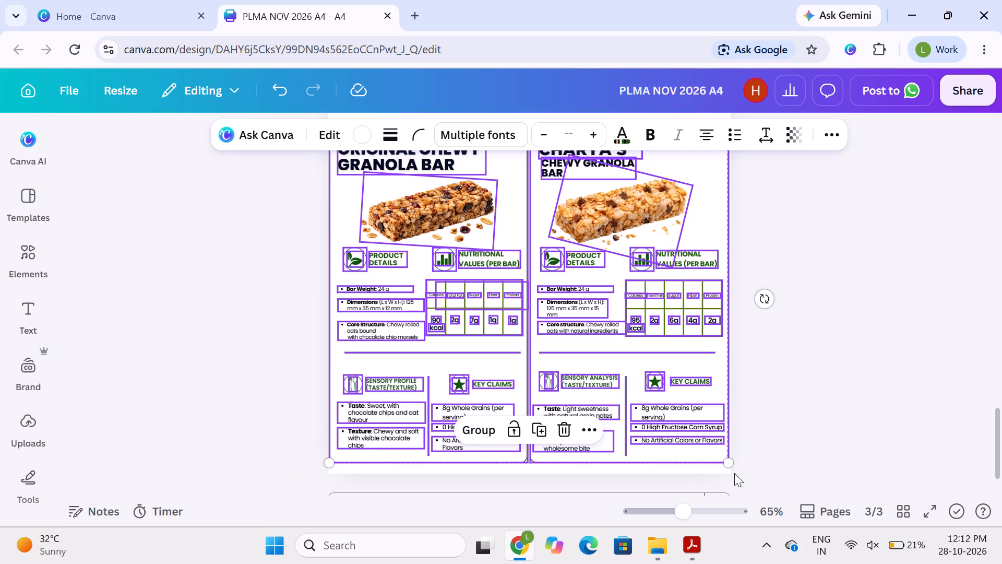
{"action": "left_click", "coordinate": [841, 319]}
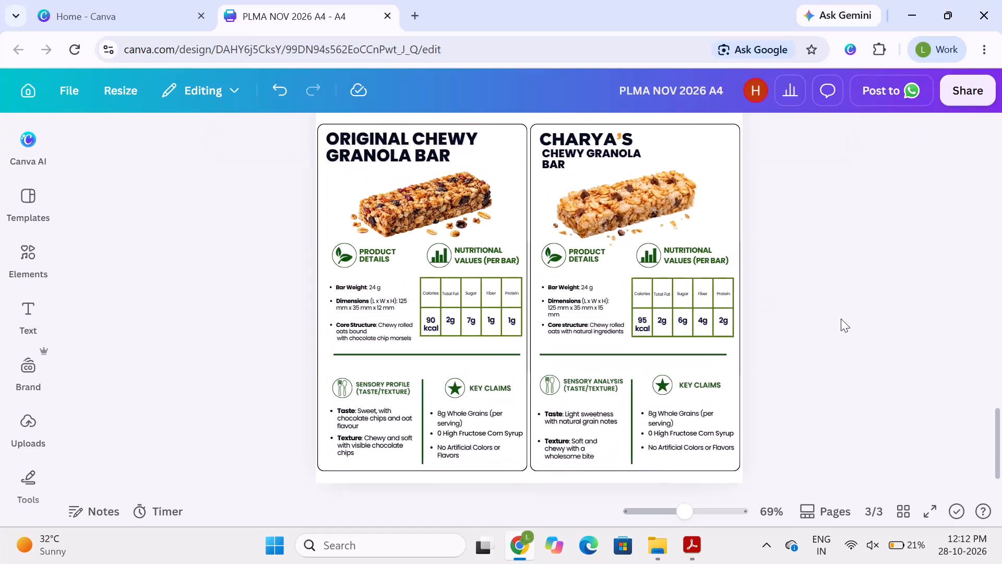
{"action": "scroll", "coordinate": [841, 319], "scroll_direction": "up", "scroll_amount": 1}
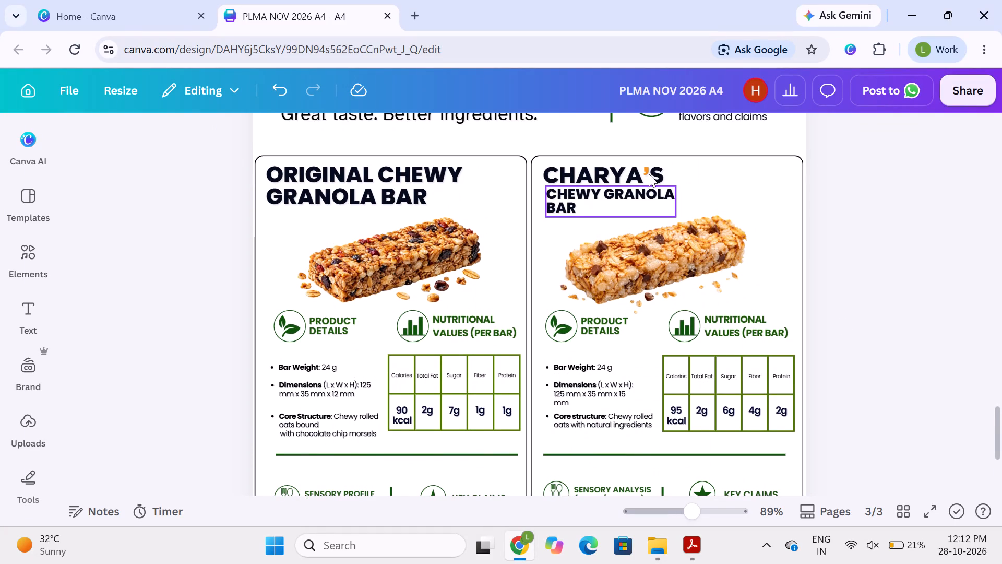
{"action": "scroll", "coordinate": [649, 174], "scroll_direction": "up", "scroll_amount": 3}
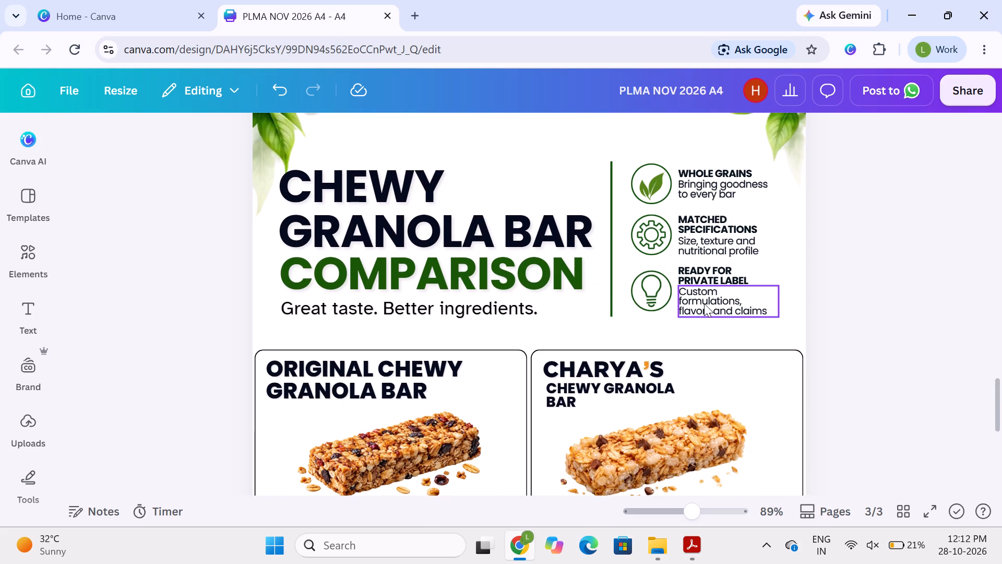
{"action": "scroll", "coordinate": [704, 303], "scroll_direction": "down", "scroll_amount": 1}
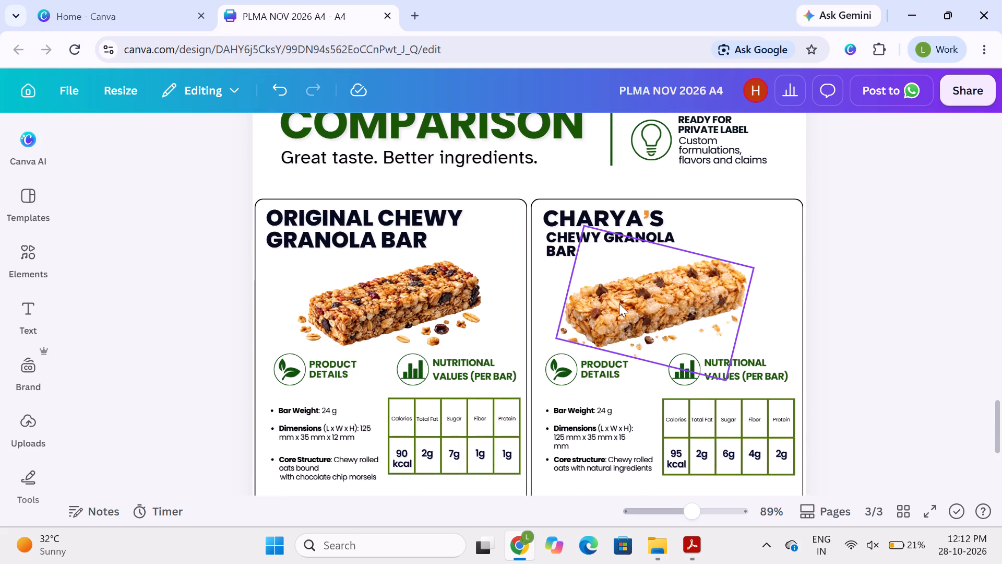
{"action": "scroll", "coordinate": [619, 303], "scroll_direction": "down", "scroll_amount": 1}
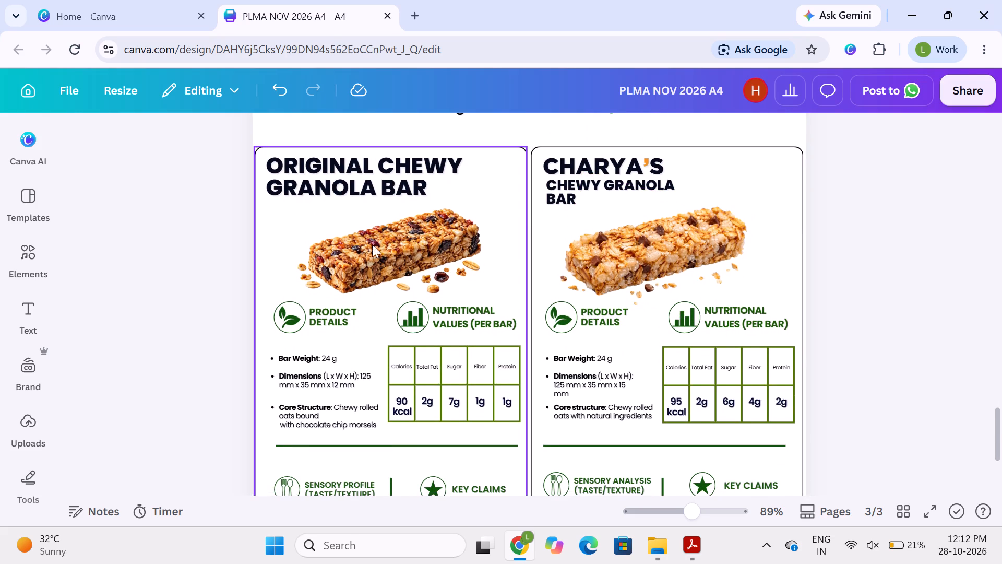
{"action": "scroll", "coordinate": [484, 269], "scroll_direction": "down", "scroll_amount": 1}
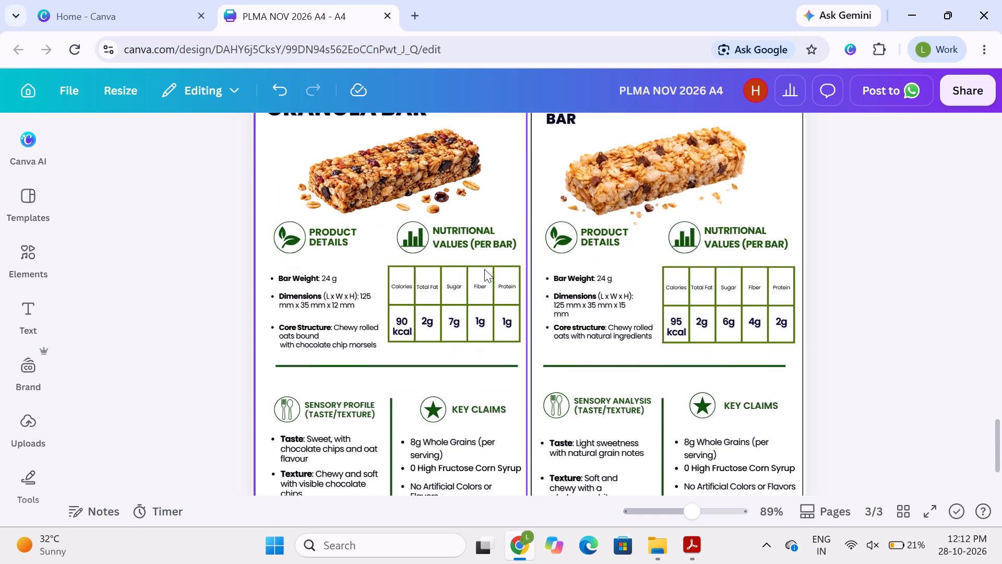
{"action": "scroll", "coordinate": [484, 269], "scroll_direction": "down", "scroll_amount": 1}
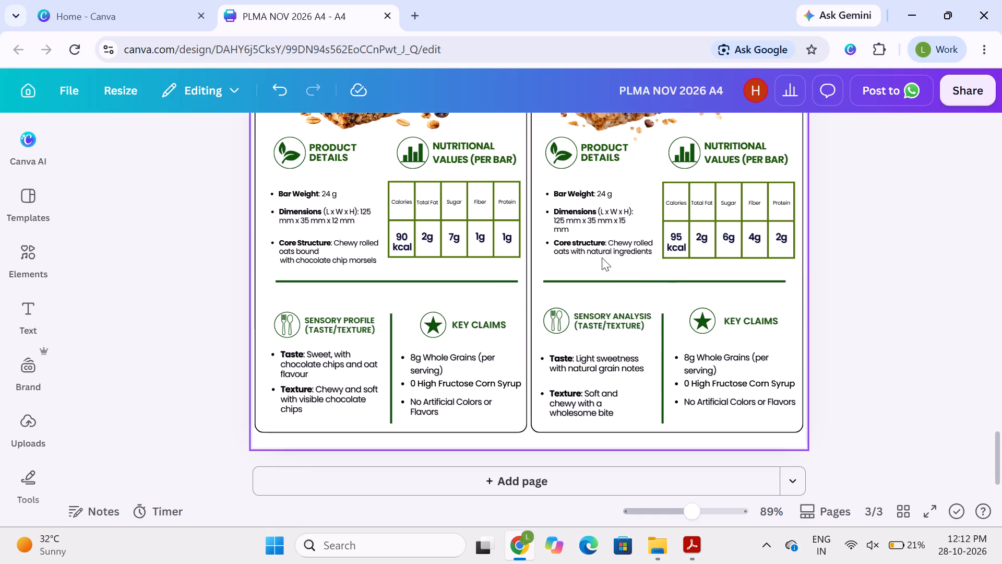
{"action": "left_click", "coordinate": [669, 249]}
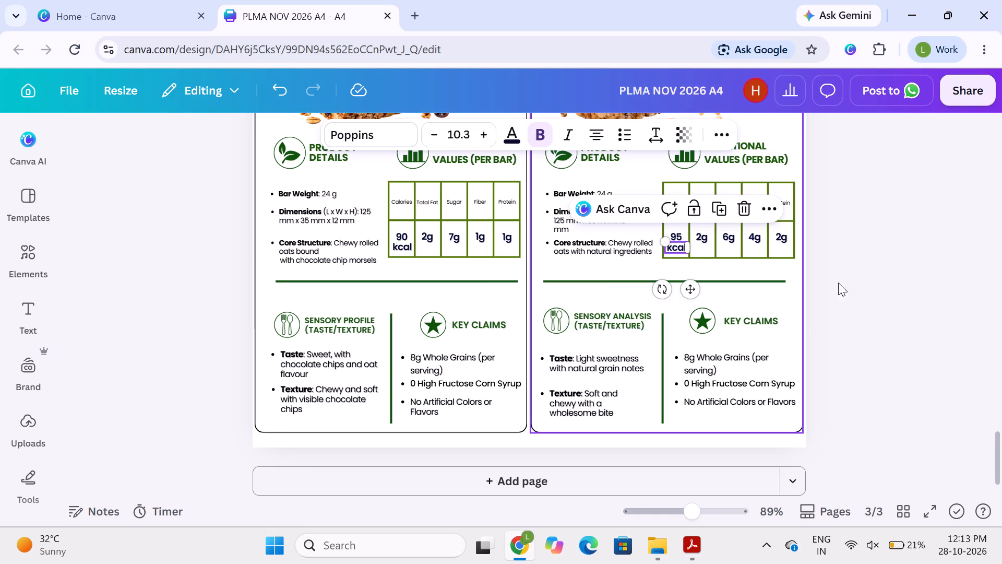
{"action": "left_click", "coordinate": [868, 279]}
Nudge the Charya's bar's Sensory Analysis and Key Claims headings with their icons down and slightly right, leaving the frame and divider in place.
{"action": "scroll", "coordinate": [868, 279], "scroll_direction": "down", "scroll_amount": 1}
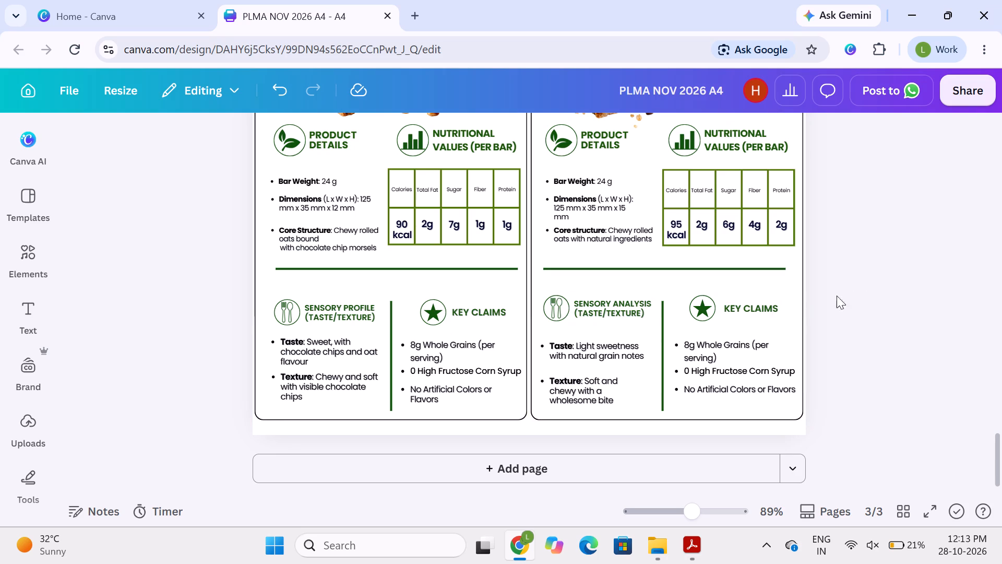
{"action": "left_click_drag", "start_coordinate": [843, 294], "coordinate": [552, 319]}
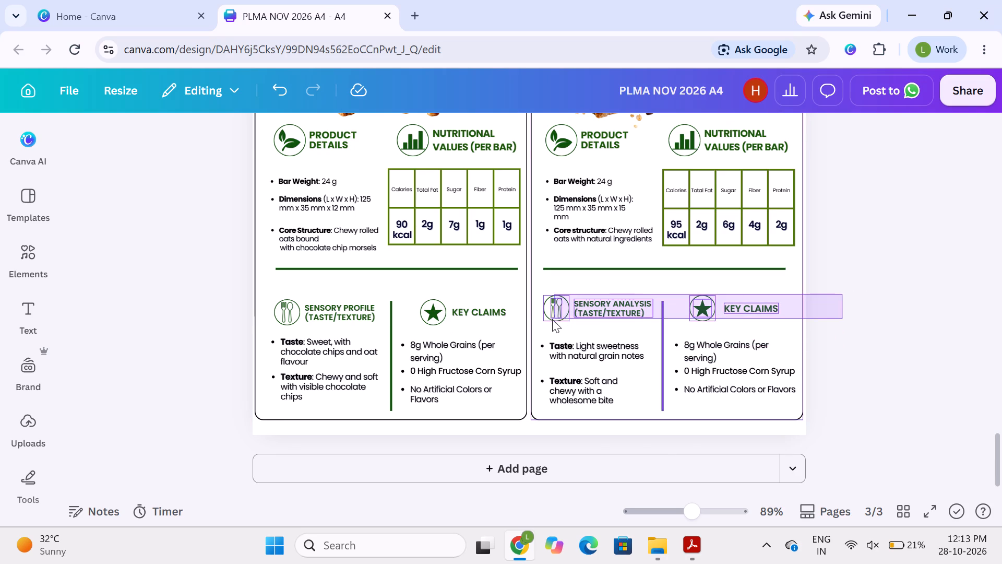
{"action": "left_click_drag", "start_coordinate": [552, 319], "coordinate": [551, 319]}
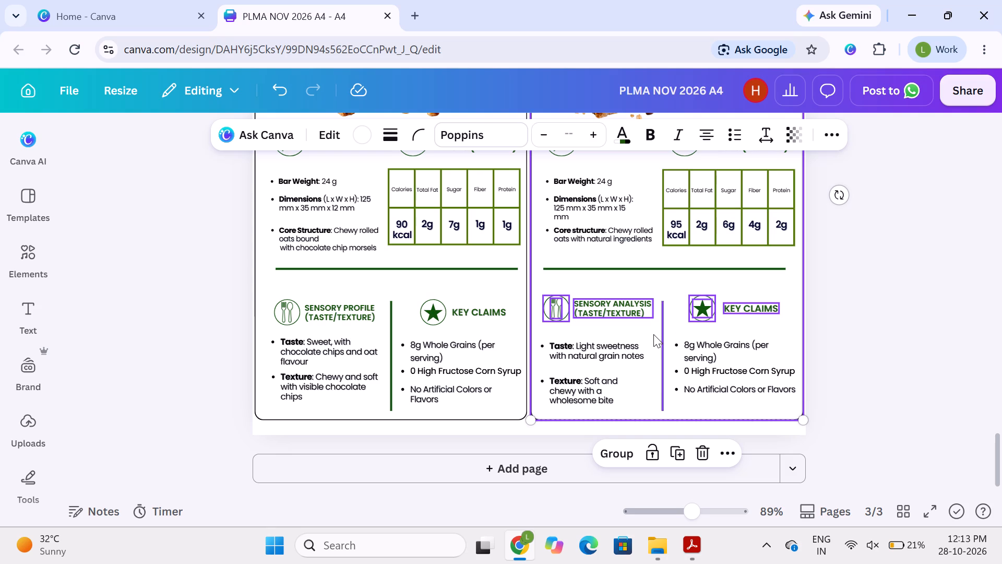
{"action": "left_click_drag", "start_coordinate": [662, 335], "coordinate": [751, 411]}
{"action": "key", "text": "ctrl+z"}
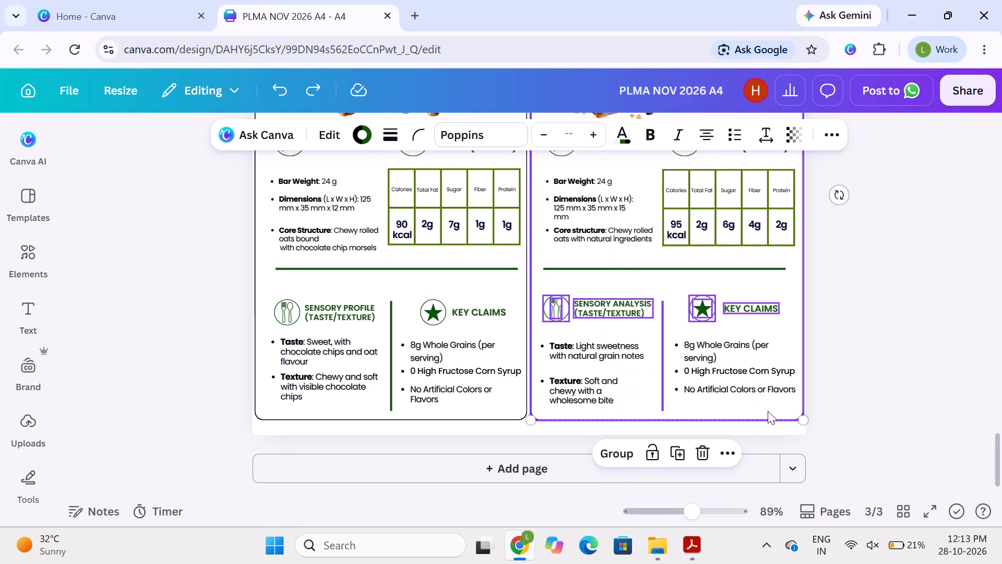
{"action": "left_click", "coordinate": [773, 418]}
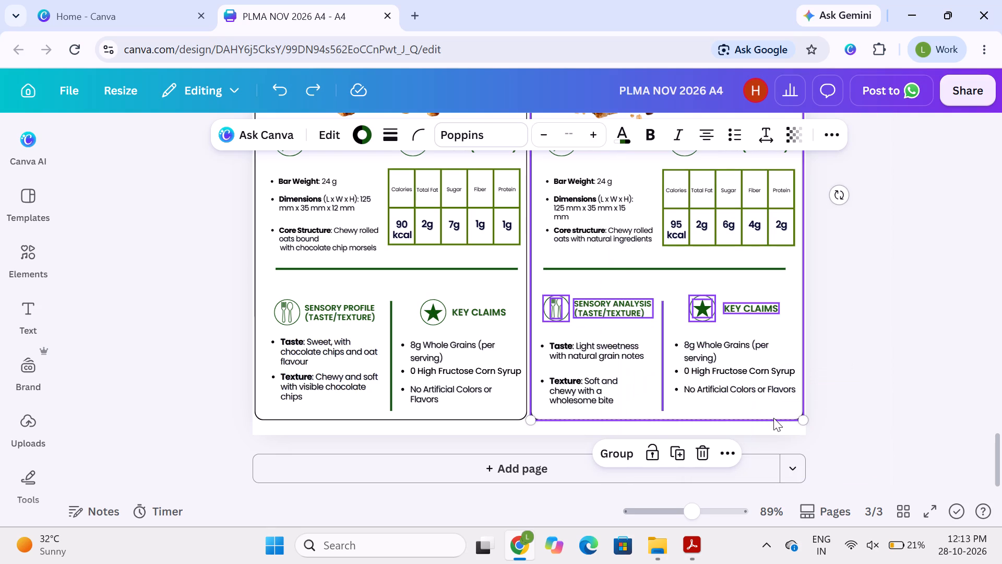
{"action": "left_click", "coordinate": [773, 418], "text": "shift"}
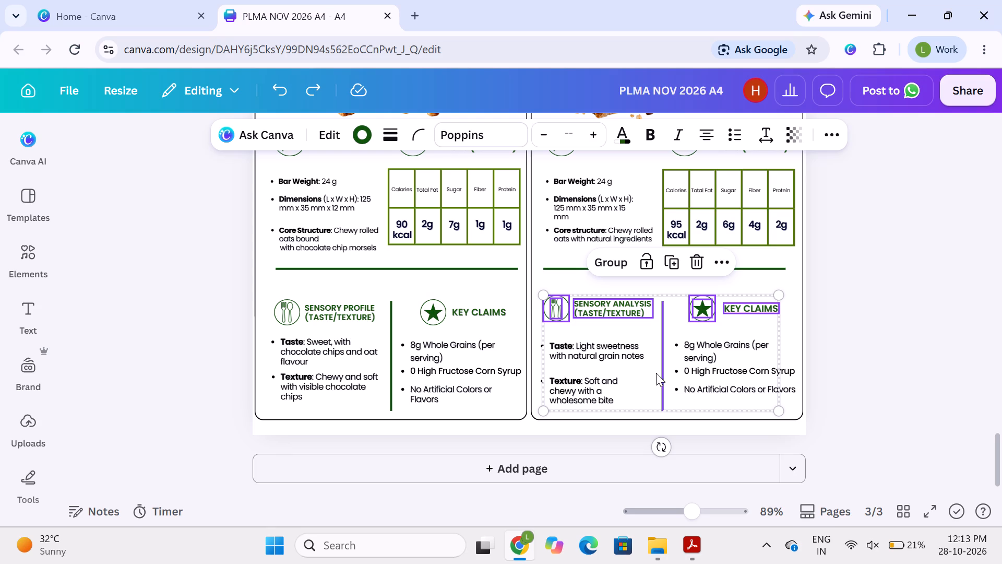
{"action": "left_click", "coordinate": [662, 379], "text": "shift"}
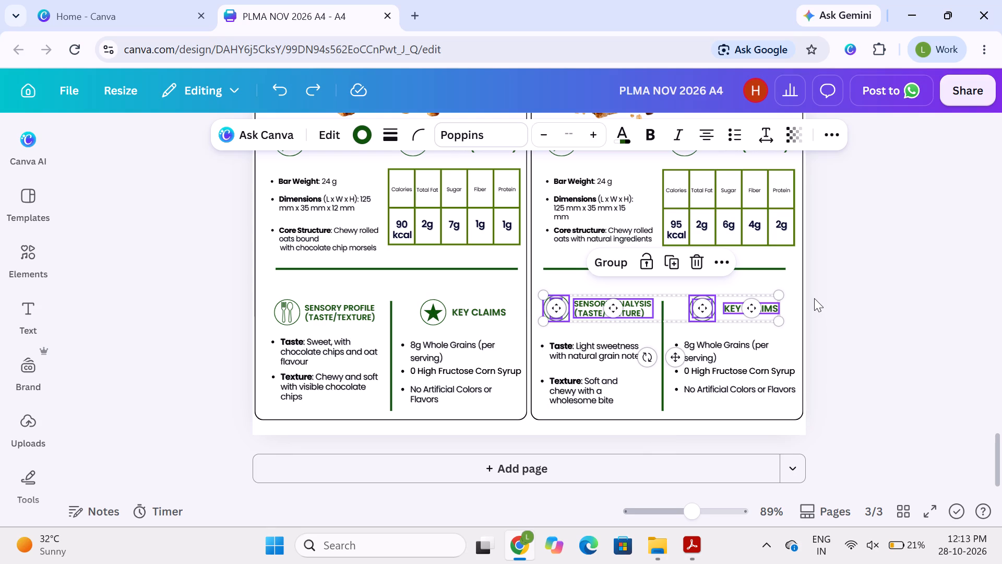
{"action": "key", "text": "Down"}
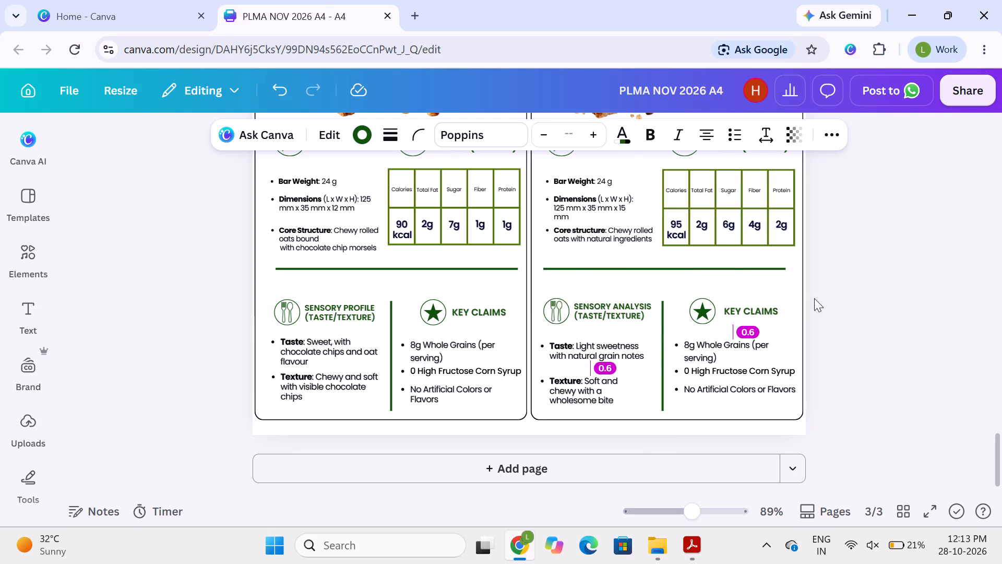
{"action": "key", "text": "Down"}
{"action": "key", "text": "Up"}
{"action": "key", "text": "Right"}
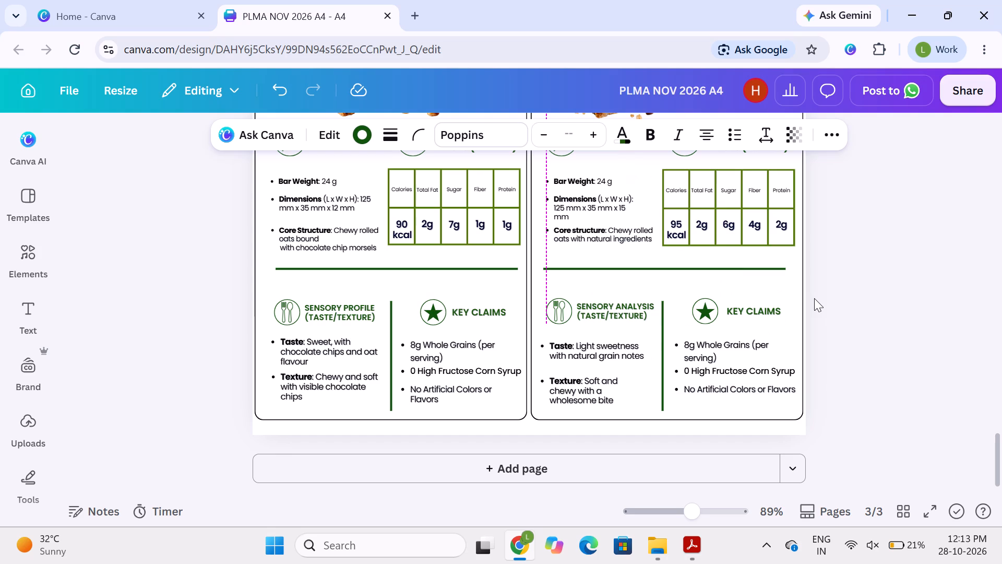
{"action": "key", "text": "Left"}
{"action": "key", "text": "Right"}
{"action": "key", "text": "Left"}
{"action": "key", "text": "Right"}
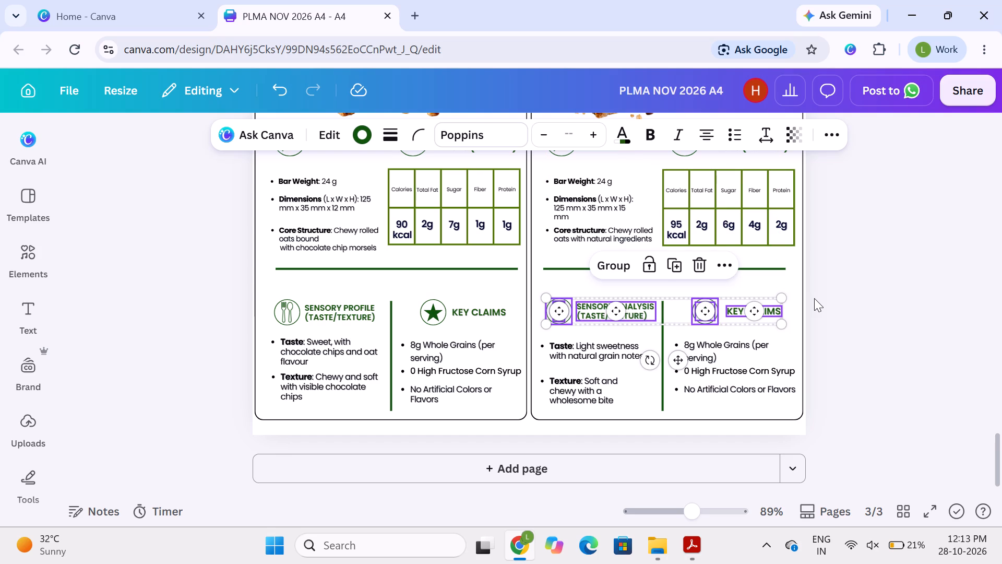
{"action": "key", "text": "Down"}
{"action": "key", "text": "Up"}
{"action": "key", "text": "Down"}
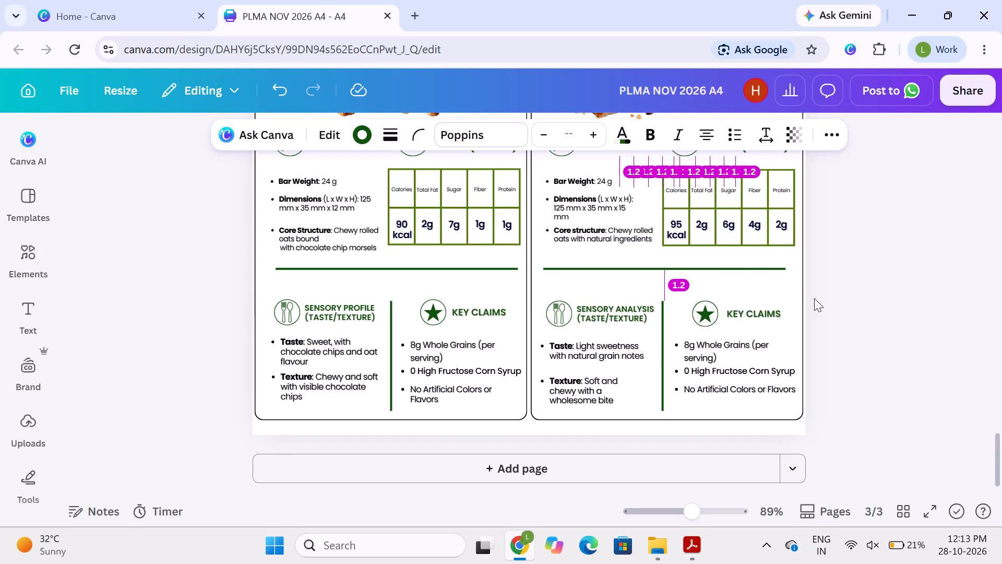
{"action": "left_click", "coordinate": [898, 336]}
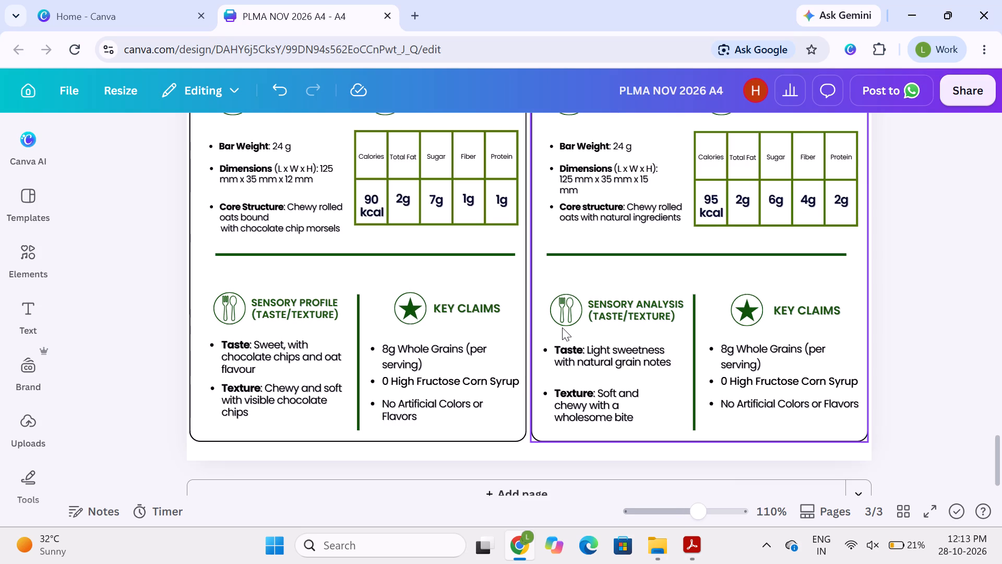
Move the Original bar's rounded frame up so its bottom edge sits just below the horizontal divider.
{"action": "left_click_drag", "start_coordinate": [365, 320], "coordinate": [192, 207]}
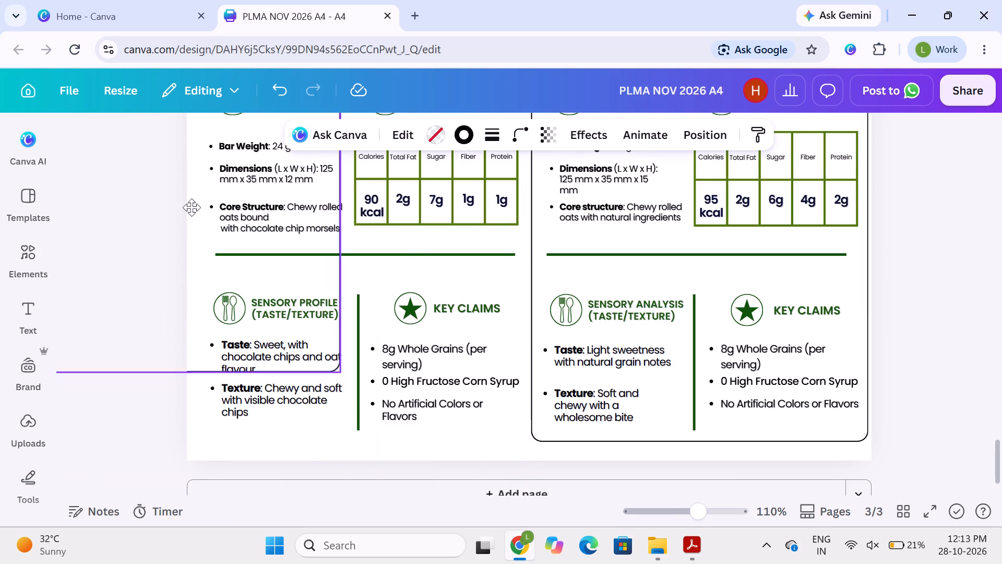
{"action": "left_click_drag", "start_coordinate": [192, 207], "coordinate": [369, 144]}
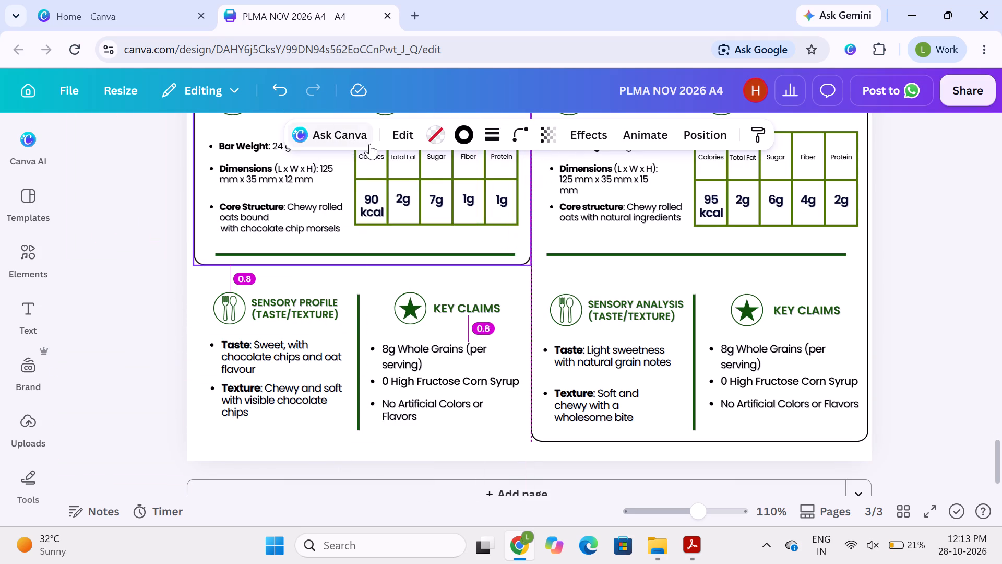
{"action": "left_click_drag", "start_coordinate": [369, 144], "coordinate": [369, 144]}
{"action": "left_click", "coordinate": [112, 308]}
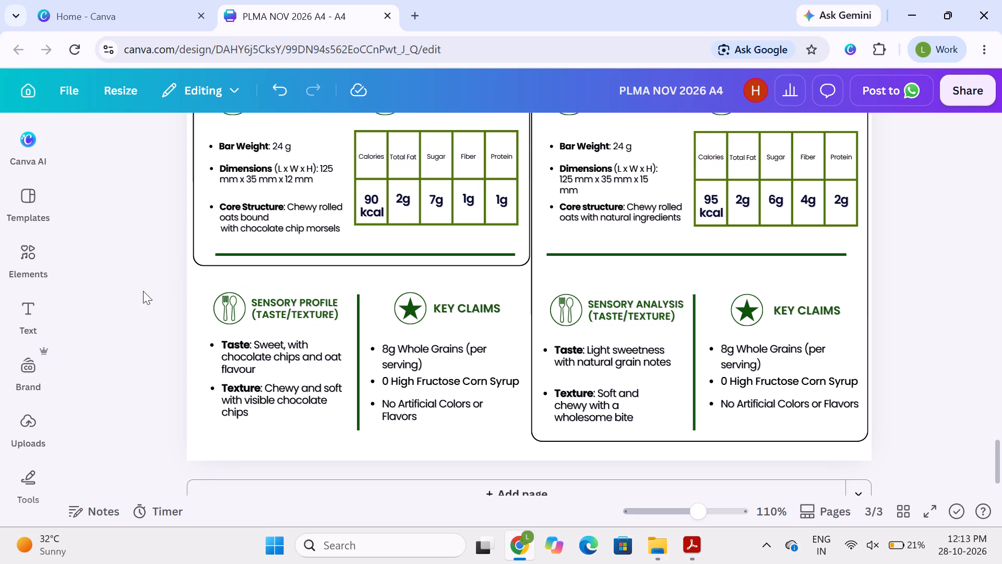
Align the Sensory and Key Claims headings and icons of both bars to a common middle, excluding the frame and vertical dividers.
{"action": "left_click_drag", "start_coordinate": [146, 293], "coordinate": [803, 309]}
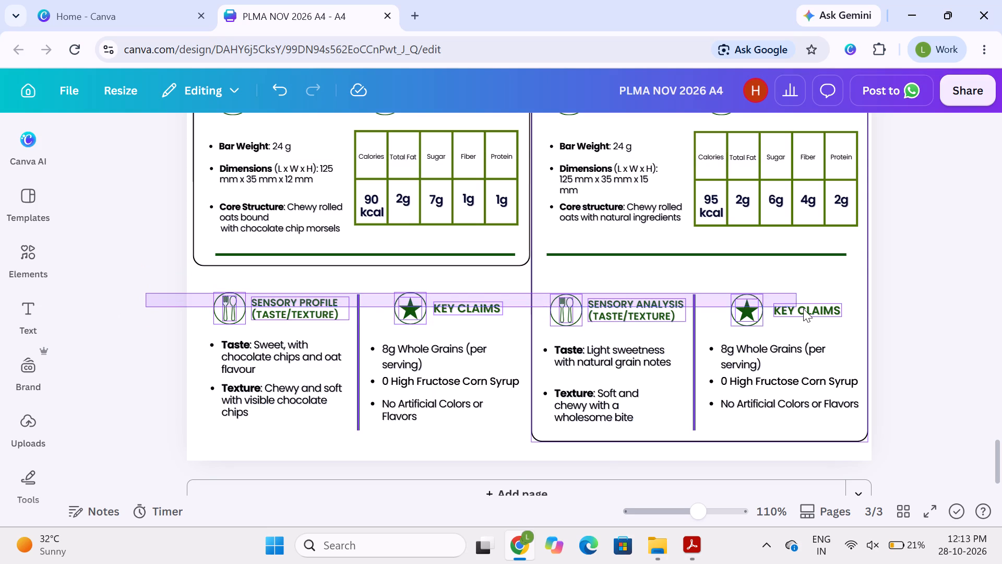
{"action": "left_click_drag", "start_coordinate": [803, 309], "coordinate": [804, 309]}
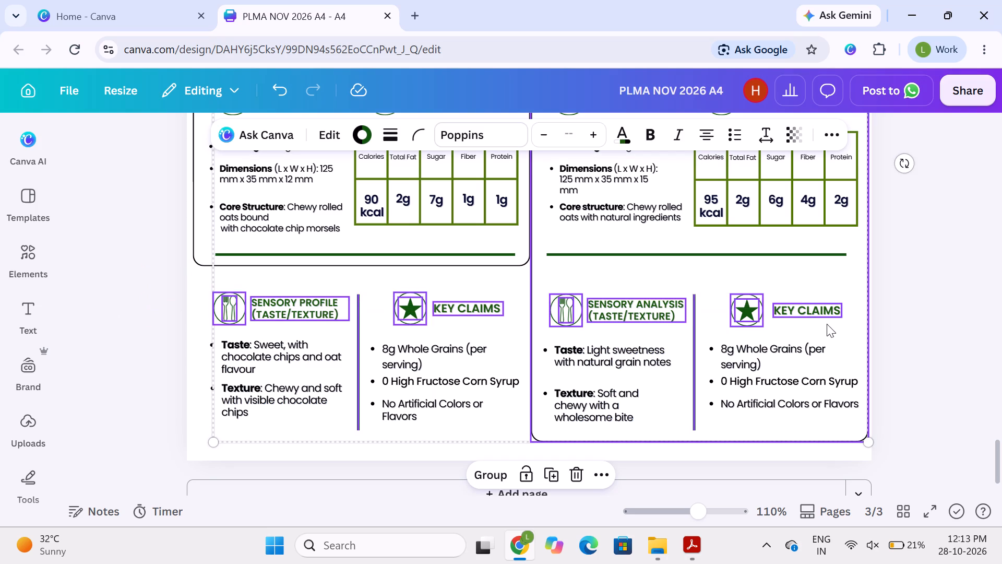
{"action": "left_click", "coordinate": [838, 331], "text": "shift"}
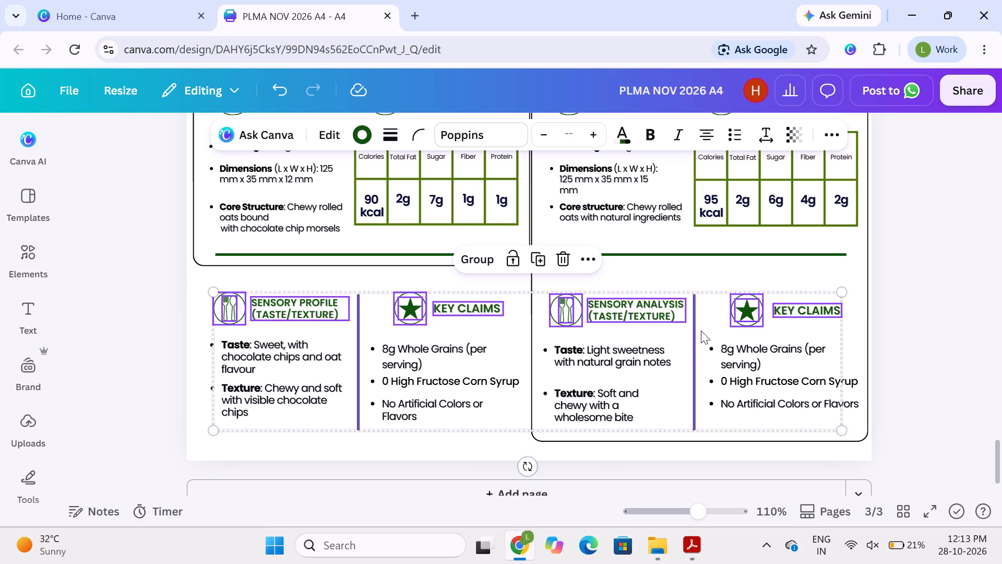
{"action": "left_click", "coordinate": [696, 331], "text": "shift"}
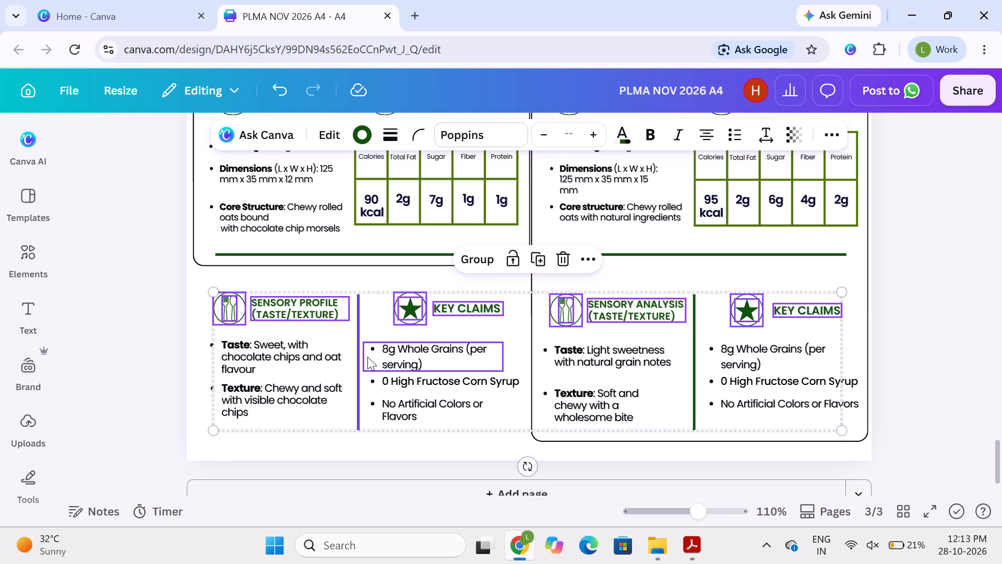
{"action": "left_click", "coordinate": [354, 357], "text": "shift"}
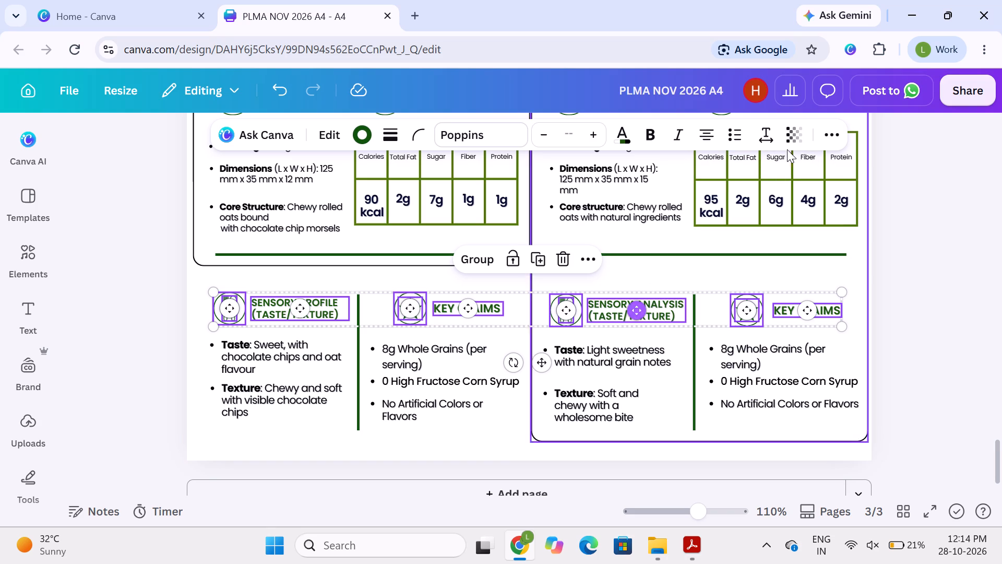
{"action": "left_click", "coordinate": [830, 133]}
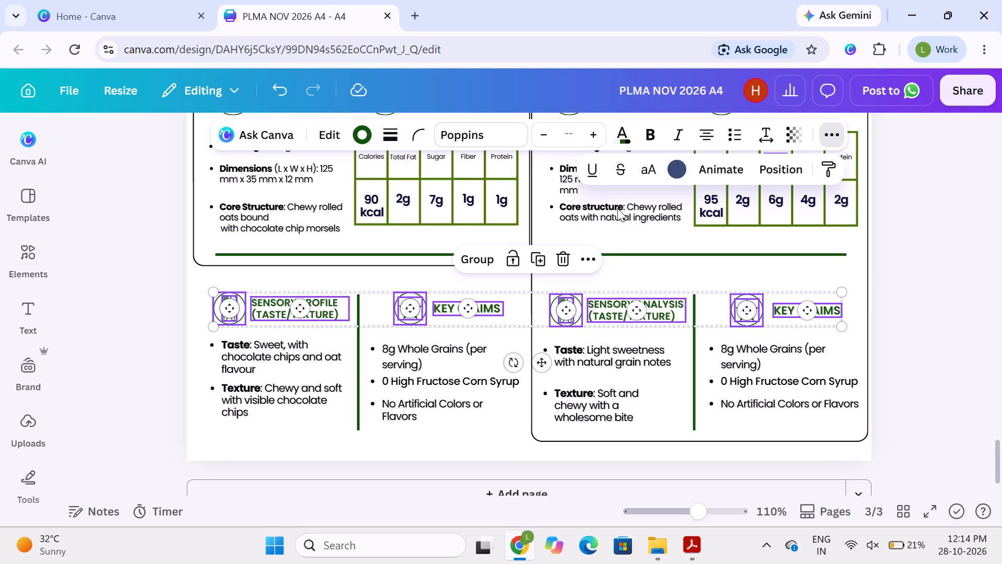
{"action": "left_click", "coordinate": [768, 170]}
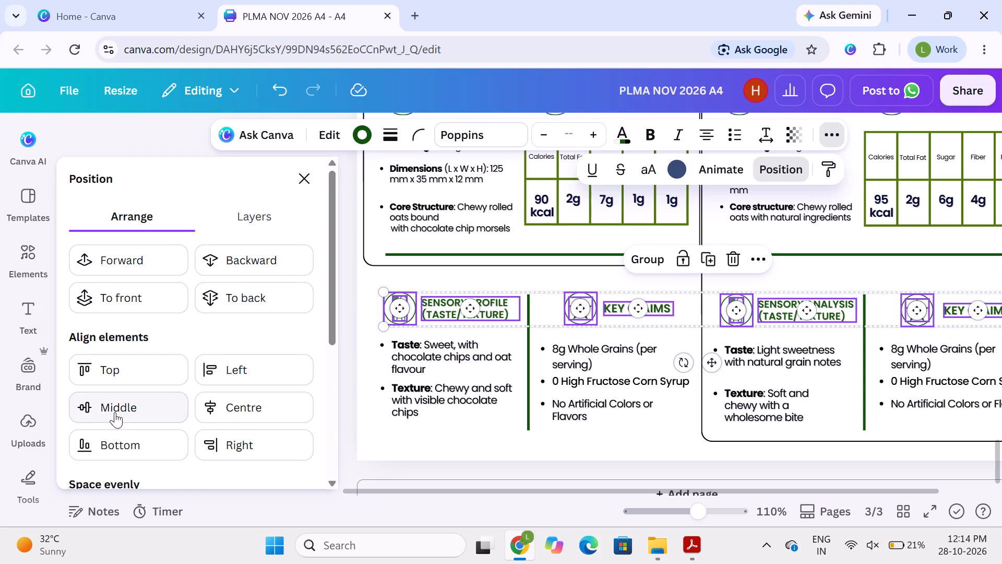
{"action": "left_click", "coordinate": [115, 412]}
{"action": "left_click", "coordinate": [298, 183]}
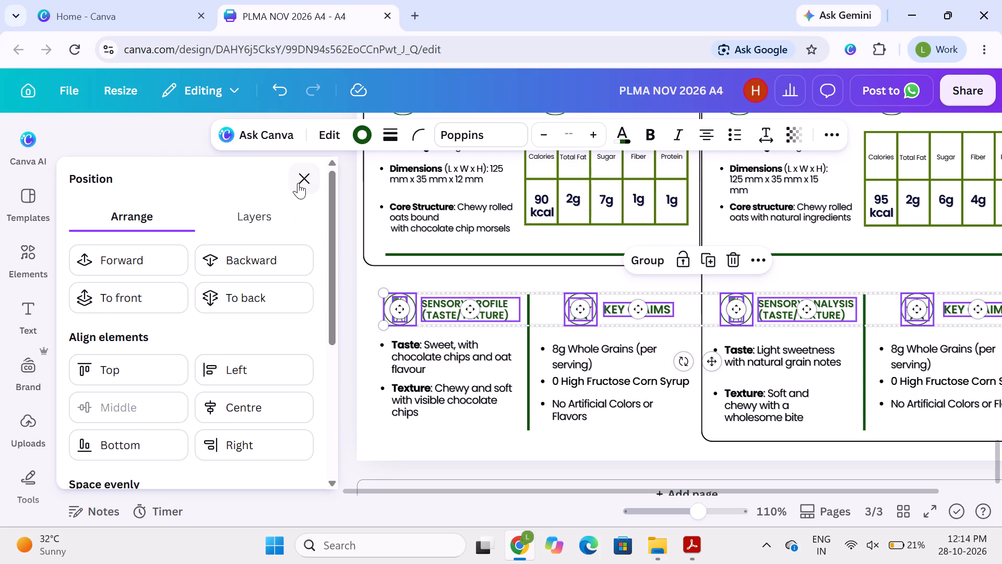
{"action": "scroll", "coordinate": [166, 199], "scroll_direction": "left", "scroll_amount": 1}
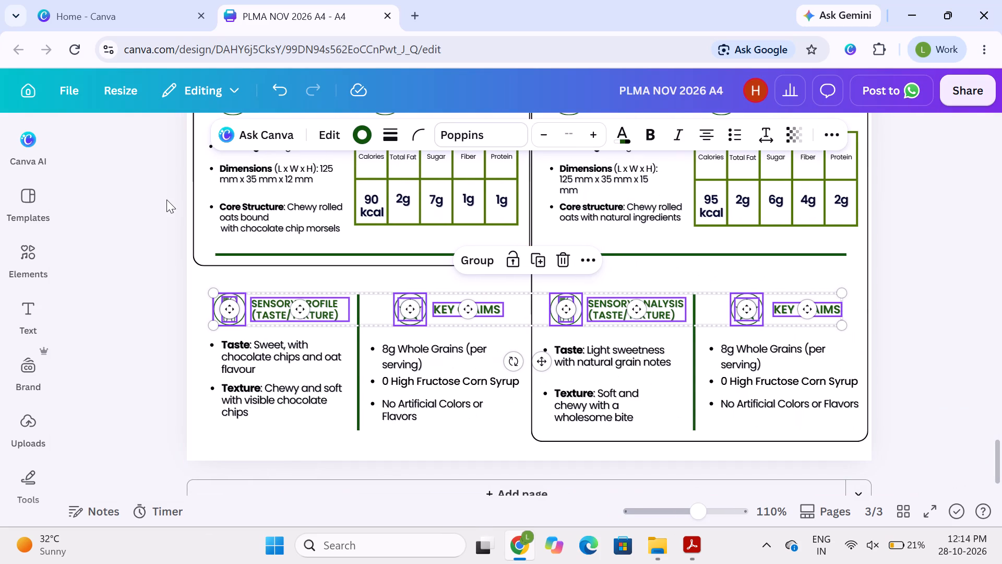
{"action": "triple_click", "coordinate": [83, 266]}
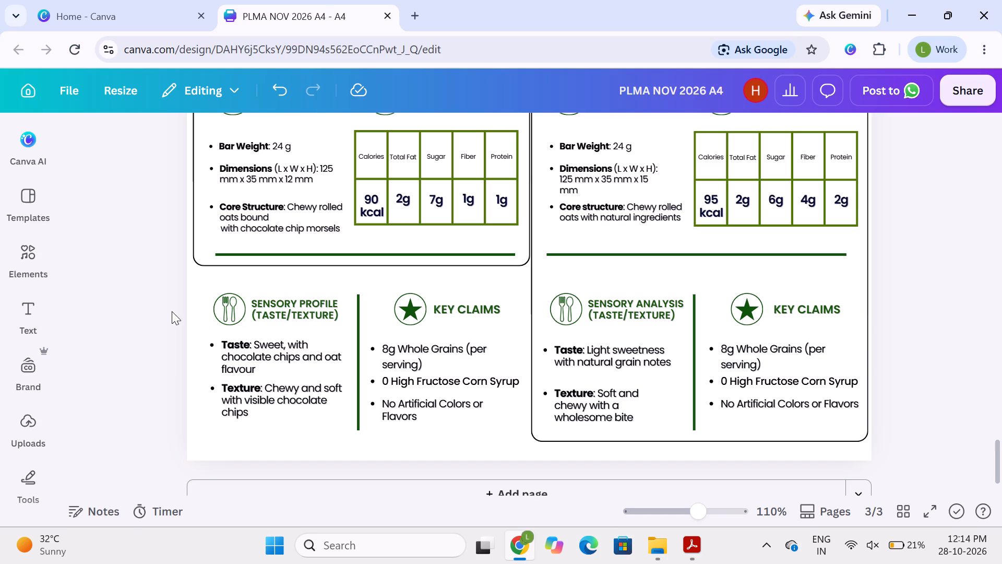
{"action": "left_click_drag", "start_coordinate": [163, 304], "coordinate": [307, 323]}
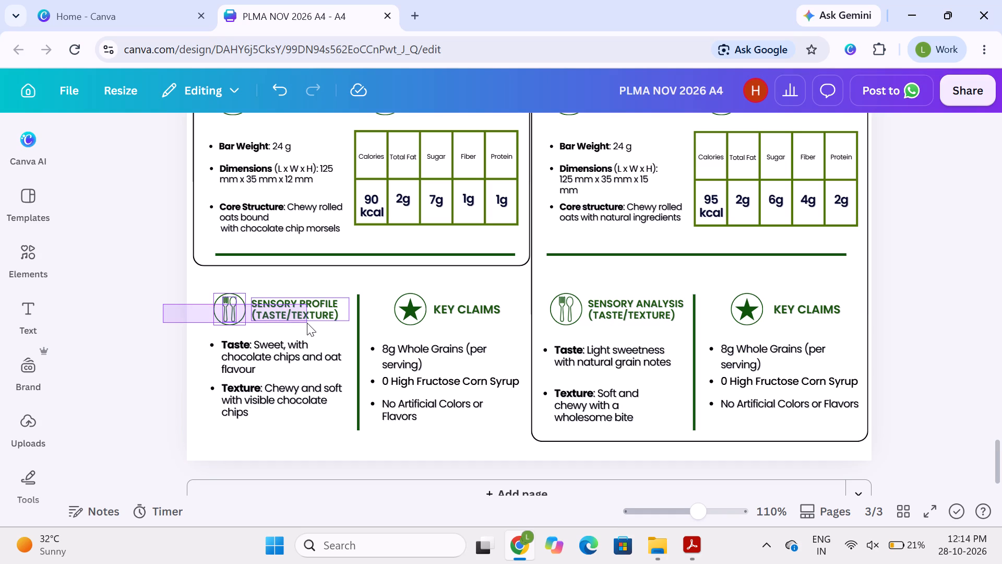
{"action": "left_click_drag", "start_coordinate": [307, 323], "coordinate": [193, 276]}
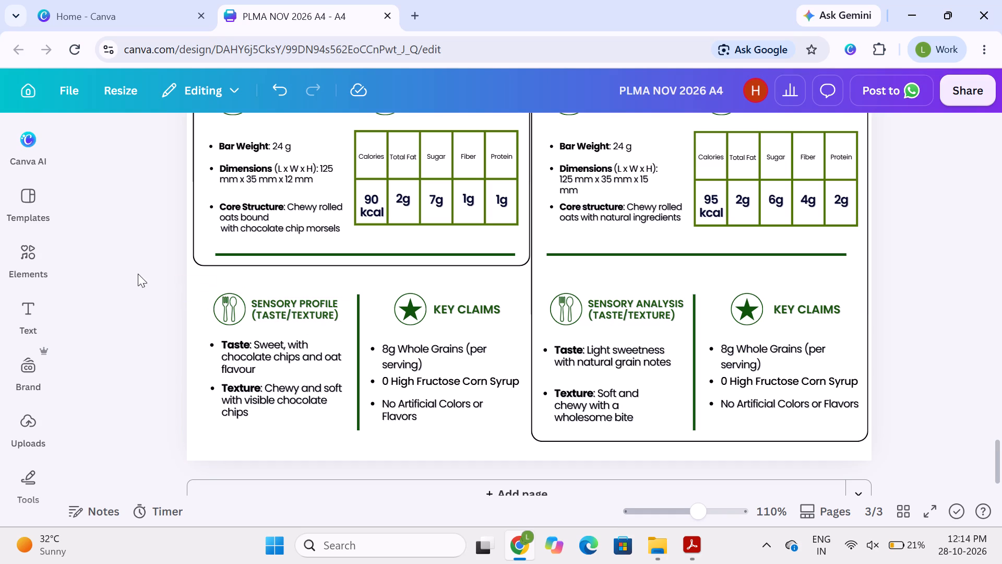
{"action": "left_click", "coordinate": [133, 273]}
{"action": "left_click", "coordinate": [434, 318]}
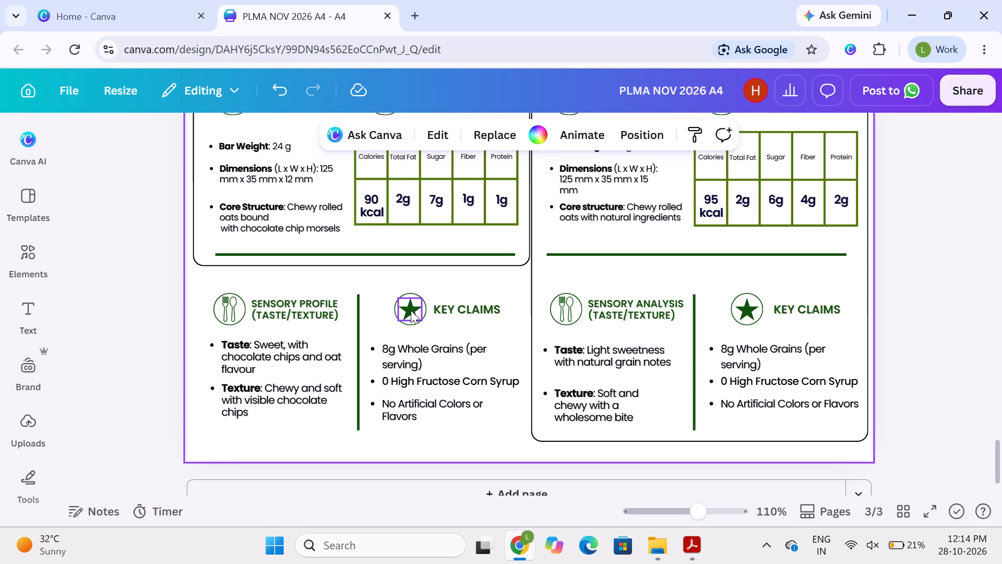
Group the star with its circle in the Key Claims icon of both the Original and Charya's bars.
{"action": "left_click", "coordinate": [411, 310], "text": "shift"}
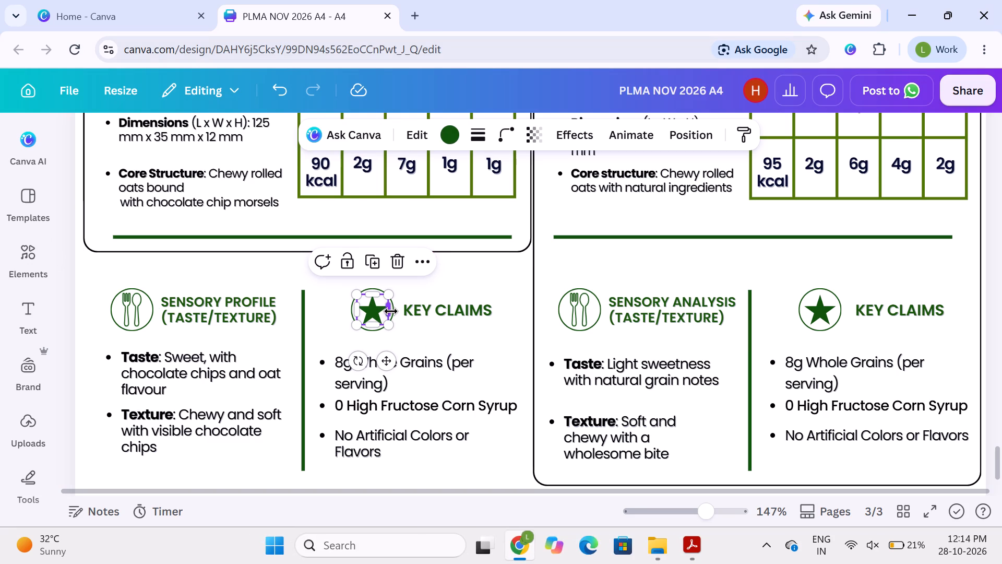
{"action": "left_click", "coordinate": [372, 288], "text": "shift"}
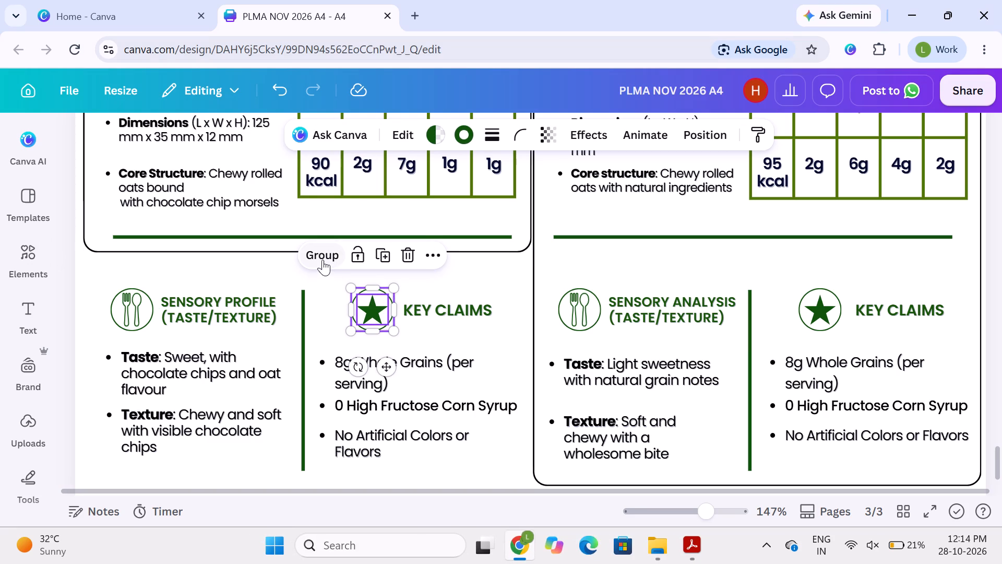
{"action": "left_click", "coordinate": [323, 260]}
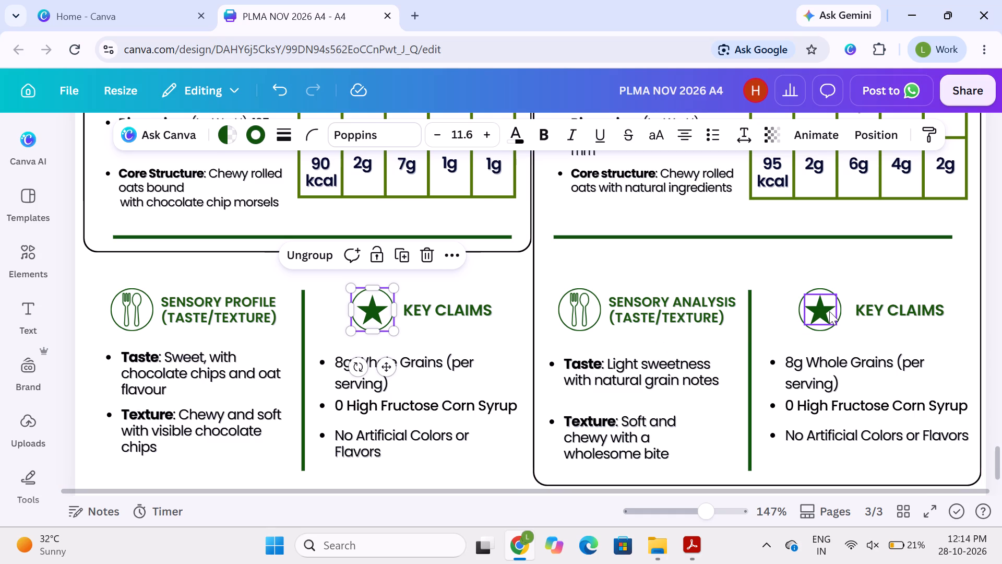
{"action": "left_click", "coordinate": [829, 311]}
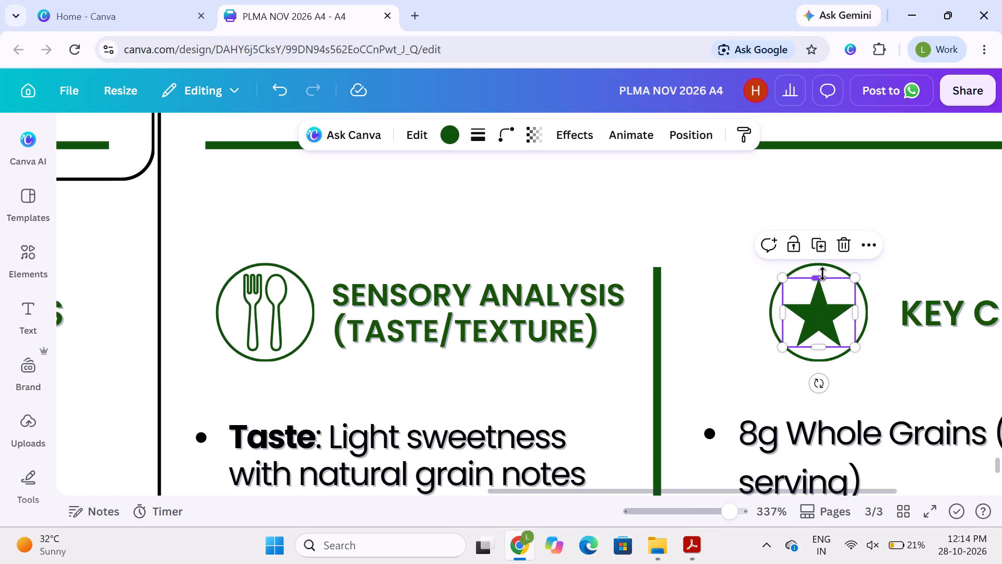
{"action": "left_click", "coordinate": [820, 269], "text": "shift"}
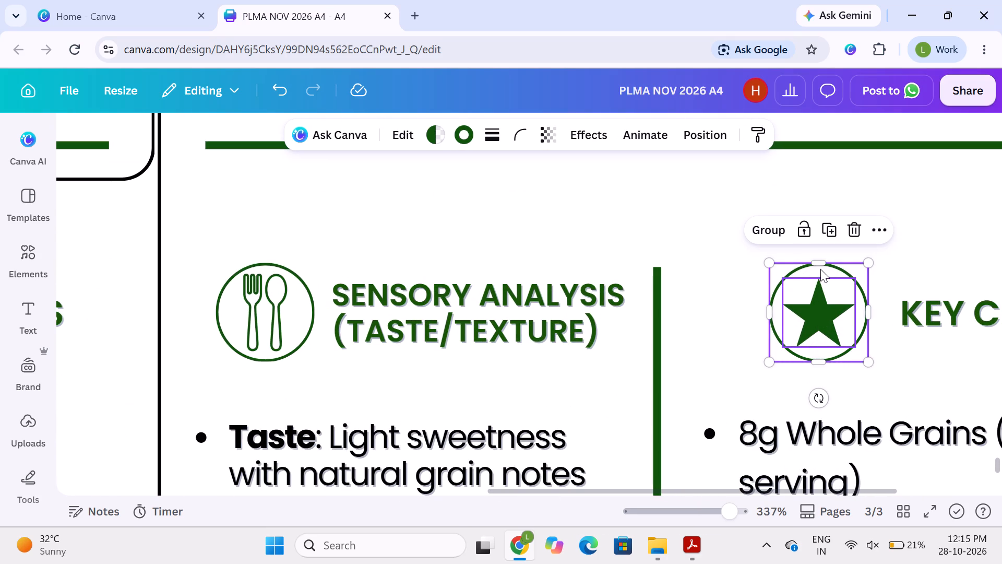
{"action": "left_click", "coordinate": [755, 225]}
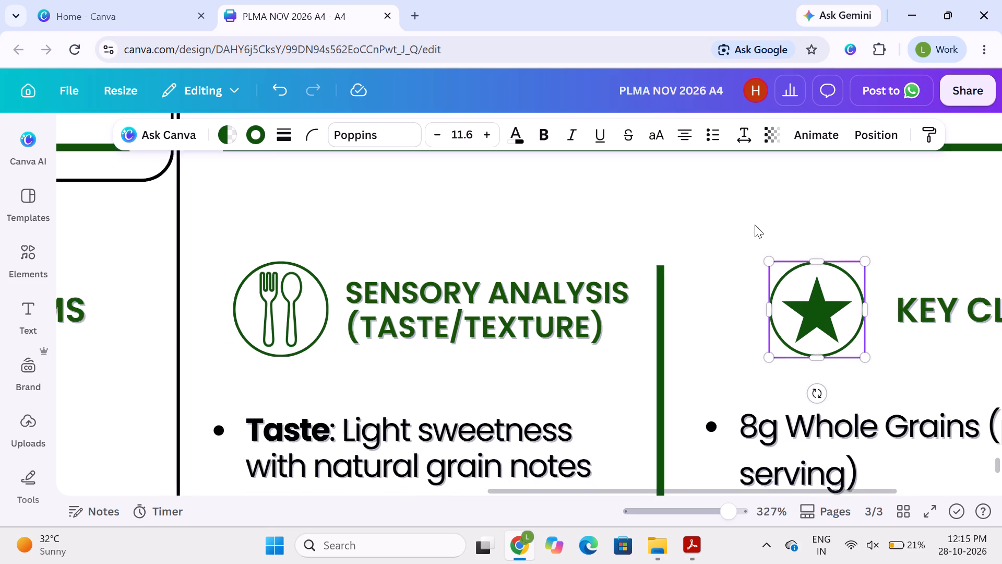
Move the Original bar's Key Claims heading and star icon left together, so the icon sits just beside the vertical divider.
{"action": "scroll", "coordinate": [755, 225], "scroll_direction": "left", "scroll_amount": 3}
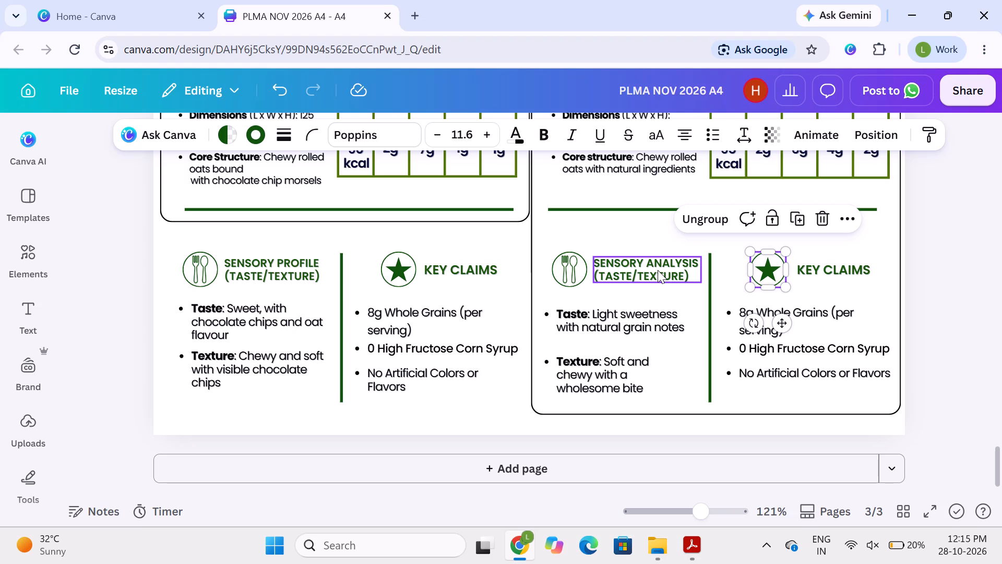
{"action": "left_click", "coordinate": [398, 262], "text": "shift"}
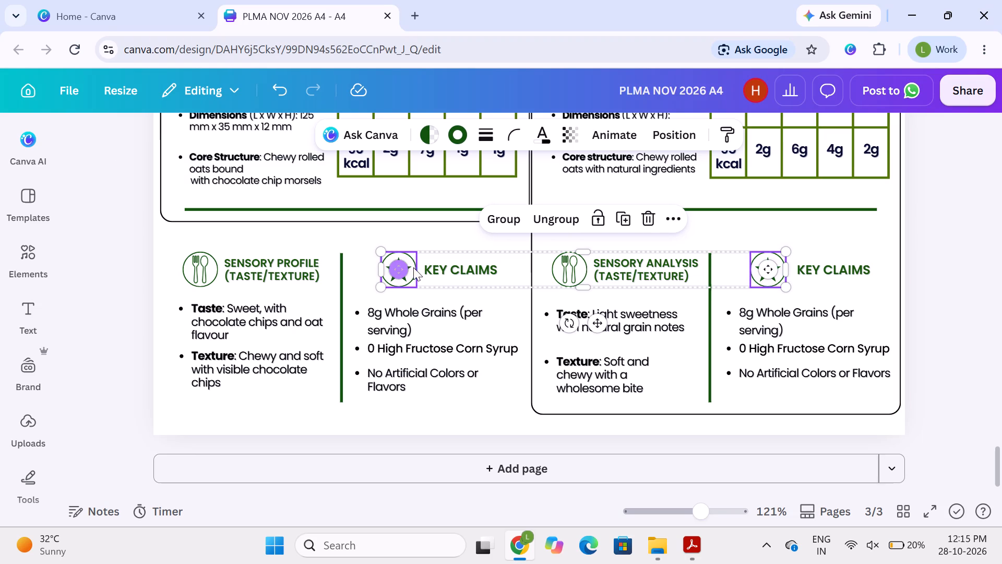
{"action": "left_click", "coordinate": [424, 268], "text": "shift"}
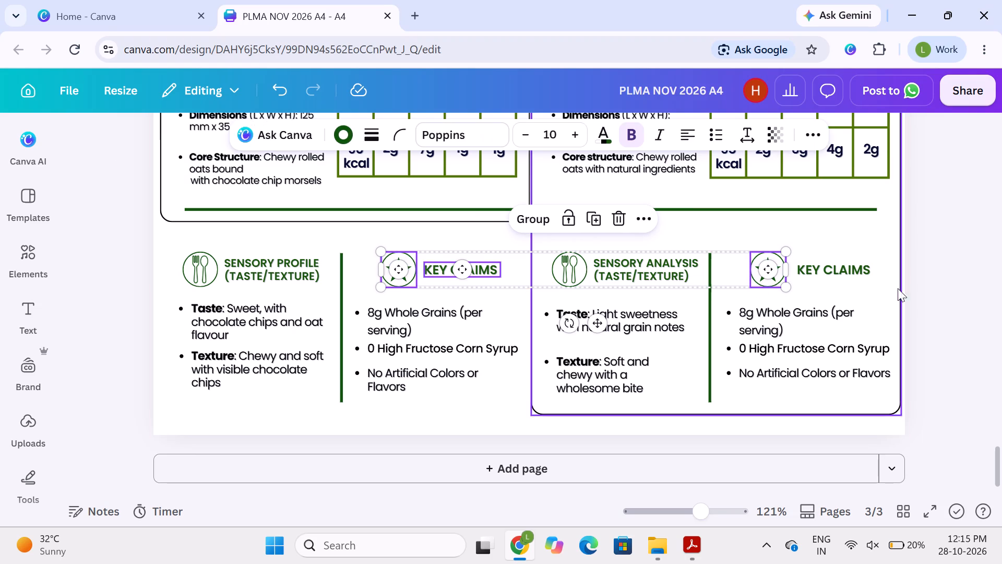
{"action": "left_click", "coordinate": [935, 276]}
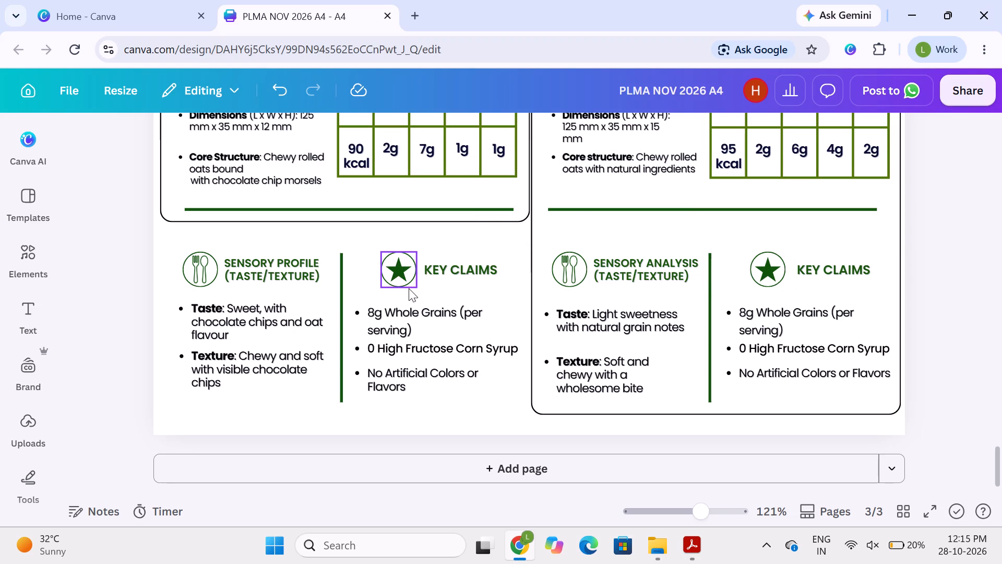
{"action": "left_click", "coordinate": [400, 277]}
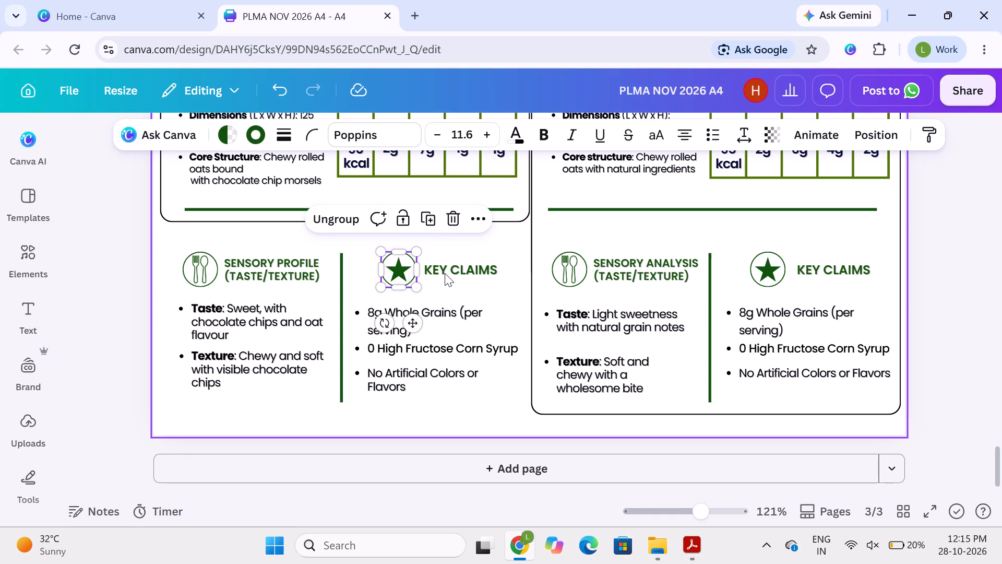
{"action": "left_click", "coordinate": [445, 273], "text": "shift"}
{"action": "key", "text": "Left"}
{"action": "key", "text": "Left"}
{"action": "key", "text": "Left"}
{"action": "key", "text": "Left"}
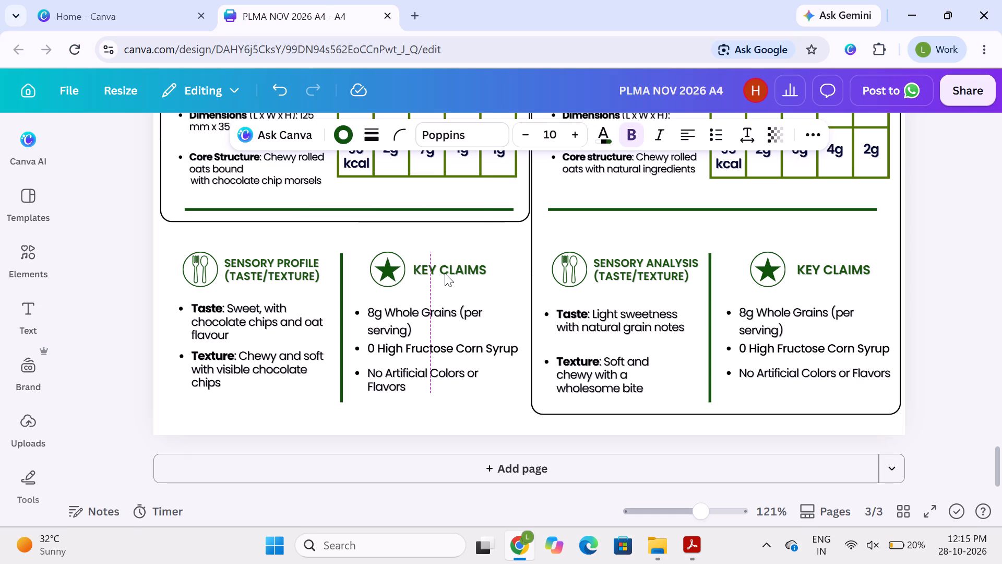
{"action": "key", "text": "Left"}
{"action": "key", "text": "Left"}
{"action": "key", "text": "Left"}
{"action": "key", "text": "Left"}
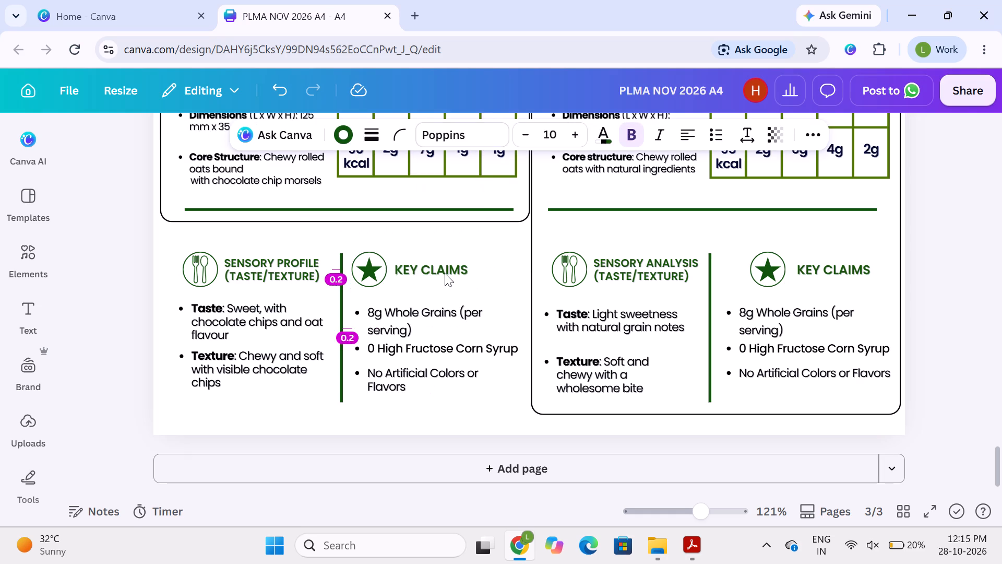
{"action": "key", "text": "Right"}
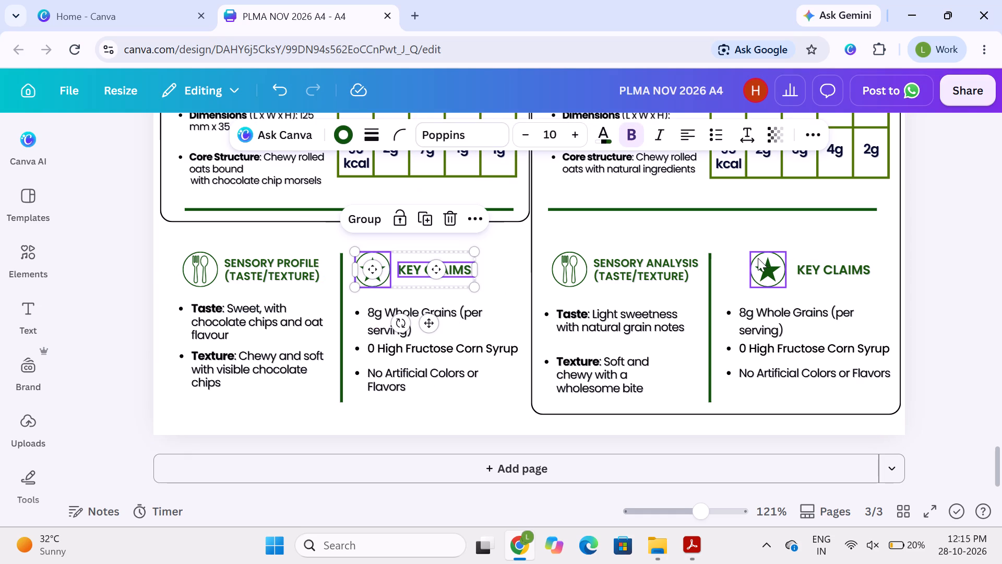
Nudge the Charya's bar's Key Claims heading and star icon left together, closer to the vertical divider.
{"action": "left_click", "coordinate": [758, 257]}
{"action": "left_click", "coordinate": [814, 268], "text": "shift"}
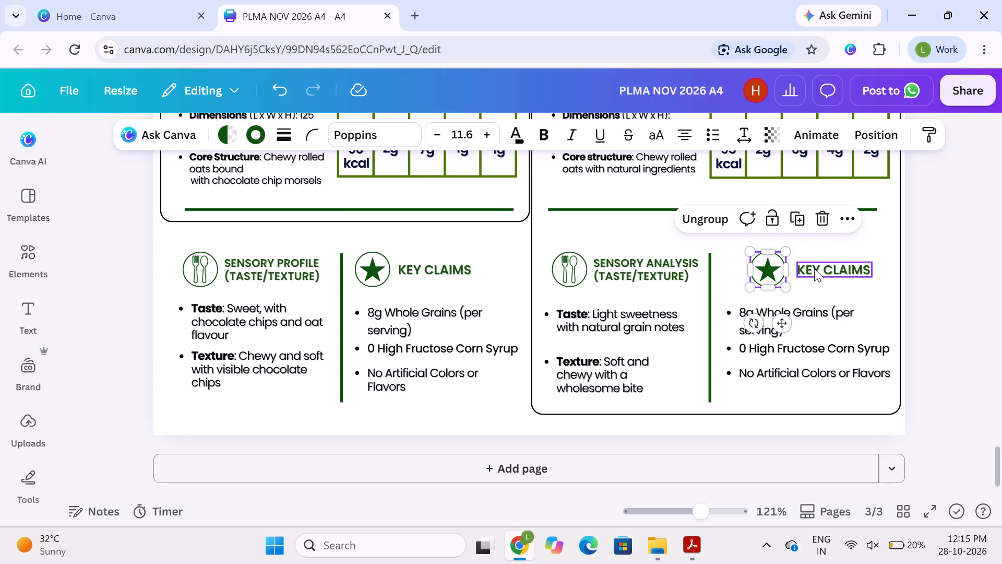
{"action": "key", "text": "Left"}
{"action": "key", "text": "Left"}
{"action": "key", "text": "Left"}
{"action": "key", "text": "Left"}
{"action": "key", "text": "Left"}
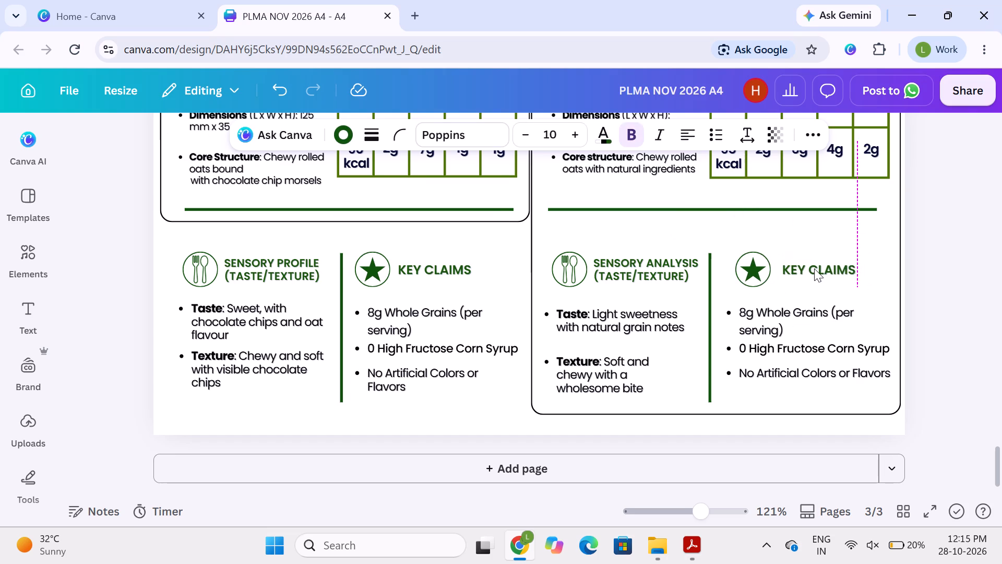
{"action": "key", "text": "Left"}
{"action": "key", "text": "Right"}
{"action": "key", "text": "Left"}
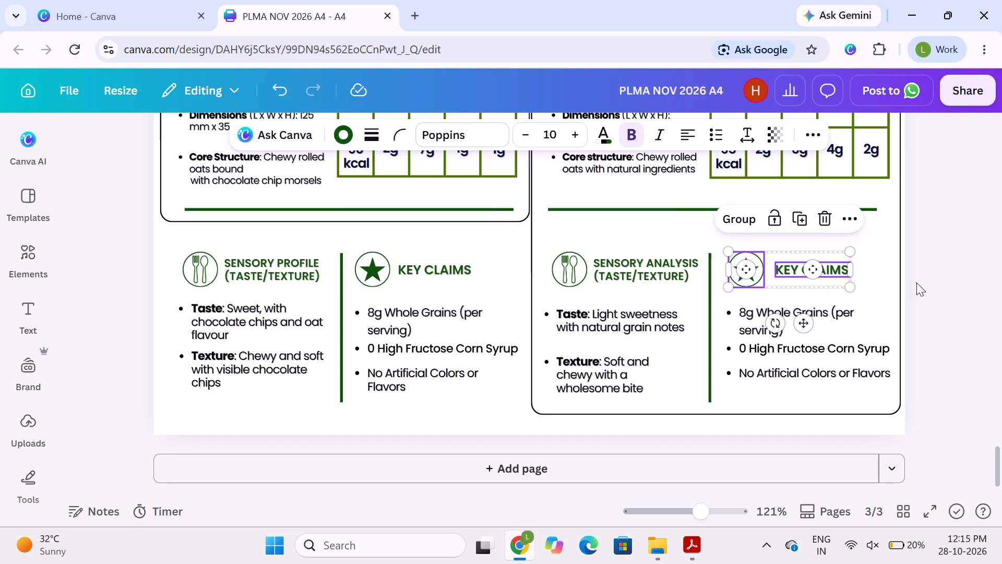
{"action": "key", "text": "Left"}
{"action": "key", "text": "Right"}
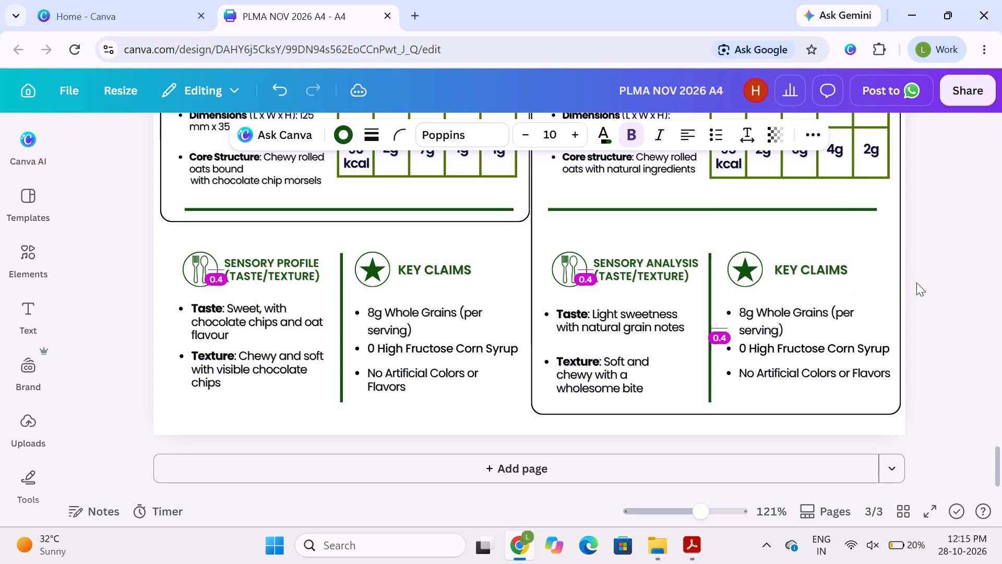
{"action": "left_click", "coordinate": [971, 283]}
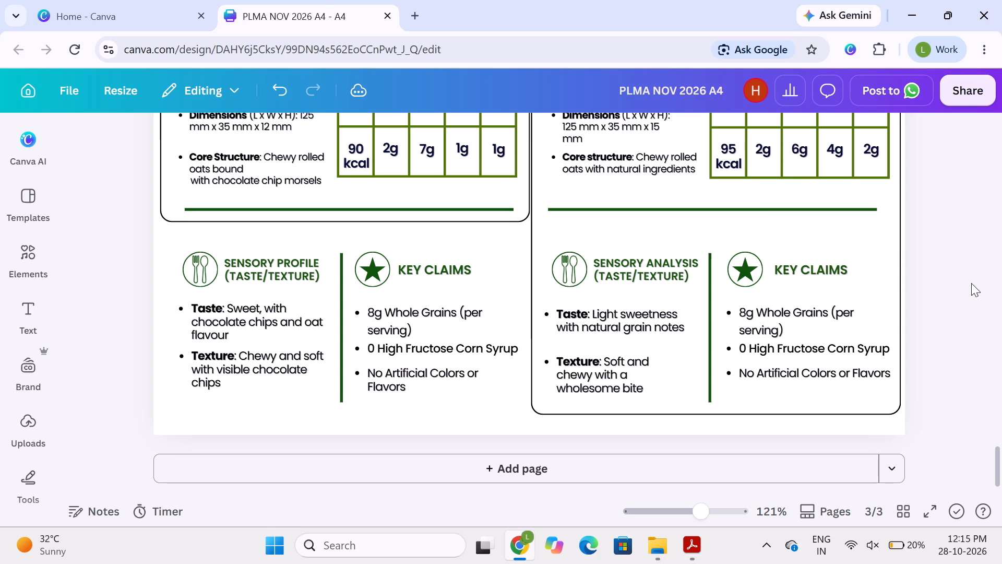
Group the Original bar's star icon with its Key Claims heading.
{"action": "scroll", "coordinate": [971, 283], "scroll_direction": "down", "scroll_amount": 2}
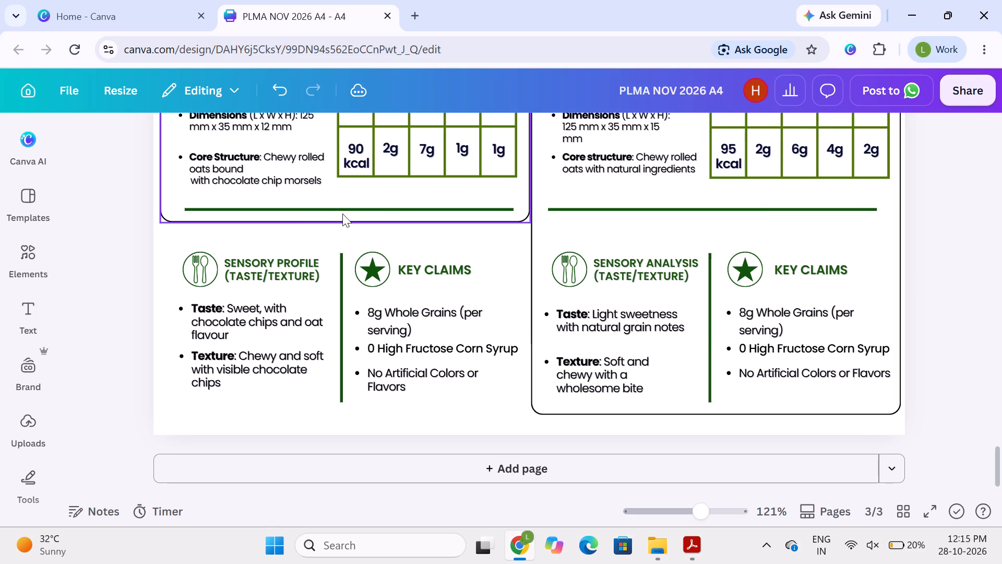
{"action": "left_click", "coordinate": [386, 264]}
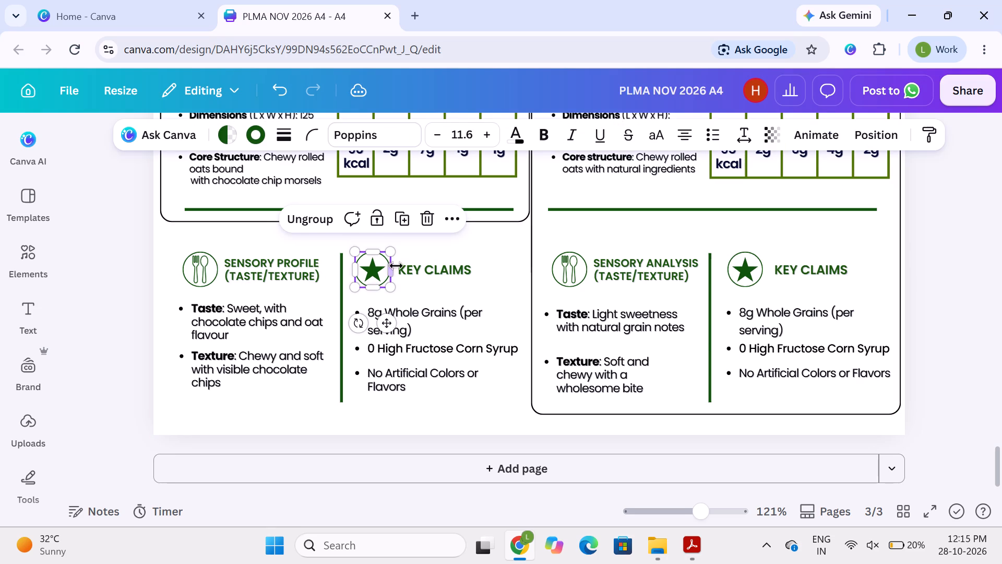
{"action": "left_click", "coordinate": [419, 271], "text": "shift"}
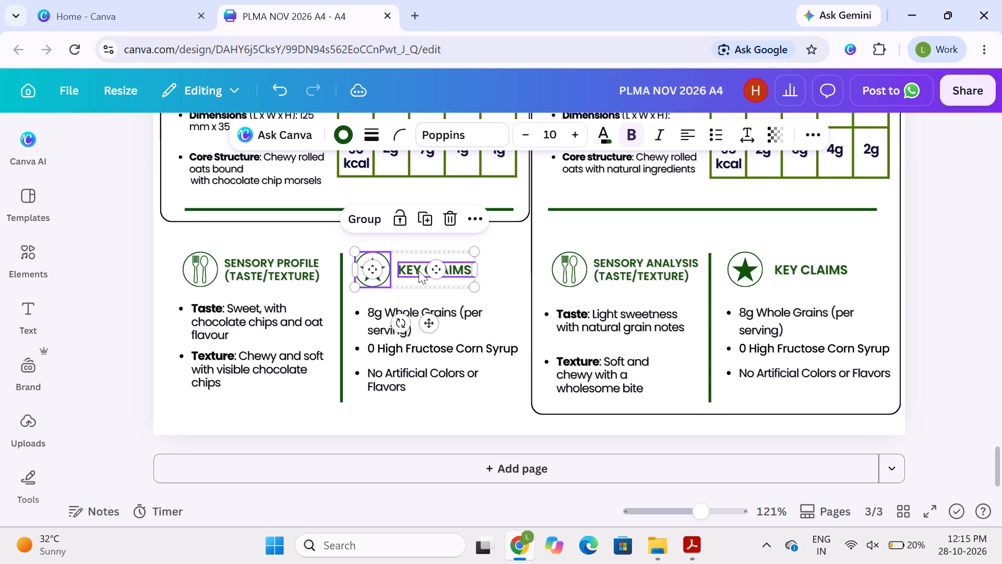
{"action": "key", "text": "ctrl+g"}
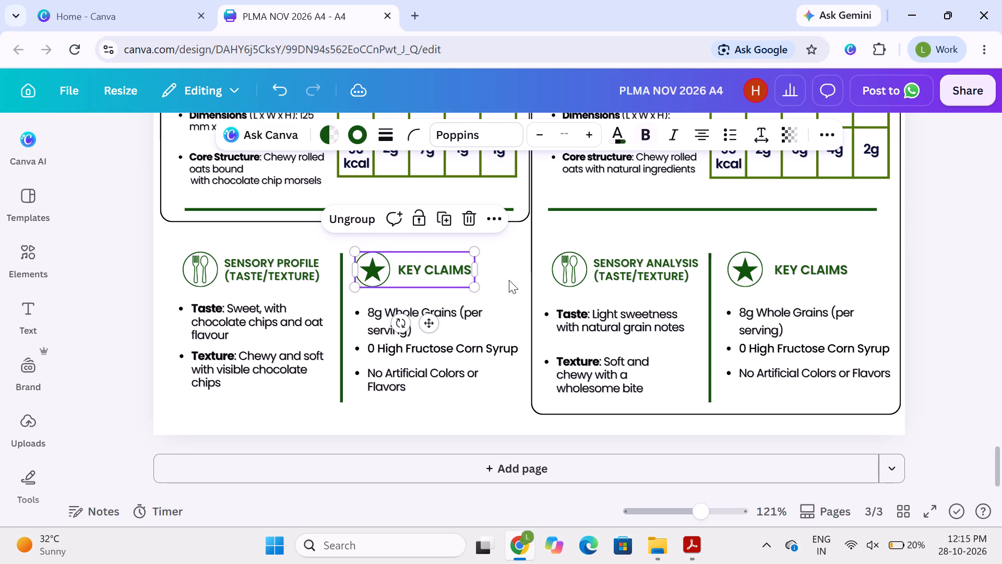
Delete the Key Claims heading and star icon from the Charya's bar section.
{"action": "left_click", "coordinate": [757, 280]}
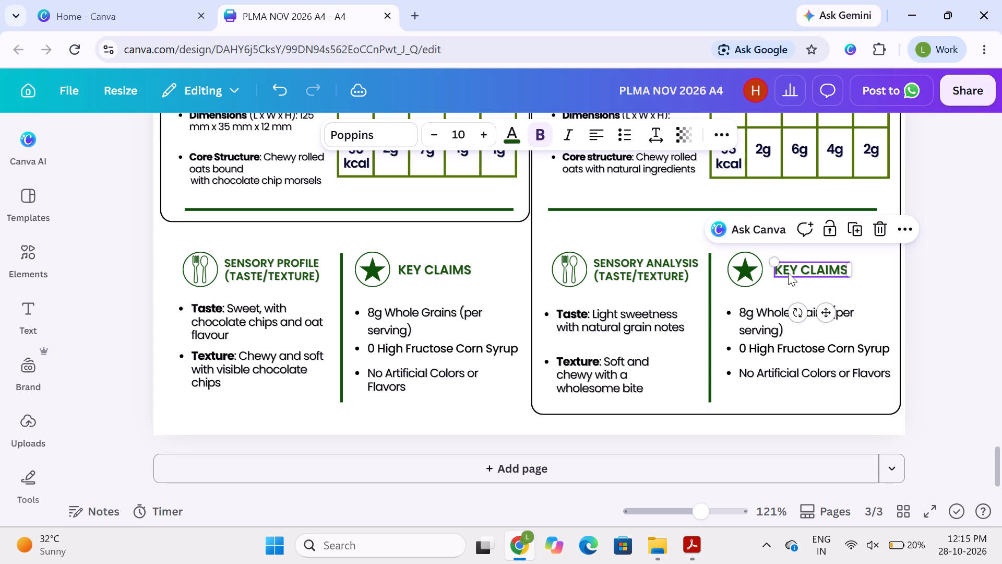
{"action": "left_click", "coordinate": [750, 266], "text": "shift"}
{"action": "key", "text": "BackSpace"}
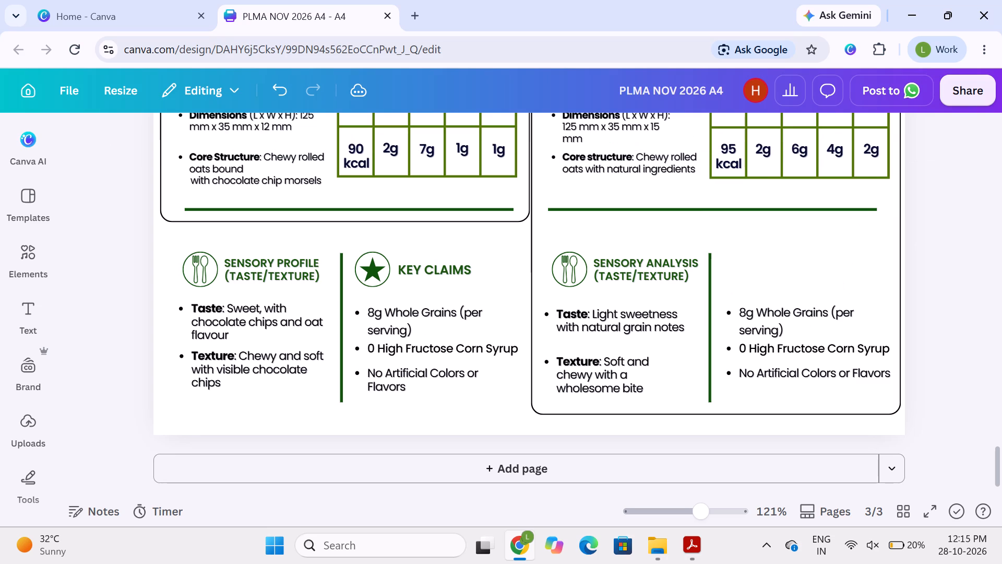
Duplicate the Original bar's Key Claims group and place the copy above the Charya's bar's claims list, level with the other headings beside the divider.
{"action": "left_click", "coordinate": [376, 264]}
{"action": "key", "text": "d"}
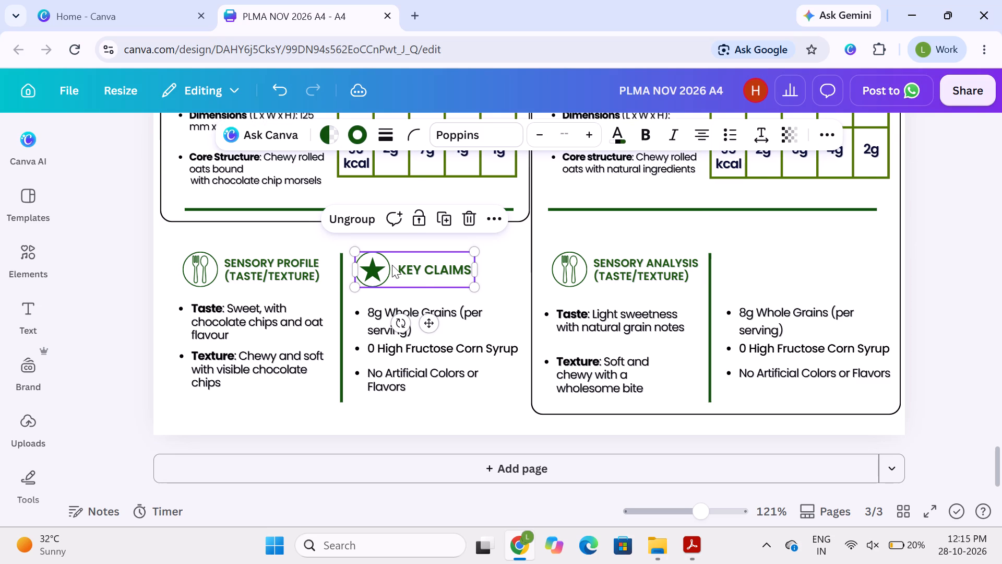
{"action": "left_click", "coordinate": [419, 271]}
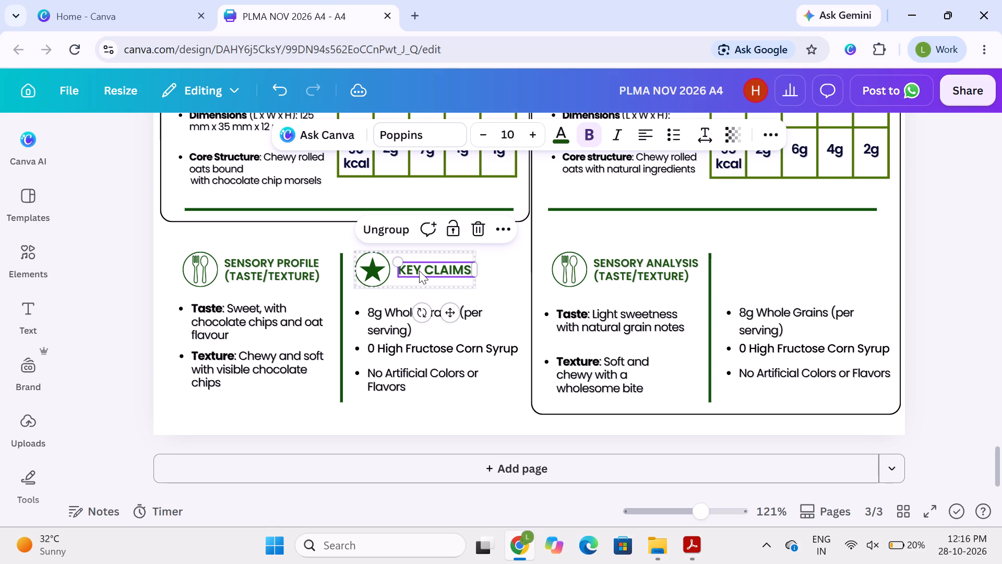
{"action": "left_click", "coordinate": [953, 264]}
{"action": "left_click", "coordinate": [370, 266]}
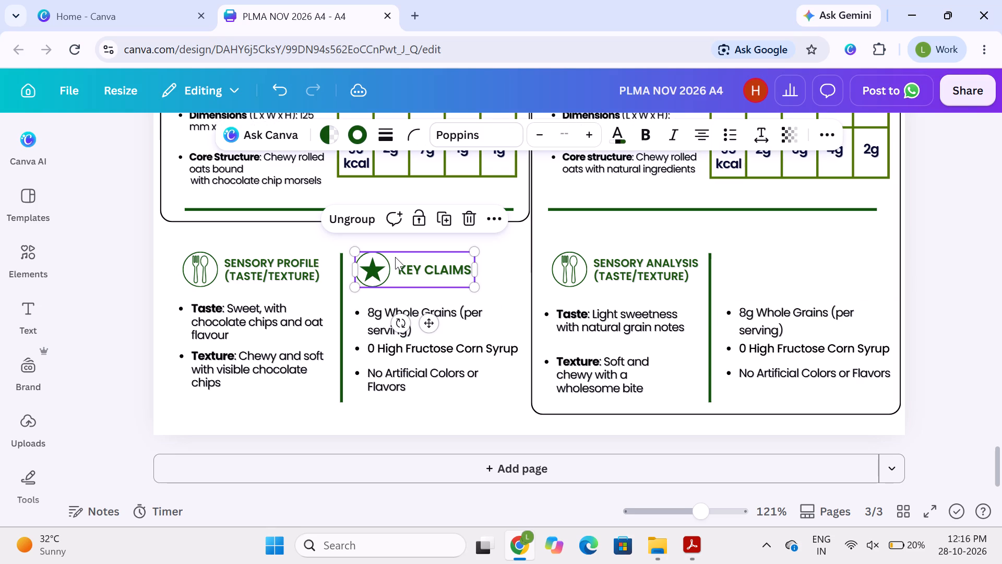
{"action": "key", "text": "ctrl+d"}
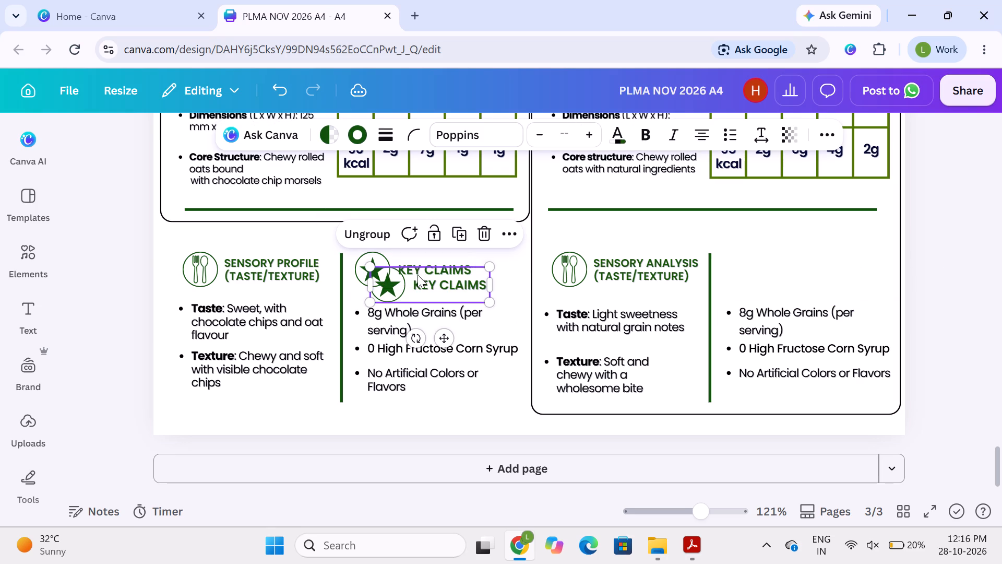
{"action": "left_click_drag", "start_coordinate": [421, 281], "coordinate": [689, 255]}
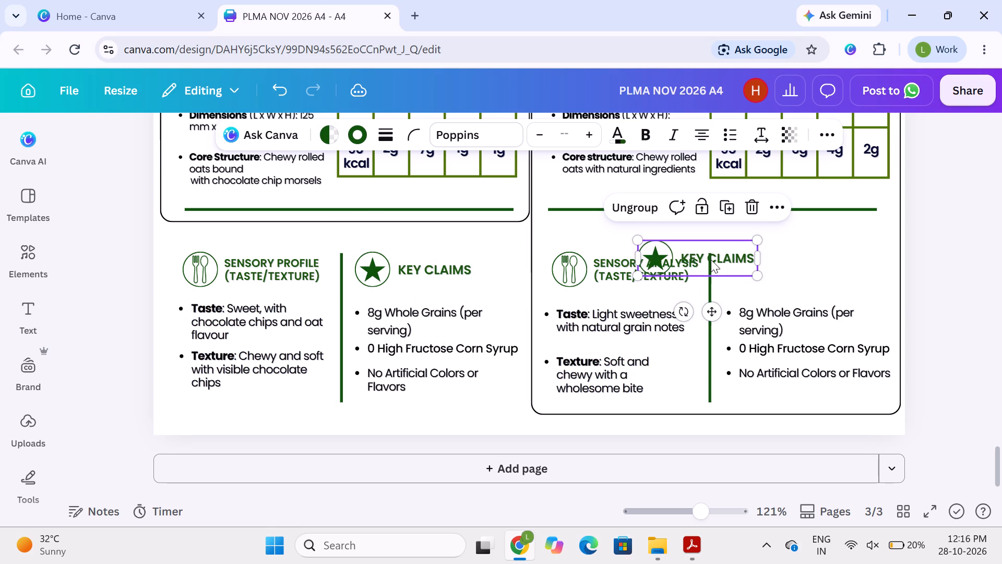
{"action": "left_click_drag", "start_coordinate": [711, 260], "coordinate": [794, 273]}
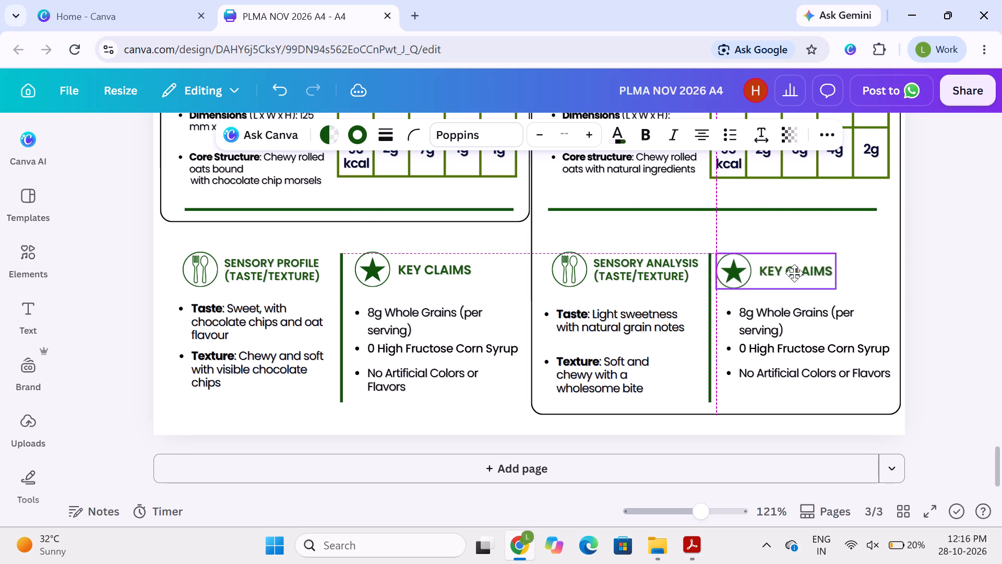
{"action": "left_click_drag", "start_coordinate": [794, 273], "coordinate": [804, 271]}
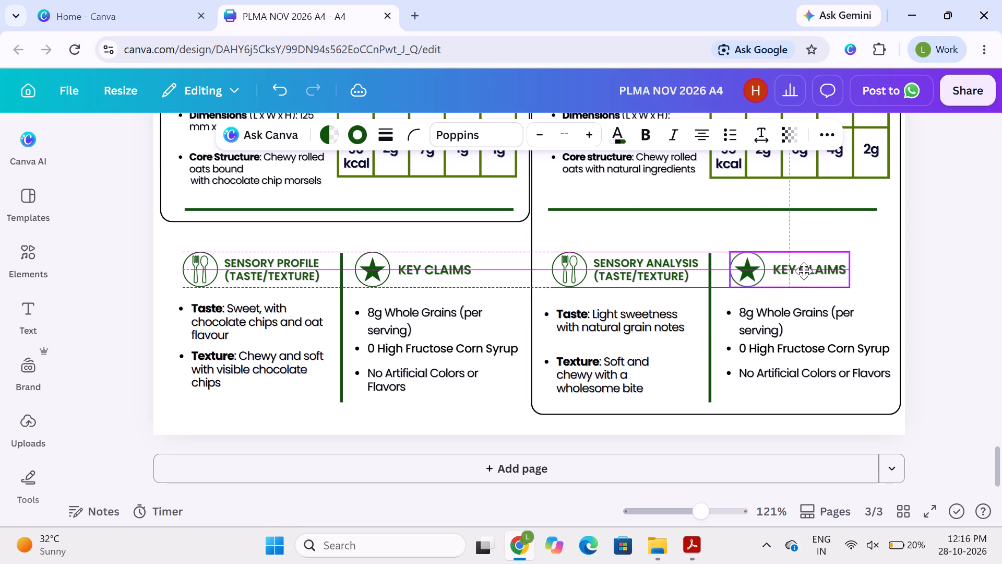
{"action": "left_click_drag", "start_coordinate": [804, 271], "coordinate": [804, 271]}
{"action": "left_click_drag", "start_coordinate": [804, 271], "coordinate": [806, 271]}
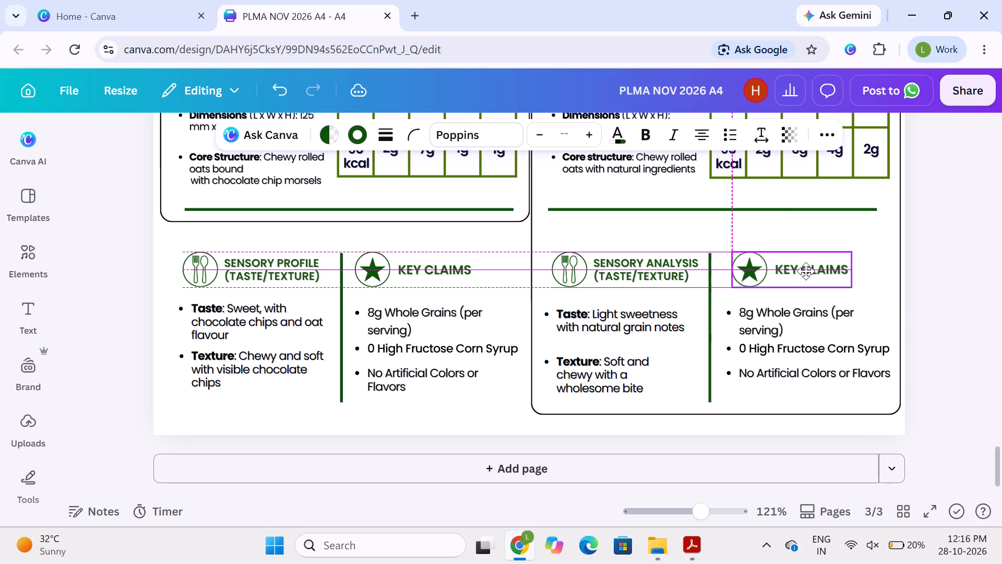
{"action": "left_click_drag", "start_coordinate": [806, 271], "coordinate": [802, 271]}
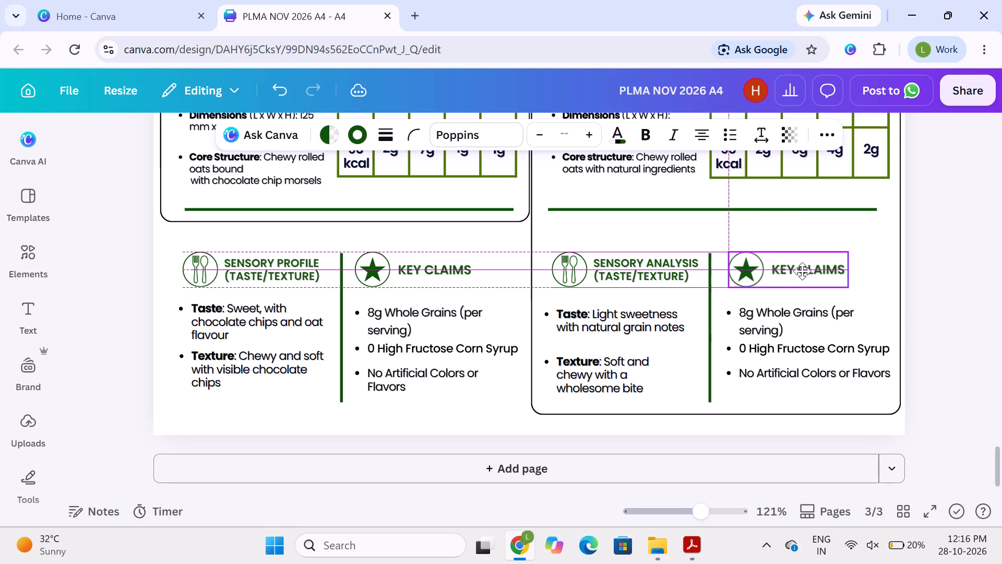
{"action": "left_click_drag", "start_coordinate": [802, 271], "coordinate": [803, 271]}
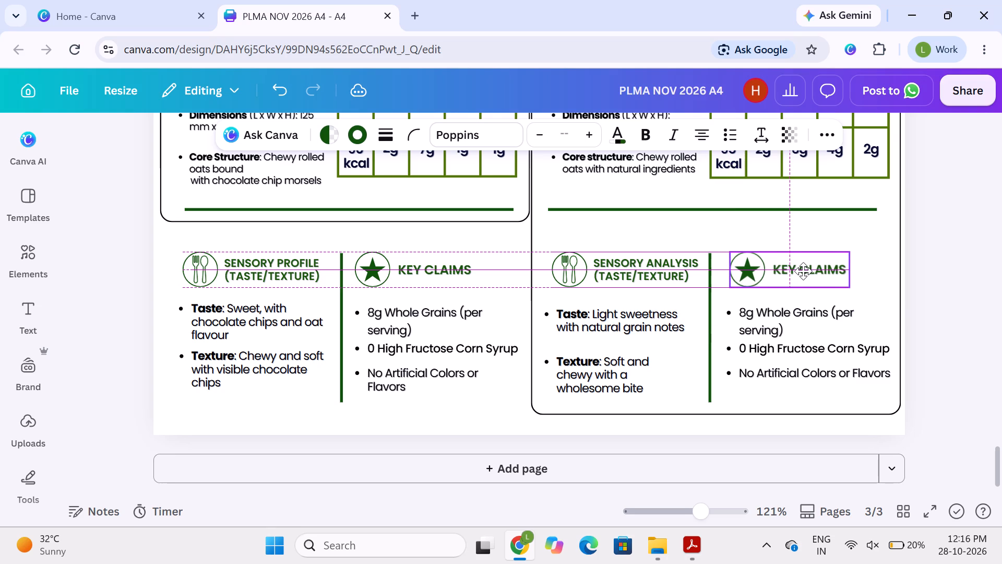
{"action": "left_click_drag", "start_coordinate": [803, 271], "coordinate": [801, 272]}
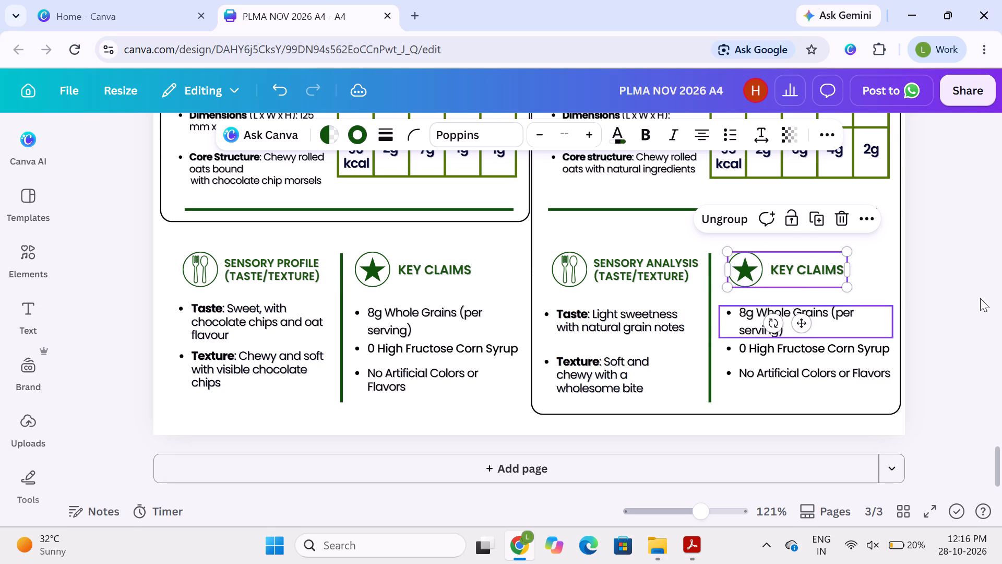
{"action": "left_click", "coordinate": [960, 289]}
Capitalise the Charya's bar's whole grains claim wording as "(Per Serving)".
{"action": "scroll", "coordinate": [960, 289], "scroll_direction": "down", "scroll_amount": 1}
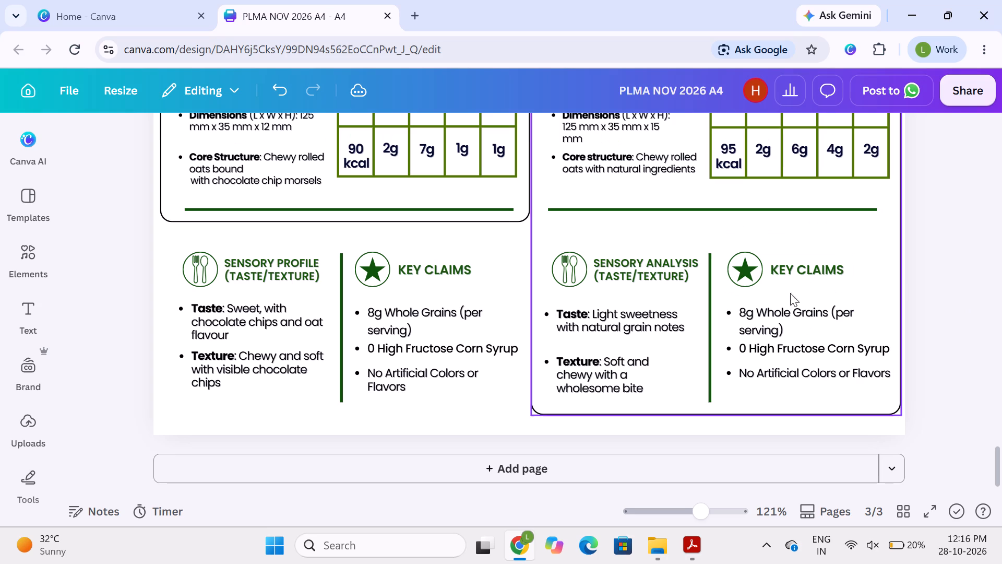
{"action": "left_click", "coordinate": [742, 329]}
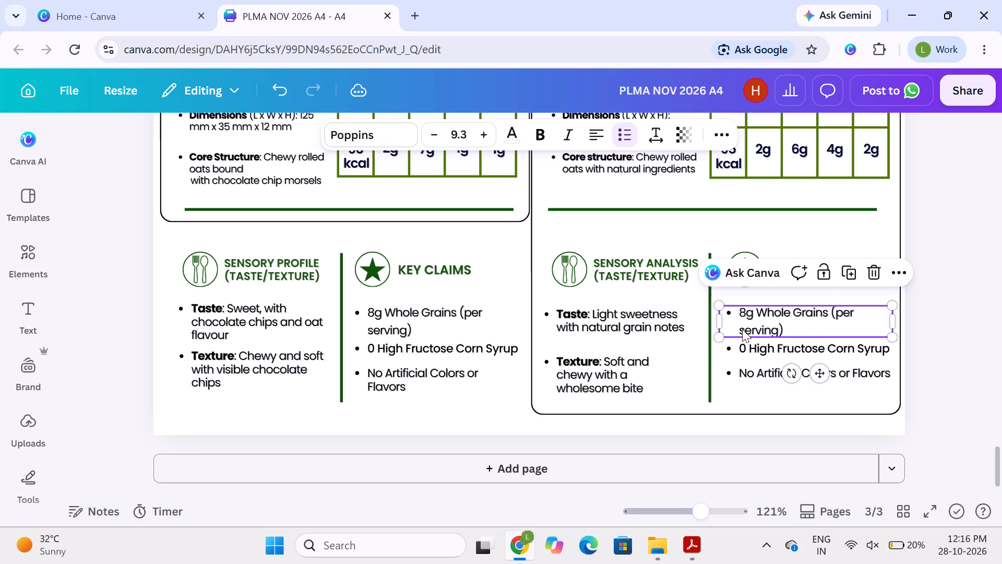
{"action": "double_click", "coordinate": [836, 311]}
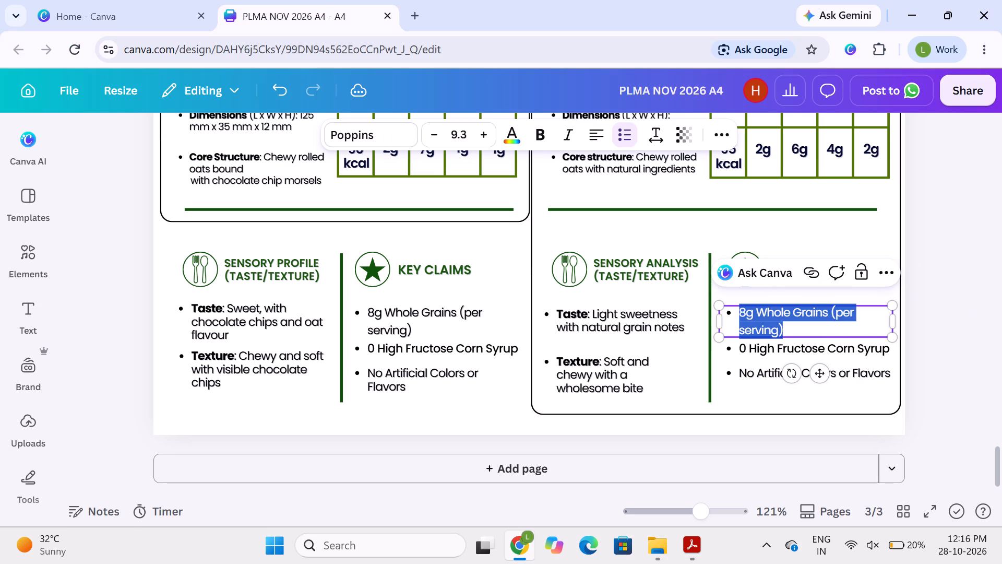
{"action": "left_click", "coordinate": [836, 311]}
{"action": "key", "text": "Right"}
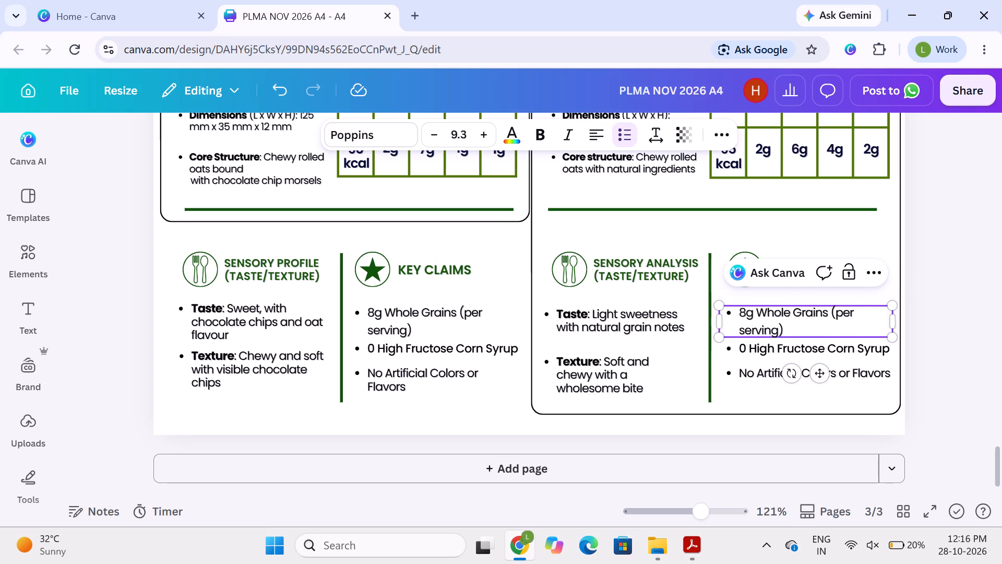
{"action": "key", "text": "BackSpace"}
{"action": "key", "text": "p"}
{"action": "left_click", "coordinate": [744, 334]}
{"action": "key", "text": "BackSpace"}
{"action": "key", "text": "s"}
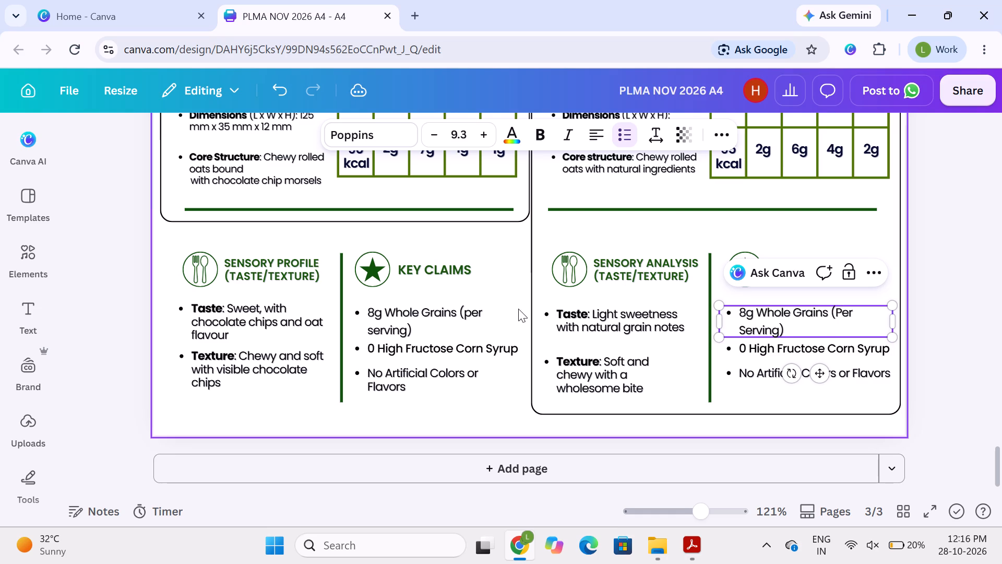
Capitalise the Original bar's whole grains claim wording as "(Per Serving)".
{"action": "double_click", "coordinate": [473, 311]}
{"action": "left_click", "coordinate": [473, 311]}
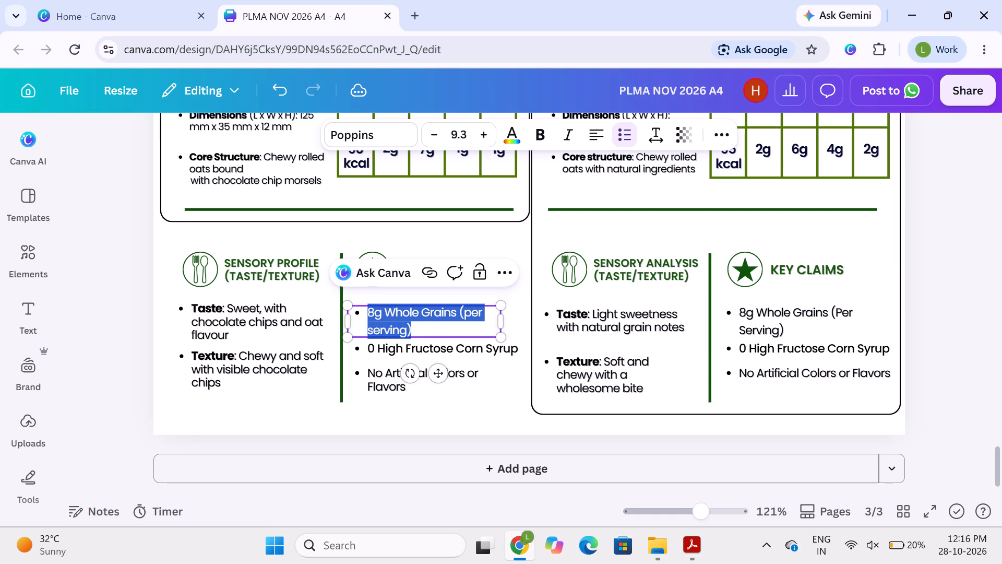
{"action": "key", "text": "BackSpace"}
{"action": "key", "text": "p"}
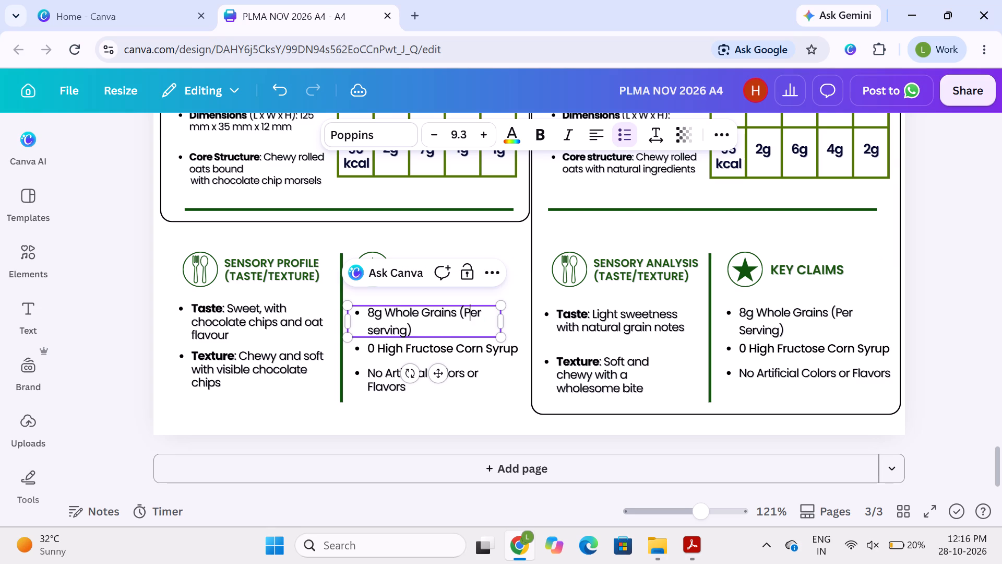
{"action": "key", "text": "Down"}
{"action": "key", "text": "Left"}
{"action": "key", "text": "Left"}
{"action": "key", "text": "Left"}
{"action": "key", "text": "Left"}
{"action": "key", "text": "Left"}
{"action": "key", "text": "Left"}
{"action": "key", "text": "Left"}
{"action": "key", "text": "BackSpace"}
{"action": "key", "text": "s"}
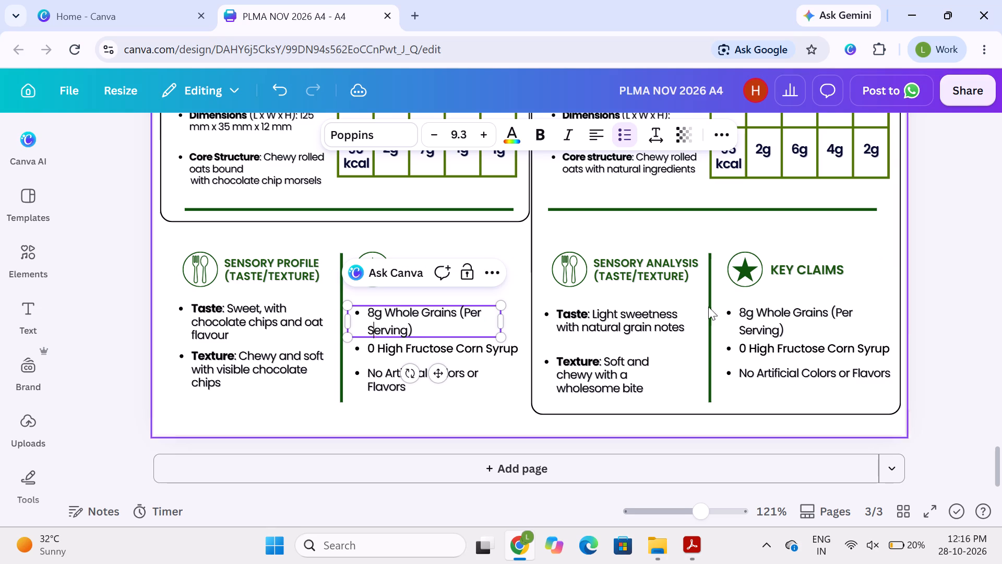
{"action": "left_click", "coordinate": [934, 296]}
Move the Original bar's rounded frame down around its sensory profile and key claims, nearly level with the Charya's bar's frame.
{"action": "scroll", "coordinate": [934, 296], "scroll_direction": "up", "scroll_amount": 1}
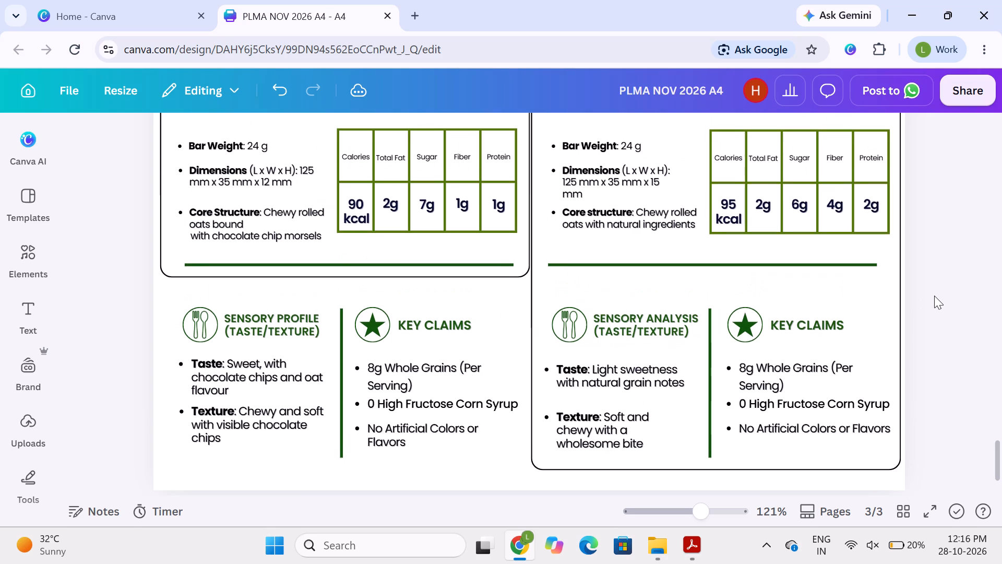
{"action": "scroll", "coordinate": [934, 296], "scroll_direction": "left", "scroll_amount": 1}
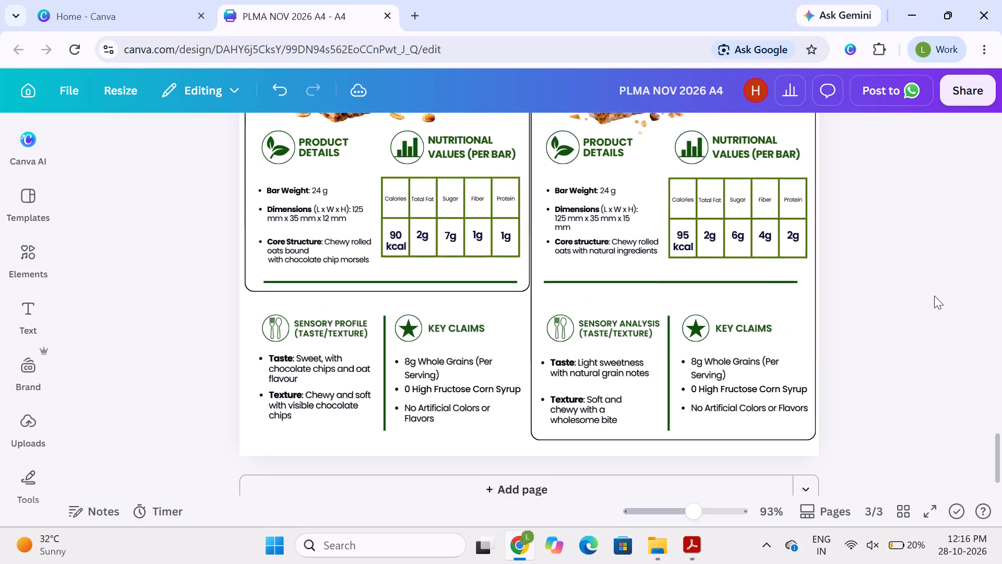
{"action": "left_click", "coordinate": [518, 280]}
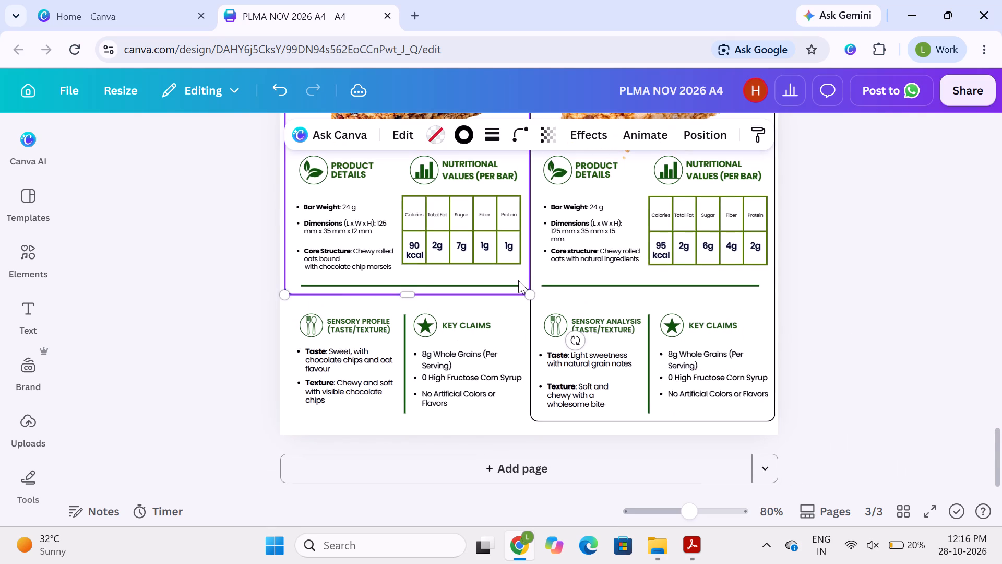
{"action": "left_click_drag", "start_coordinate": [518, 280], "coordinate": [517, 361]}
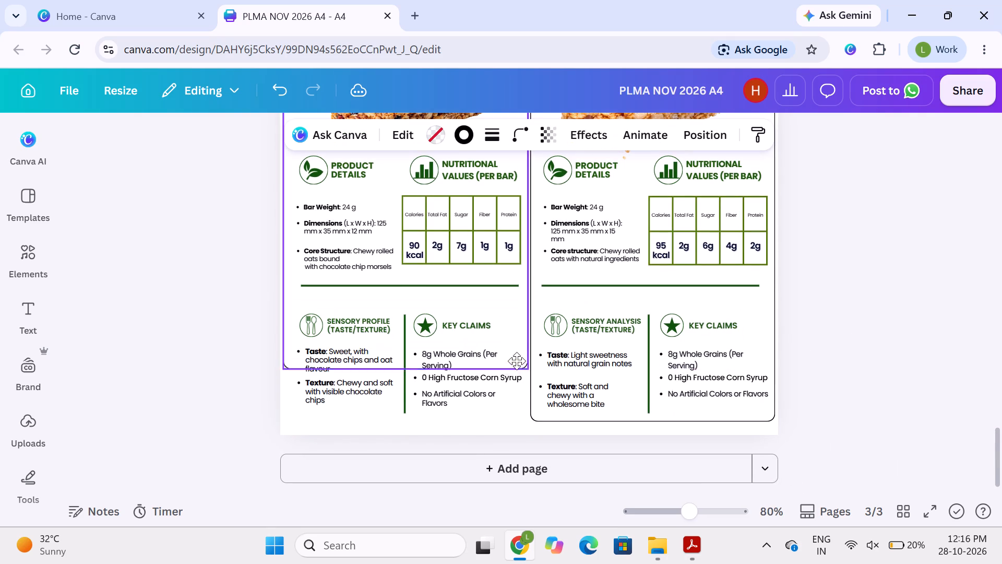
{"action": "left_click_drag", "start_coordinate": [517, 361], "coordinate": [514, 410]}
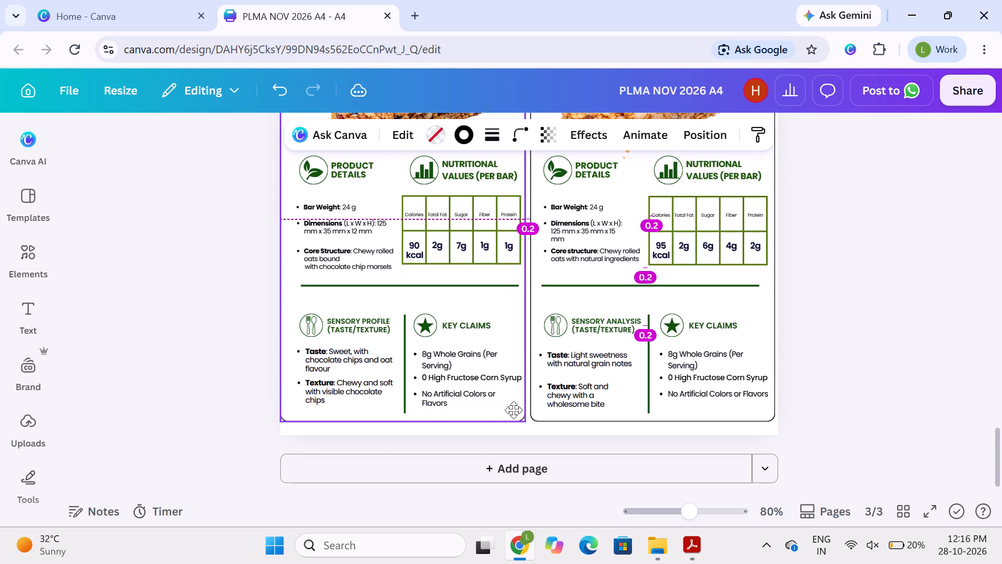
{"action": "left_click_drag", "start_coordinate": [514, 410], "coordinate": [515, 403]}
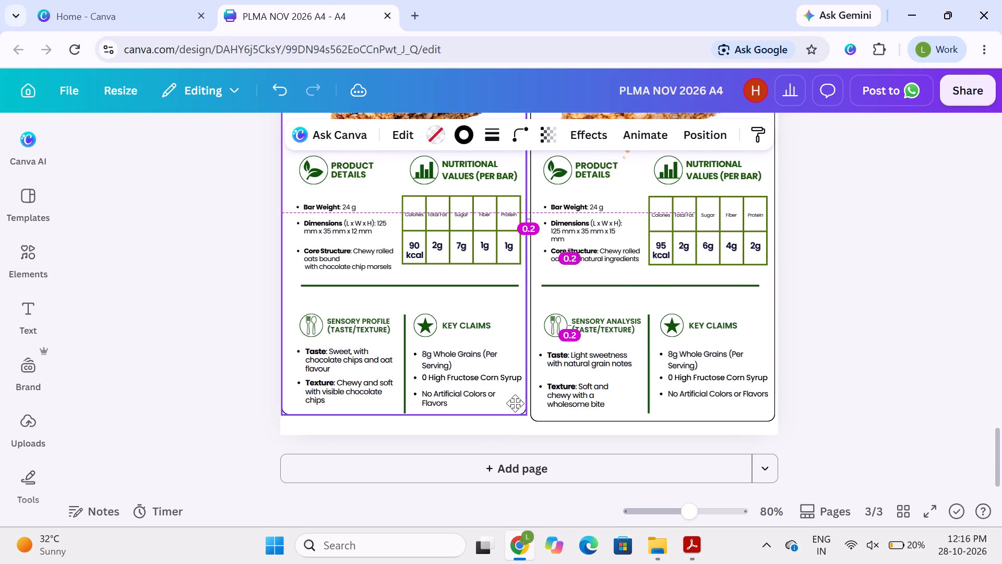
{"action": "left_click_drag", "start_coordinate": [515, 403], "coordinate": [516, 406]}
{"action": "scroll", "coordinate": [277, 378], "scroll_direction": "up", "scroll_amount": 2}
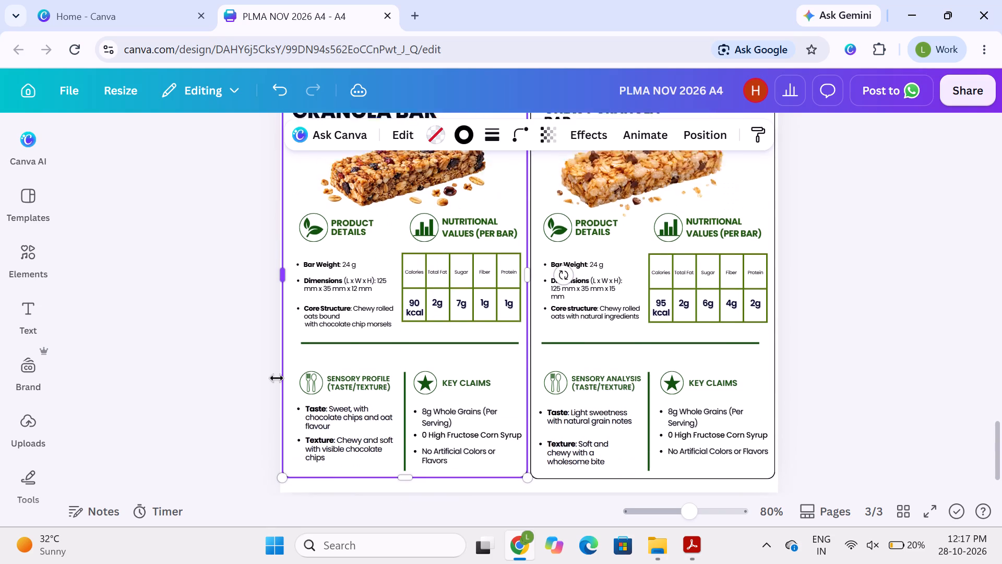
{"action": "scroll", "coordinate": [277, 378], "scroll_direction": "up", "scroll_amount": 1}
{"action": "key", "text": "Down"}
{"action": "key", "text": "Up"}
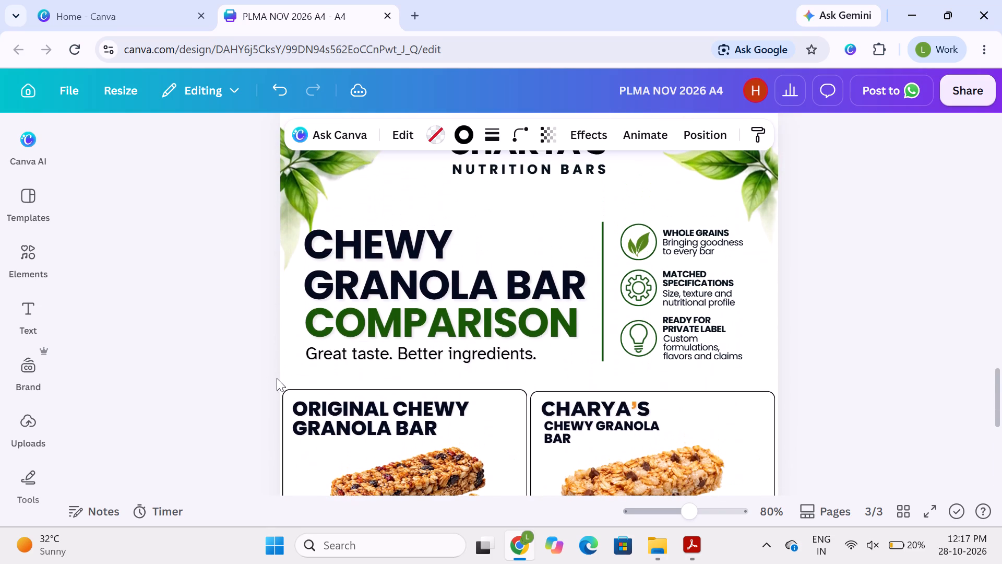
{"action": "left_click", "coordinate": [163, 392]}
Adjust the top and bottom edges of the Original bar's frame to line up with the Charya's bar's frame.
{"action": "scroll", "coordinate": [163, 392], "scroll_direction": "down", "scroll_amount": 4}
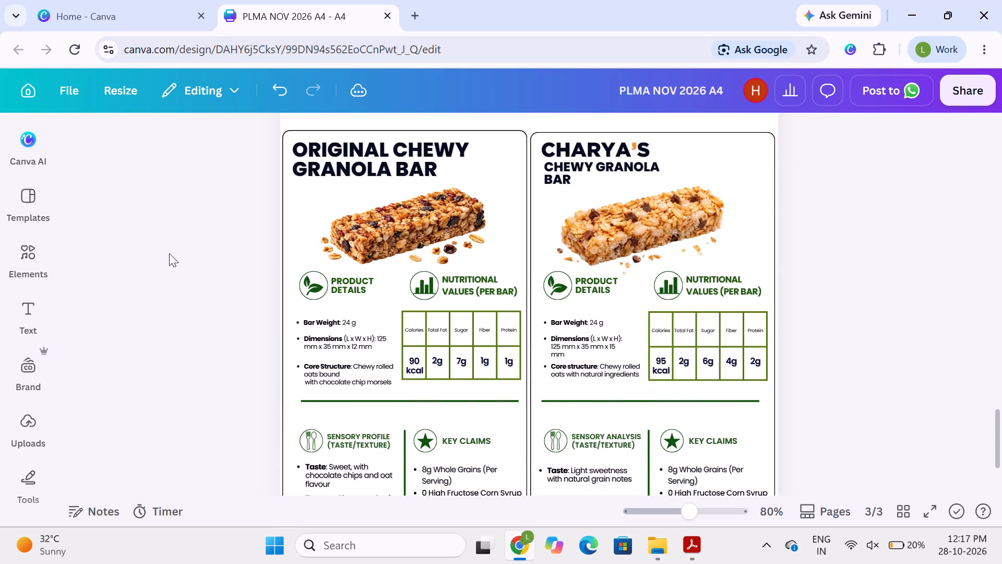
{"action": "scroll", "coordinate": [168, 253], "scroll_direction": "down", "scroll_amount": 3}
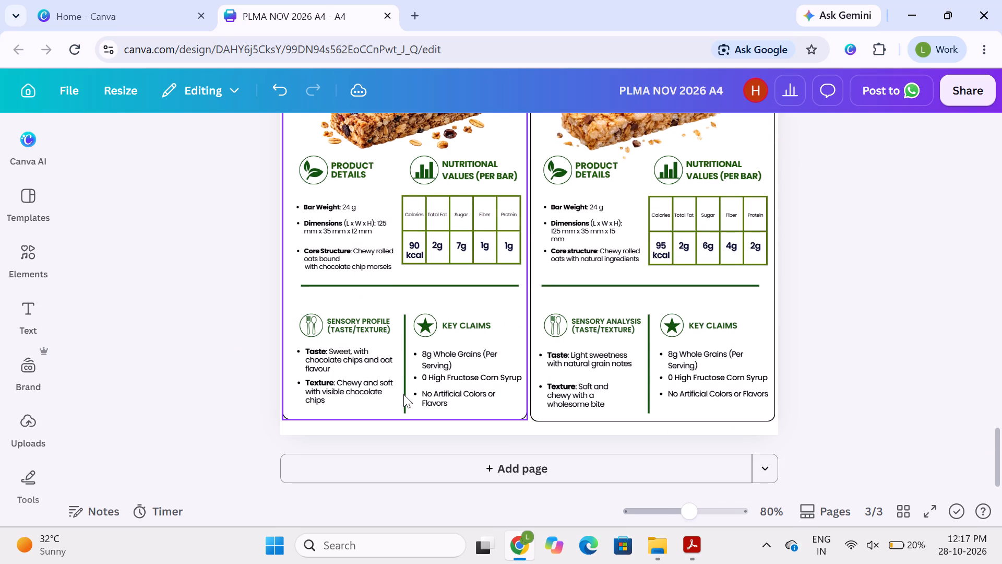
{"action": "left_click", "coordinate": [456, 414]}
{"action": "key", "text": "Down"}
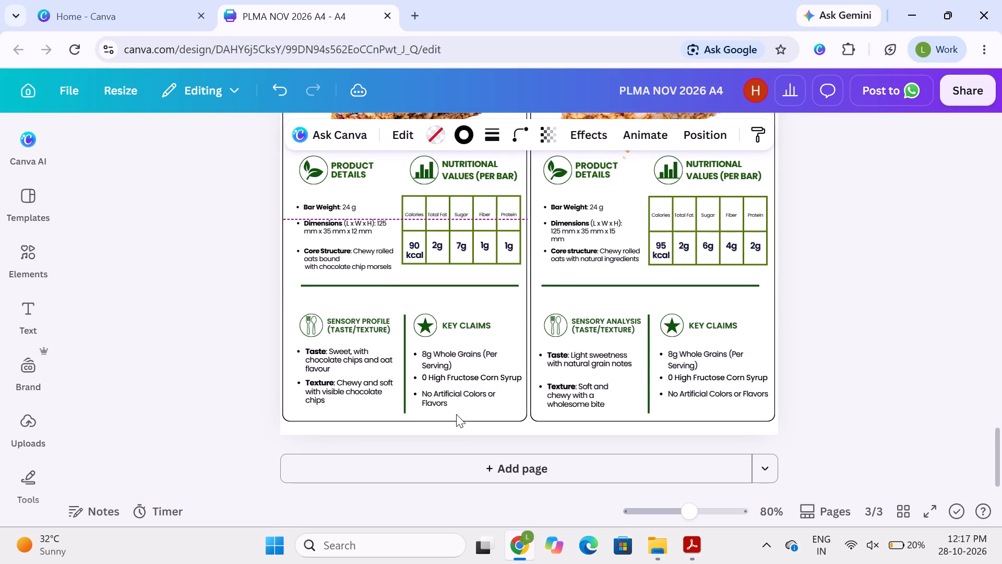
{"action": "key", "text": "Up"}
{"action": "key", "text": "Up"}
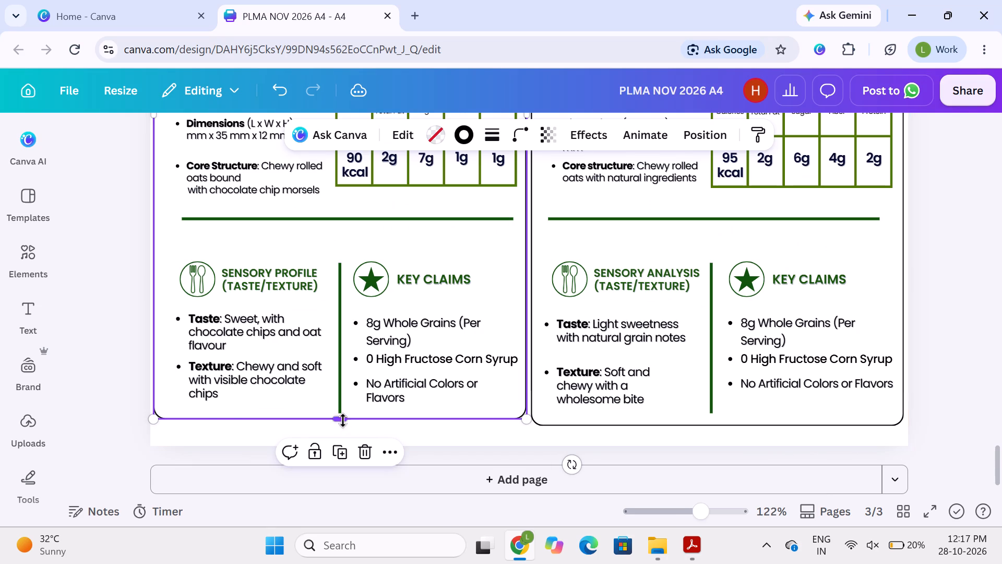
{"action": "left_click_drag", "start_coordinate": [342, 418], "coordinate": [341, 428]}
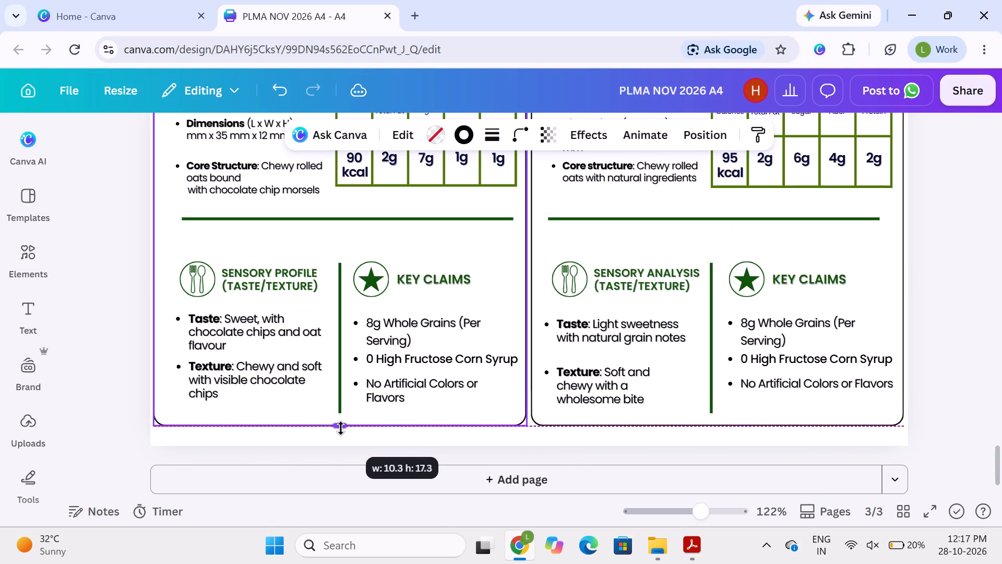
{"action": "scroll", "coordinate": [342, 354], "scroll_direction": "up", "scroll_amount": 4}
{"action": "scroll", "coordinate": [343, 488], "scroll_direction": "down", "scroll_amount": 1}
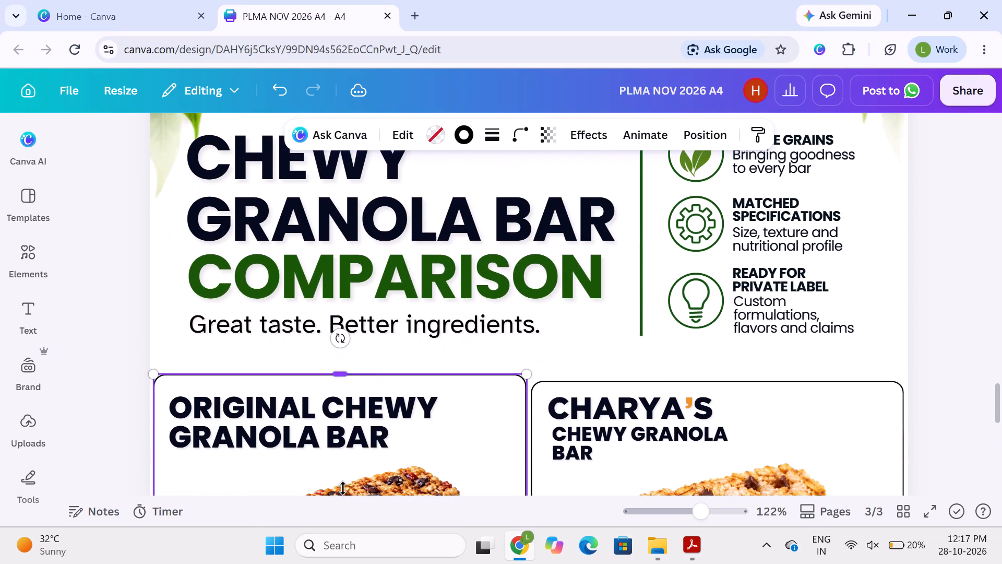
{"action": "scroll", "coordinate": [343, 488], "scroll_direction": "down", "scroll_amount": 1}
{"action": "left_click", "coordinate": [337, 369]}
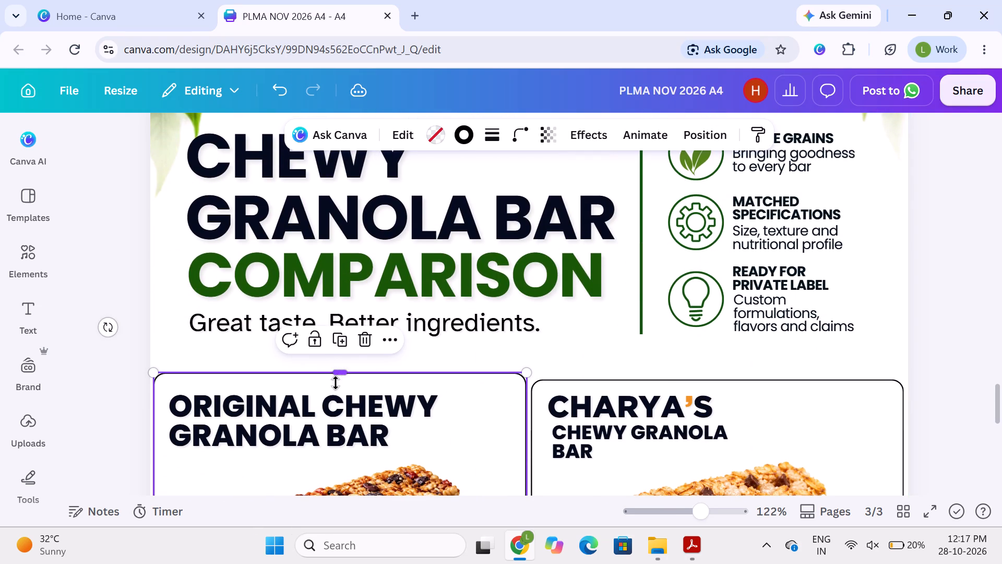
{"action": "left_click", "coordinate": [110, 392]}
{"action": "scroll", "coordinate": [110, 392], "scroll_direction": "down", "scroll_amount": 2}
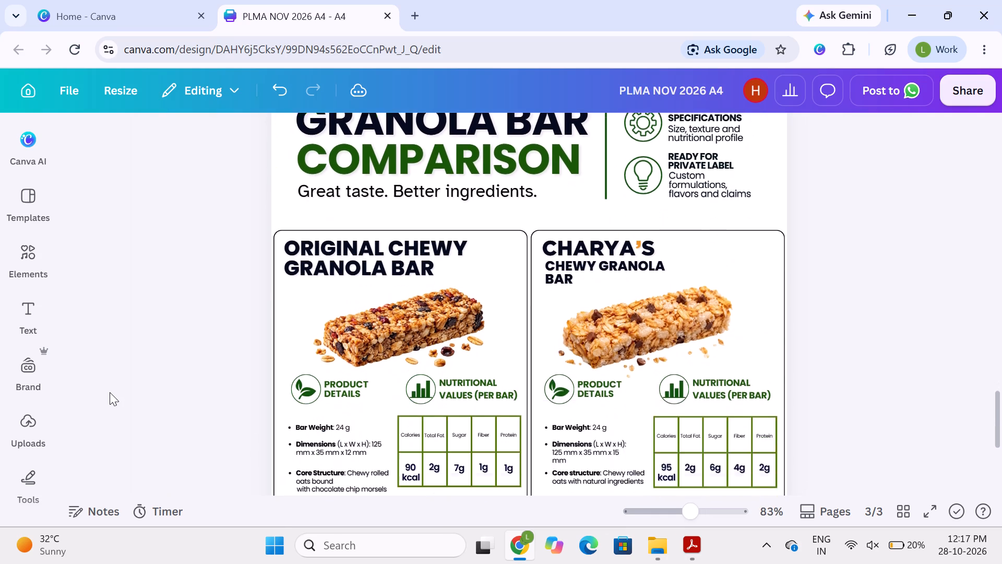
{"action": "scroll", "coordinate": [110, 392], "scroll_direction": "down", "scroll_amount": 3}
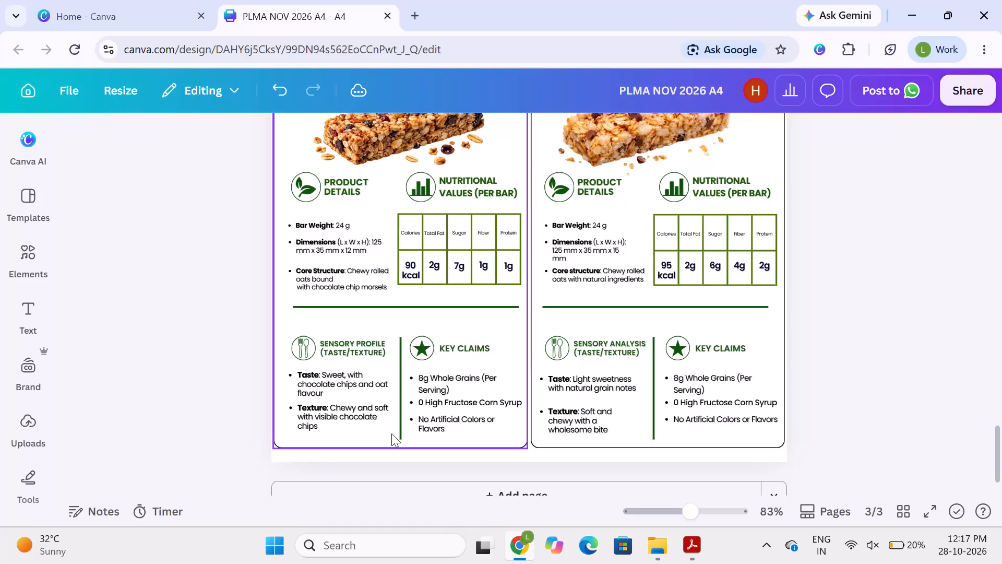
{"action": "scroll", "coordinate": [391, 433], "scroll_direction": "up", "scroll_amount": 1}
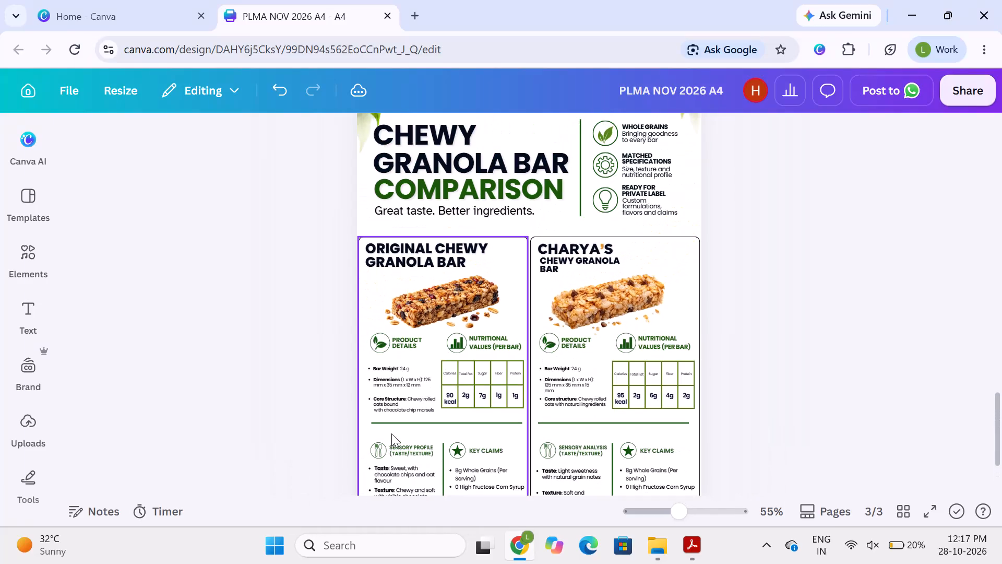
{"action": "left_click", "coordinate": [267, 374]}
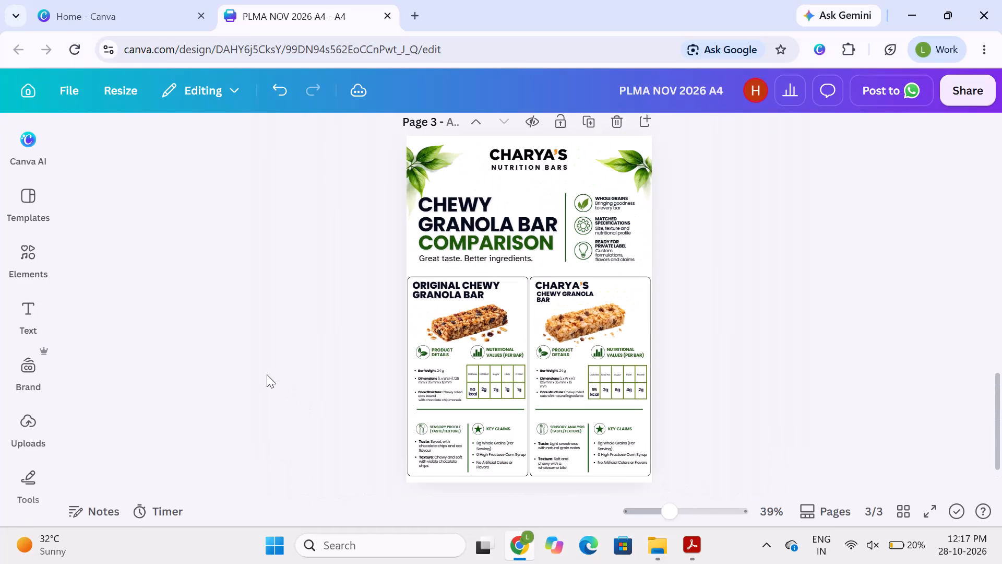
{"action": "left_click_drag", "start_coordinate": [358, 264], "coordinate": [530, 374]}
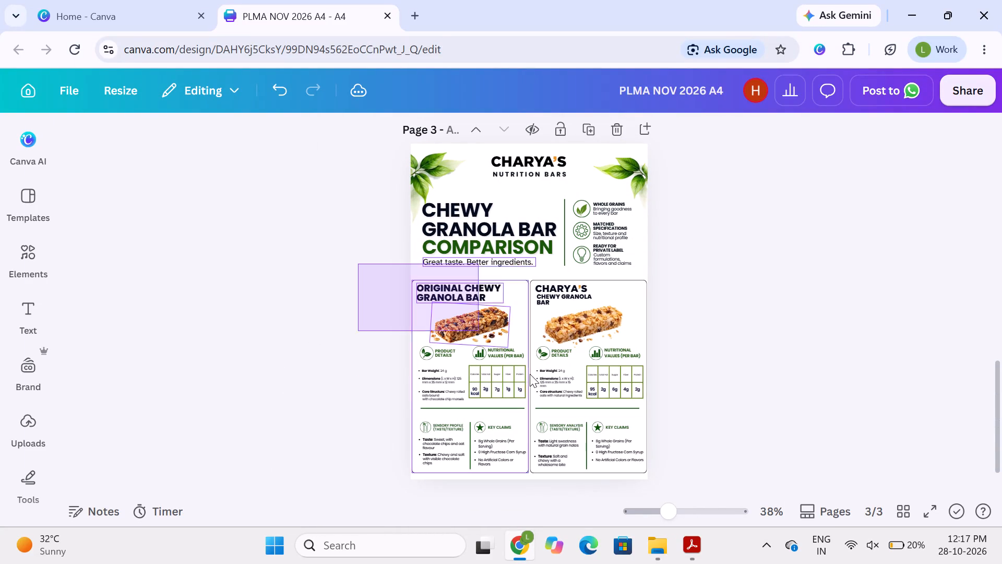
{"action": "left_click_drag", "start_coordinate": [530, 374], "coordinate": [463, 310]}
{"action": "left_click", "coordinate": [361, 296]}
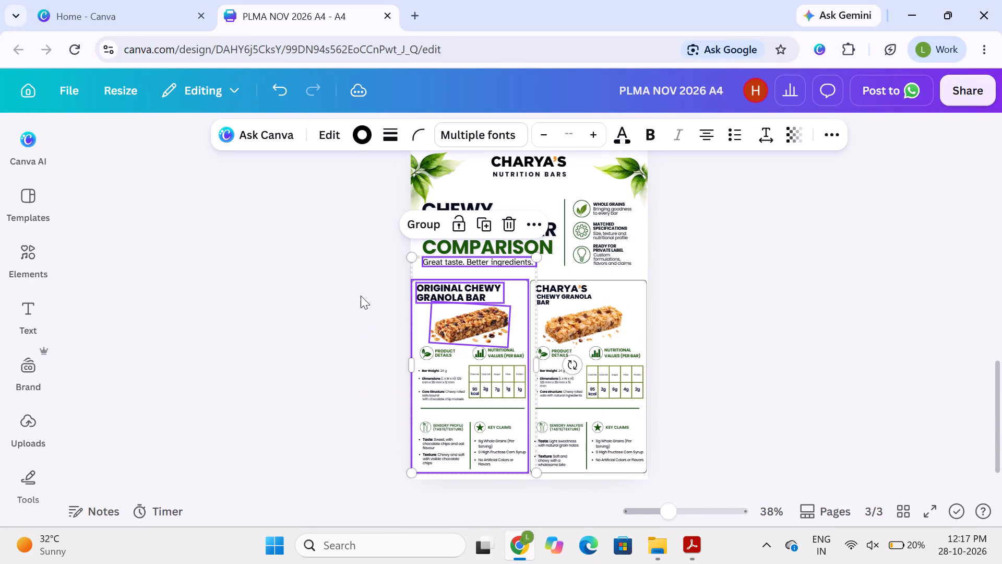
Group both bar comparison frames on page 3 with all their contents into one group.
{"action": "scroll", "coordinate": [365, 280], "scroll_direction": "down", "scroll_amount": 1}
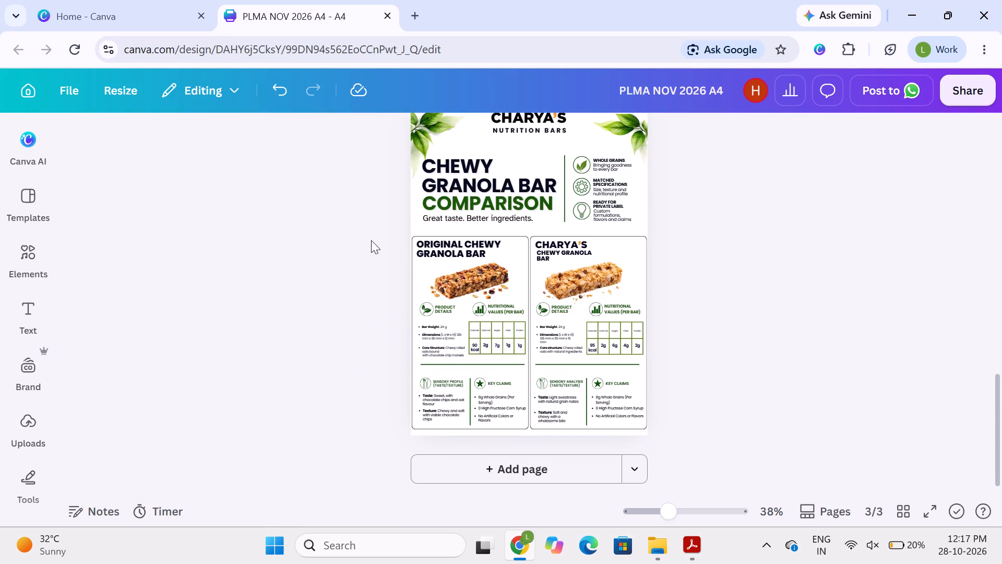
{"action": "left_click_drag", "start_coordinate": [371, 240], "coordinate": [667, 424]}
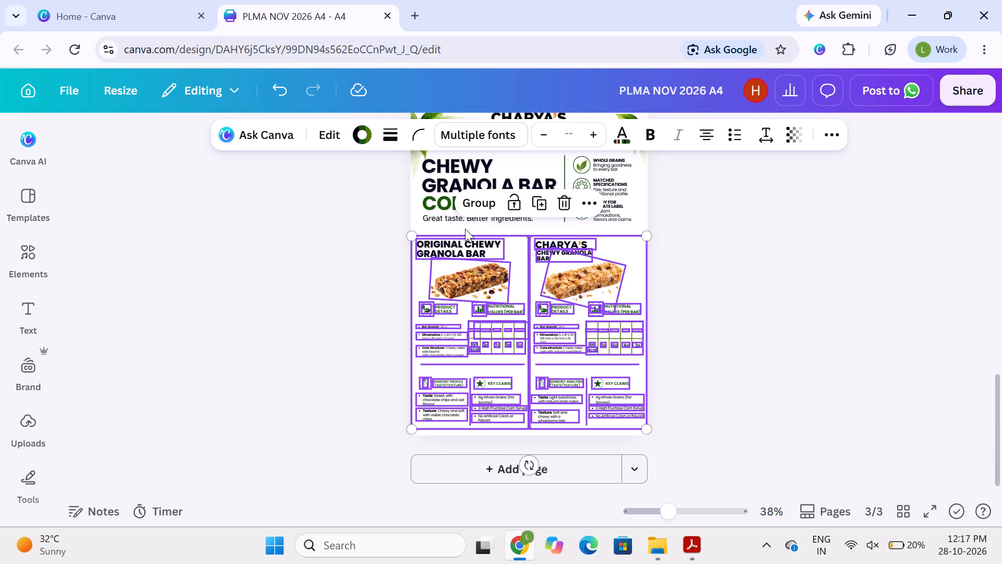
{"action": "left_click", "coordinate": [482, 207]}
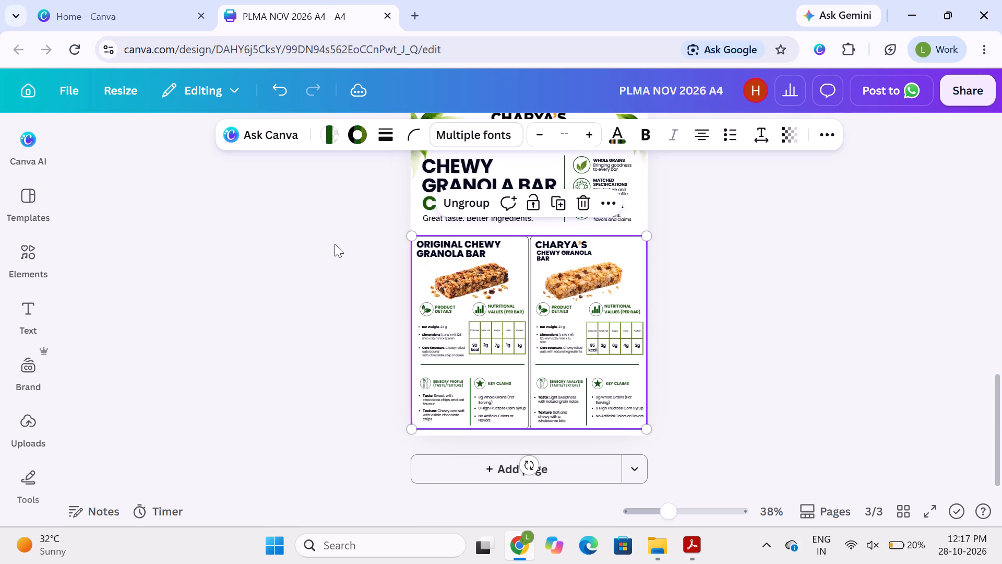
Centre the grouped Original and Charya's bar comparison frames horizontally on page 3.
{"action": "left_click", "coordinate": [335, 244]}
{"action": "left_click", "coordinate": [494, 280]}
{"action": "left_click", "coordinate": [625, 229], "text": "shift"}
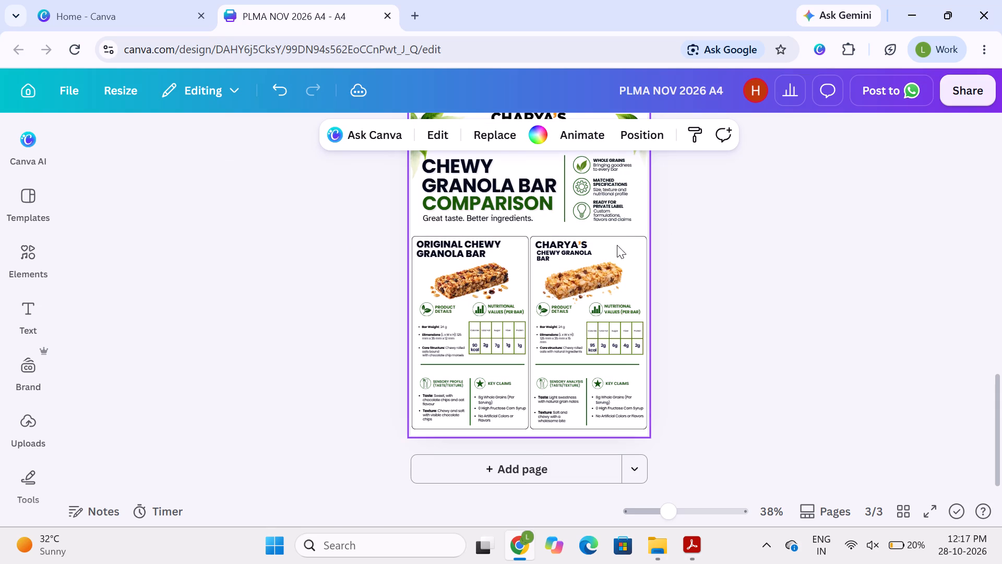
{"action": "left_click", "coordinate": [572, 256]}
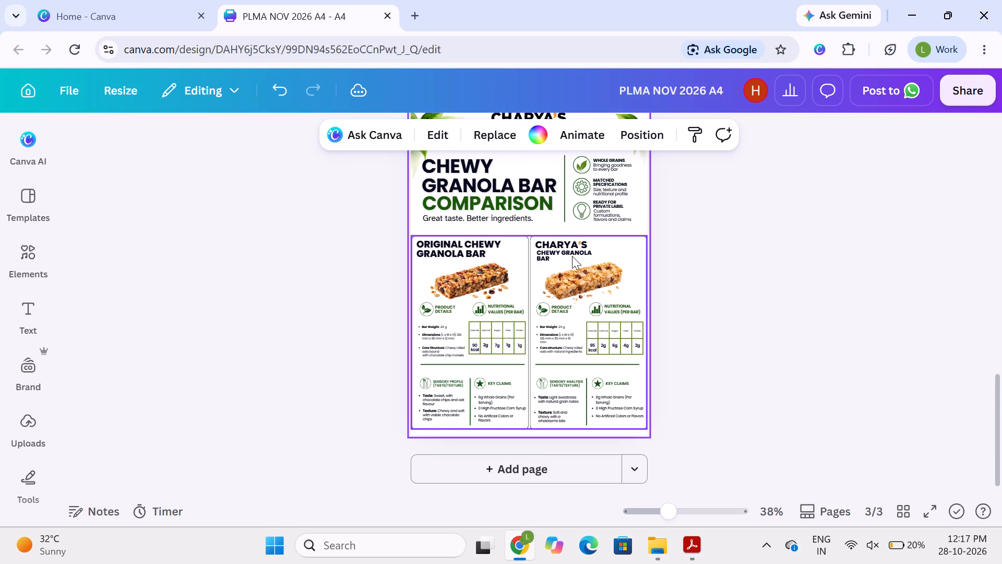
{"action": "left_click", "coordinate": [829, 133]}
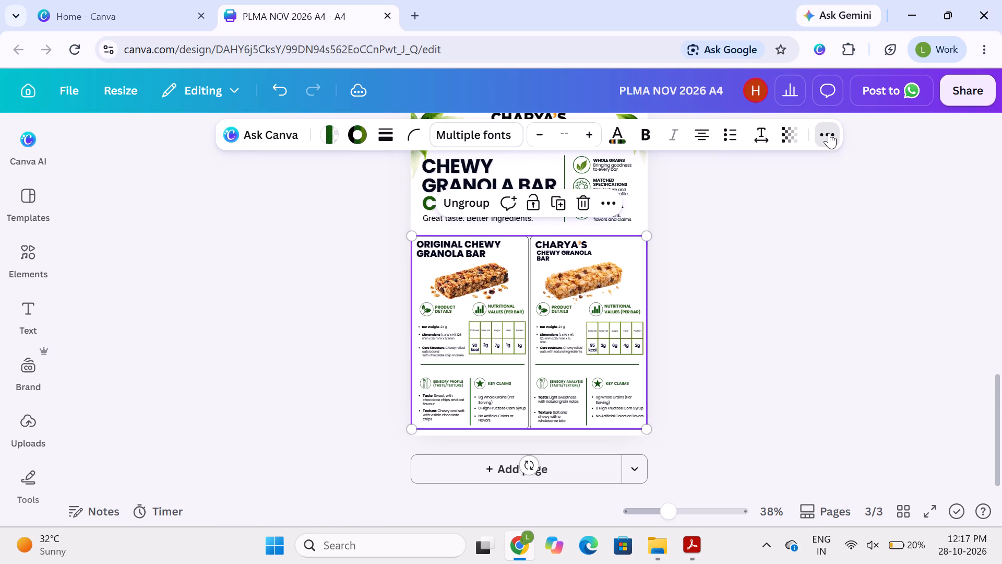
{"action": "scroll", "coordinate": [654, 164], "scroll_direction": "left", "scroll_amount": 5}
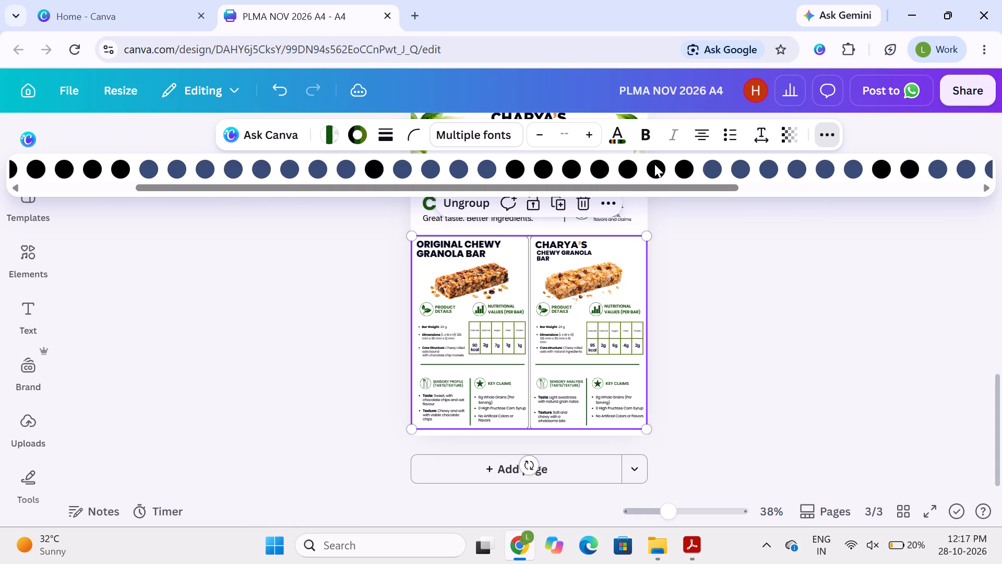
{"action": "scroll", "coordinate": [654, 164], "scroll_direction": "left", "scroll_amount": 2}
{"action": "left_click", "coordinate": [925, 170]}
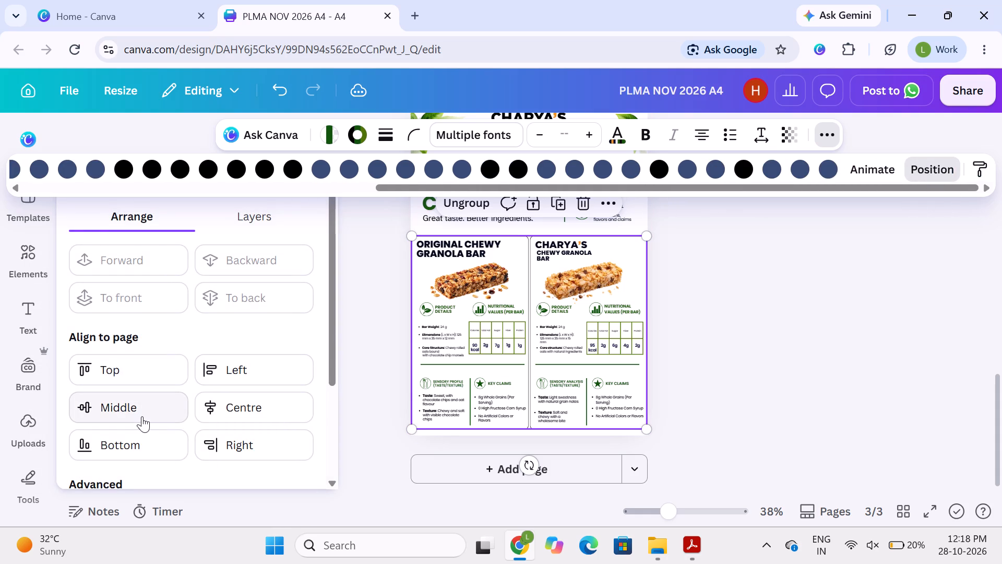
{"action": "left_click", "coordinate": [142, 416]}
{"action": "key", "text": "ctrl+z"}
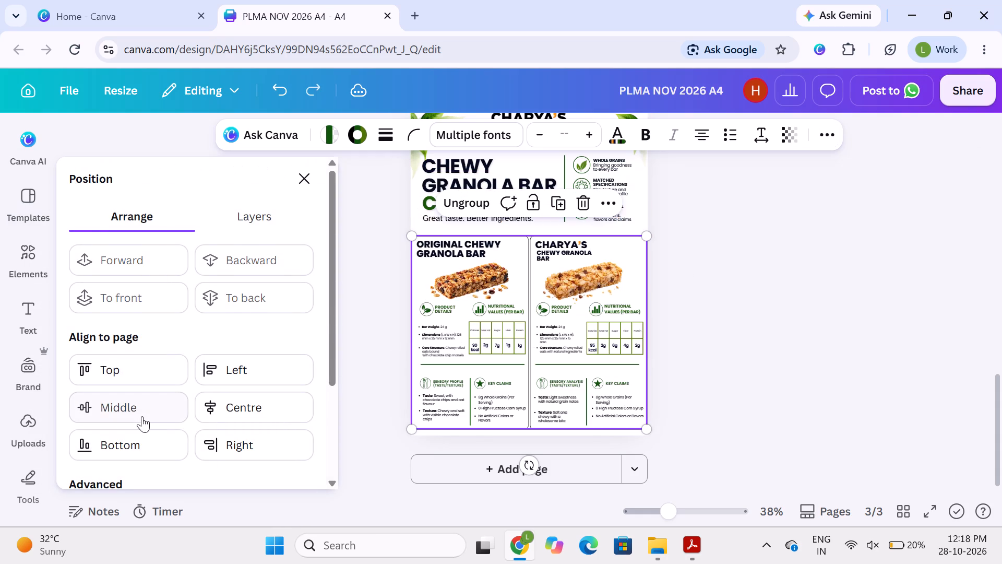
{"action": "left_click", "coordinate": [213, 412]}
{"action": "left_click", "coordinate": [392, 348]}
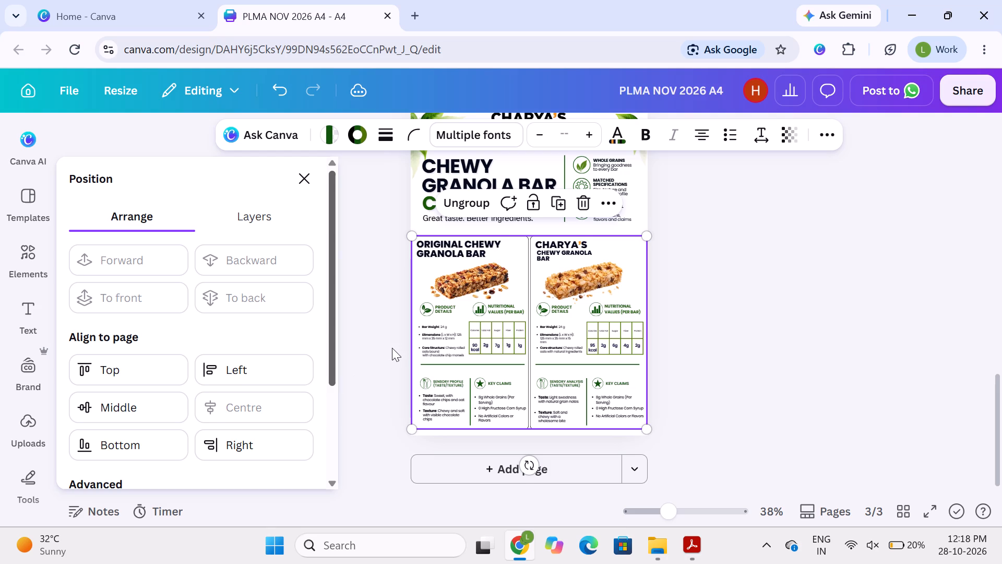
{"action": "left_click", "coordinate": [392, 348]}
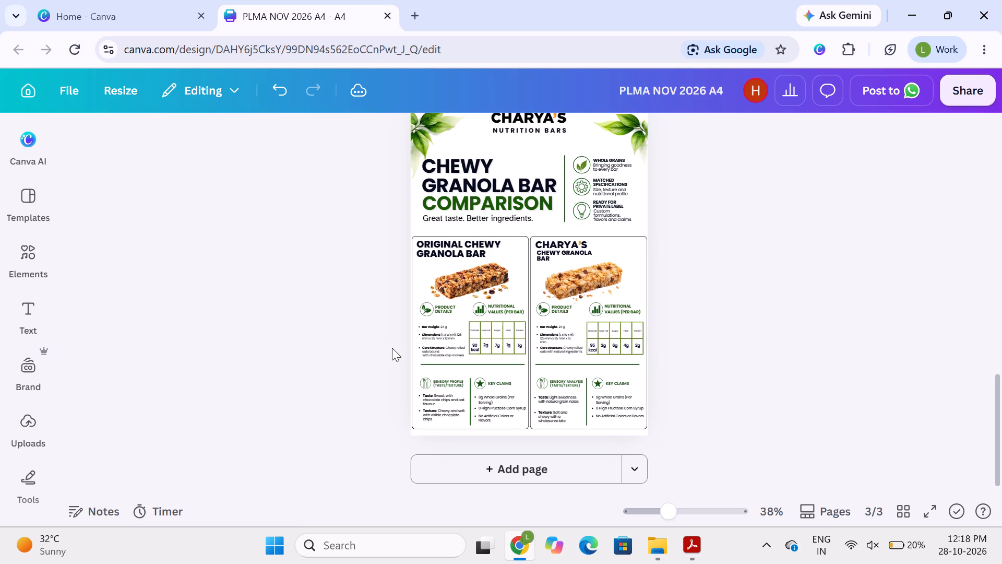
Review the headings and overall layout of all three pages against each other.
{"action": "left_click", "coordinate": [355, 325]}
{"action": "left_click", "coordinate": [451, 186]}
{"action": "scroll", "coordinate": [451, 186], "scroll_direction": "up", "scroll_amount": 2}
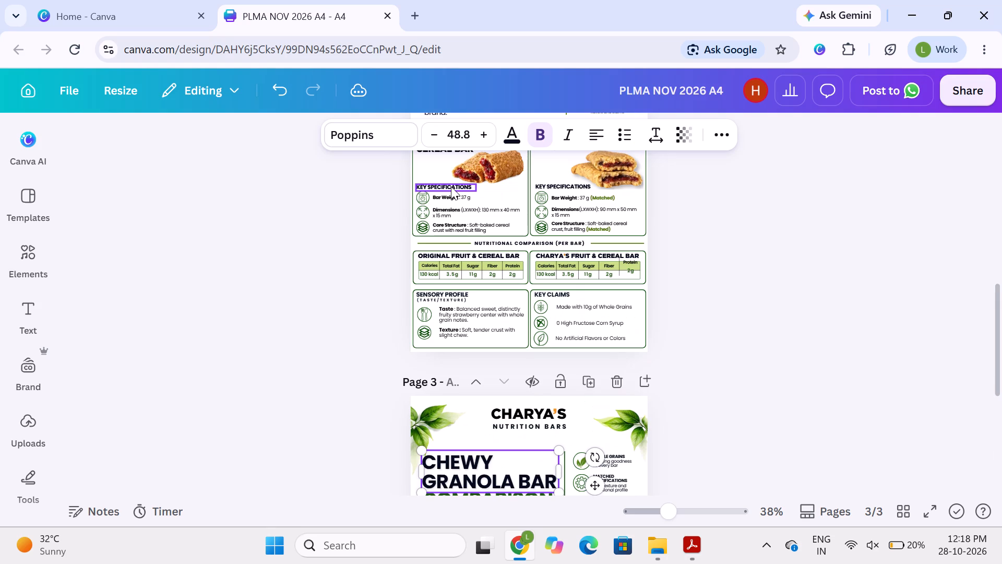
{"action": "scroll", "coordinate": [451, 186], "scroll_direction": "down", "scroll_amount": 1}
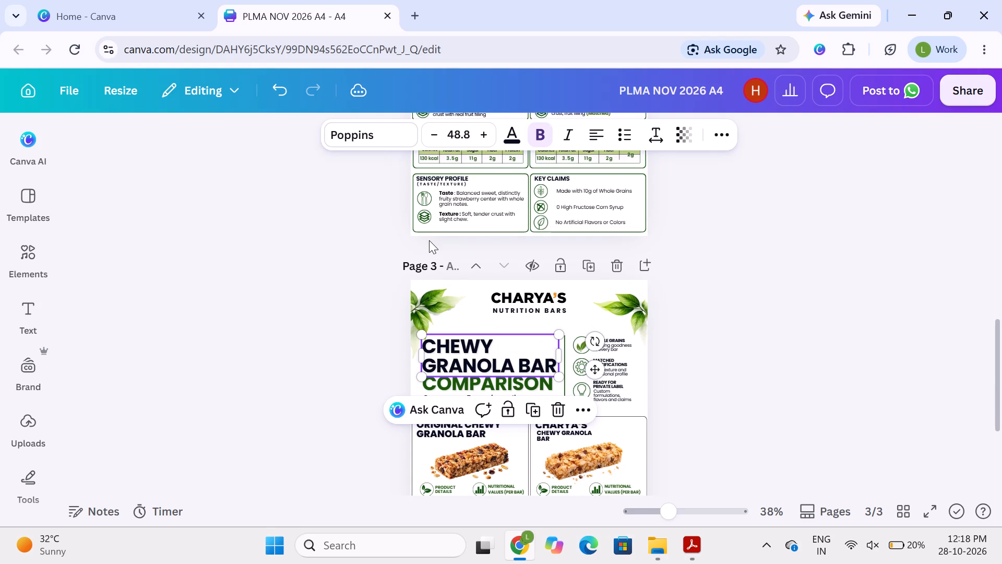
{"action": "left_click", "coordinate": [294, 303]}
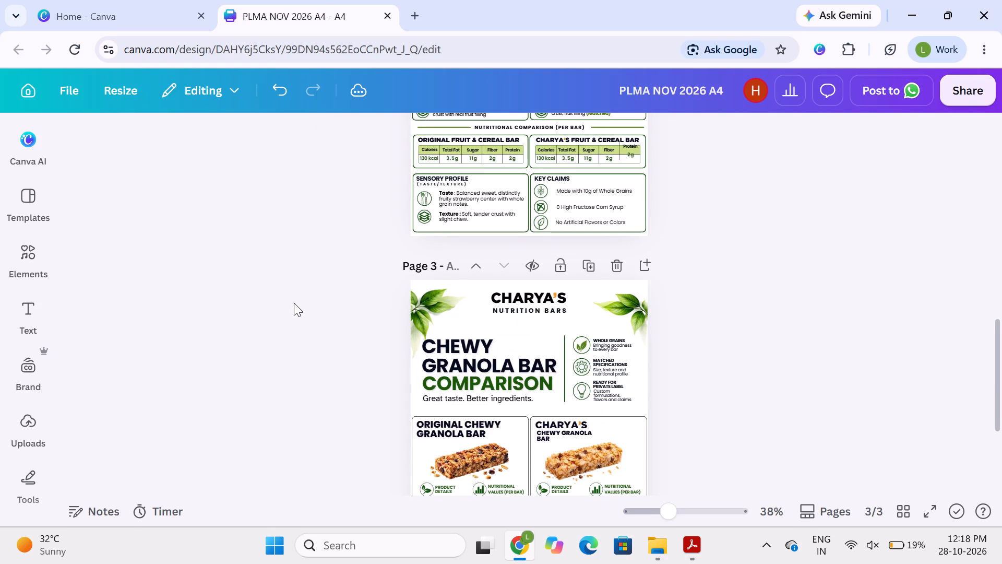
{"action": "scroll", "coordinate": [294, 303], "scroll_direction": "up", "scroll_amount": 4}
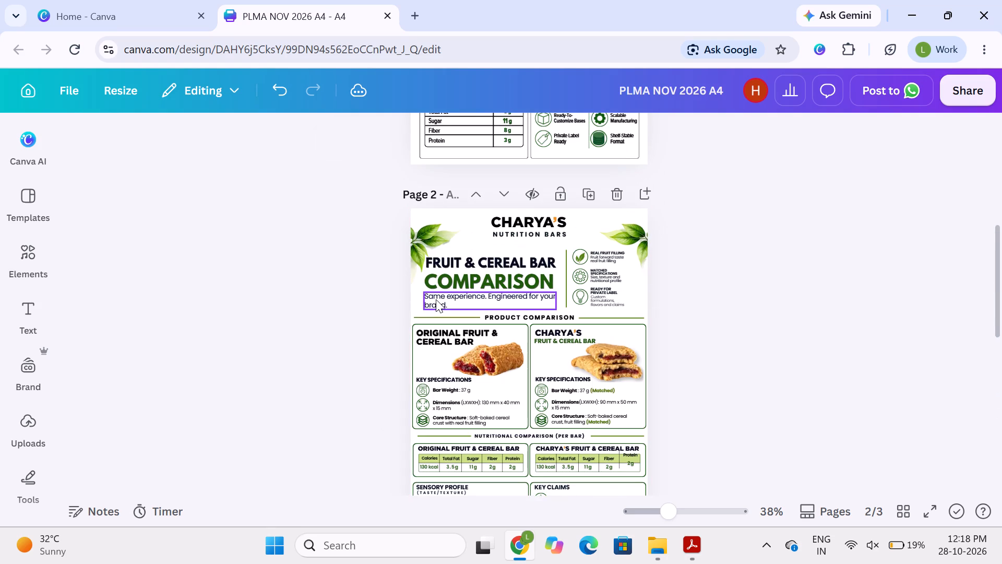
{"action": "scroll", "coordinate": [454, 264], "scroll_direction": "up", "scroll_amount": 2}
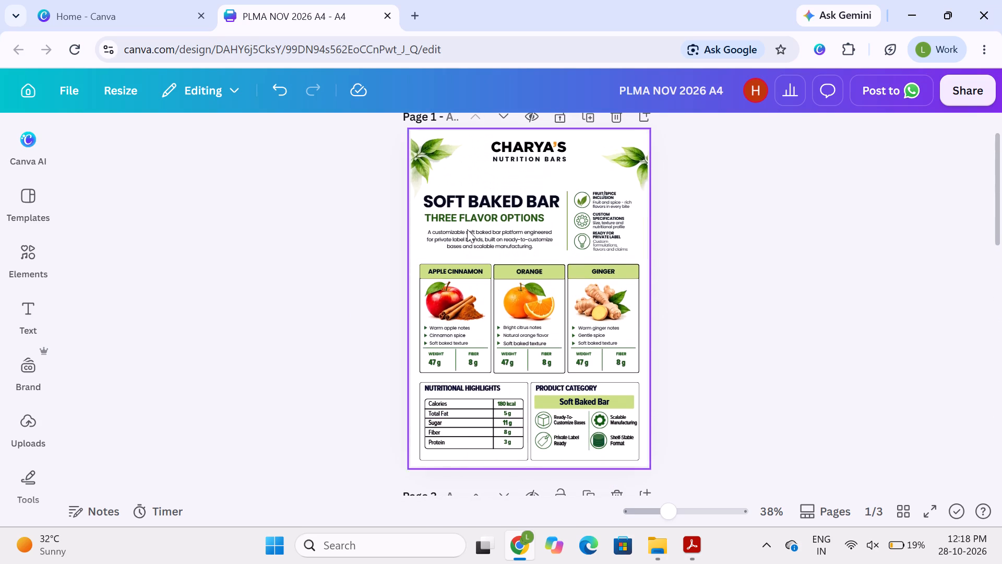
{"action": "scroll", "coordinate": [402, 304], "scroll_direction": "down", "scroll_amount": 2}
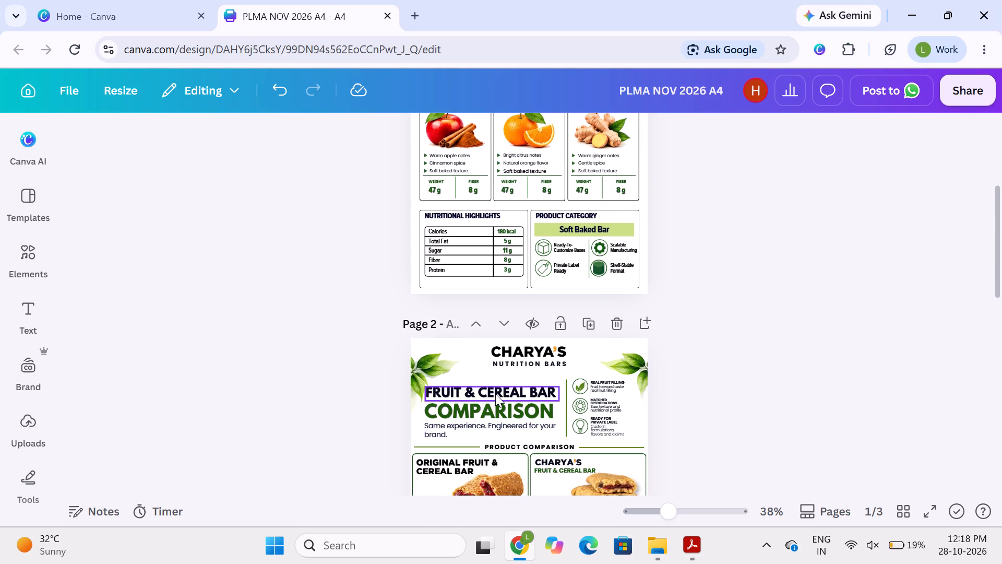
{"action": "left_click", "coordinate": [327, 459]}
{"action": "scroll", "coordinate": [327, 459], "scroll_direction": "down", "scroll_amount": 1}
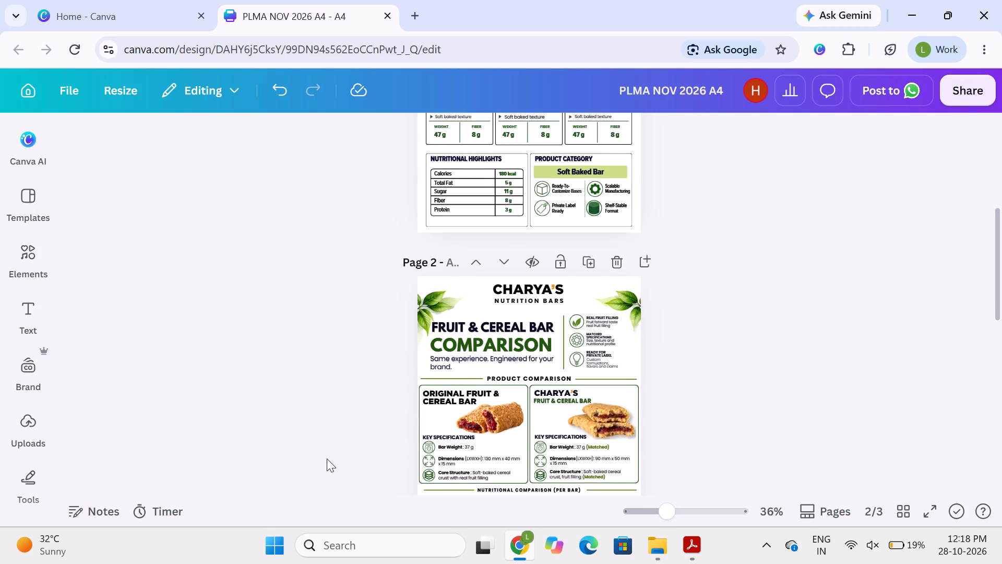
{"action": "scroll", "coordinate": [327, 459], "scroll_direction": "up", "scroll_amount": 1}
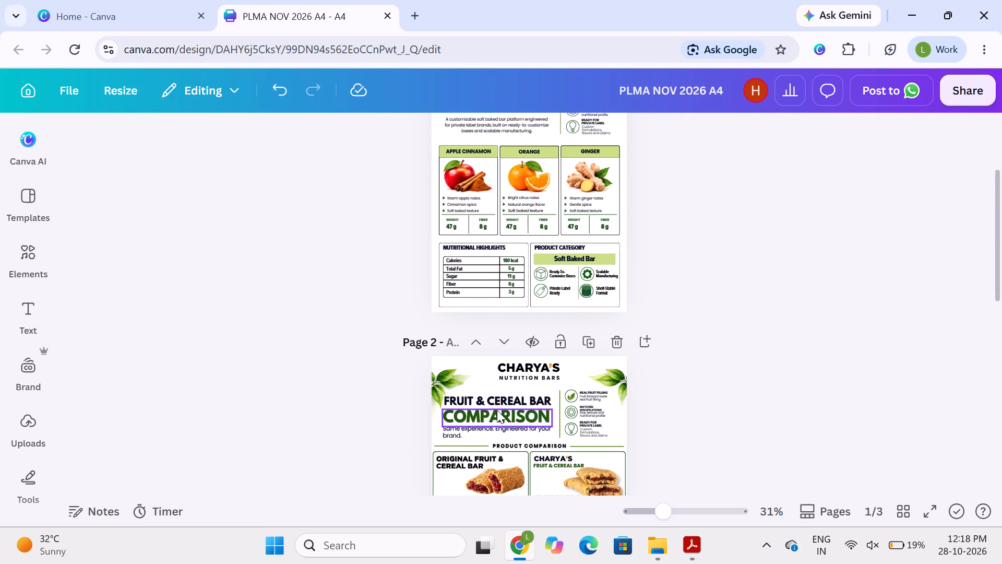
{"action": "scroll", "coordinate": [497, 410], "scroll_direction": "up", "scroll_amount": 3}
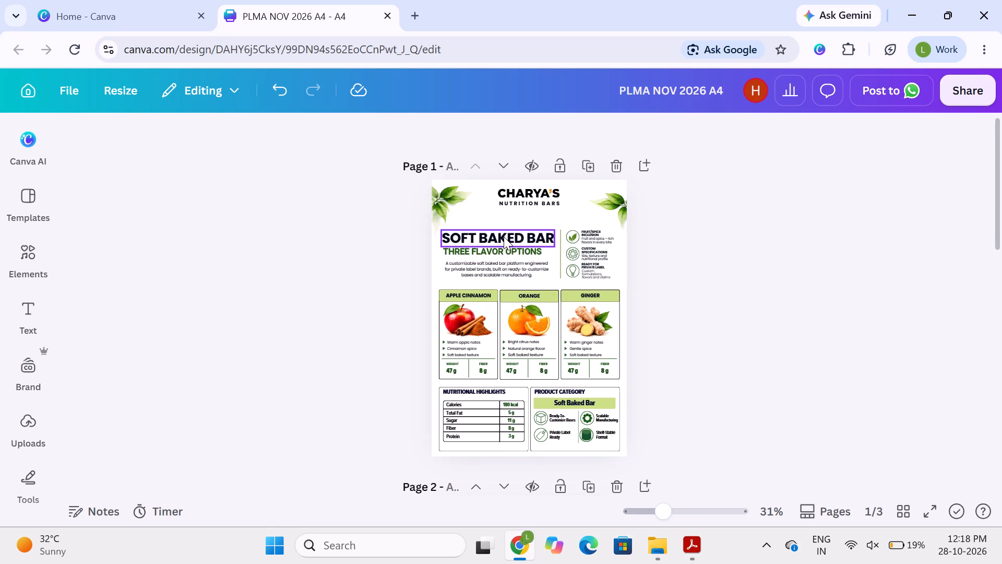
{"action": "scroll", "coordinate": [501, 243], "scroll_direction": "down", "scroll_amount": 7}
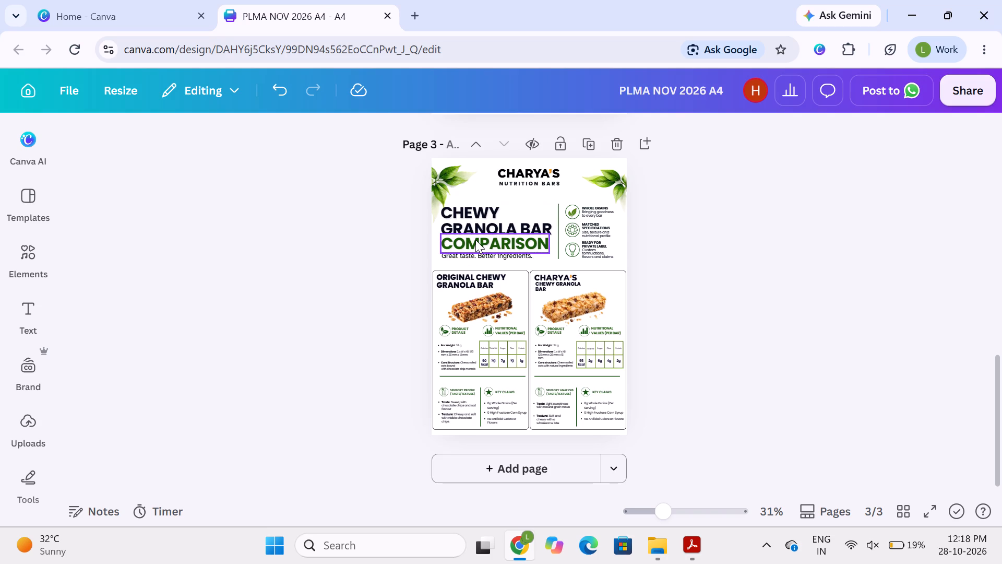
Check the font size of page 3's "COMPARISON" and "CHEWY GRANOLA BAR" heading lines.
{"action": "left_click", "coordinate": [475, 240]}
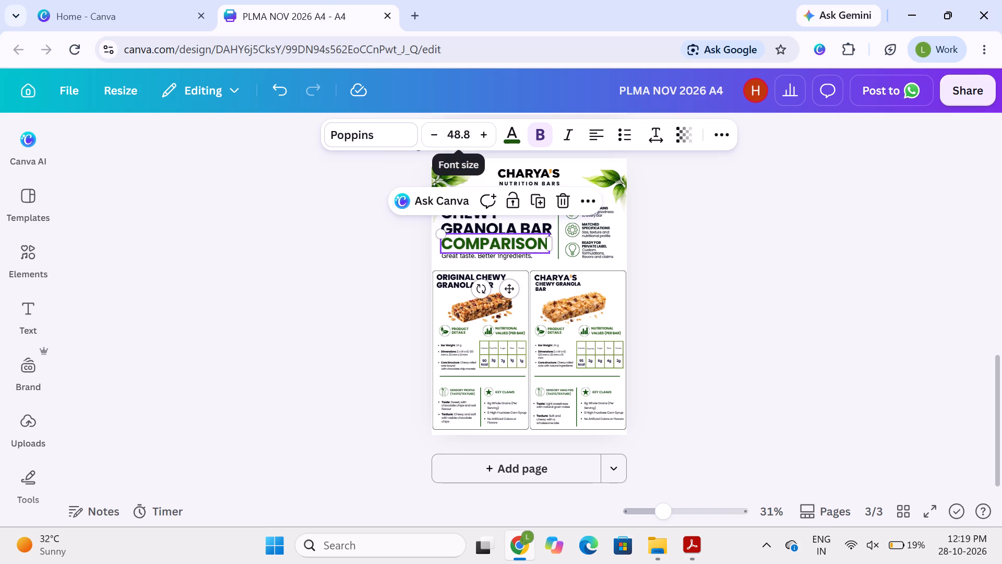
{"action": "double_click", "coordinate": [452, 137]}
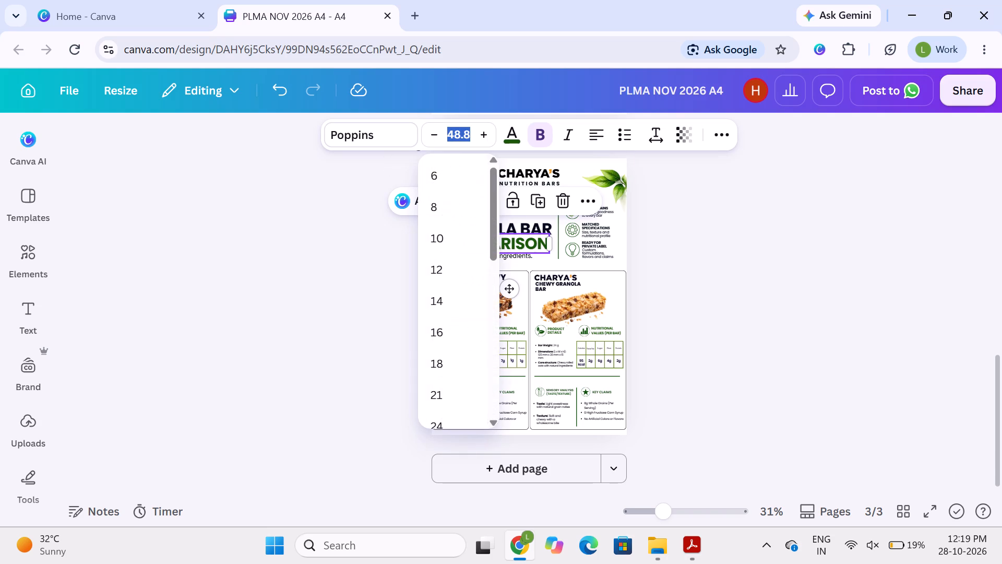
{"action": "key", "text": "ctrl+c"}
{"action": "left_click", "coordinate": [301, 246]}
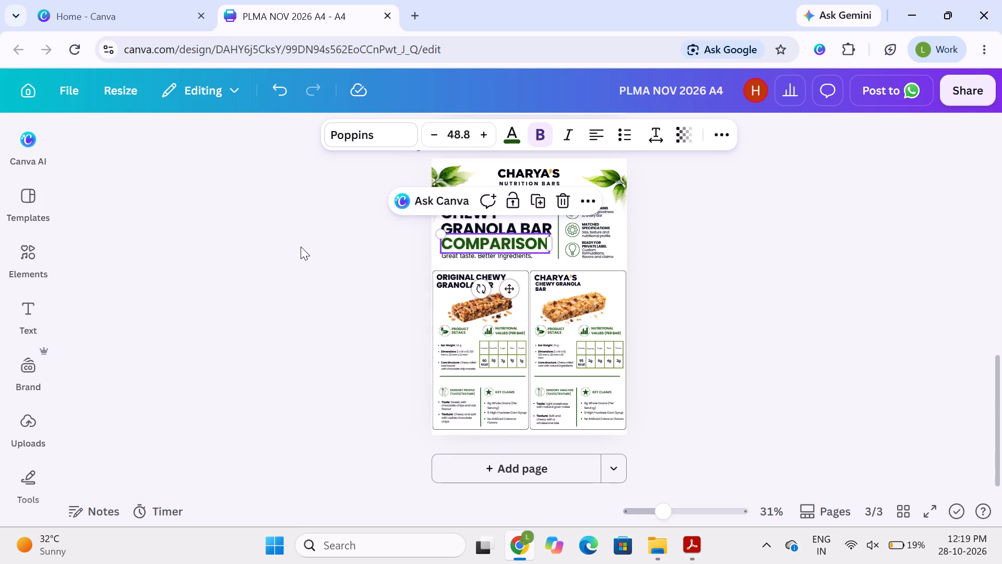
{"action": "left_click", "coordinate": [500, 228]}
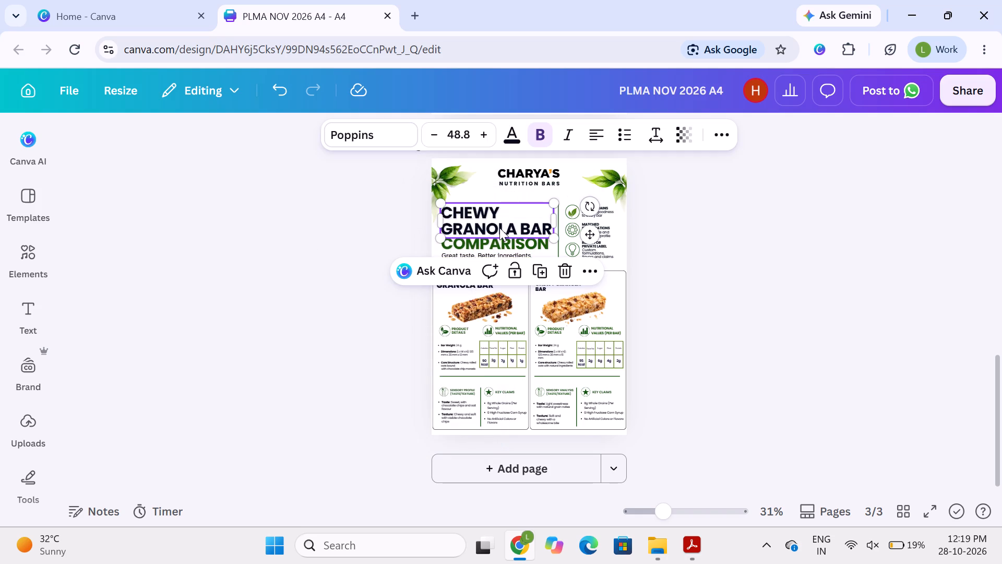
{"action": "left_click", "coordinate": [497, 241], "text": "shift"}
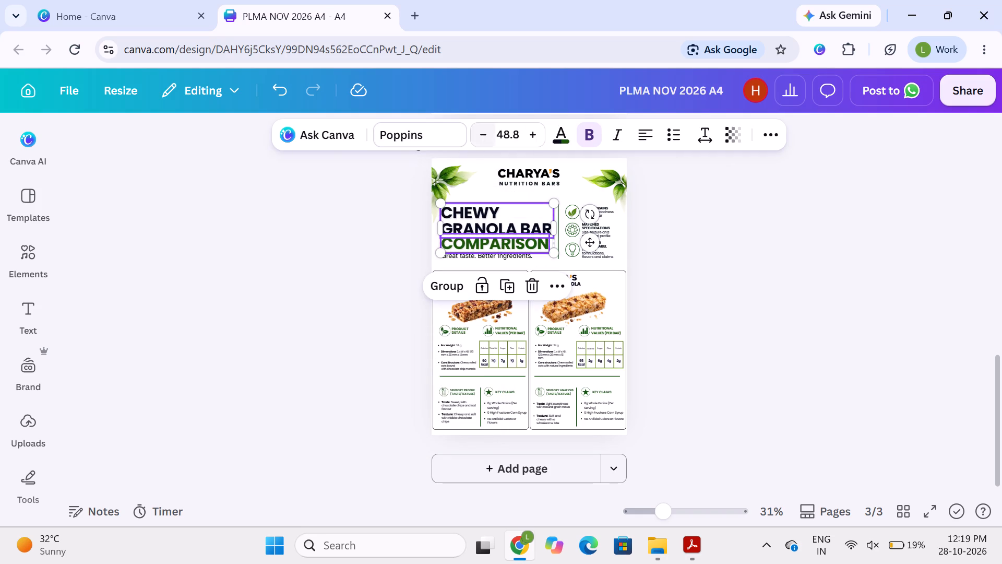
{"action": "left_click", "coordinate": [343, 247]}
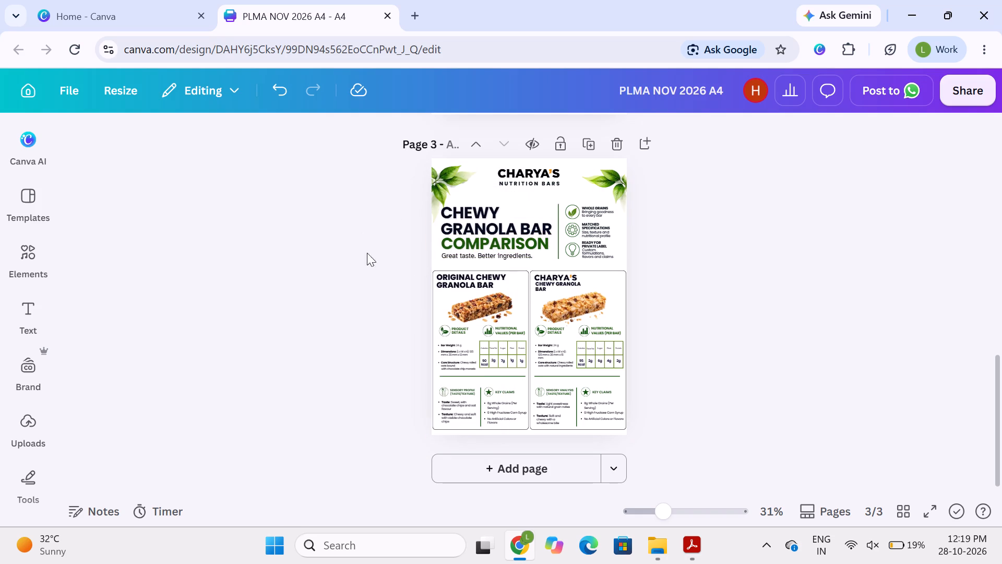
{"action": "scroll", "coordinate": [445, 240], "scroll_direction": "up", "scroll_amount": 2}
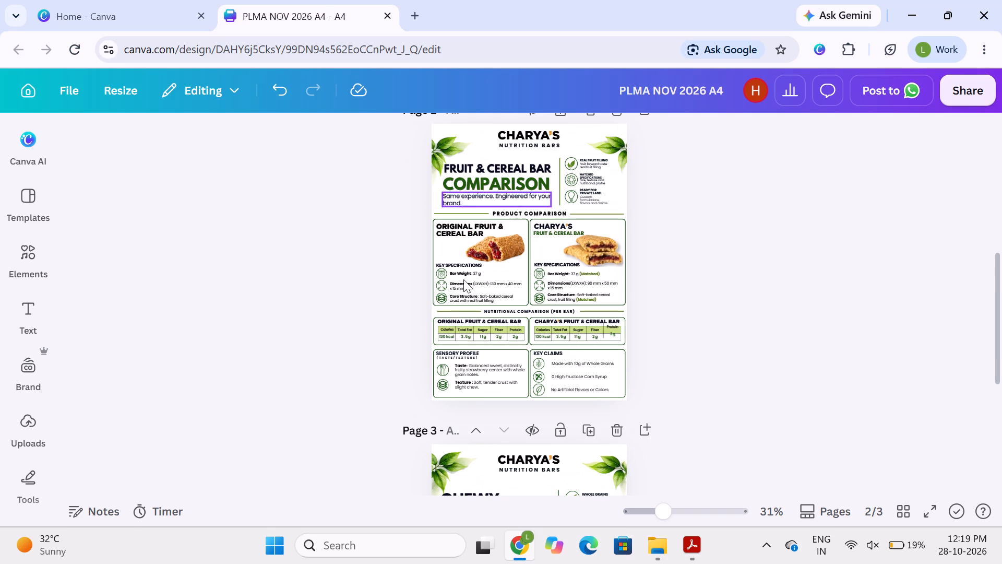
{"action": "left_click", "coordinate": [296, 347]}
{"action": "scroll", "coordinate": [296, 347], "scroll_direction": "down", "scroll_amount": 2}
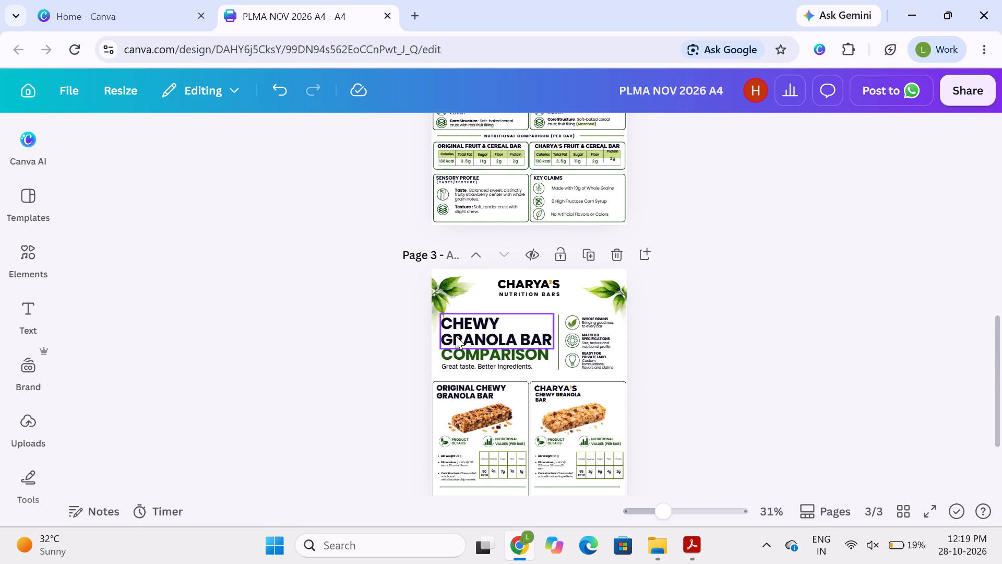
{"action": "left_click", "coordinate": [457, 336]}
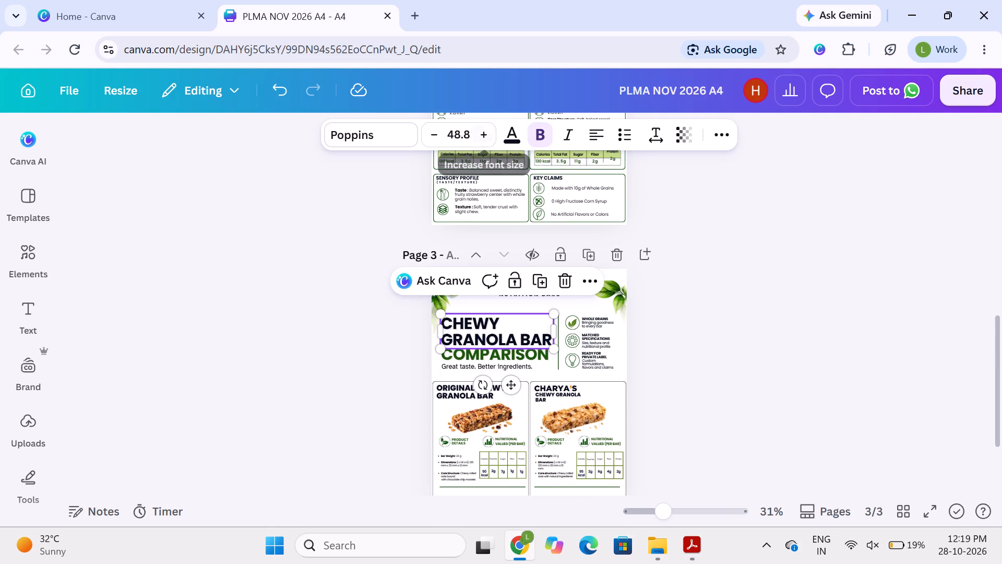
{"action": "left_click", "coordinate": [287, 265]}
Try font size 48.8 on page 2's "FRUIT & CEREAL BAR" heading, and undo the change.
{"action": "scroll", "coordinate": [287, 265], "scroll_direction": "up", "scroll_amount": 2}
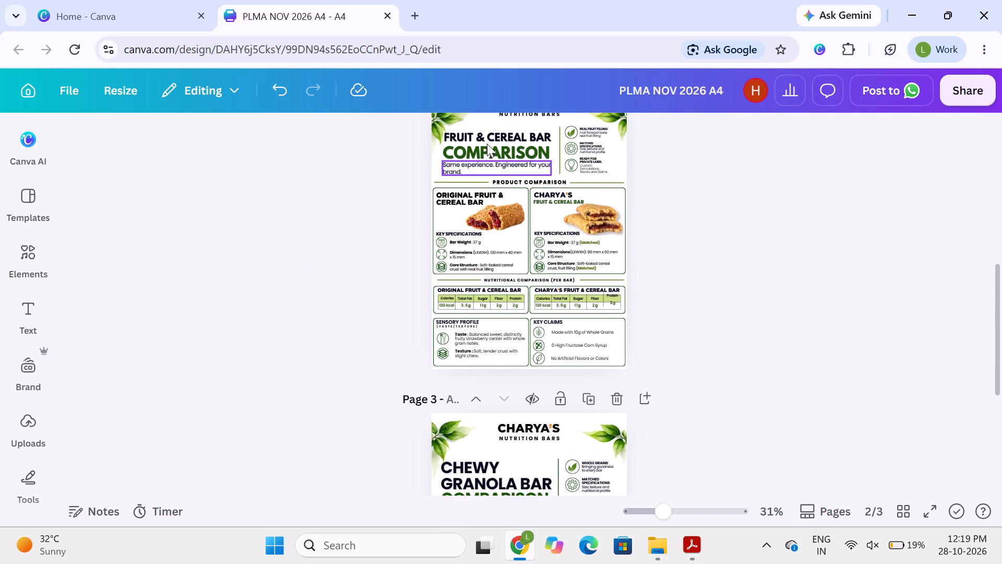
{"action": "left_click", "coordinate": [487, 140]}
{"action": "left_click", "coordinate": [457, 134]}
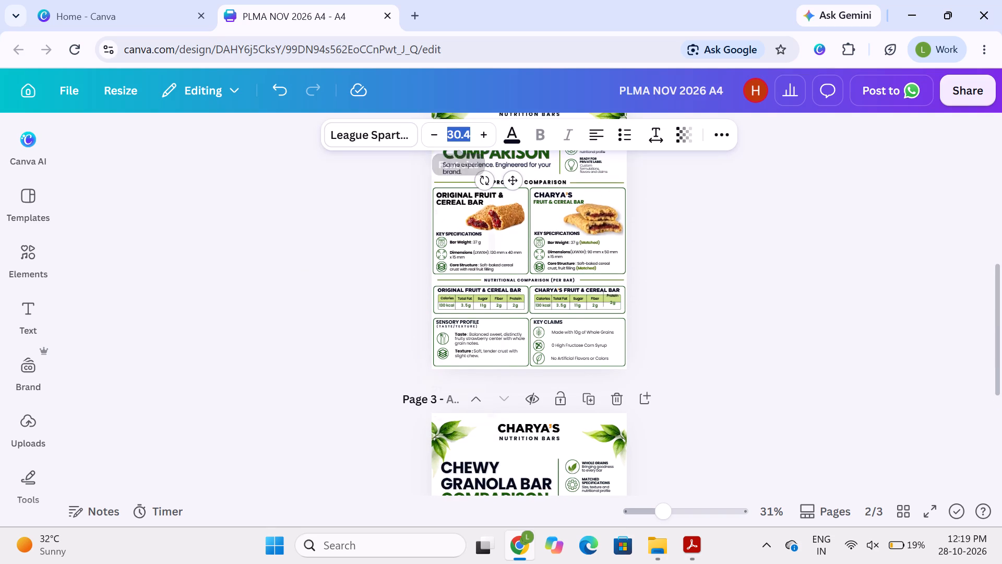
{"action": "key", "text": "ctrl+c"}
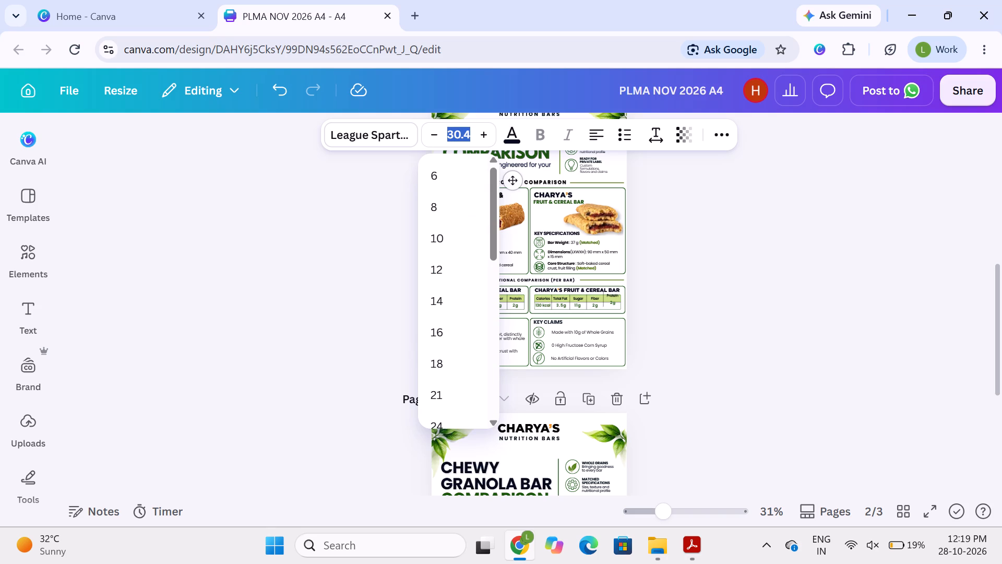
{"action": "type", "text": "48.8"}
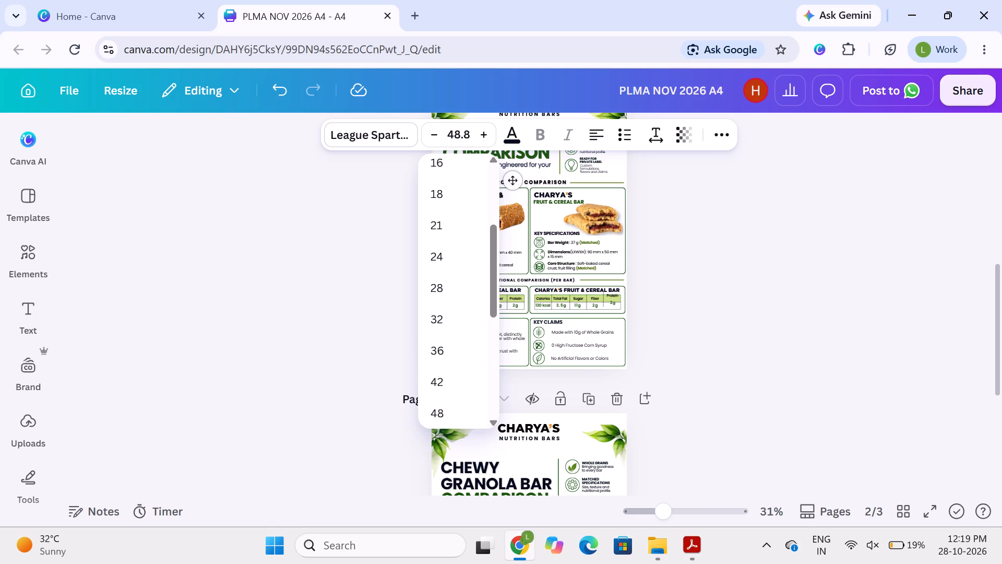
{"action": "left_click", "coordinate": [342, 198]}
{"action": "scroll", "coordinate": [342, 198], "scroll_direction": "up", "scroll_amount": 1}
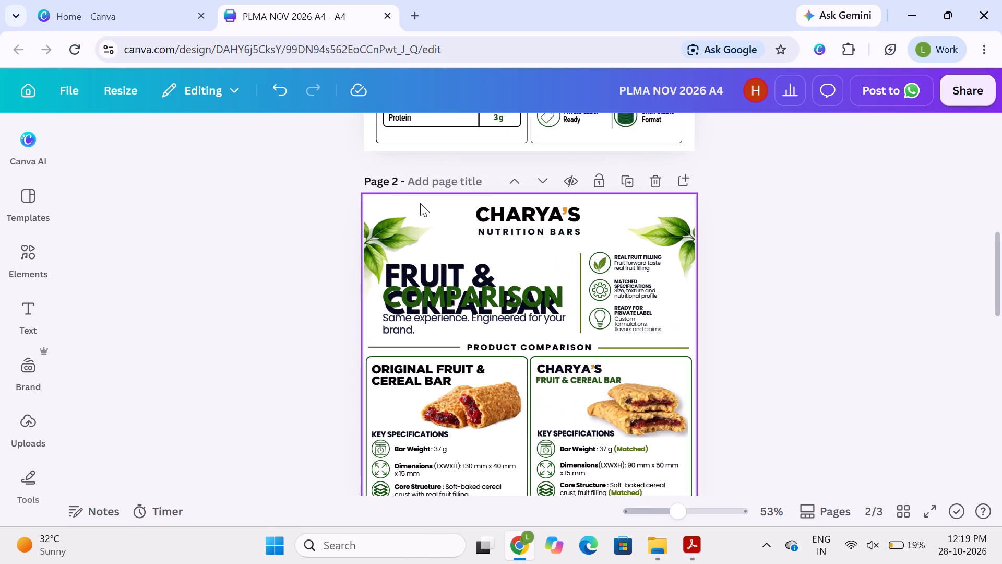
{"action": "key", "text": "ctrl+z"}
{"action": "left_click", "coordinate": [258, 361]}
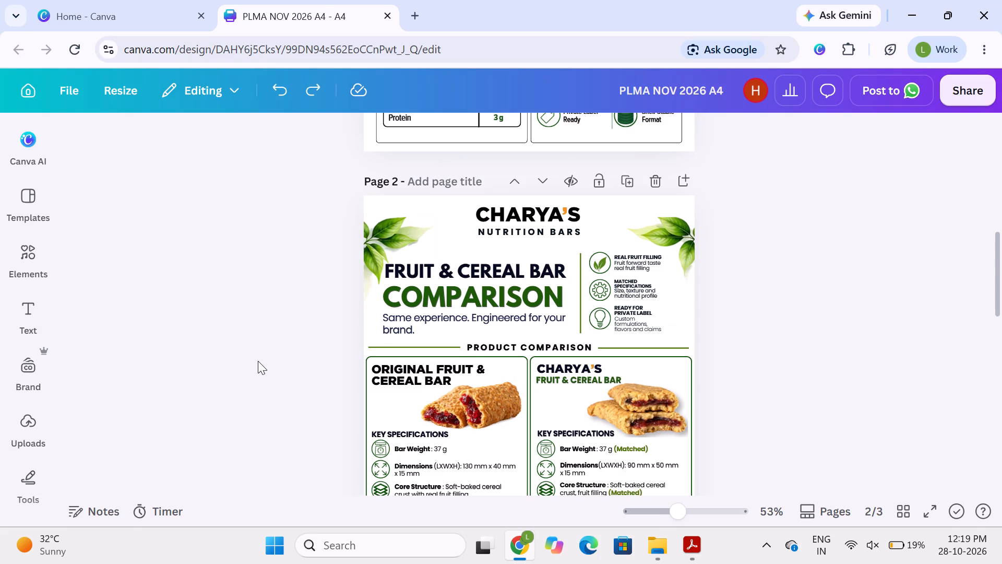
Match page 2's "FRUIT & CEREAL BAR" heading to the "SOFT BAKED BAR" heading on page 1 with font size 42.3.
{"action": "scroll", "coordinate": [258, 361], "scroll_direction": "down", "scroll_amount": 4}
{"action": "scroll", "coordinate": [258, 361], "scroll_direction": "up", "scroll_amount": 3}
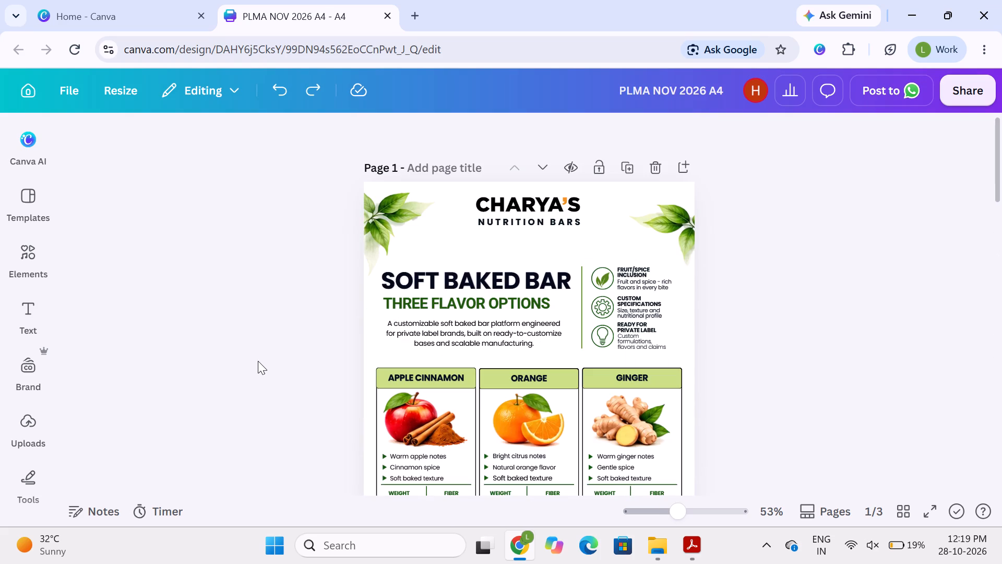
{"action": "scroll", "coordinate": [258, 361], "scroll_direction": "up", "scroll_amount": 1}
{"action": "scroll", "coordinate": [258, 361], "scroll_direction": "down", "scroll_amount": 1}
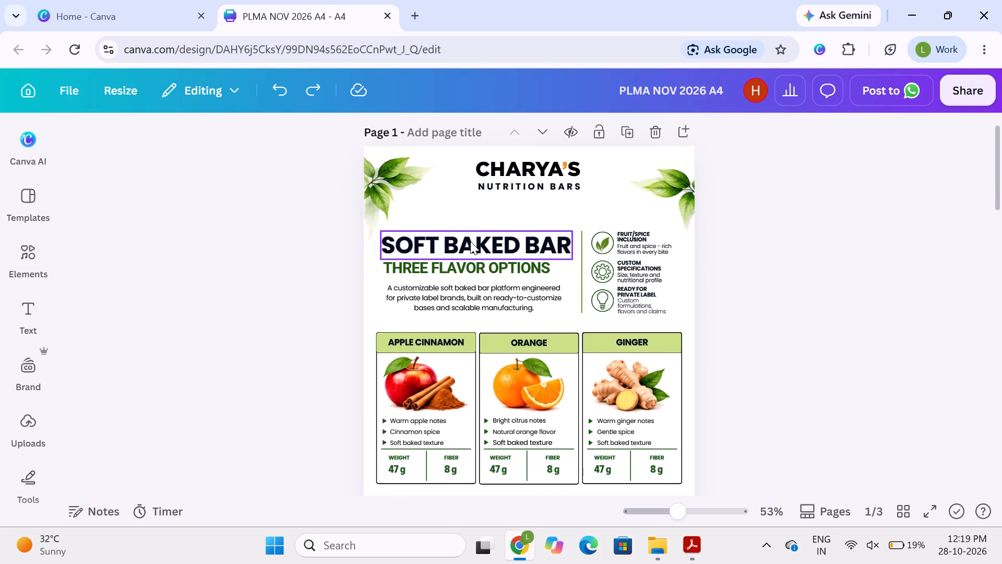
{"action": "left_click", "coordinate": [470, 241]}
{"action": "left_click", "coordinate": [459, 130]}
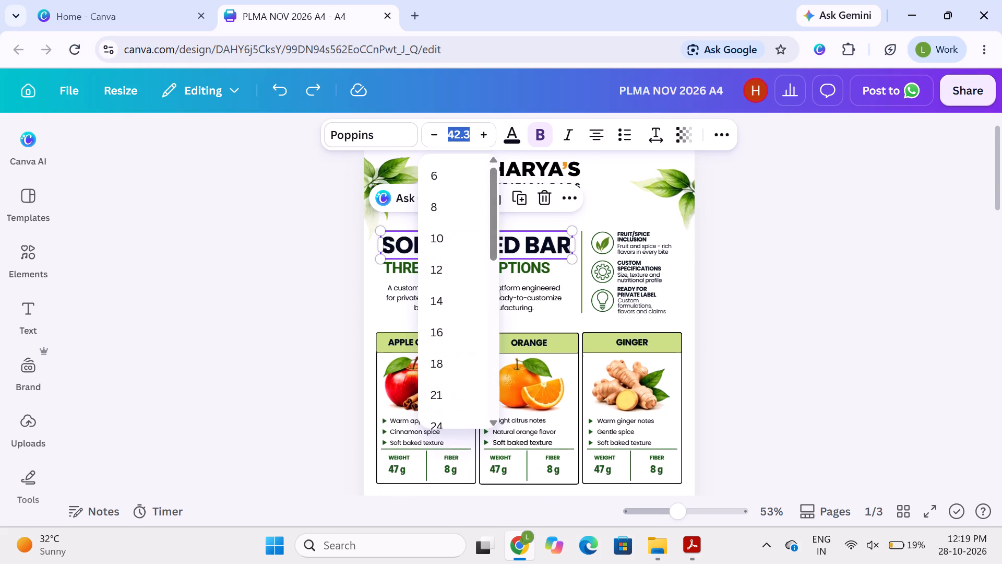
{"action": "key", "text": "ctrl+c"}
{"action": "left_click", "coordinate": [304, 288]}
{"action": "scroll", "coordinate": [304, 288], "scroll_direction": "down", "scroll_amount": 2}
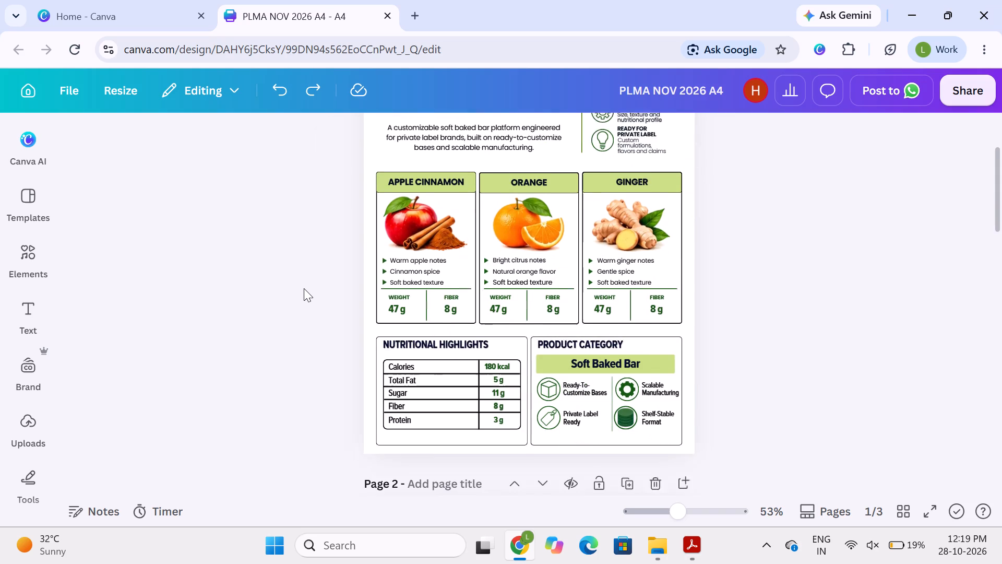
{"action": "scroll", "coordinate": [304, 288], "scroll_direction": "down", "scroll_amount": 1}
{"action": "scroll", "coordinate": [349, 212], "scroll_direction": "down", "scroll_amount": 2}
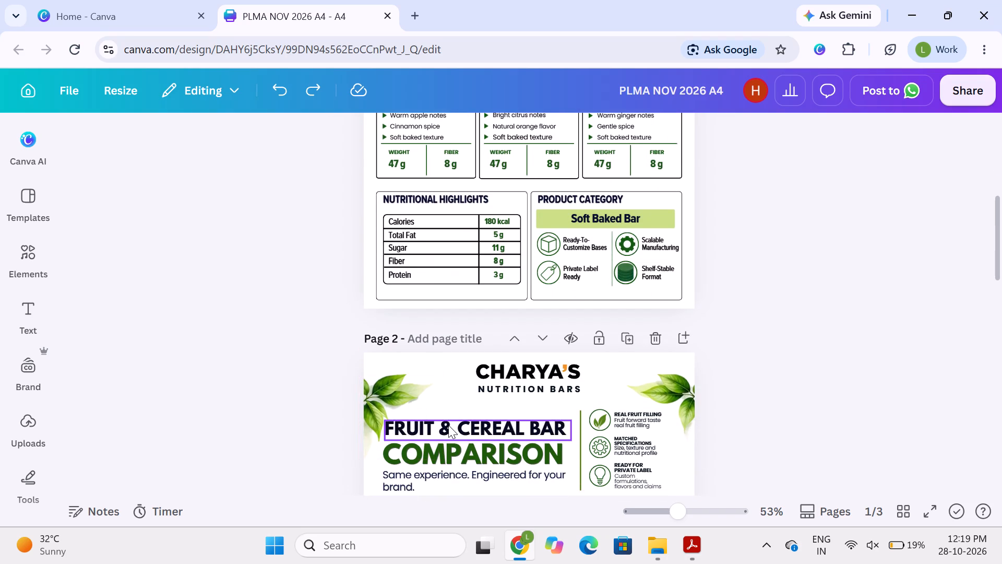
{"action": "left_click", "coordinate": [448, 425]}
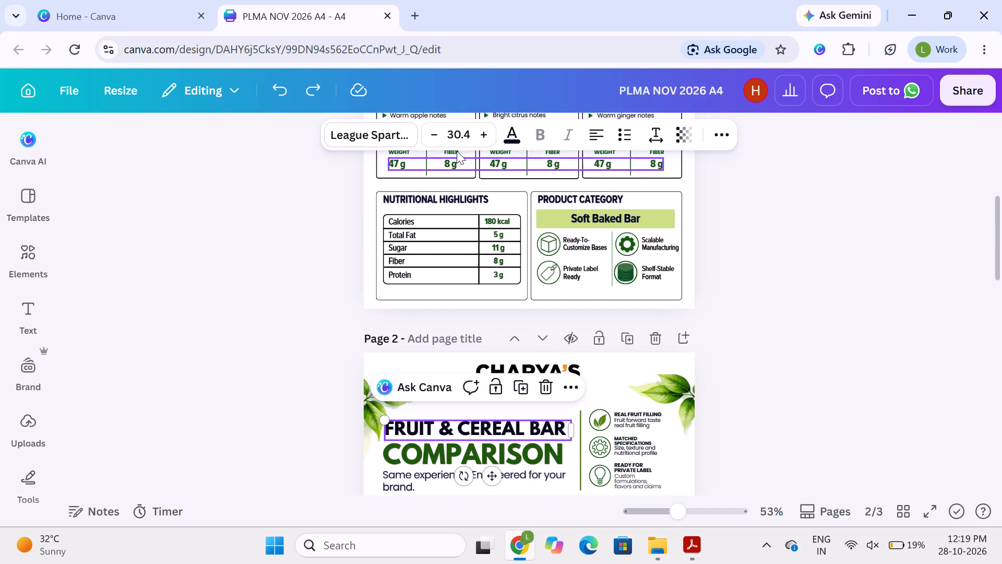
{"action": "left_click", "coordinate": [454, 129]}
{"action": "key", "text": "ctrl+v"}
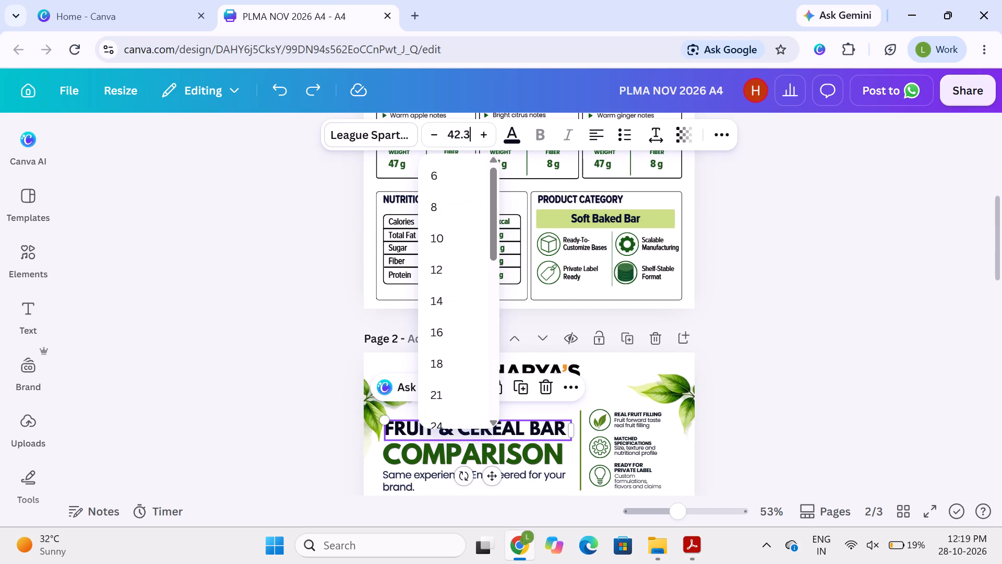
{"action": "left_click", "coordinate": [214, 342]}
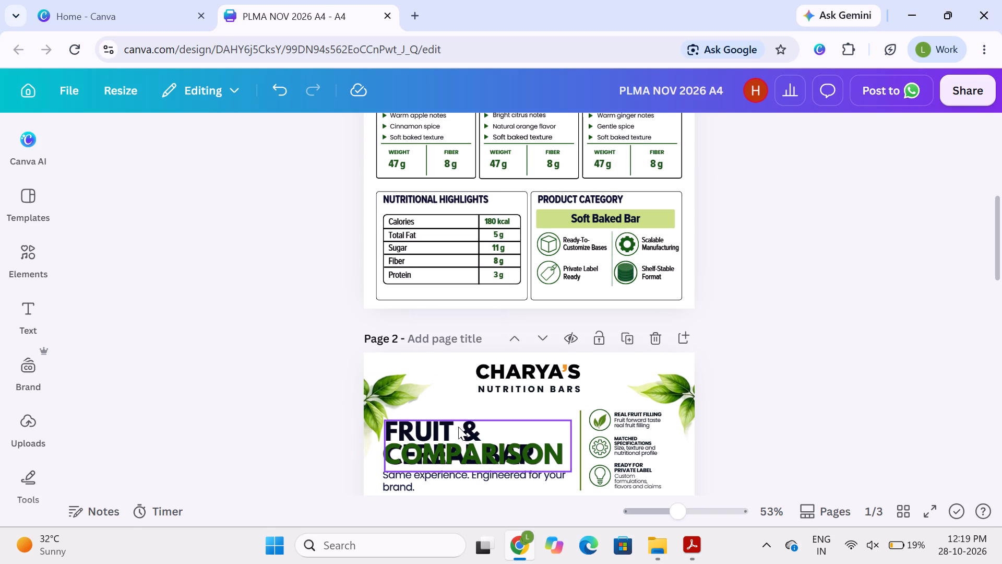
Nudge page 2's "FRUIT & CEREAL BAR" heading slightly upward, away from the "COMPARISON" line.
{"action": "left_click", "coordinate": [457, 427]}
{"action": "scroll", "coordinate": [288, 462], "scroll_direction": "down", "scroll_amount": 1}
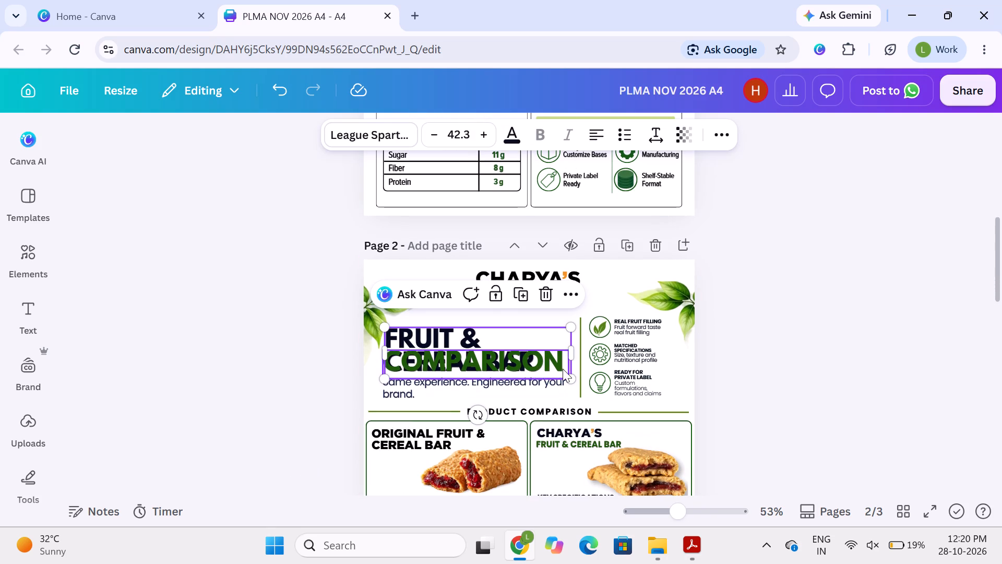
{"action": "key", "text": "Up"}
{"action": "key", "text": "Up"}
{"action": "key", "text": "Up"}
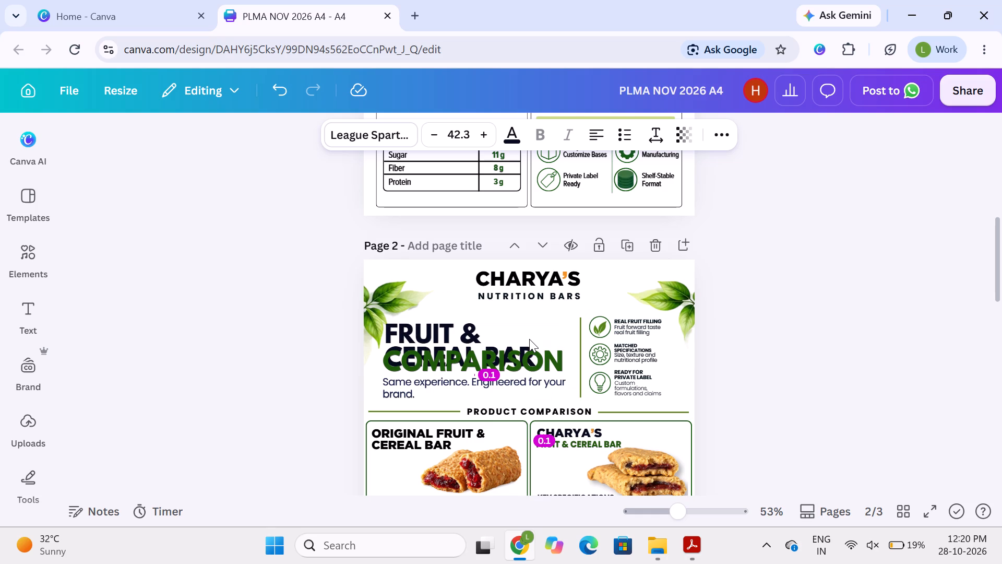
{"action": "key", "text": "Up"}
{"action": "key", "text": "Up"}
Nudge page 2's "COMPARISON" line and the "Same experience. Engineered for your brand." tagline slightly downward.
{"action": "left_click", "coordinate": [508, 358]}
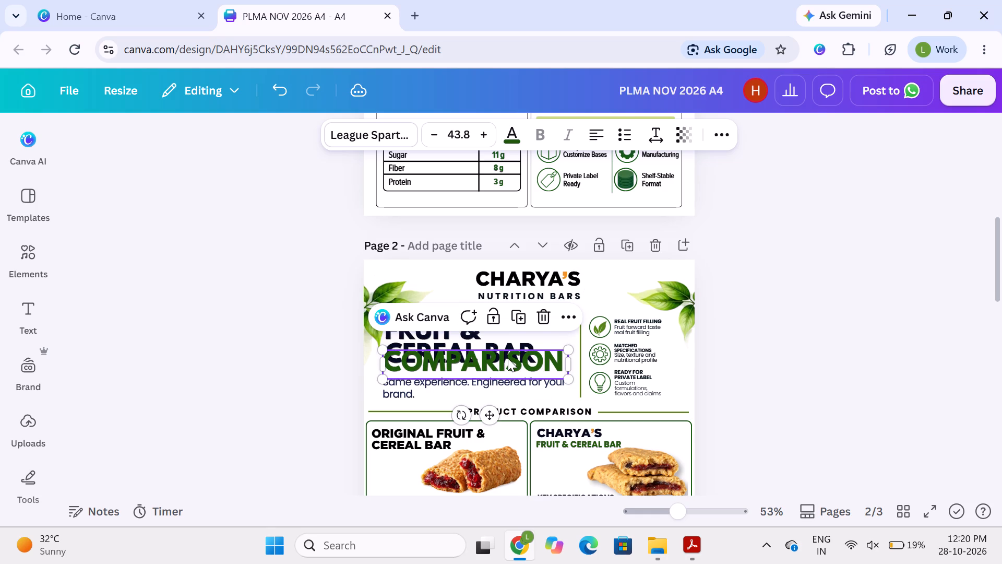
{"action": "key", "text": "Down"}
{"action": "key", "text": "Down"}
{"action": "key", "text": "Down"}
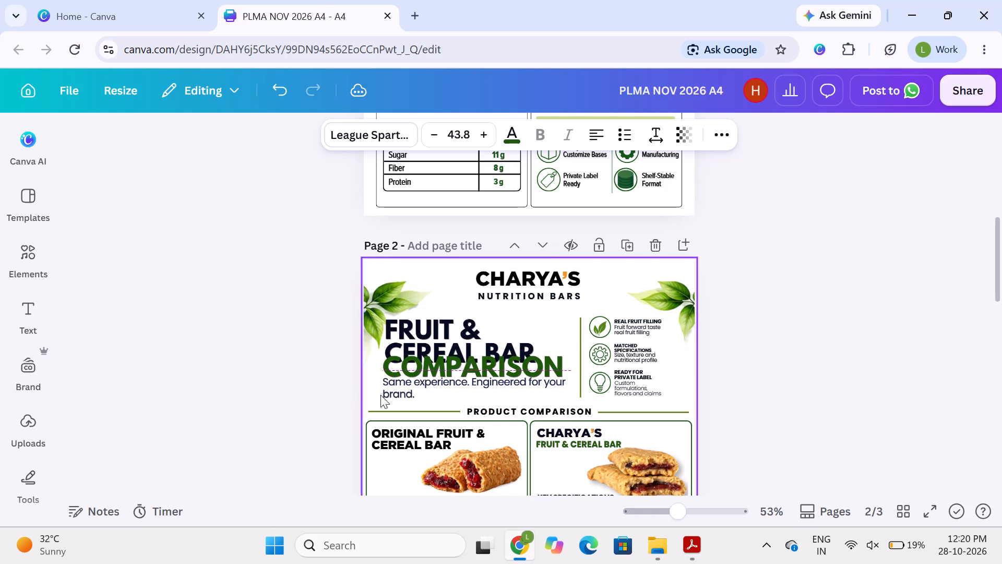
{"action": "left_click", "coordinate": [385, 391]}
{"action": "left_click", "coordinate": [396, 397]}
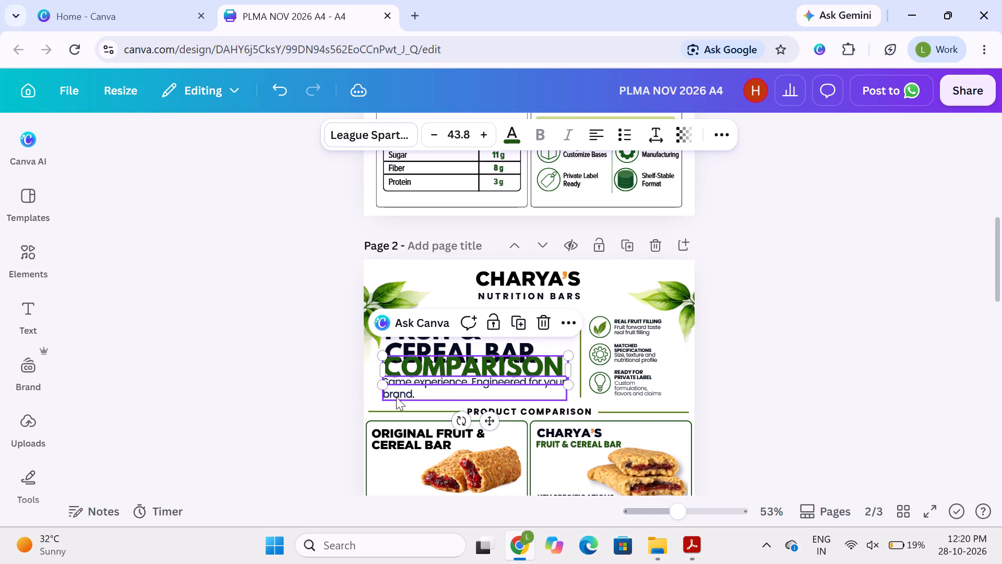
{"action": "key", "text": "Down"}
{"action": "key", "text": "Down"}
{"action": "key", "text": "Down"}
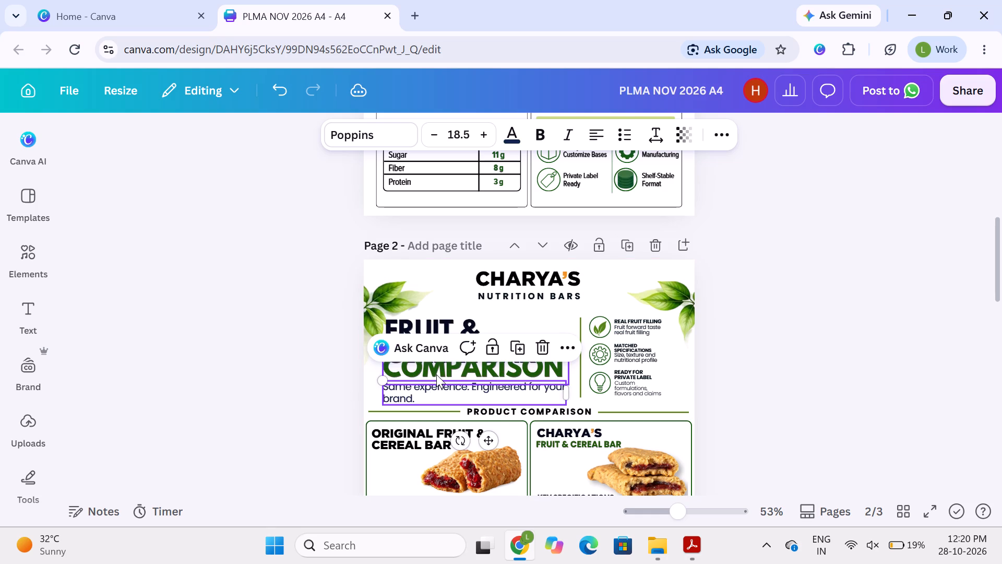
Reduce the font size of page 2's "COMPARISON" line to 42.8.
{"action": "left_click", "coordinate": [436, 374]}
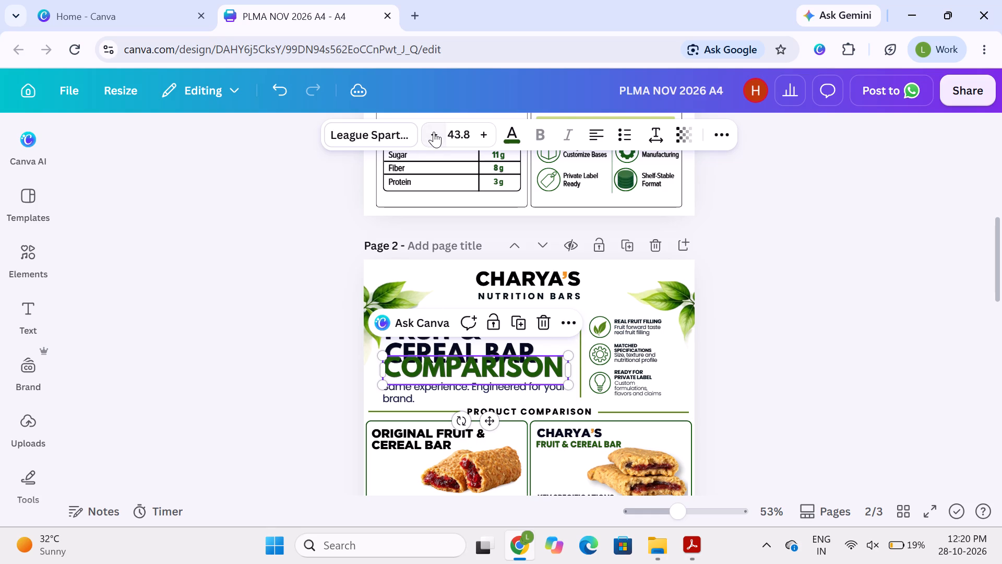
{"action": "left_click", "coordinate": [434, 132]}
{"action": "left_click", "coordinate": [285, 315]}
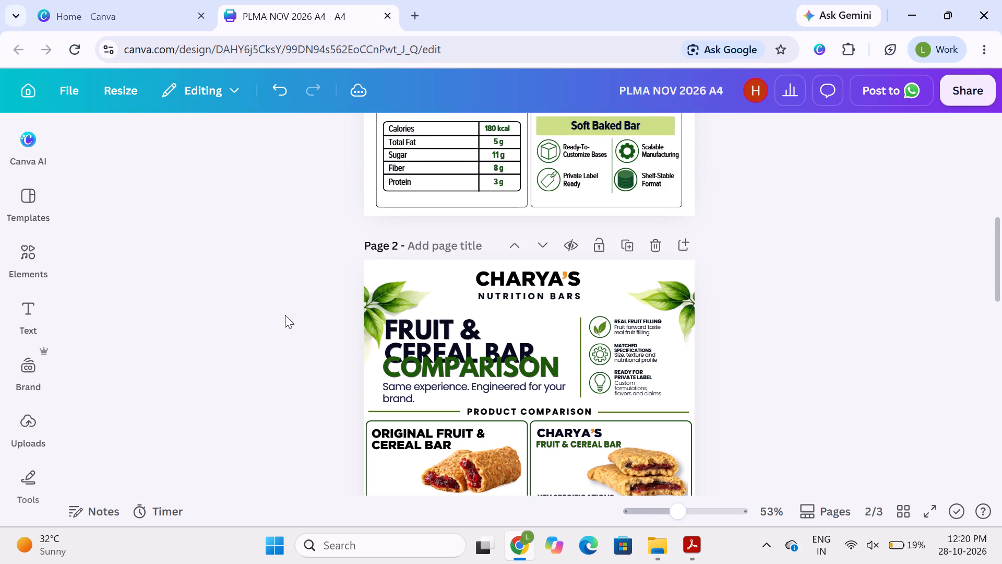
Match page 2's "COMPARISON" line to page 1's "THREE FLAVOR OPTIONS" line with font size 26.8.
{"action": "scroll", "coordinate": [426, 245], "scroll_direction": "up", "scroll_amount": 4}
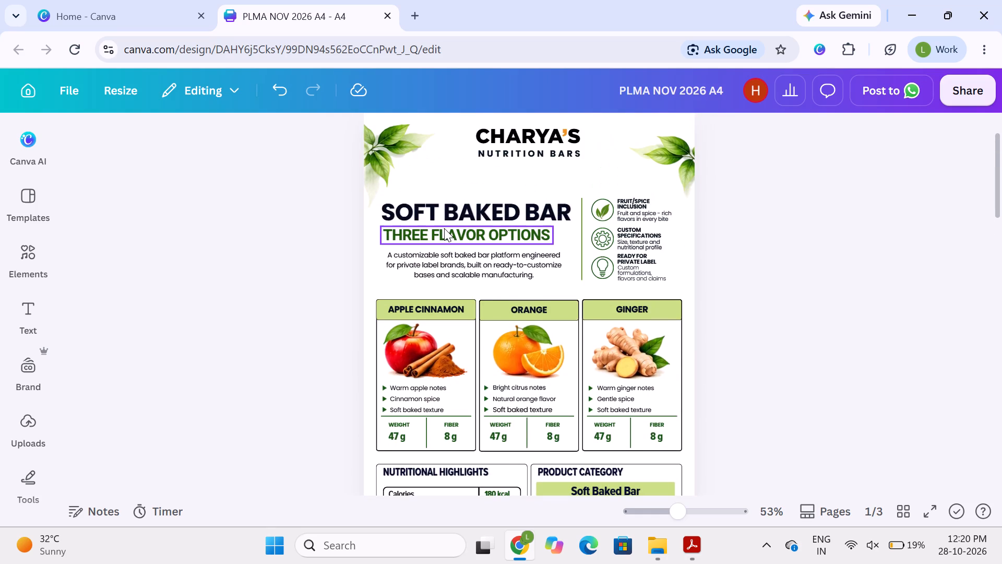
{"action": "left_click", "coordinate": [444, 228]}
{"action": "left_click", "coordinate": [466, 135]}
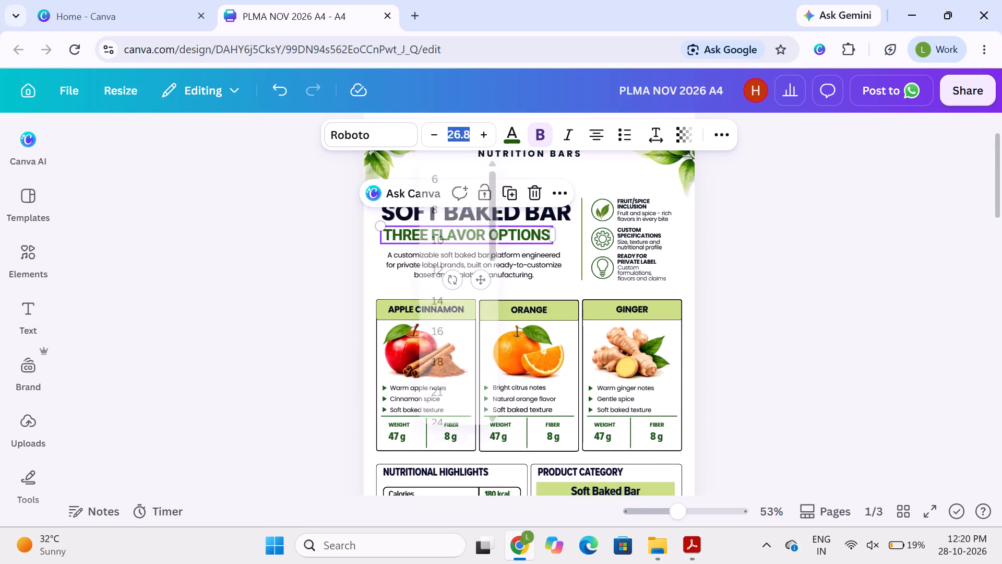
{"action": "key", "text": "ctrl+c"}
{"action": "left_click", "coordinate": [308, 319]}
{"action": "scroll", "coordinate": [308, 319], "scroll_direction": "down", "scroll_amount": 2}
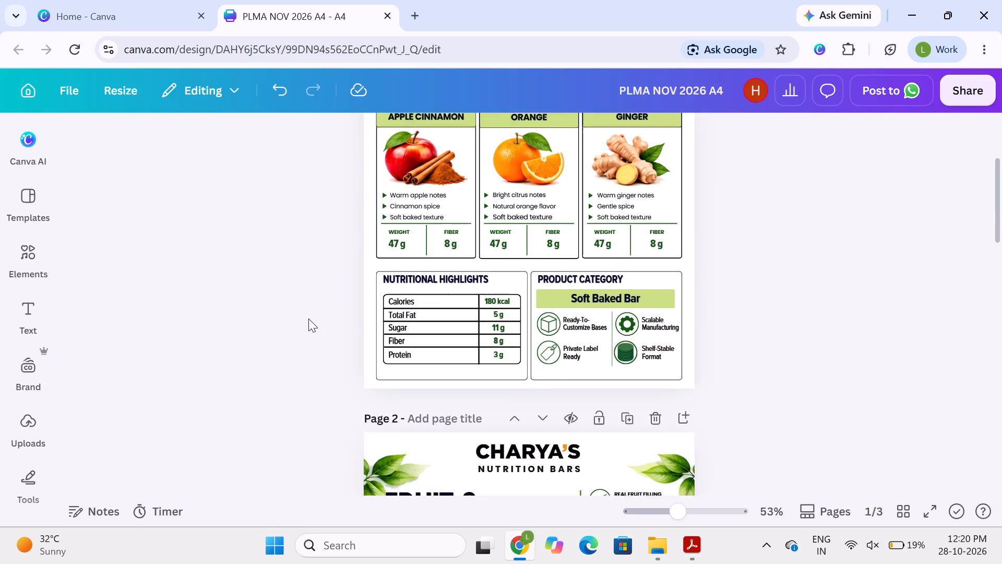
{"action": "scroll", "coordinate": [308, 319], "scroll_direction": "down", "scroll_amount": 2}
{"action": "left_click", "coordinate": [425, 291]}
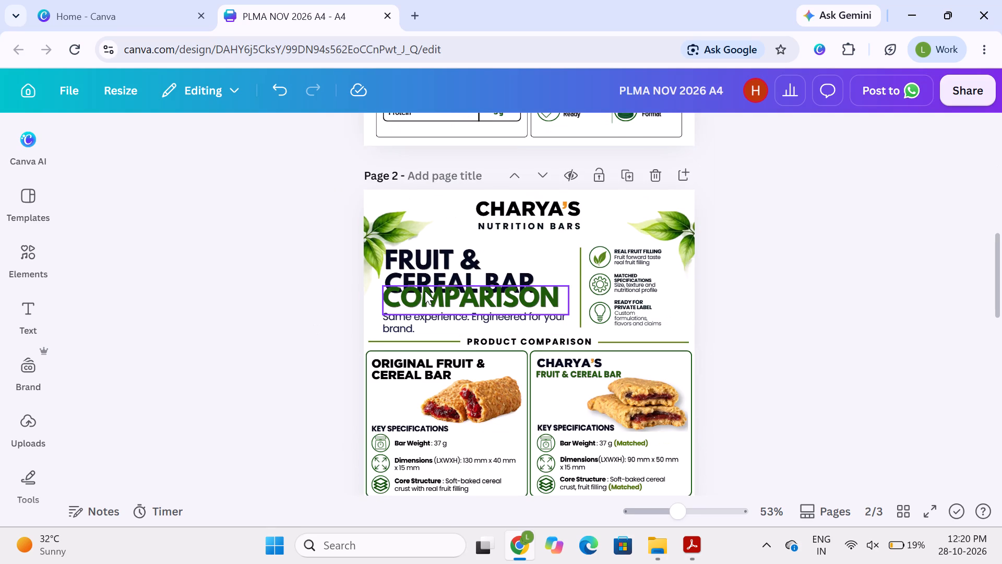
{"action": "left_click", "coordinate": [449, 131]}
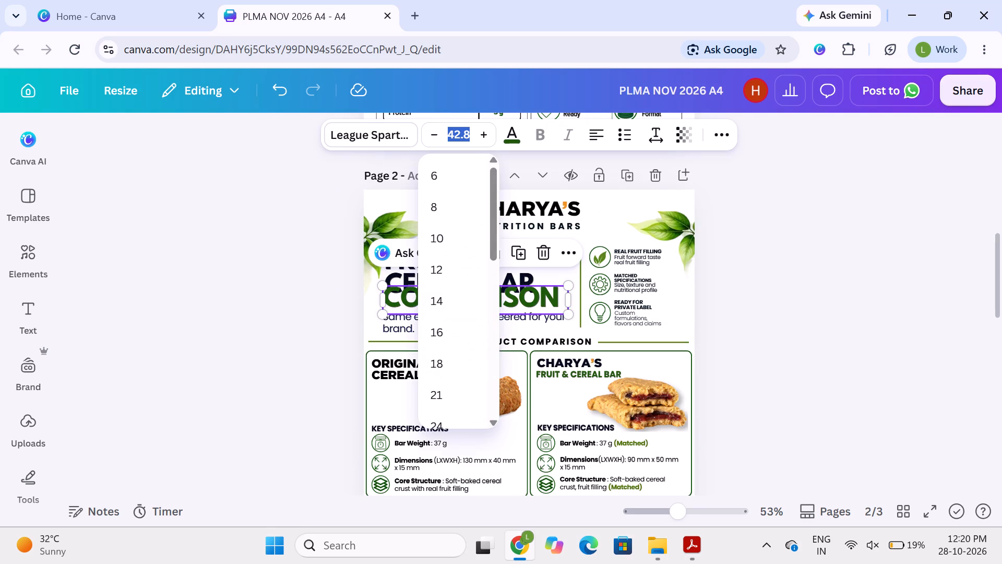
{"action": "key", "text": "ctrl+v"}
{"action": "left_click", "coordinate": [296, 330]}
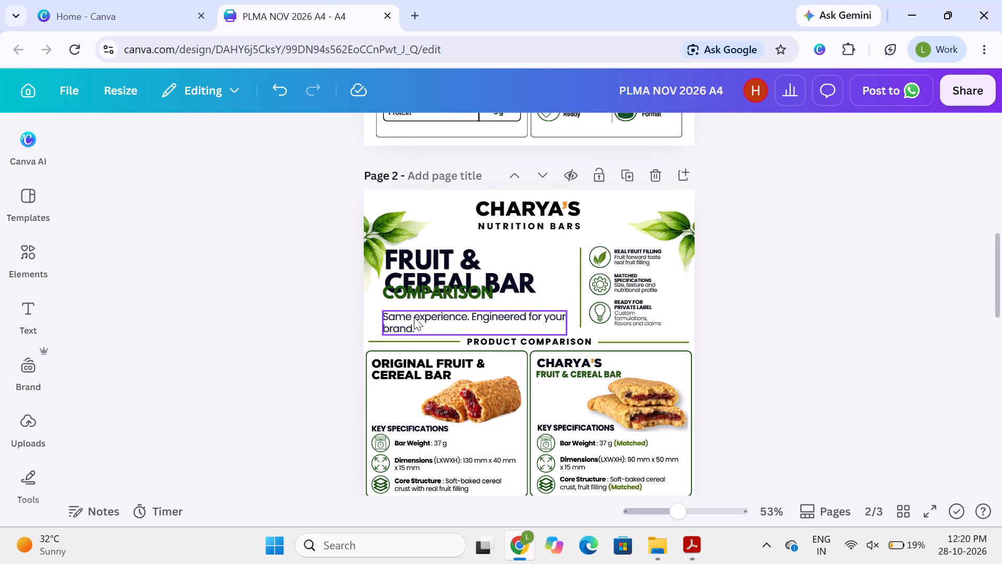
Move page 2's "COMPARISON" line down so it sits between the two-line heading and the tagline.
{"action": "double_click", "coordinate": [427, 296]}
{"action": "key", "text": "Down"}
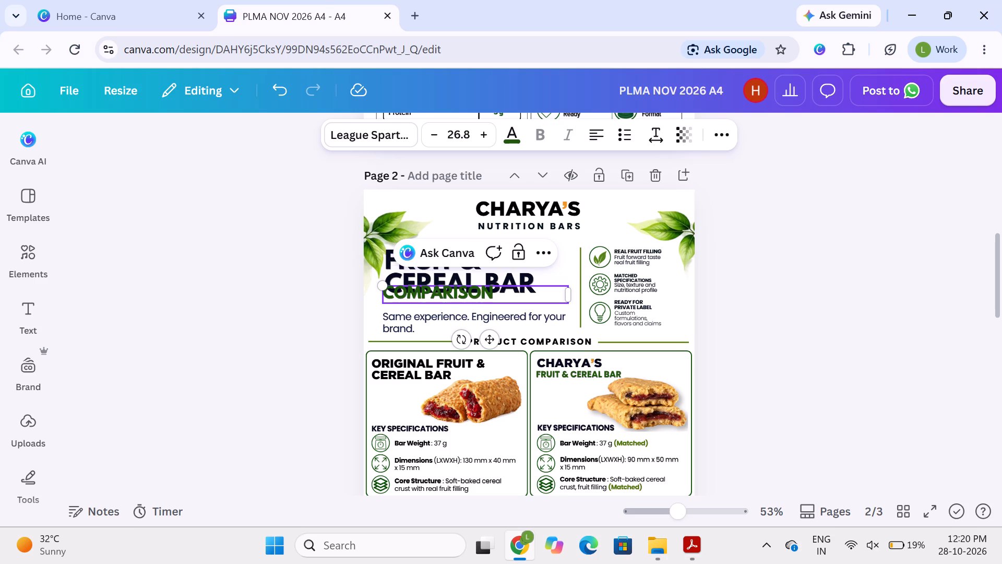
{"action": "left_click", "coordinate": [208, 298]}
{"action": "left_click", "coordinate": [480, 298]}
{"action": "key", "text": "Down"}
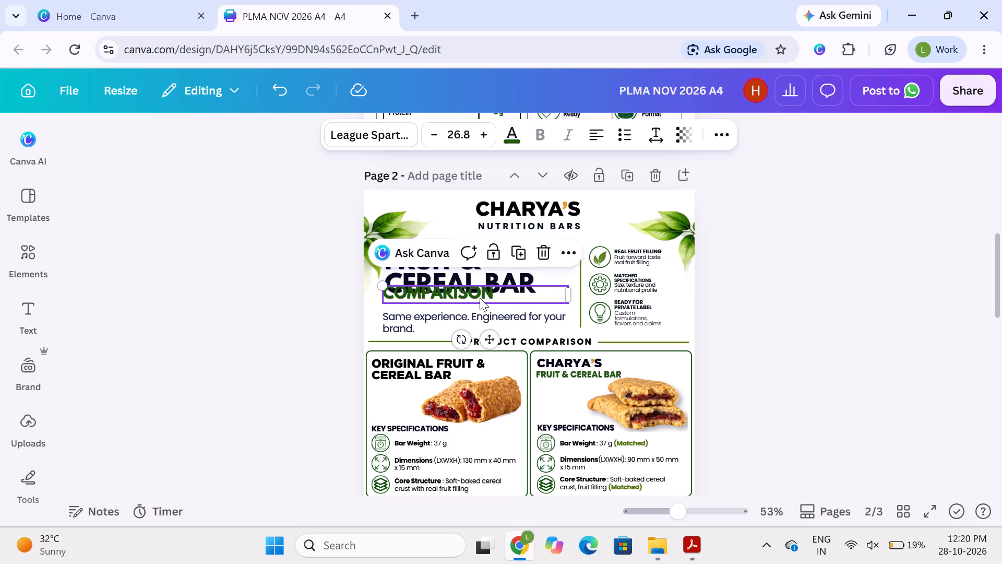
{"action": "key", "text": "Down"}
{"action": "key", "text": "Down"}
{"action": "key", "text": "Down"}
{"action": "key", "text": "Down"}
{"action": "key", "text": "Down"}
{"action": "key", "text": "Down"}
{"action": "key", "text": "Down"}
{"action": "key", "text": "Down"}
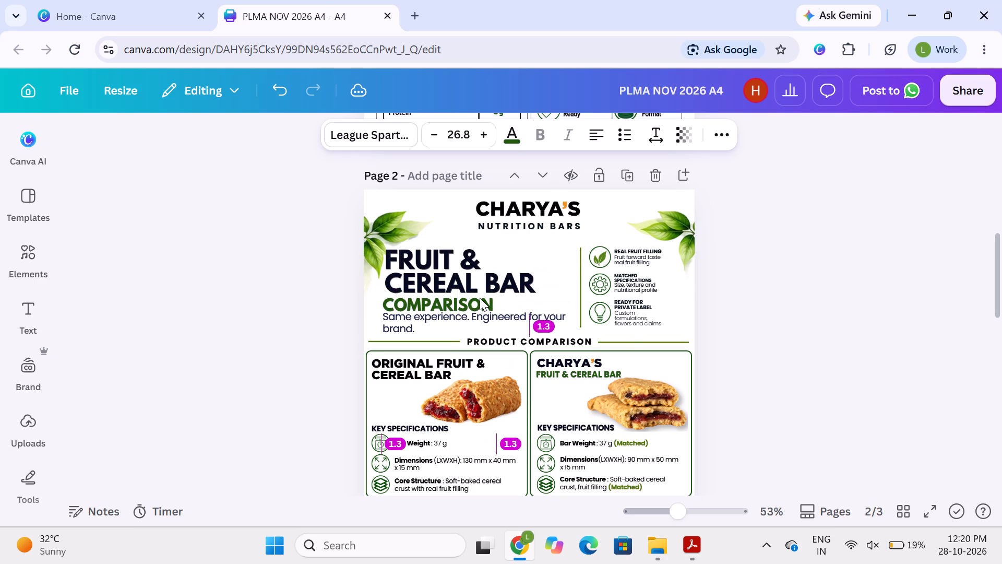
{"action": "key", "text": "Down"}
{"action": "key", "text": "Down"}
{"action": "key", "text": "Up"}
{"action": "key", "text": "Up"}
{"action": "key", "text": "Up"}
{"action": "left_click", "coordinate": [265, 314]}
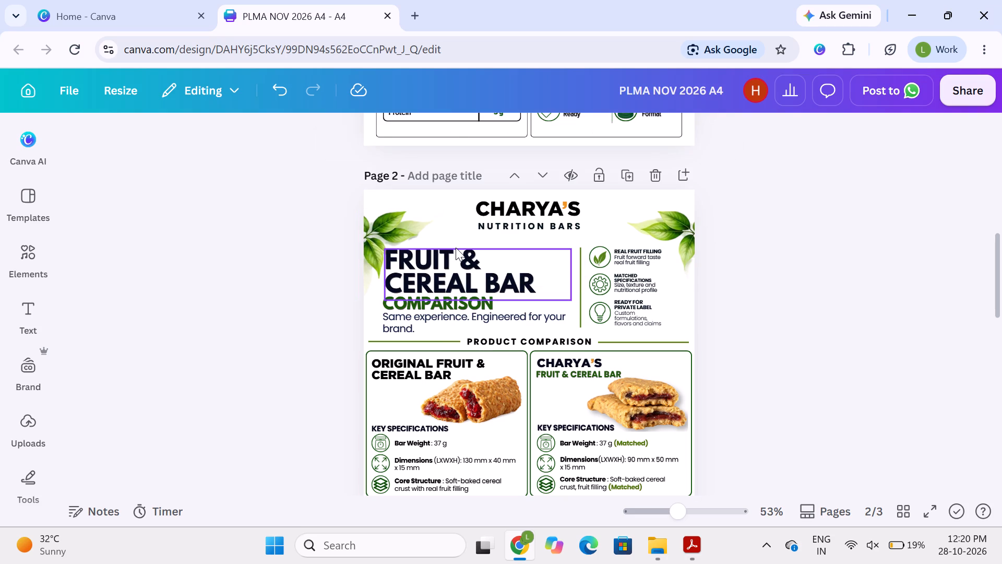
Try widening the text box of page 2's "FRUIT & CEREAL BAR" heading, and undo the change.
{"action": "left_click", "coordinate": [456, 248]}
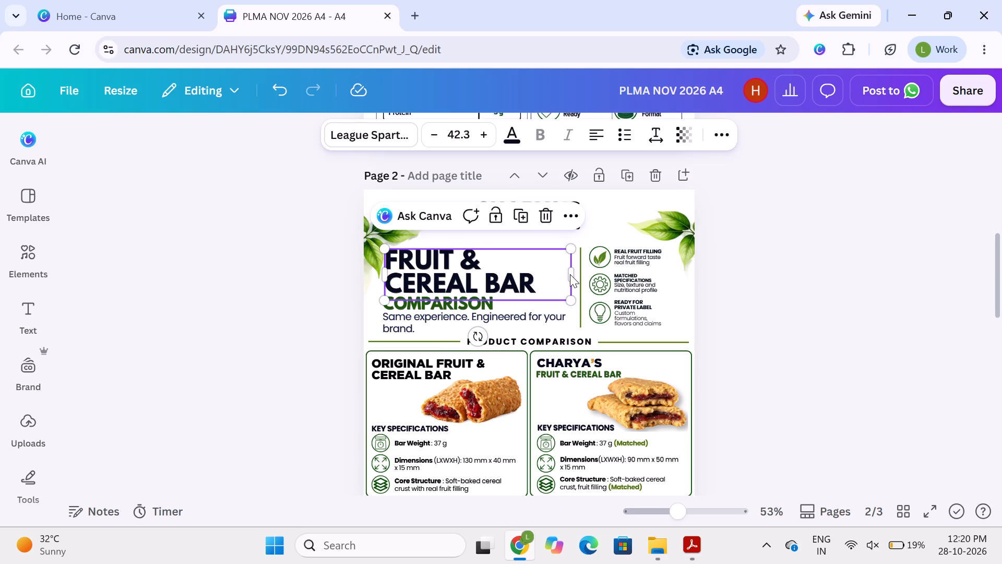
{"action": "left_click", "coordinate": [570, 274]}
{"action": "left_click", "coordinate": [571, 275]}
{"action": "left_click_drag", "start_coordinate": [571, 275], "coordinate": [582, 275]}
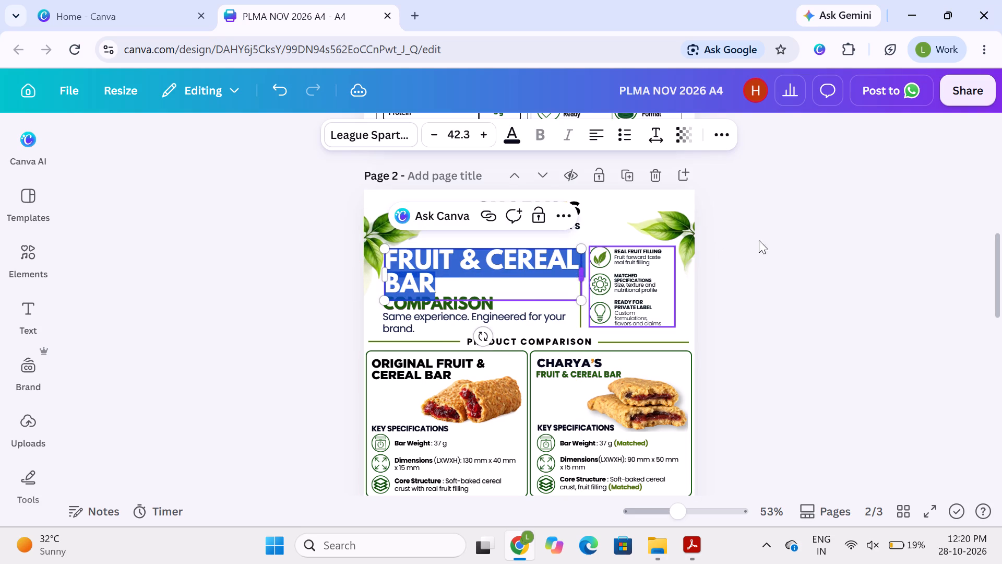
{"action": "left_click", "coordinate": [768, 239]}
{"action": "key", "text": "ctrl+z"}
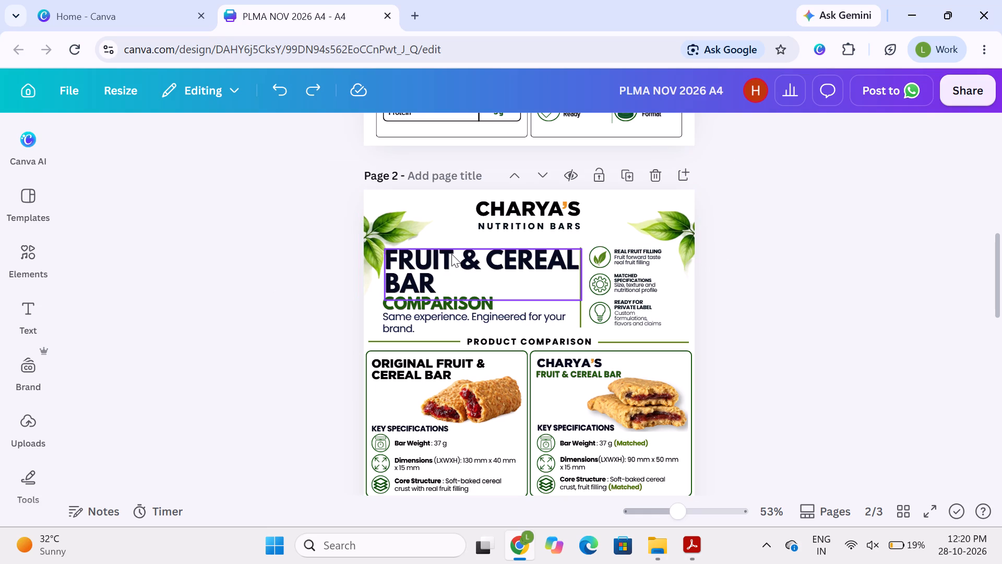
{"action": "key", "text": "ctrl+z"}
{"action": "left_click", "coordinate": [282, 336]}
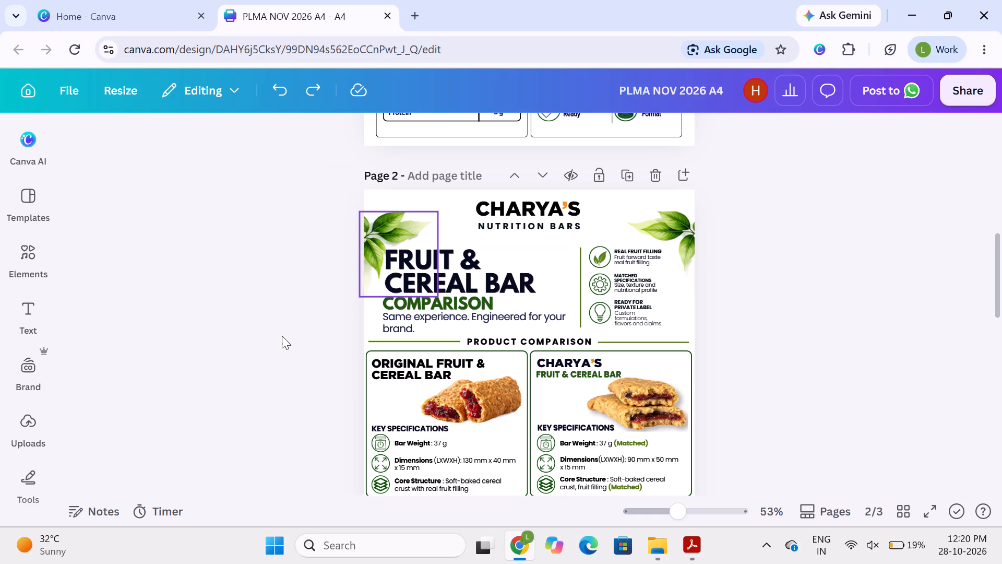
Compare the font size of page 1's "SOFT BAKED BAR" heading with page 2's "FRUIT & CEREAL BAR" heading.
{"action": "scroll", "coordinate": [282, 336], "scroll_direction": "up", "scroll_amount": 4}
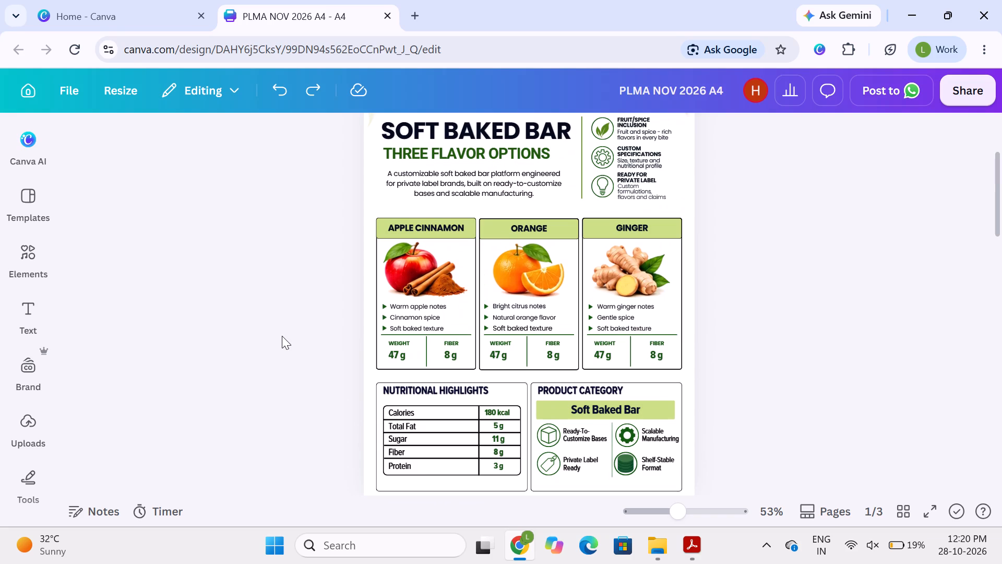
{"action": "scroll", "coordinate": [282, 336], "scroll_direction": "up", "scroll_amount": 1}
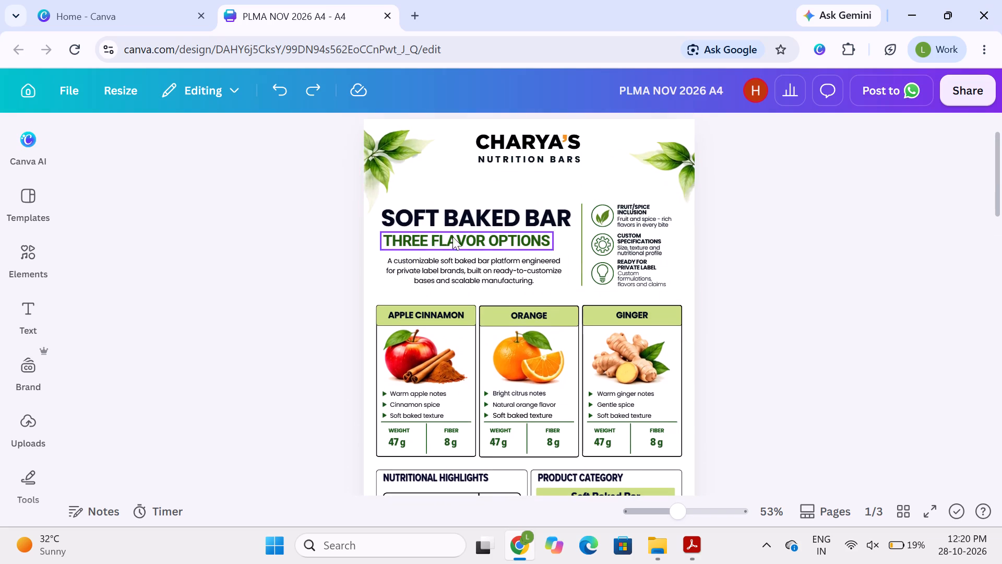
{"action": "left_click", "coordinate": [449, 215]}
{"action": "left_click", "coordinate": [456, 138]}
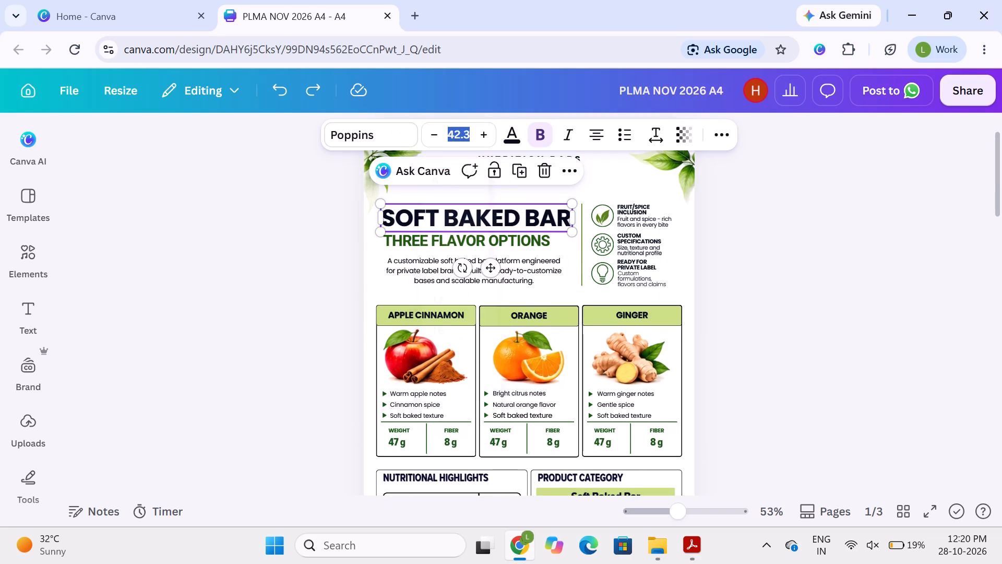
{"action": "key", "text": "ctrl+c"}
{"action": "left_click", "coordinate": [148, 302]}
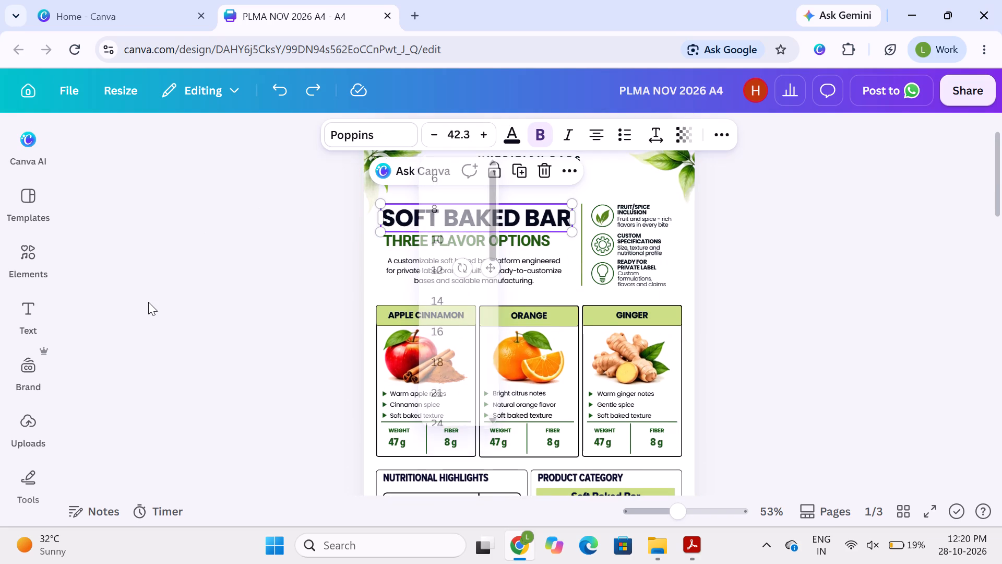
{"action": "scroll", "coordinate": [148, 302], "scroll_direction": "down", "scroll_amount": 5}
{"action": "left_click", "coordinate": [450, 328]}
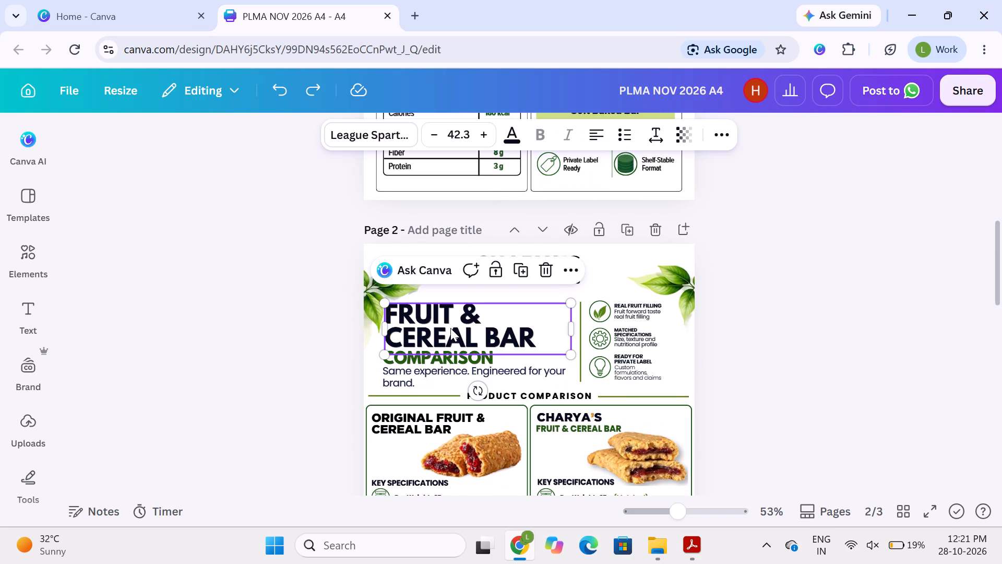
Compare the font family of page 1's "SOFT BAKED BAR" heading with that of page 2's "FRUIT & CEREAL BAR" heading.
{"action": "left_click", "coordinate": [245, 361]}
{"action": "scroll", "coordinate": [245, 361], "scroll_direction": "down", "scroll_amount": 3}
{"action": "scroll", "coordinate": [245, 361], "scroll_direction": "up", "scroll_amount": 2}
{"action": "left_click", "coordinate": [450, 323]}
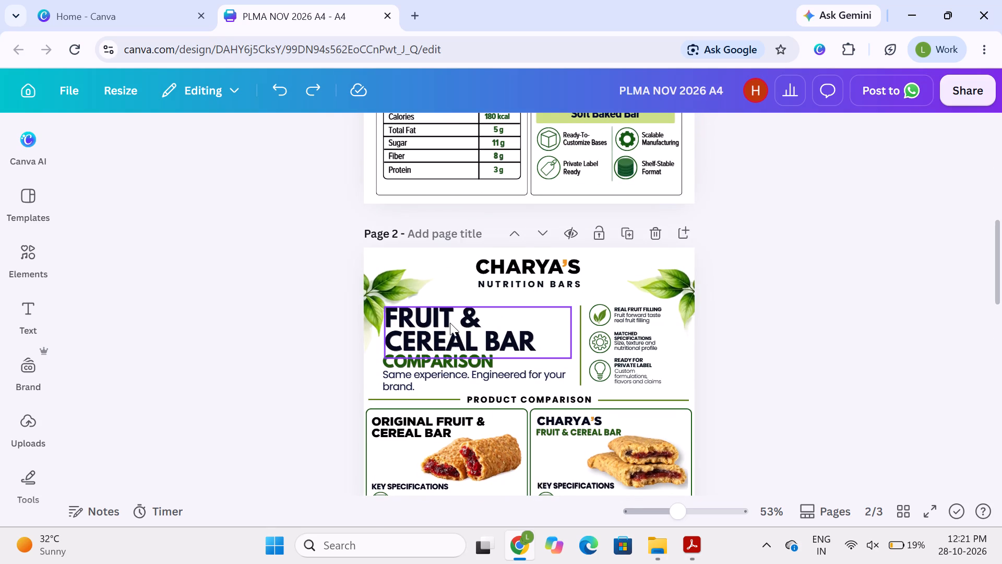
{"action": "scroll", "coordinate": [424, 263], "scroll_direction": "up", "scroll_amount": 5}
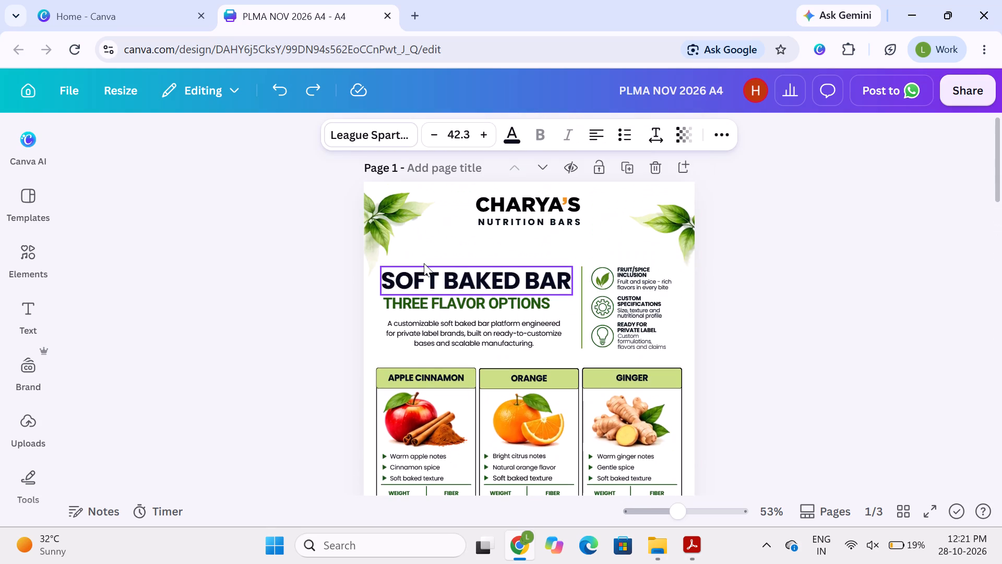
{"action": "left_click", "coordinate": [427, 275]}
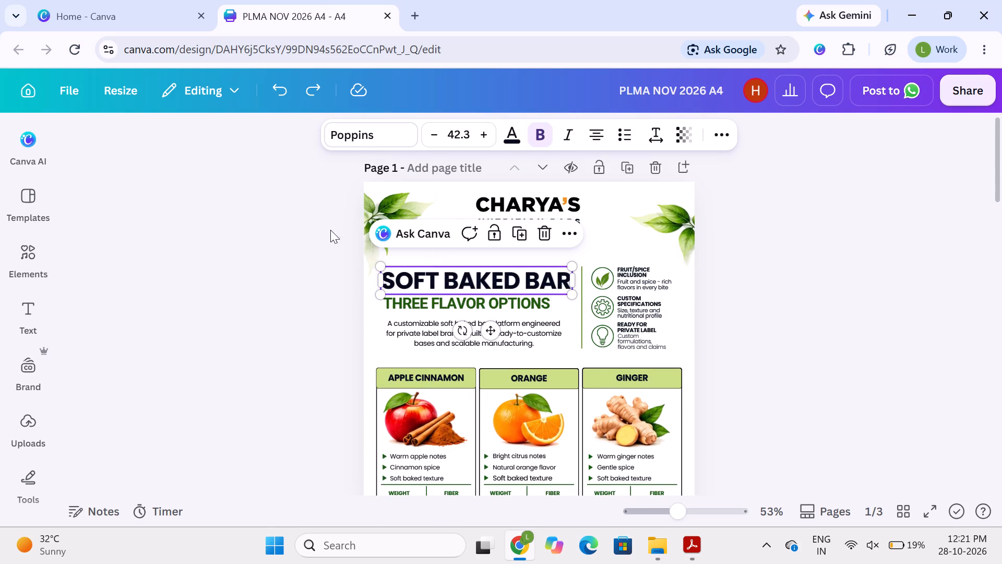
{"action": "scroll", "coordinate": [269, 332], "scroll_direction": "down", "scroll_amount": 4}
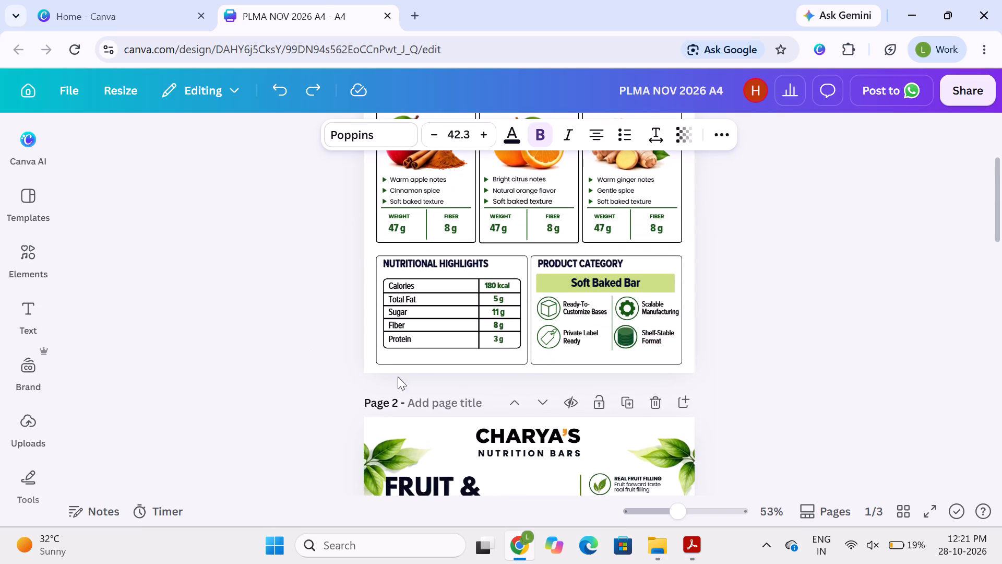
{"action": "scroll", "coordinate": [440, 381], "scroll_direction": "down", "scroll_amount": 1}
{"action": "left_click", "coordinate": [445, 368]}
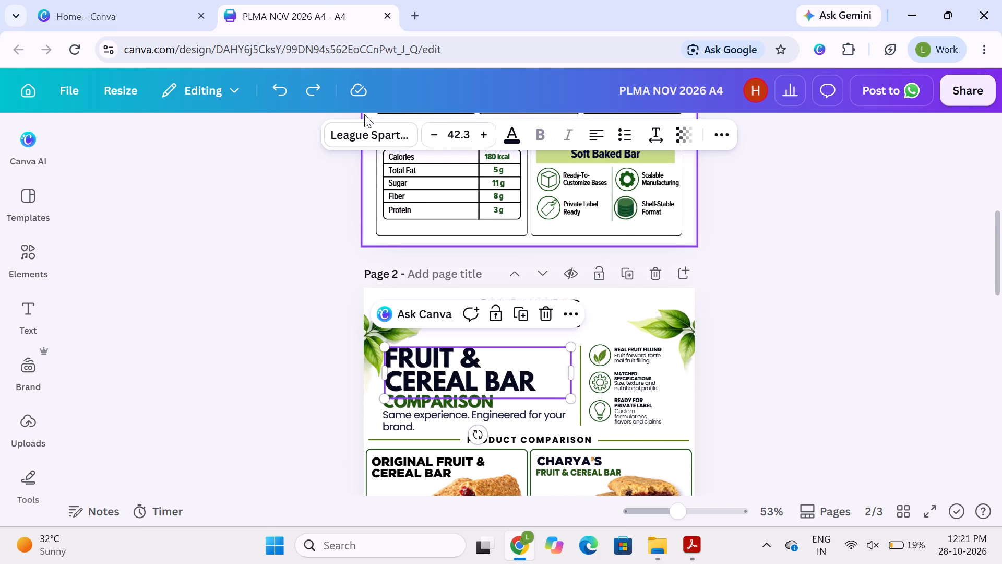
Browse the document and recommended fonts for page 2's "FRUIT & CEREAL BAR" heading.
{"action": "left_click", "coordinate": [374, 134]}
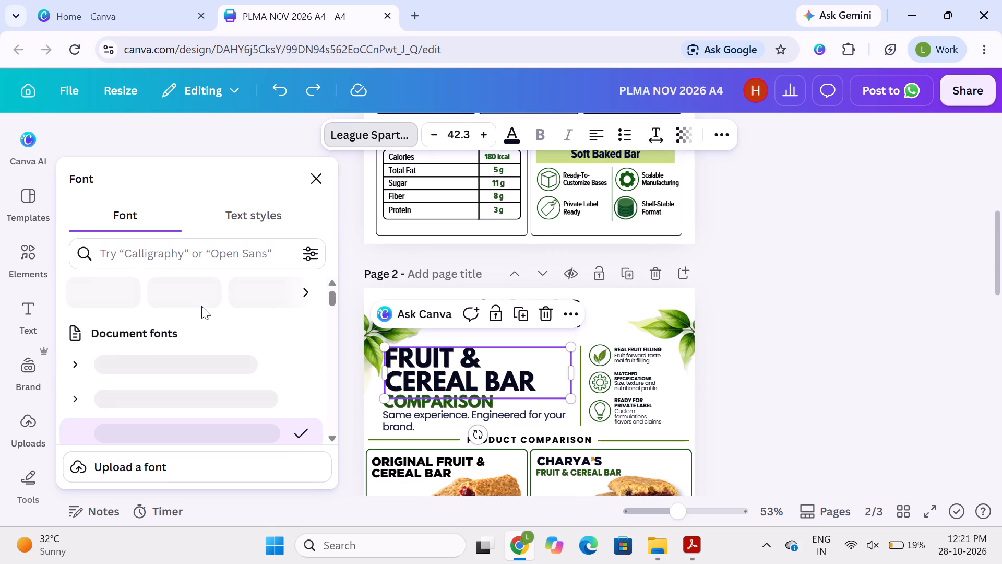
{"action": "scroll", "coordinate": [150, 342], "scroll_direction": "down", "scroll_amount": 3}
{"action": "scroll", "coordinate": [150, 342], "scroll_direction": "up", "scroll_amount": 1}
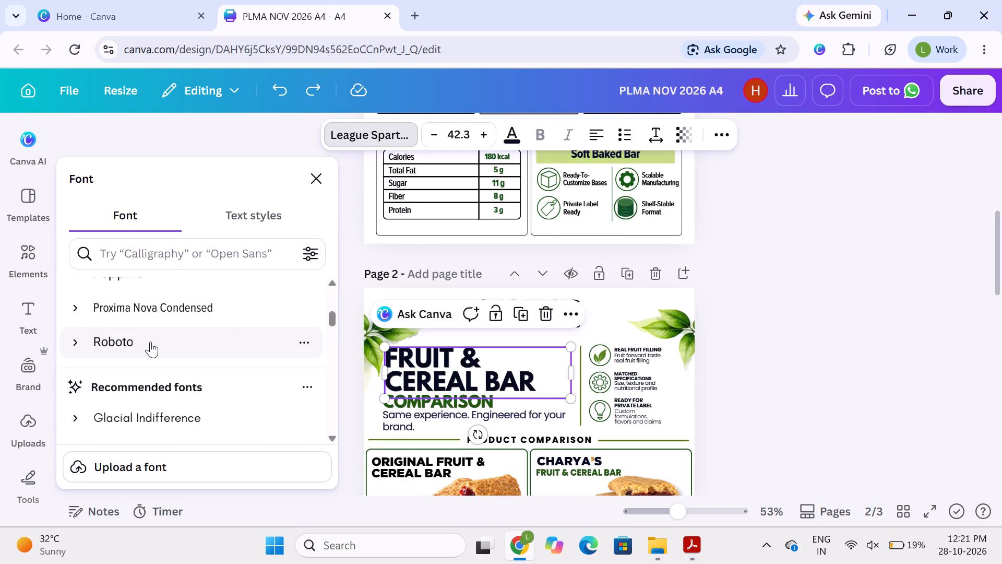
{"action": "scroll", "coordinate": [150, 342], "scroll_direction": "up", "scroll_amount": 4}
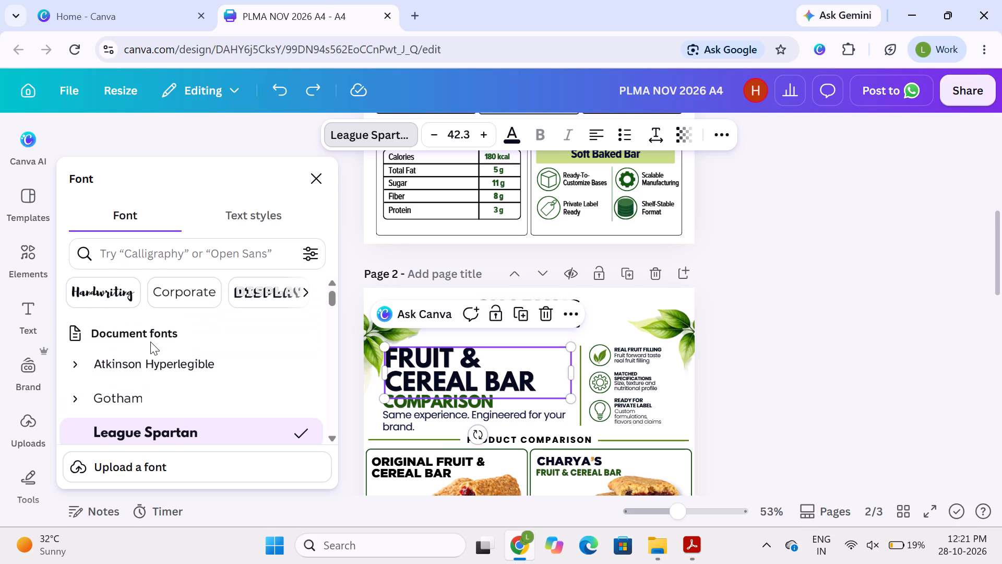
{"action": "scroll", "coordinate": [150, 342], "scroll_direction": "up", "scroll_amount": 1}
{"action": "scroll", "coordinate": [150, 342], "scroll_direction": "down", "scroll_amount": 4}
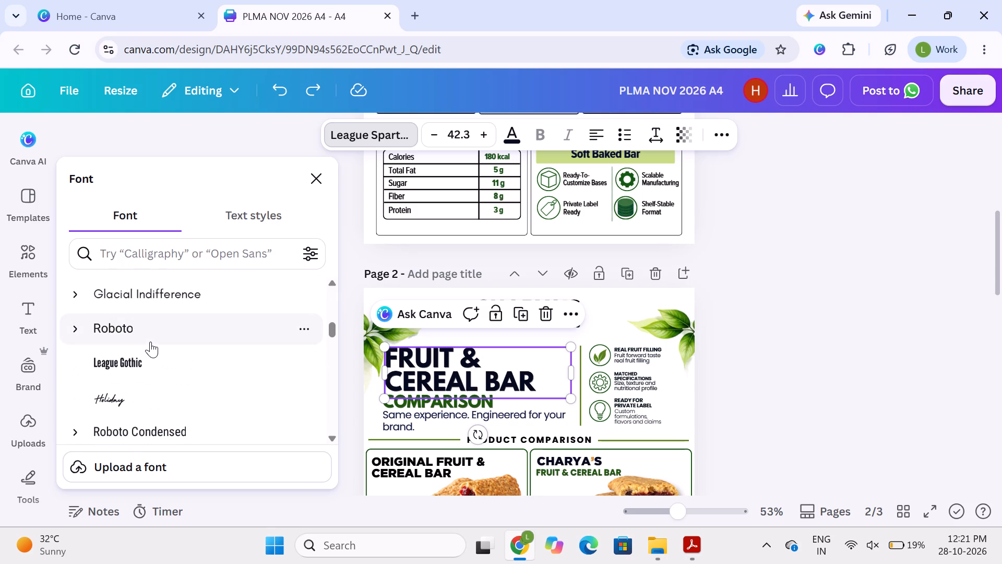
{"action": "scroll", "coordinate": [150, 342], "scroll_direction": "up", "scroll_amount": 4}
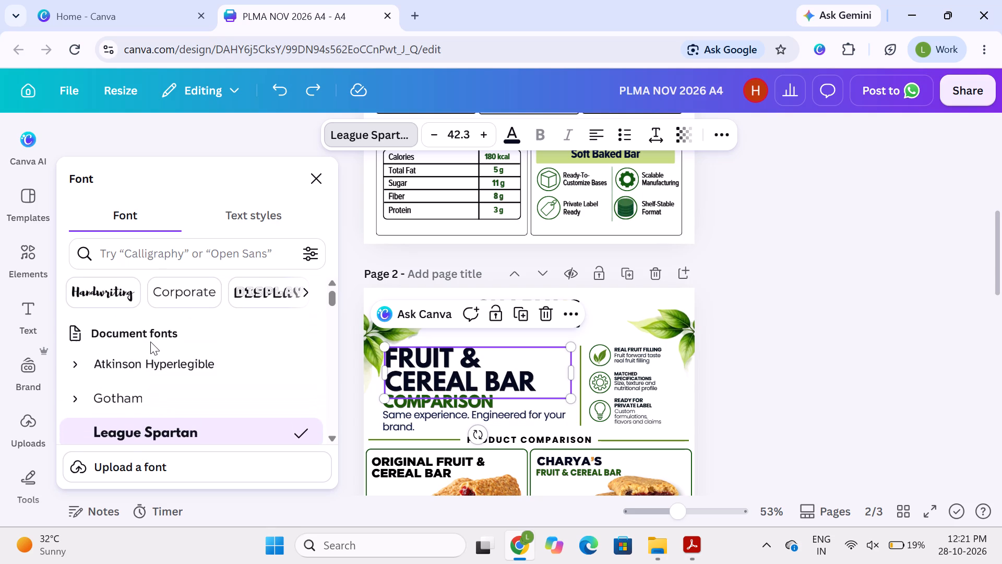
{"action": "left_click", "coordinate": [317, 169]}
{"action": "left_click", "coordinate": [208, 278]}
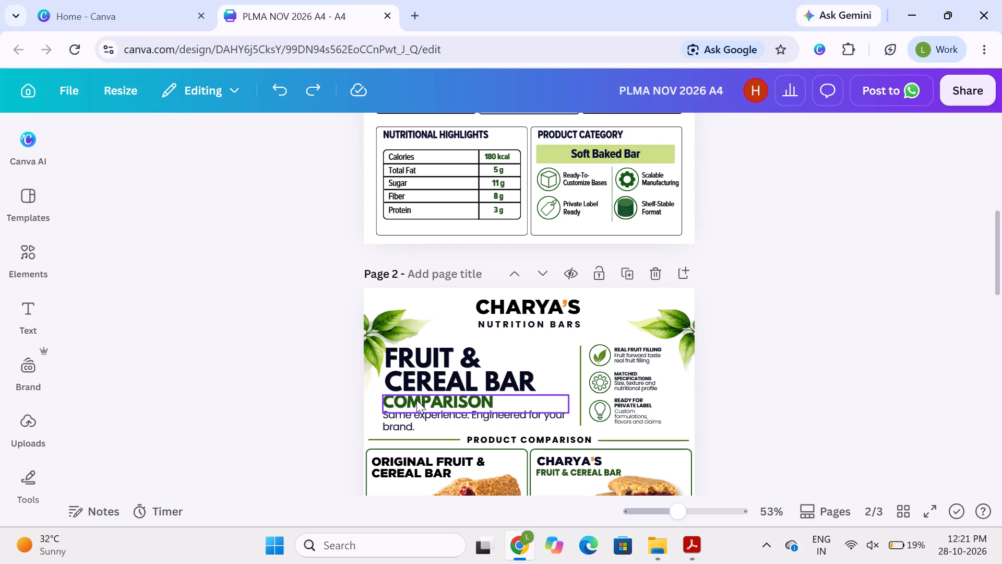
Search the fonts for "POP" with page 2's "FRUIT & CEREAL BAR" heading selected.
{"action": "left_click", "coordinate": [438, 356]}
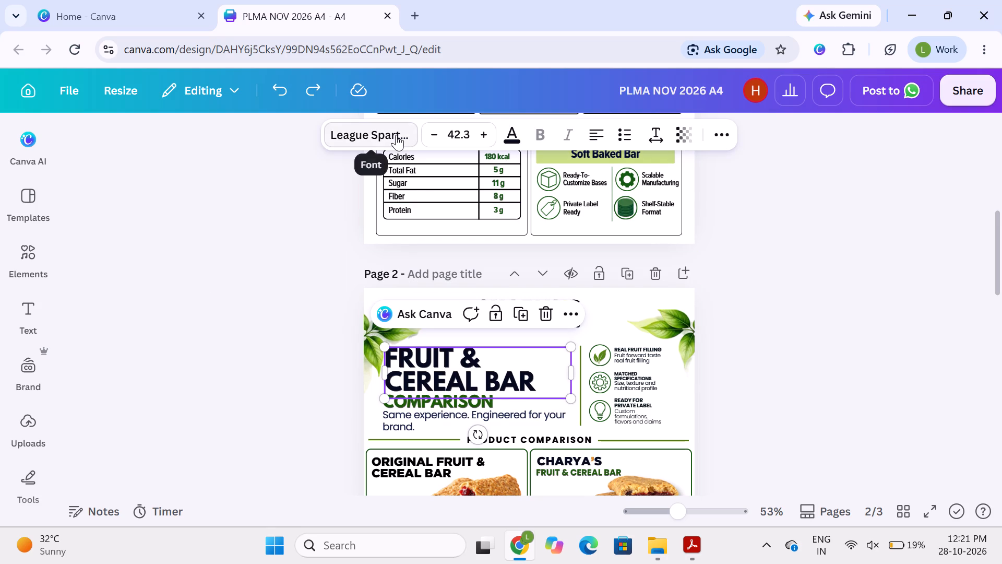
{"action": "left_click", "coordinate": [396, 135]}
{"action": "left_click", "coordinate": [176, 263]}
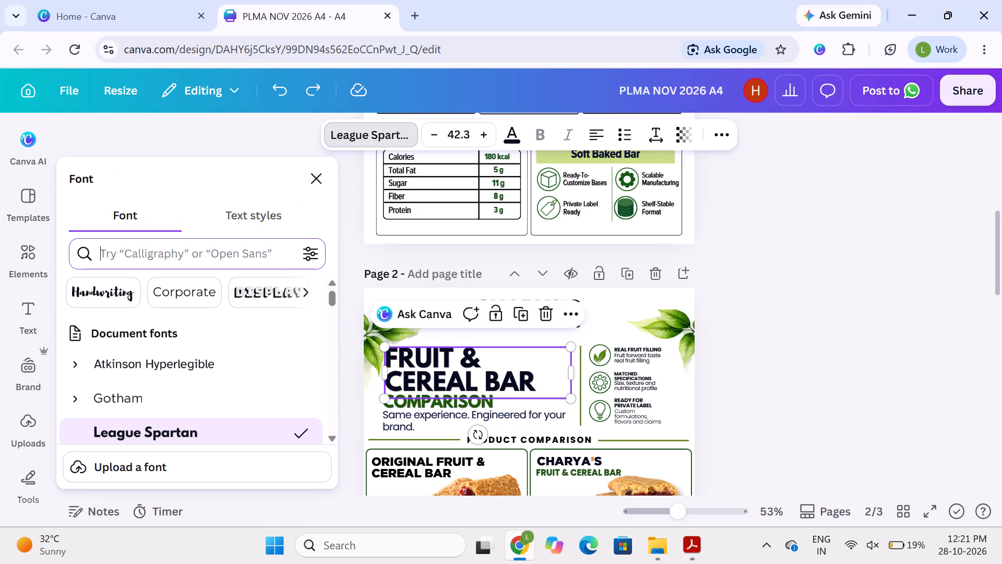
{"action": "key", "text": "p"}
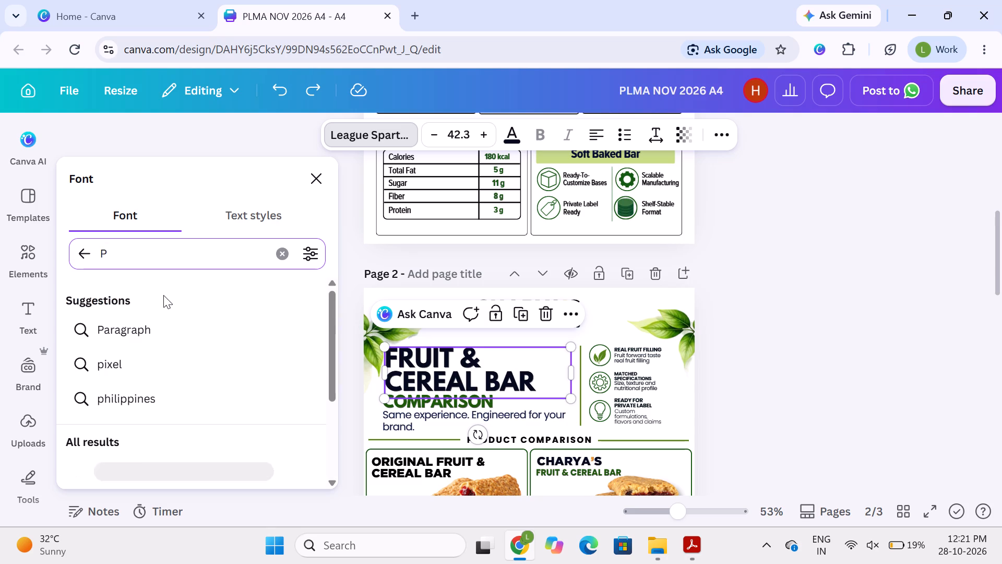
{"action": "scroll", "coordinate": [130, 390], "scroll_direction": "down", "scroll_amount": 1}
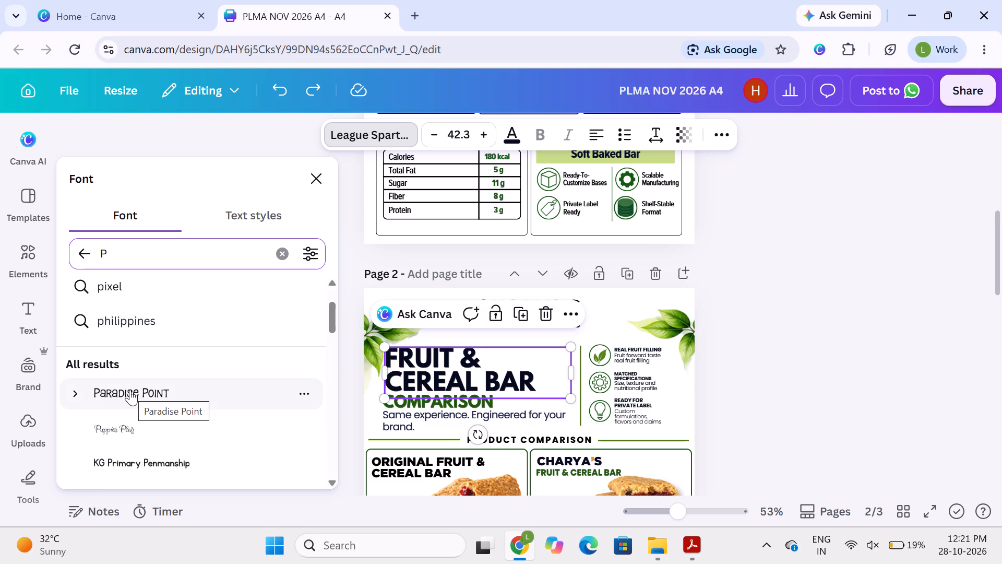
{"action": "type", "text": "OP"}
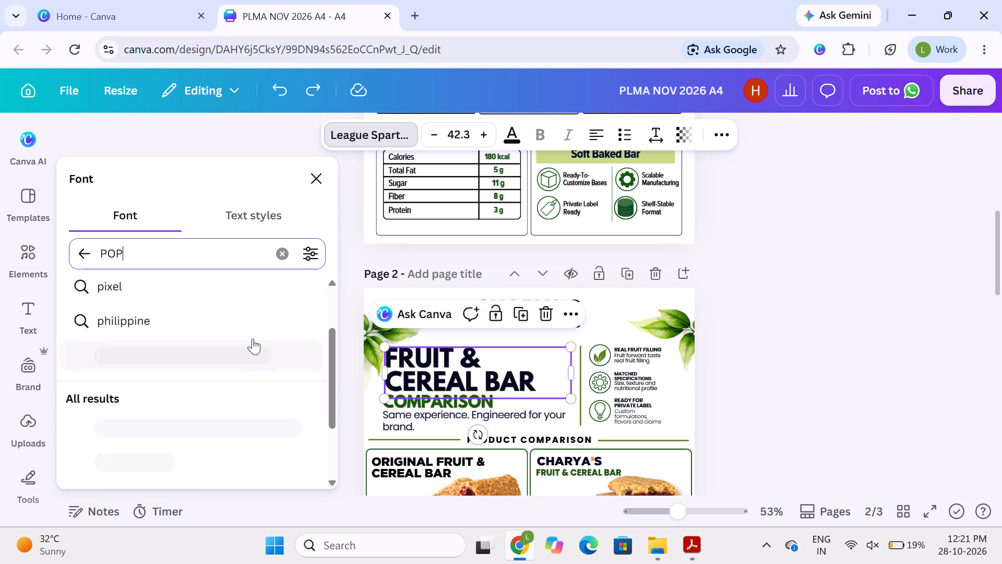
{"action": "left_click", "coordinate": [318, 177]}
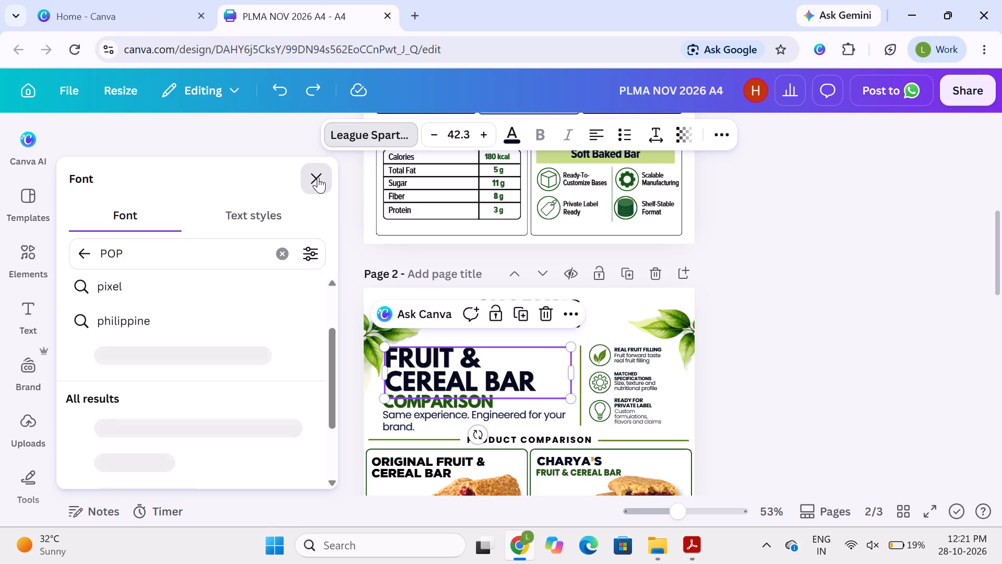
{"action": "left_click", "coordinate": [246, 330]}
Examine the font family and weight used by page 1's "SOFT BAKED BAR" heading.
{"action": "scroll", "coordinate": [246, 330], "scroll_direction": "up", "scroll_amount": 3}
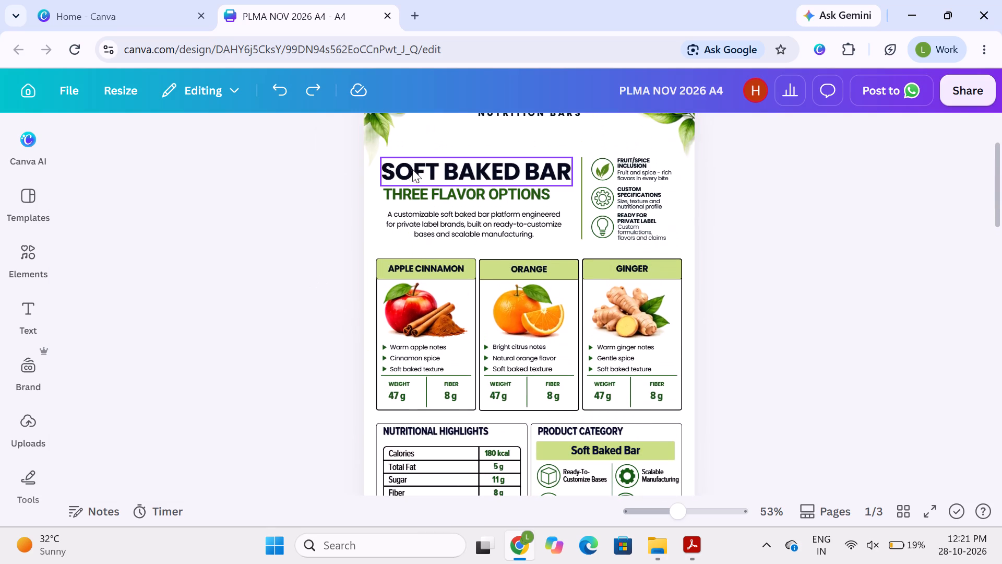
{"action": "left_click", "coordinate": [414, 162]}
{"action": "double_click", "coordinate": [360, 126]}
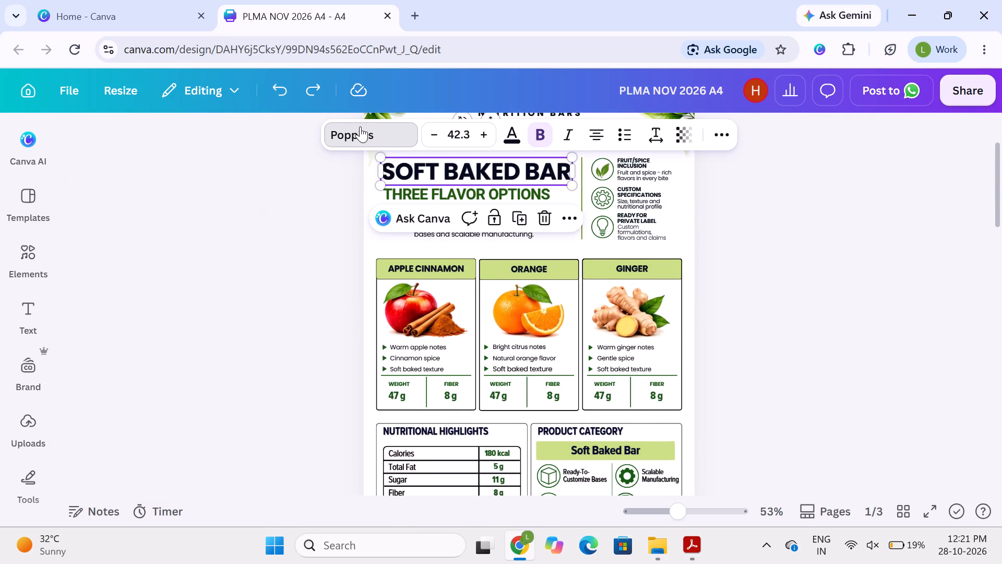
{"action": "left_click", "coordinate": [356, 135]}
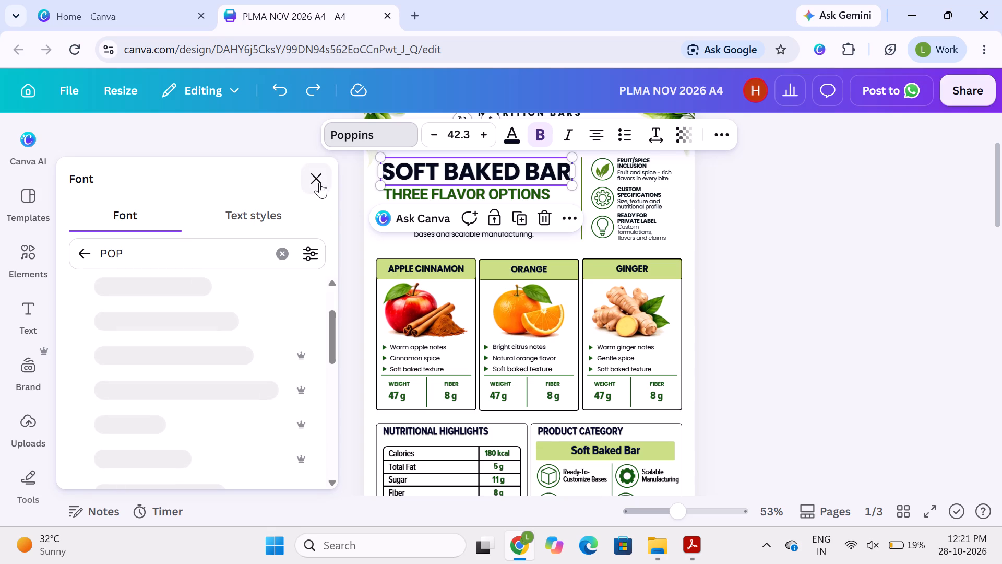
{"action": "left_click", "coordinate": [319, 182]}
{"action": "double_click", "coordinate": [368, 133]}
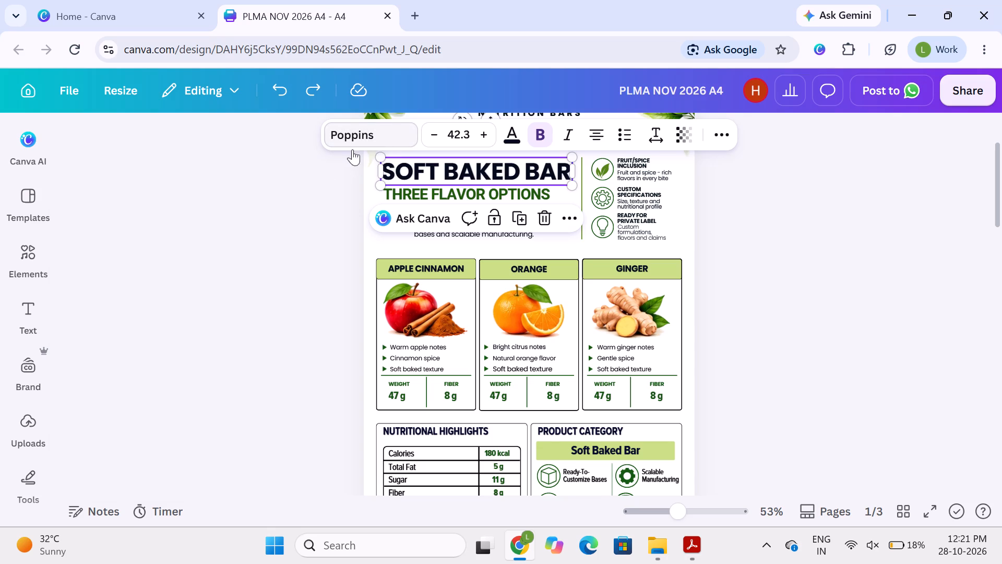
{"action": "left_click", "coordinate": [353, 129]}
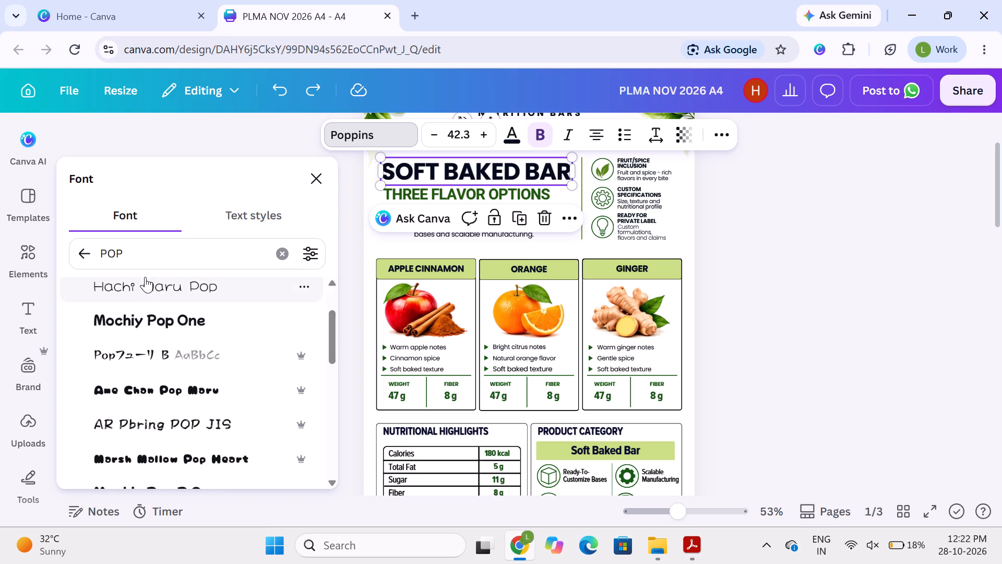
{"action": "left_click", "coordinate": [82, 253]}
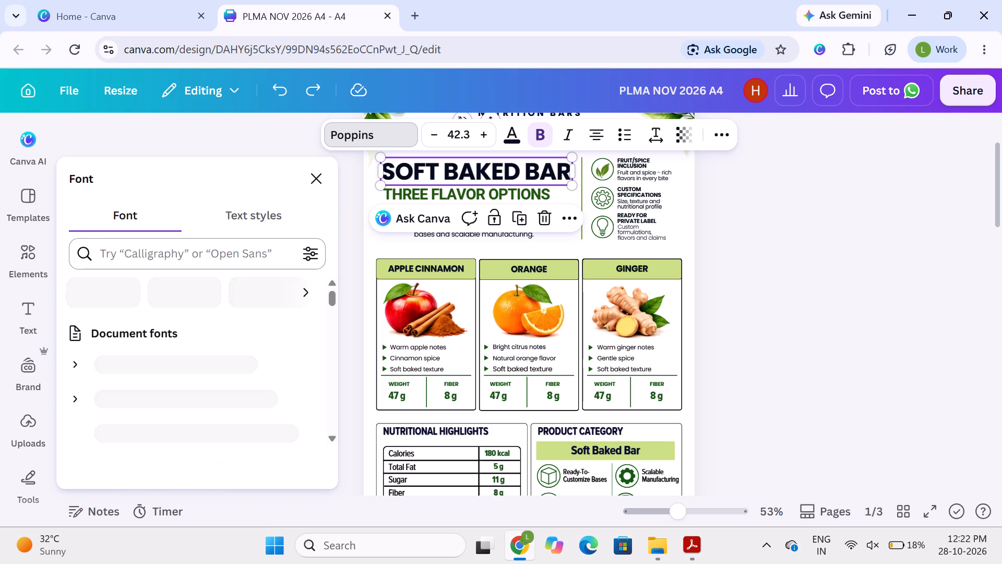
{"action": "scroll", "coordinate": [106, 381], "scroll_direction": "down", "scroll_amount": 1}
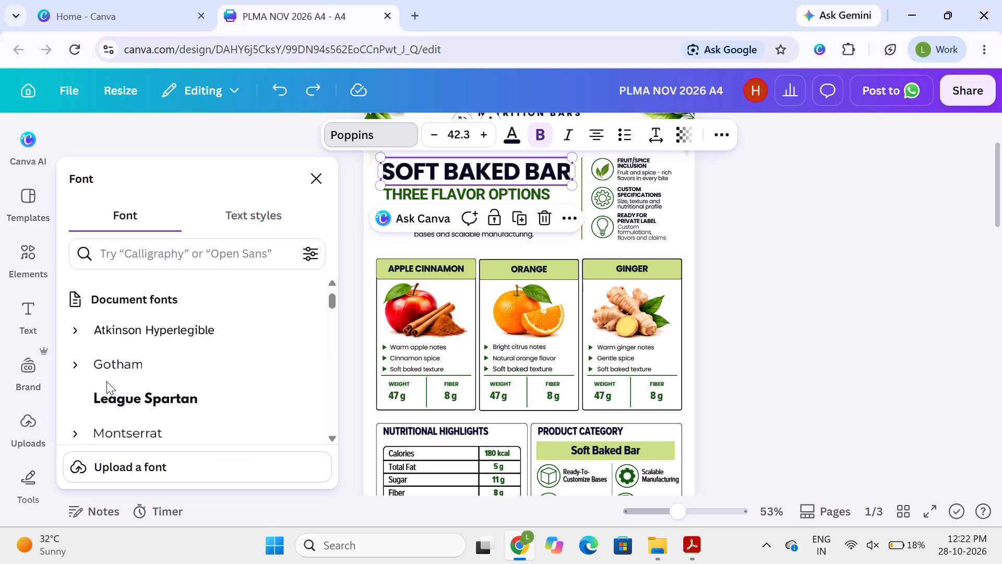
{"action": "scroll", "coordinate": [106, 381], "scroll_direction": "up", "scroll_amount": 1}
{"action": "left_click", "coordinate": [364, 145]}
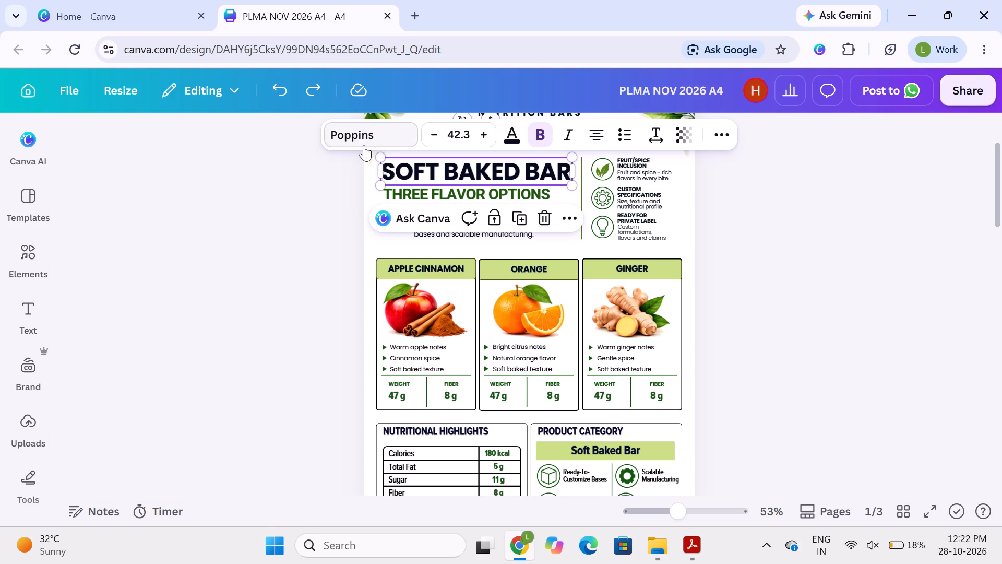
{"action": "left_click", "coordinate": [365, 137]}
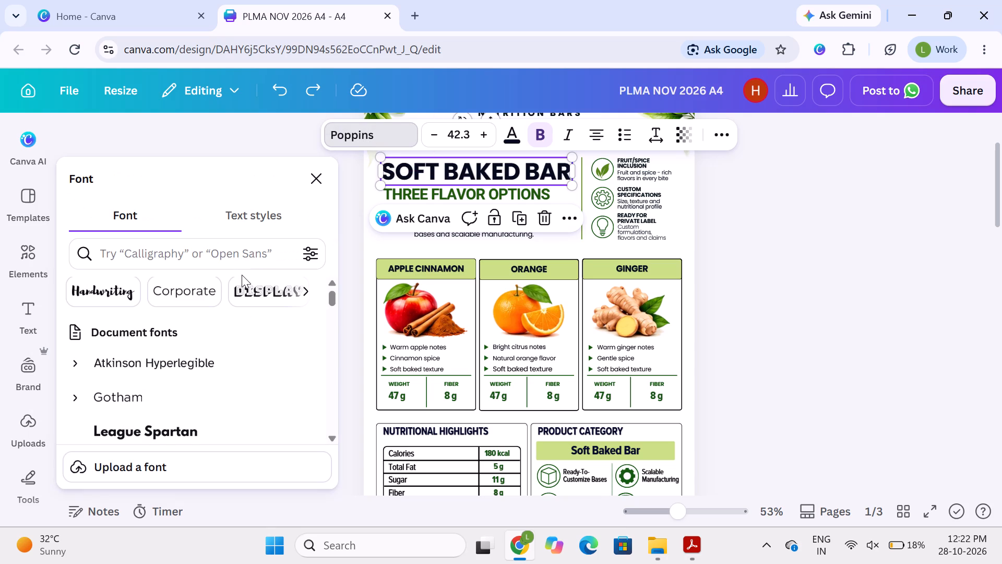
{"action": "scroll", "coordinate": [191, 356], "scroll_direction": "down", "scroll_amount": 2}
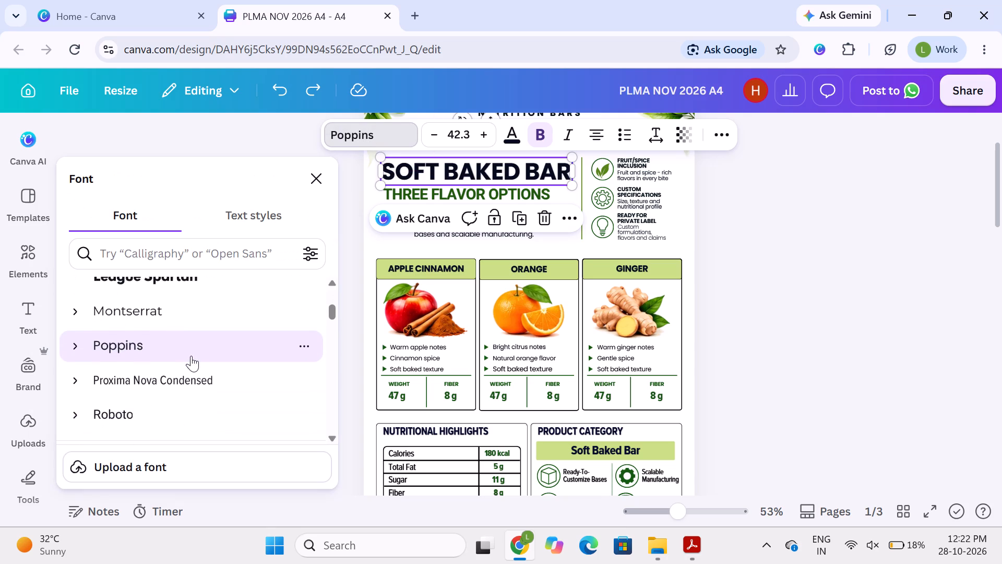
{"action": "left_click", "coordinate": [72, 340]}
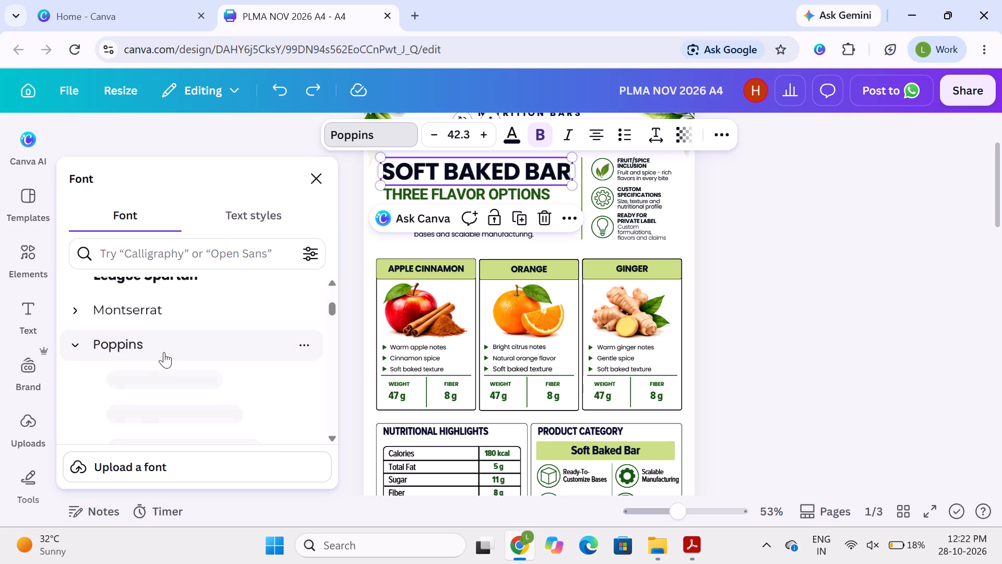
{"action": "scroll", "coordinate": [164, 352], "scroll_direction": "down", "scroll_amount": 2}
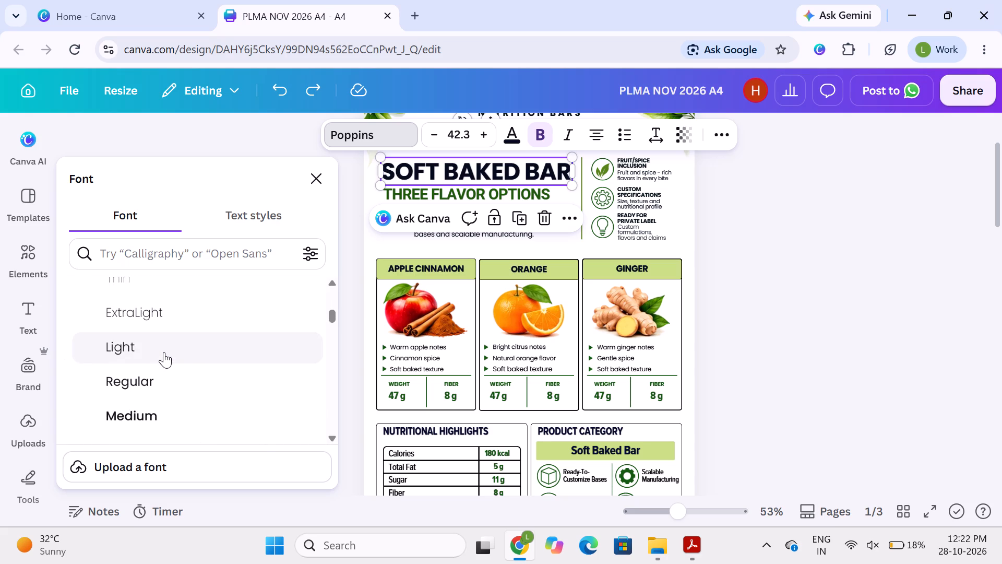
{"action": "scroll", "coordinate": [151, 390], "scroll_direction": "down", "scroll_amount": 1}
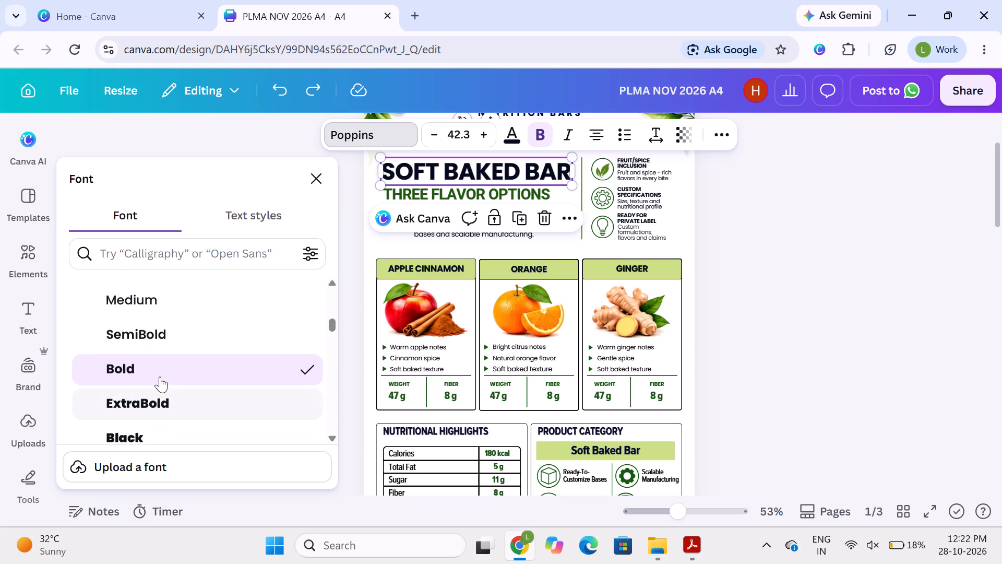
{"action": "left_click", "coordinate": [151, 375]}
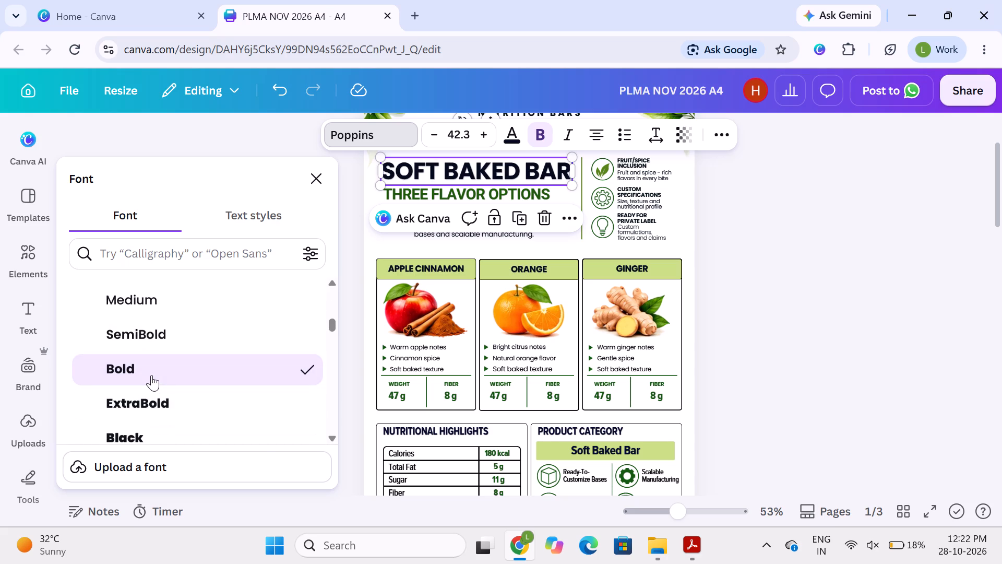
{"action": "scroll", "coordinate": [200, 305], "scroll_direction": "up", "scroll_amount": 1}
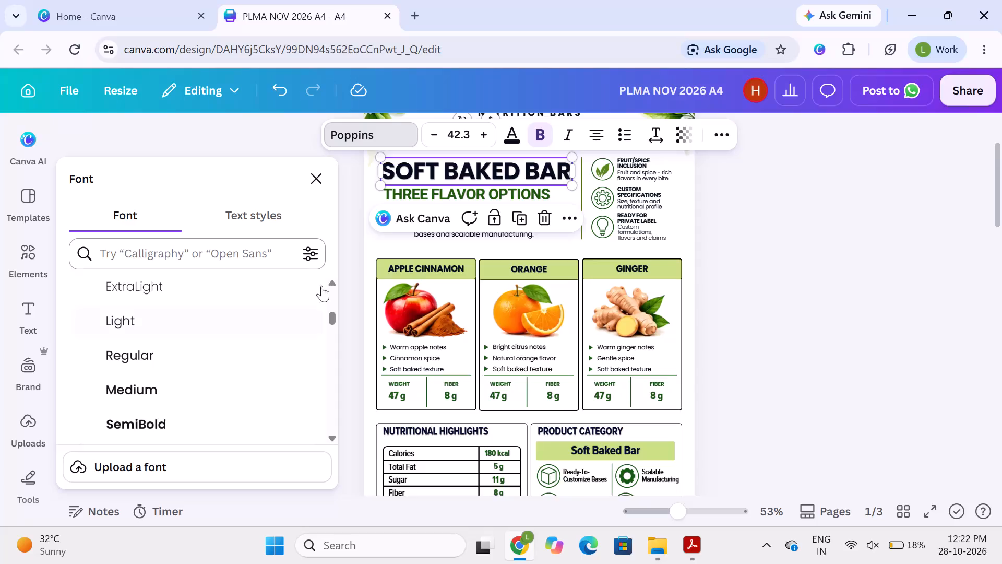
Set page 2's "FRUIT & CEREAL BAR" heading to the Poppins Bold font.
{"action": "scroll", "coordinate": [356, 299], "scroll_direction": "down", "scroll_amount": 2}
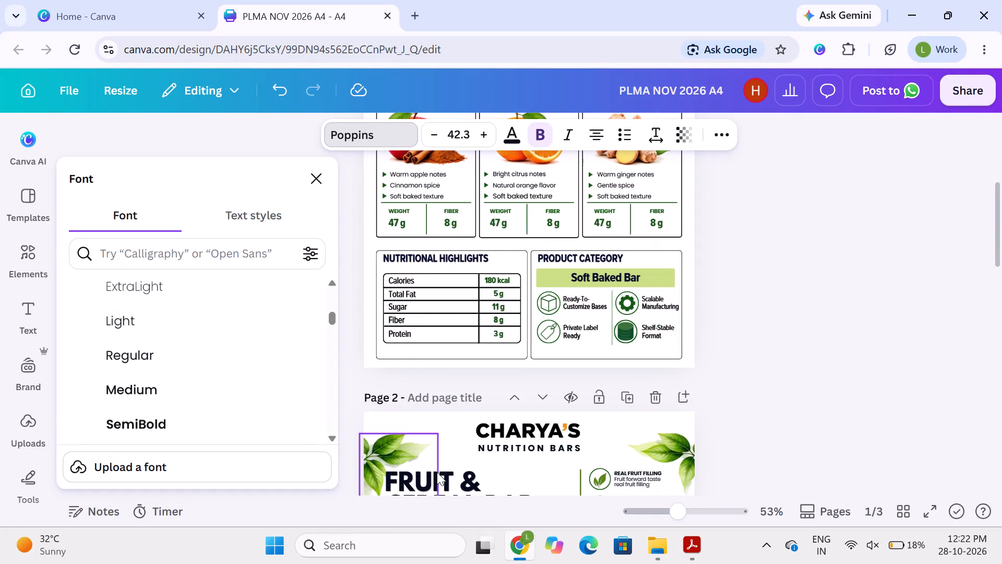
{"action": "left_click", "coordinate": [445, 479]}
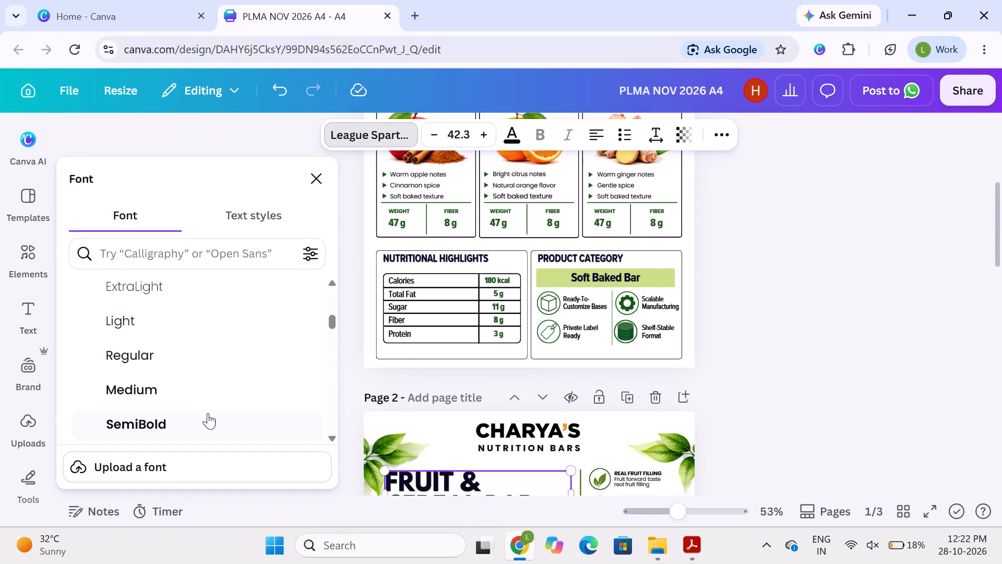
{"action": "scroll", "coordinate": [208, 413], "scroll_direction": "down", "scroll_amount": 2}
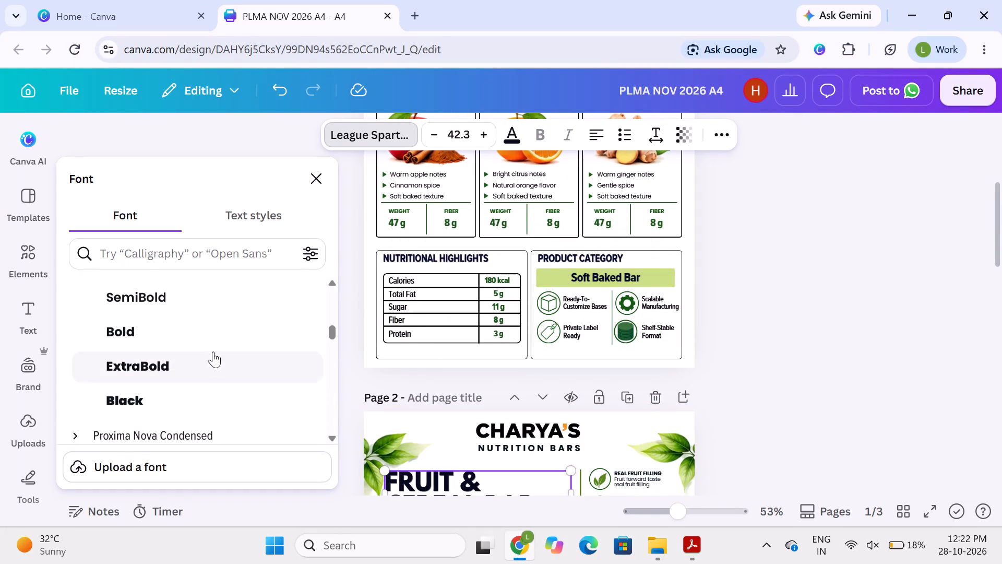
{"action": "left_click", "coordinate": [210, 339]}
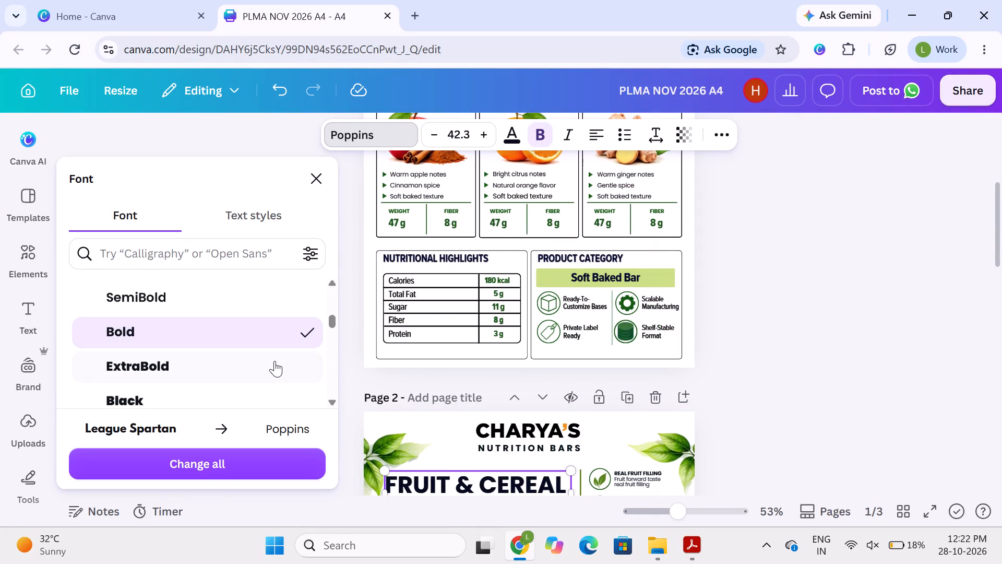
{"action": "scroll", "coordinate": [210, 460], "scroll_direction": "down", "scroll_amount": 1}
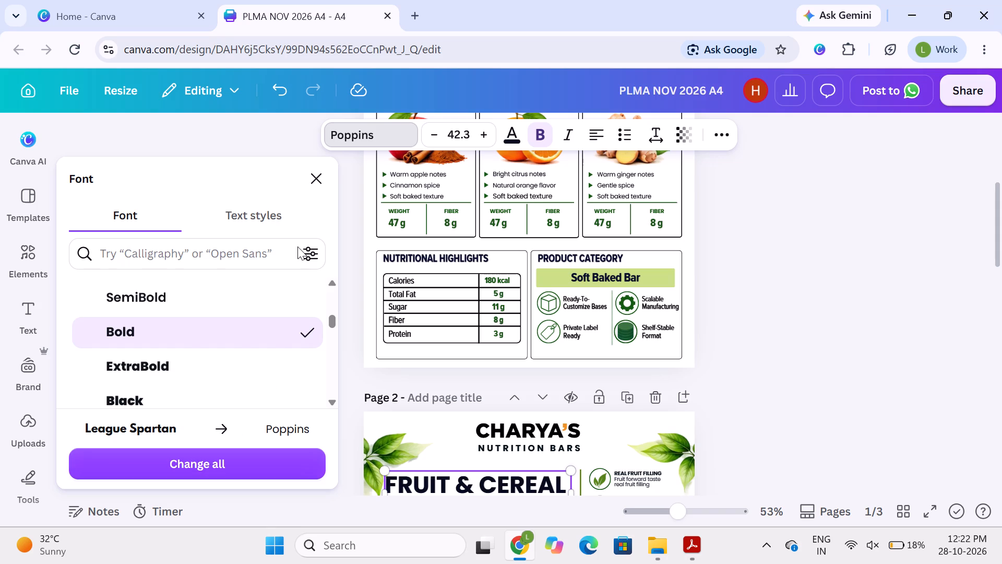
{"action": "left_click", "coordinate": [321, 185]}
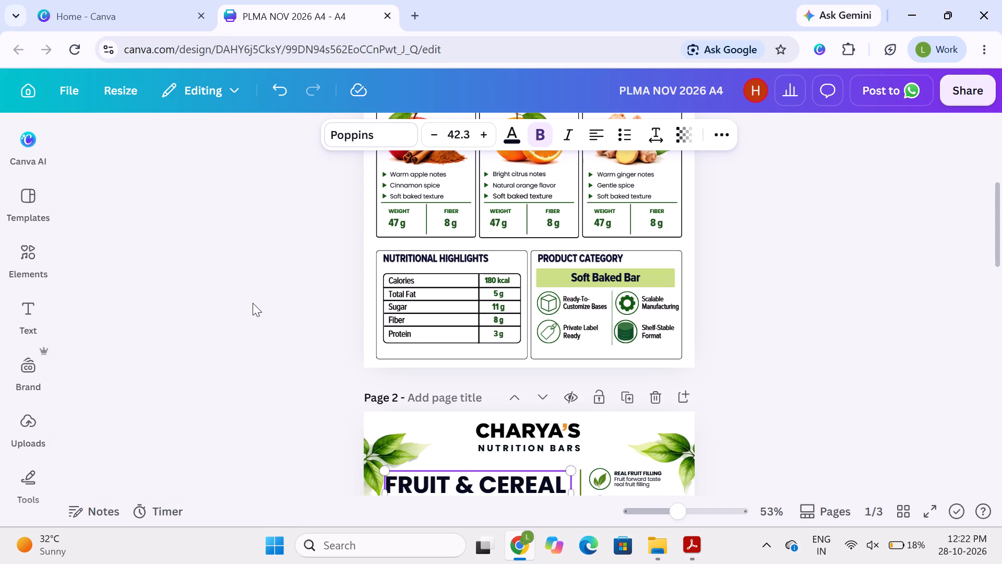
{"action": "scroll", "coordinate": [253, 303], "scroll_direction": "down", "scroll_amount": 2}
{"action": "left_click", "coordinate": [425, 321]}
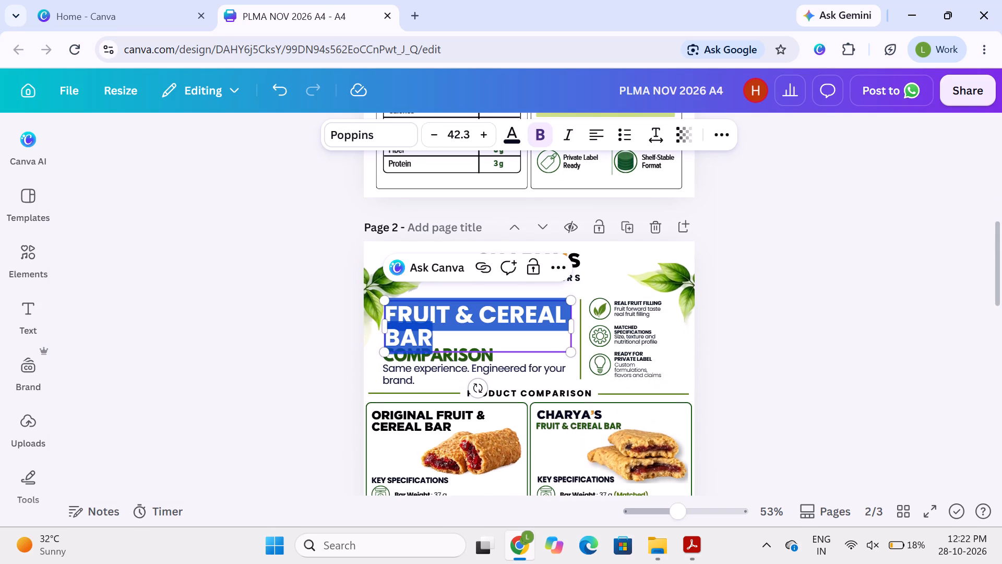
{"action": "left_click", "coordinate": [255, 340]}
Check the font family and weight used by page 3's "CHEWY GRANOLA BAR" heading.
{"action": "scroll", "coordinate": [255, 340], "scroll_direction": "down", "scroll_amount": 3}
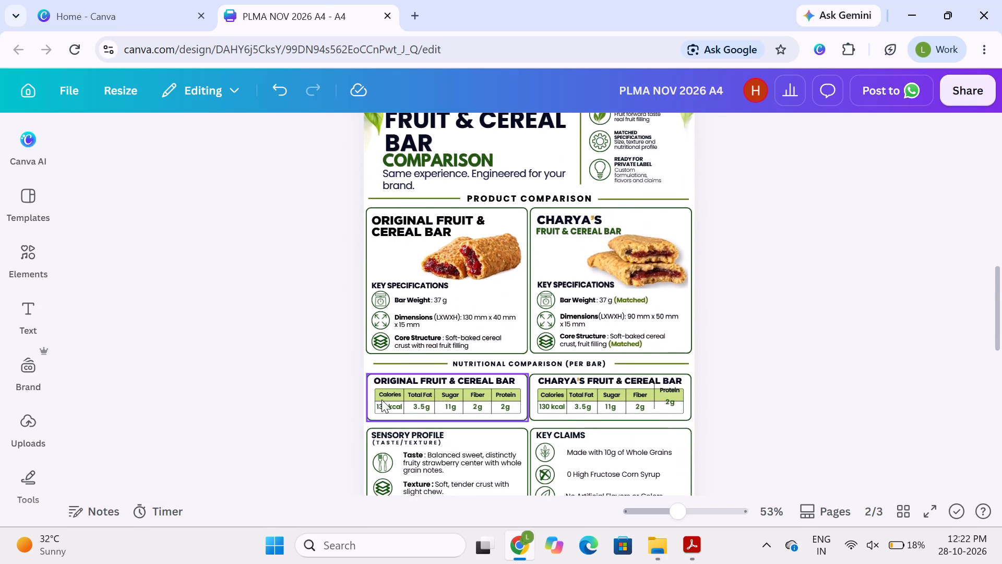
{"action": "scroll", "coordinate": [381, 399], "scroll_direction": "down", "scroll_amount": 2}
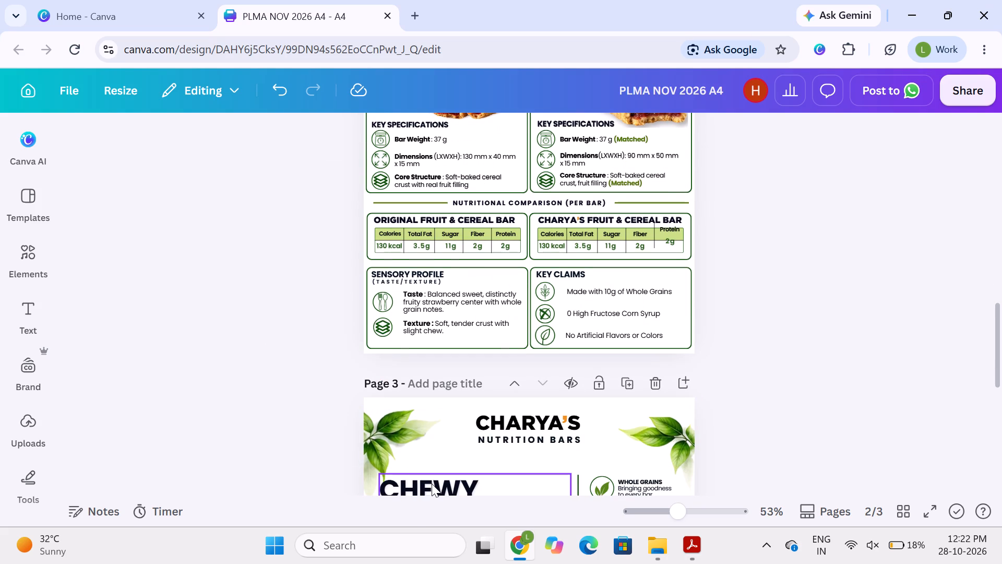
{"action": "left_click", "coordinate": [432, 484]}
{"action": "left_click", "coordinate": [372, 140]}
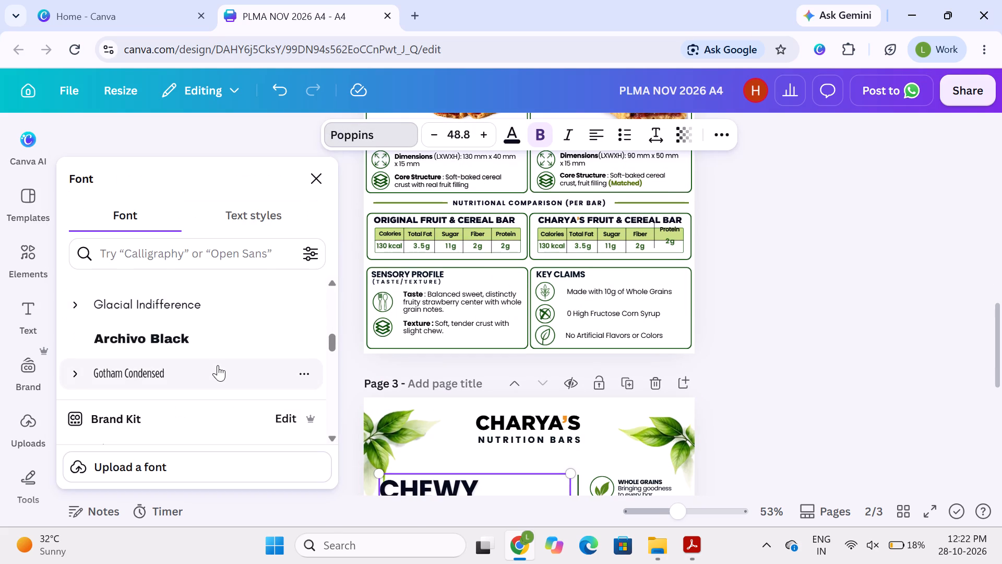
{"action": "scroll", "coordinate": [218, 365], "scroll_direction": "down", "scroll_amount": 2}
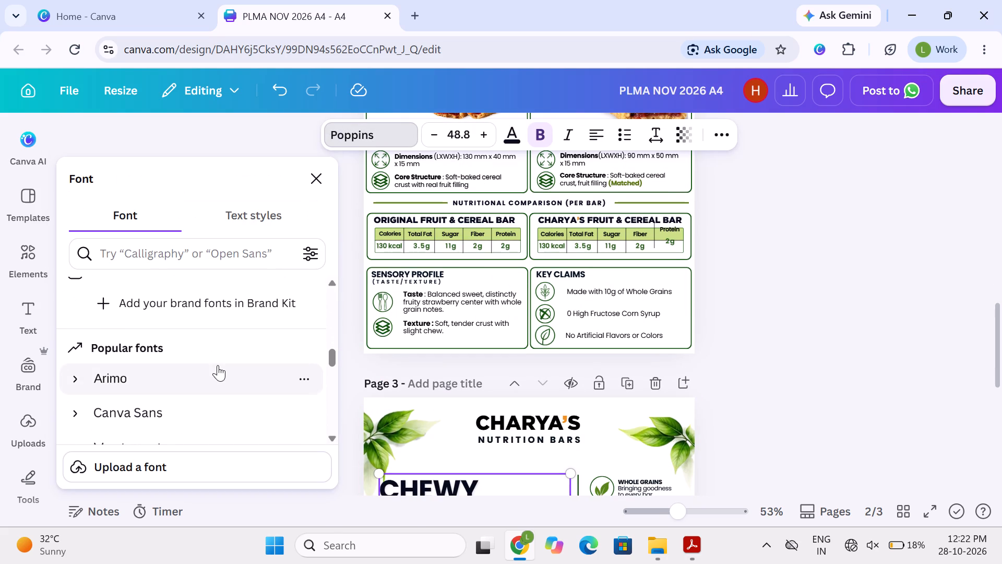
{"action": "scroll", "coordinate": [218, 365], "scroll_direction": "down", "scroll_amount": 2}
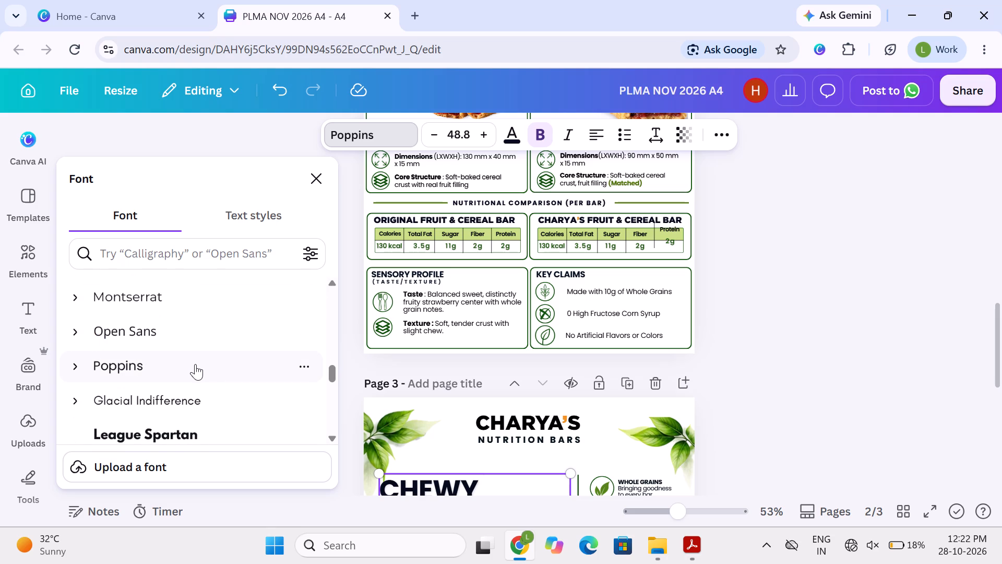
{"action": "left_click", "coordinate": [75, 358]}
{"action": "scroll", "coordinate": [197, 361], "scroll_direction": "down", "scroll_amount": 3}
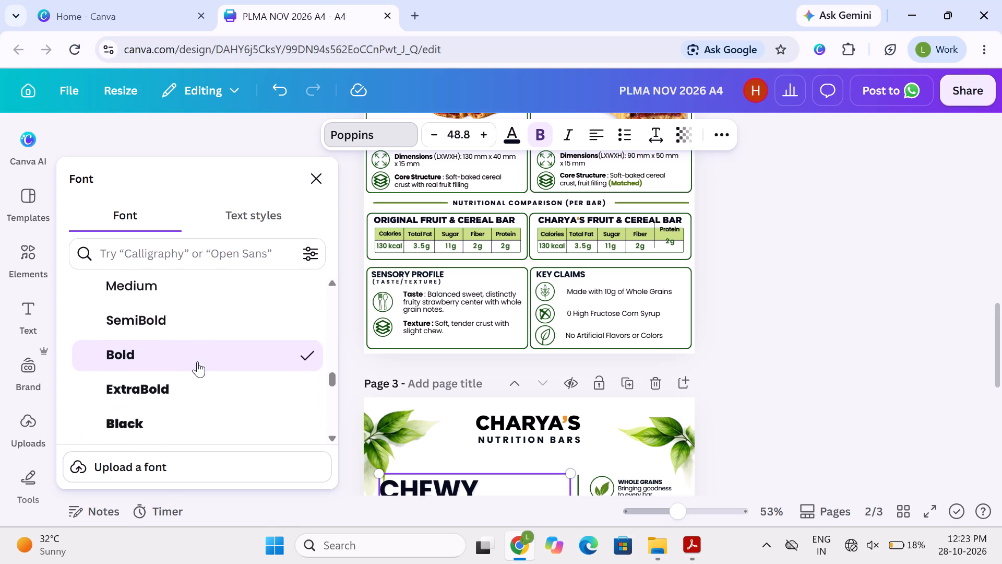
{"action": "left_click", "coordinate": [197, 361]}
{"action": "left_click", "coordinate": [318, 179]}
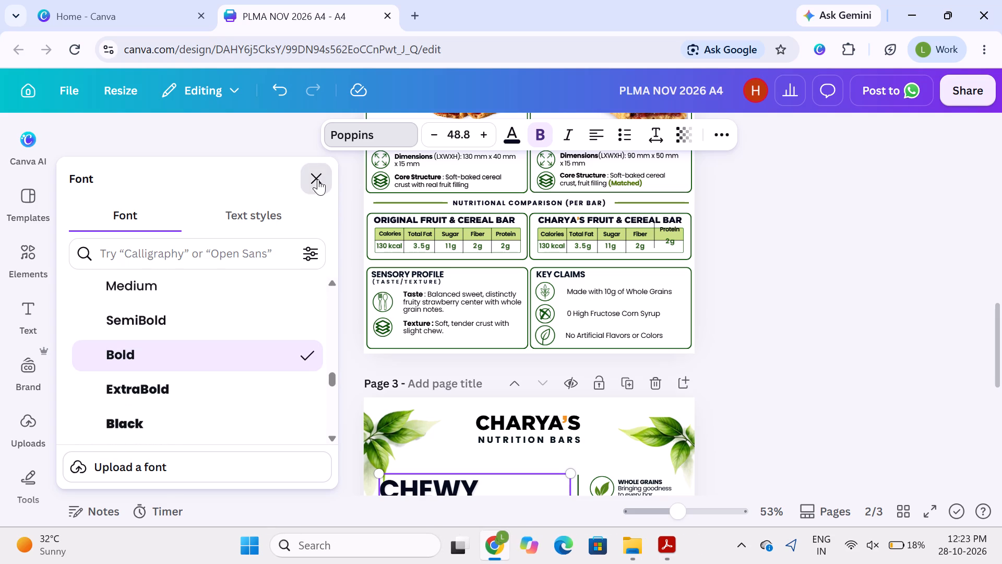
{"action": "left_click", "coordinate": [209, 345]}
Browse the font list for a match to page 3's "COMPARISON" subheading, with page 2's "COMPARISON" subheading selected.
{"action": "scroll", "coordinate": [209, 345], "scroll_direction": "down", "scroll_amount": 2}
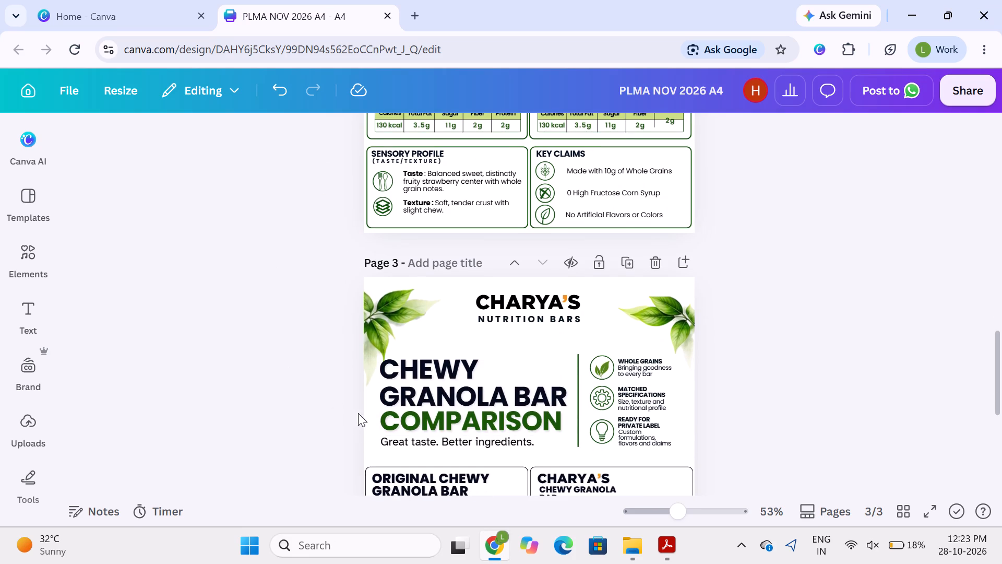
{"action": "left_click", "coordinate": [405, 419]}
{"action": "scroll", "coordinate": [407, 269], "scroll_direction": "up", "scroll_amount": 4}
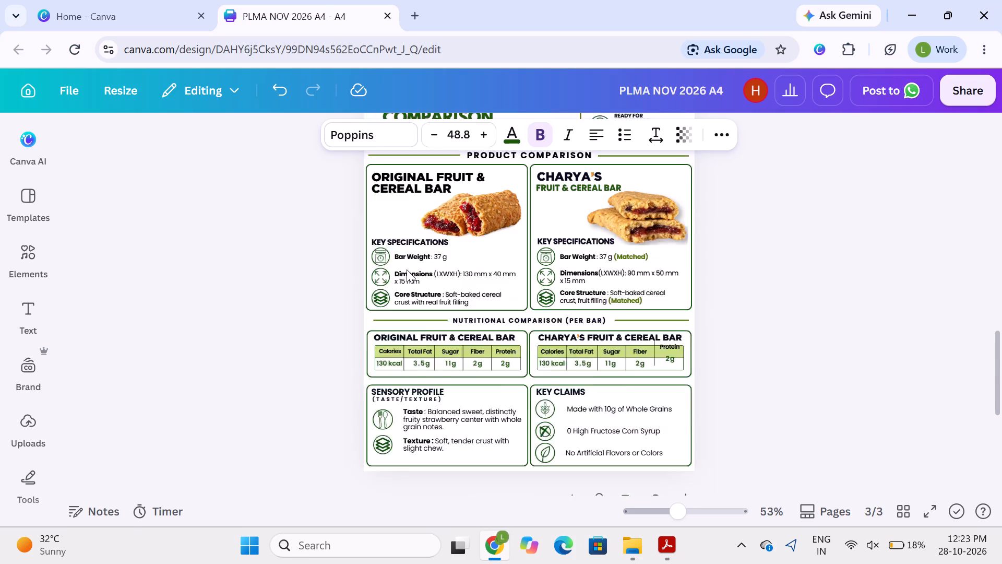
{"action": "left_click", "coordinate": [431, 255]}
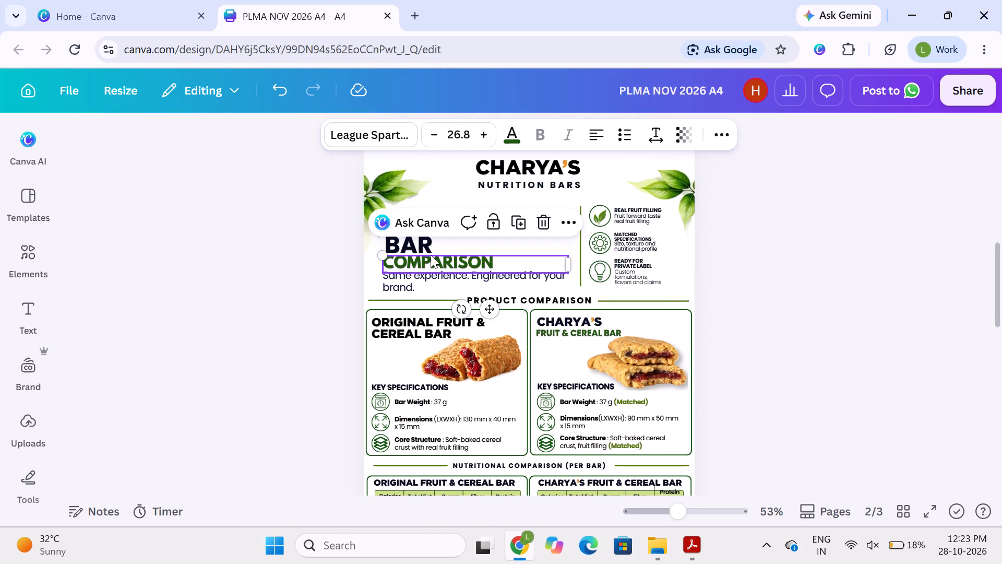
{"action": "left_click", "coordinate": [379, 136]}
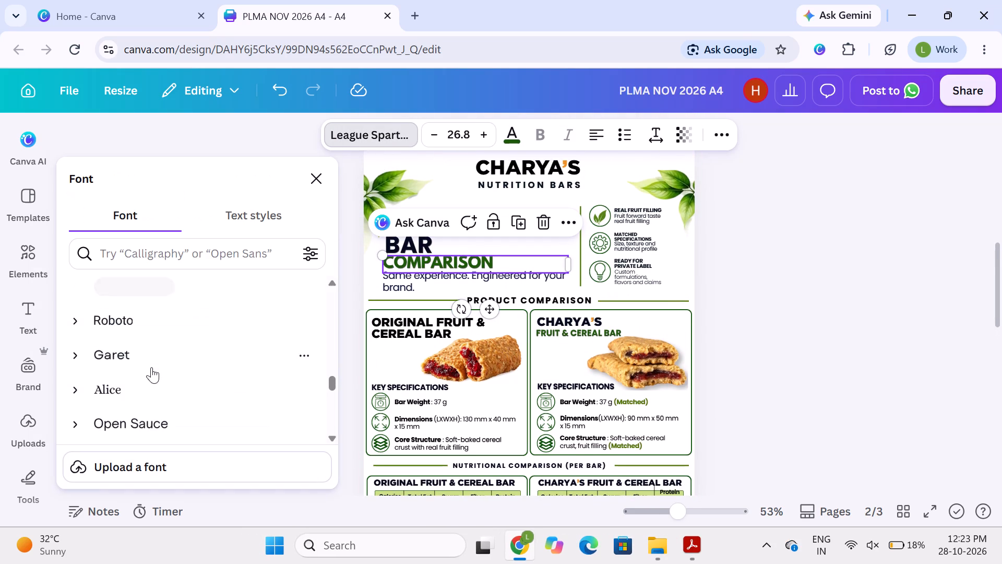
{"action": "scroll", "coordinate": [151, 367], "scroll_direction": "down", "scroll_amount": 5}
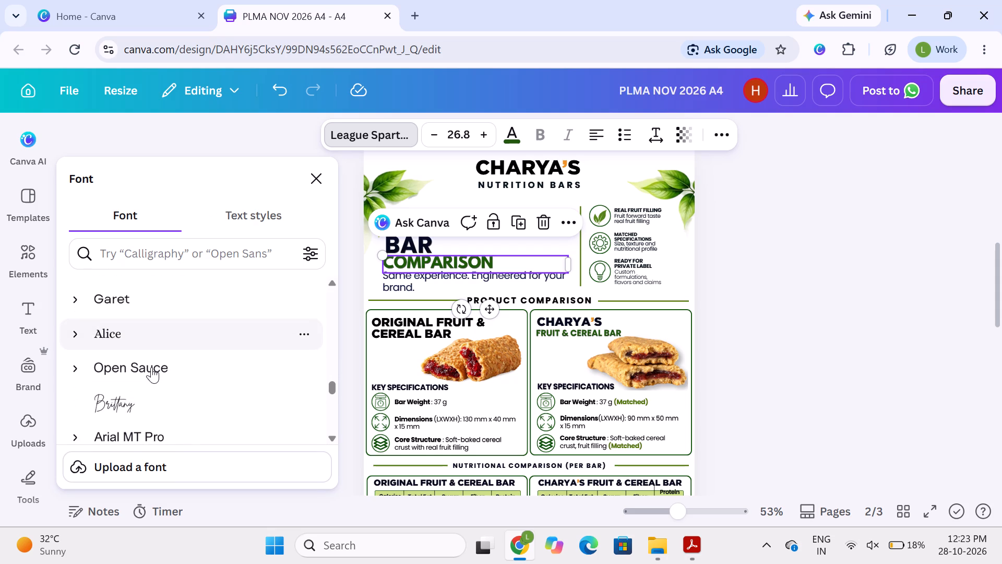
{"action": "scroll", "coordinate": [151, 367], "scroll_direction": "down", "scroll_amount": 3}
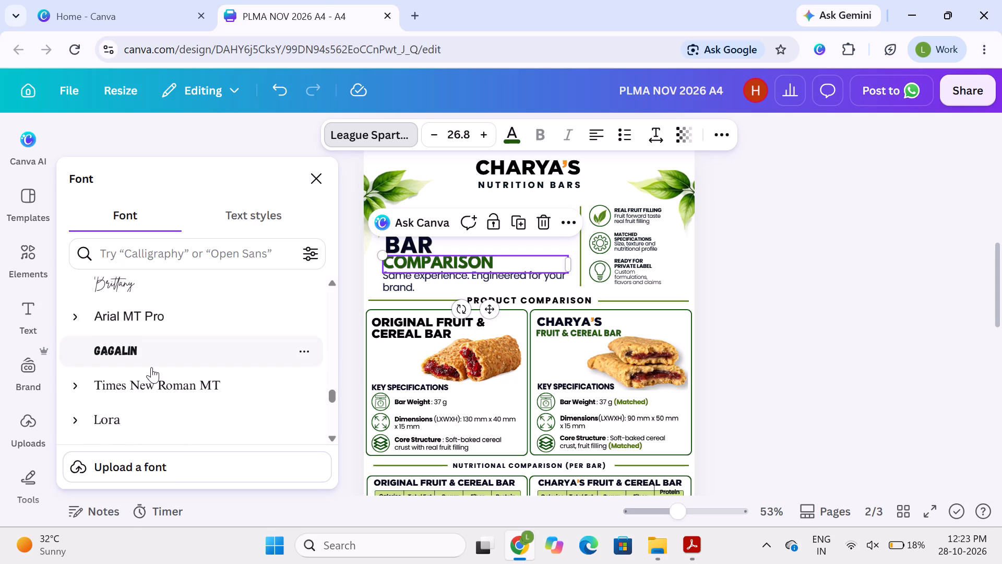
{"action": "scroll", "coordinate": [151, 367], "scroll_direction": "down", "scroll_amount": 3}
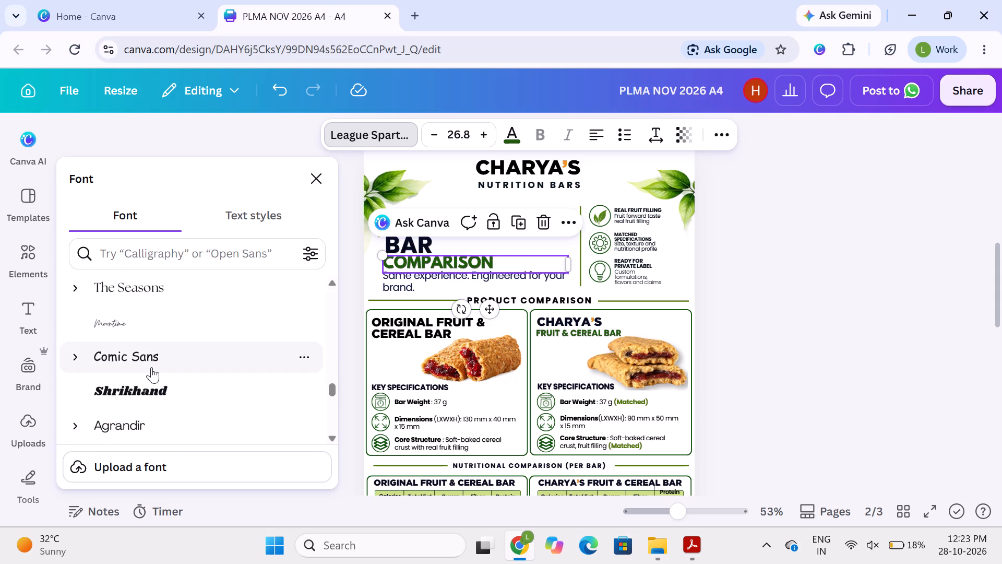
{"action": "scroll", "coordinate": [151, 367], "scroll_direction": "down", "scroll_amount": 1}
{"action": "scroll", "coordinate": [151, 367], "scroll_direction": "up", "scroll_amount": 3}
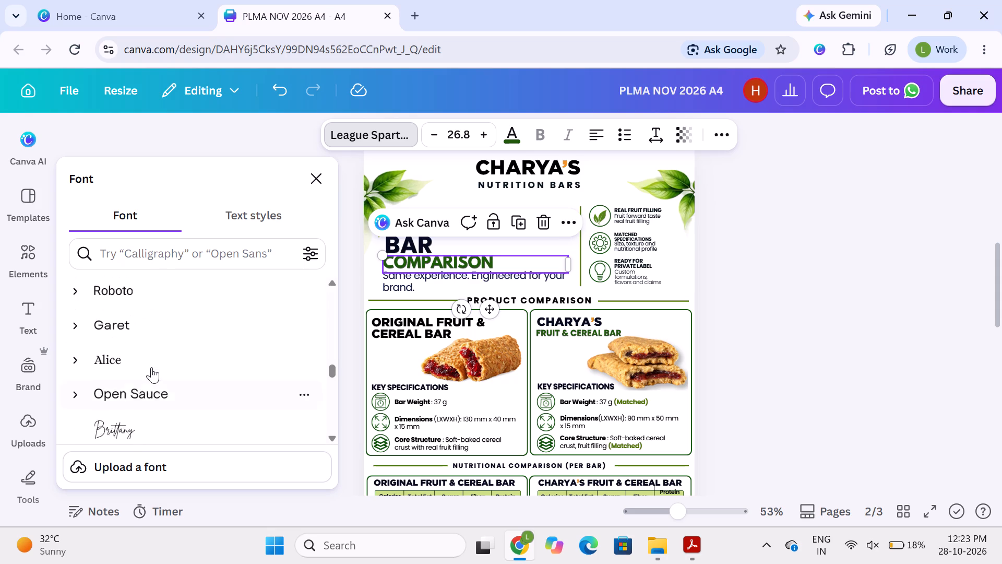
{"action": "scroll", "coordinate": [151, 367], "scroll_direction": "up", "scroll_amount": 4}
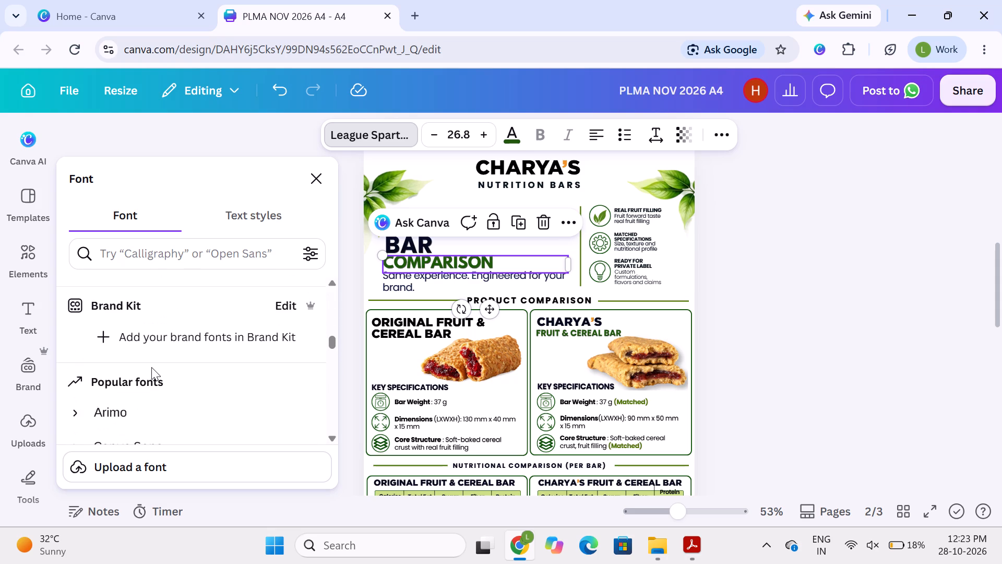
{"action": "left_click", "coordinate": [316, 169]}
{"action": "left_click", "coordinate": [190, 296]}
Check the font family and weight used by page 3's "COMPARISON" subheading.
{"action": "scroll", "coordinate": [190, 296], "scroll_direction": "down", "scroll_amount": 3}
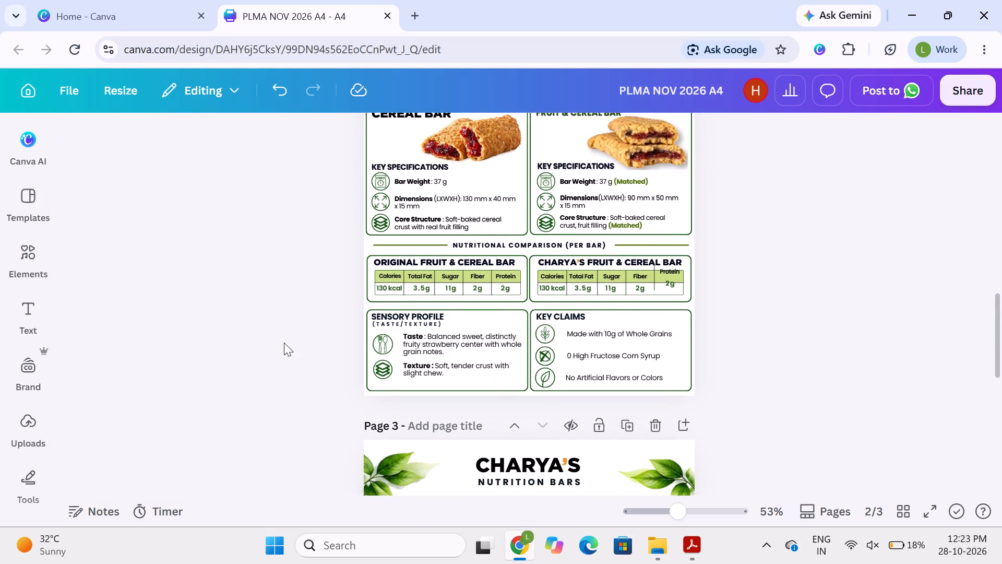
{"action": "scroll", "coordinate": [349, 375], "scroll_direction": "down", "scroll_amount": 2}
{"action": "left_click", "coordinate": [418, 442]}
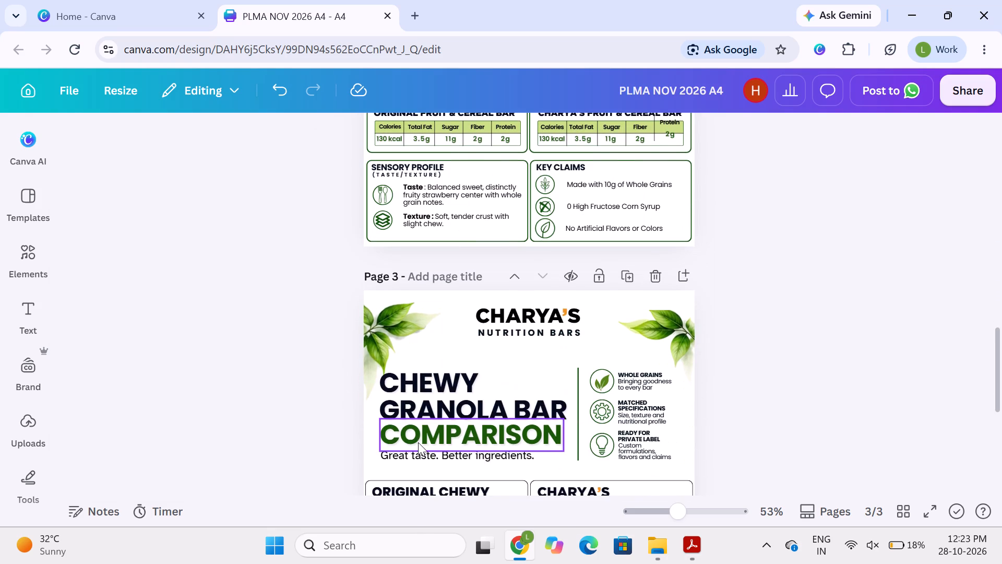
{"action": "left_click", "coordinate": [385, 127]}
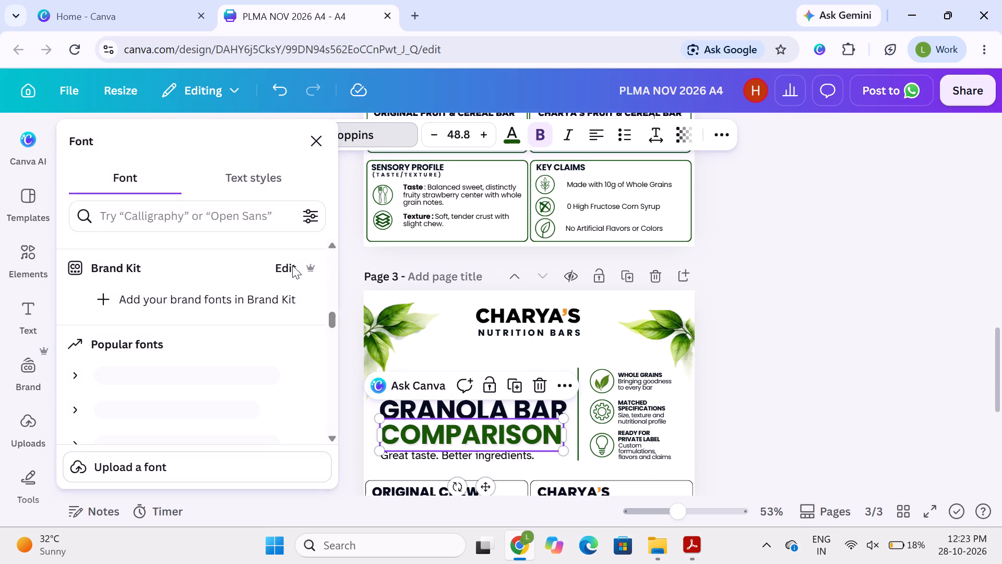
{"action": "scroll", "coordinate": [171, 334], "scroll_direction": "down", "scroll_amount": 2}
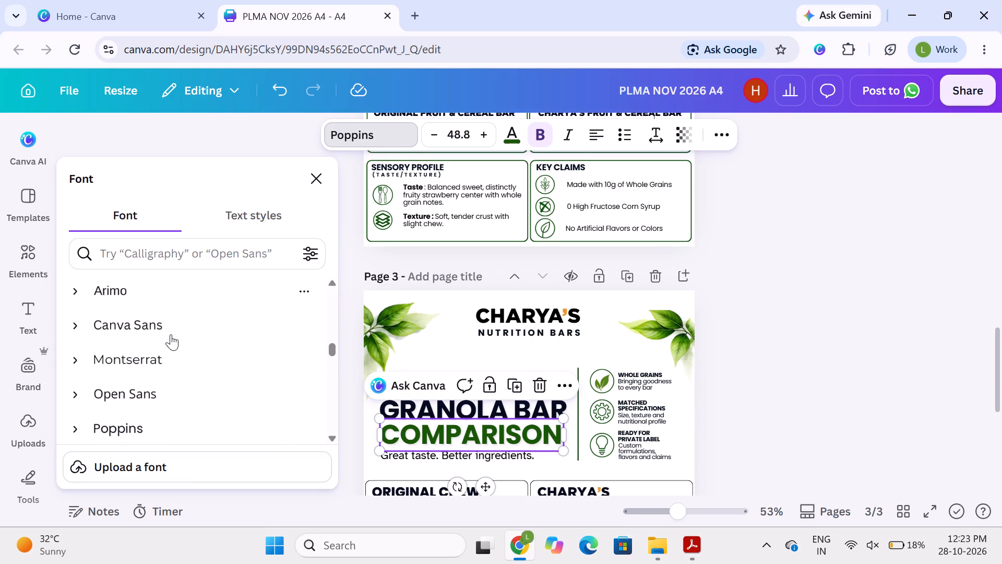
{"action": "scroll", "coordinate": [171, 334], "scroll_direction": "down", "scroll_amount": 1}
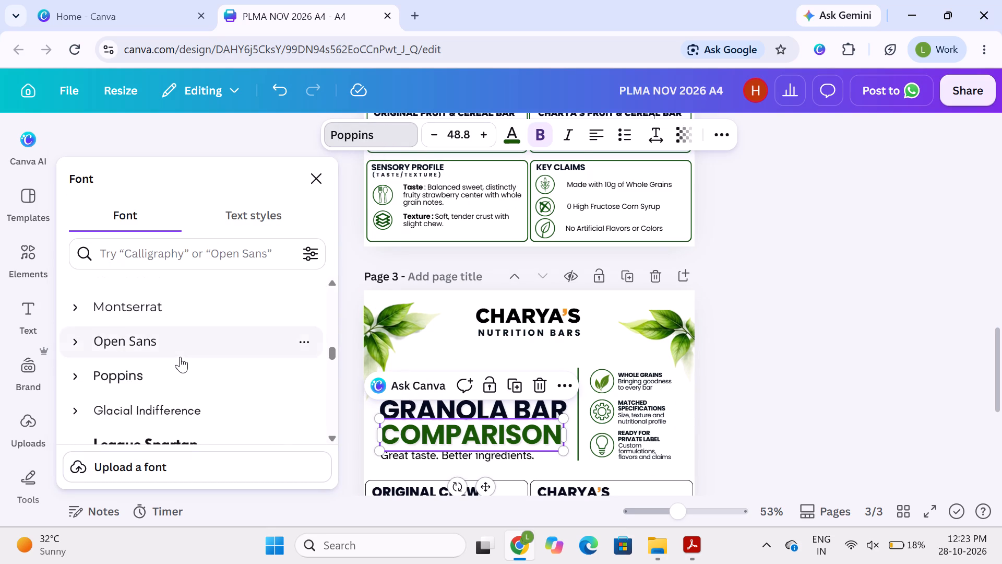
{"action": "scroll", "coordinate": [180, 357], "scroll_direction": "down", "scroll_amount": 1}
{"action": "left_click", "coordinate": [79, 363]}
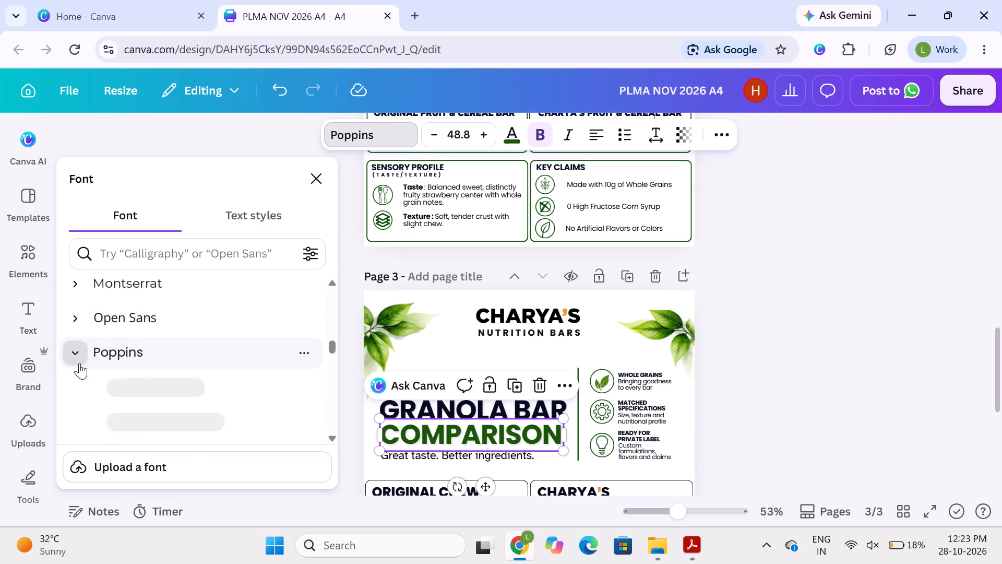
{"action": "scroll", "coordinate": [147, 345], "scroll_direction": "down", "scroll_amount": 3}
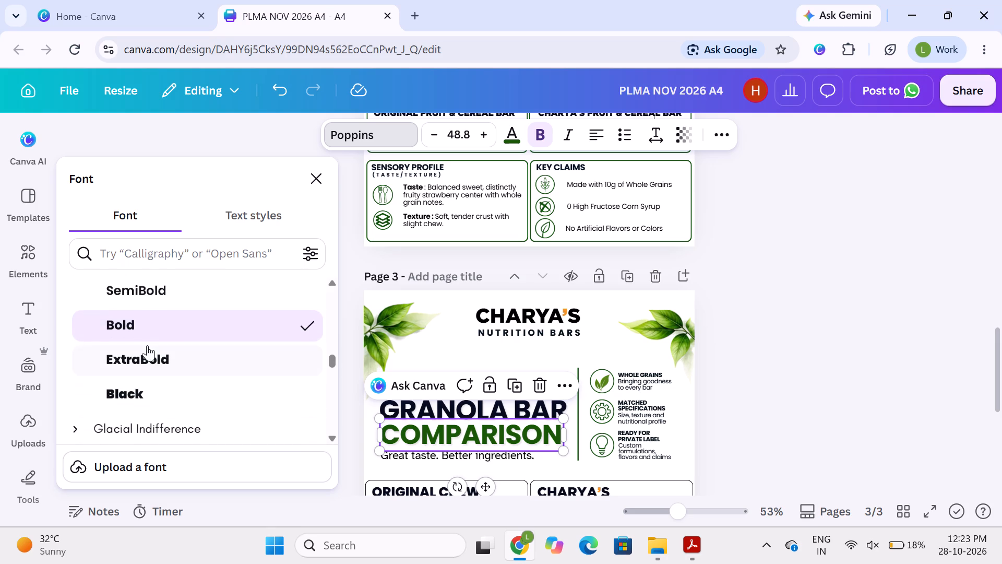
{"action": "left_click", "coordinate": [164, 333]}
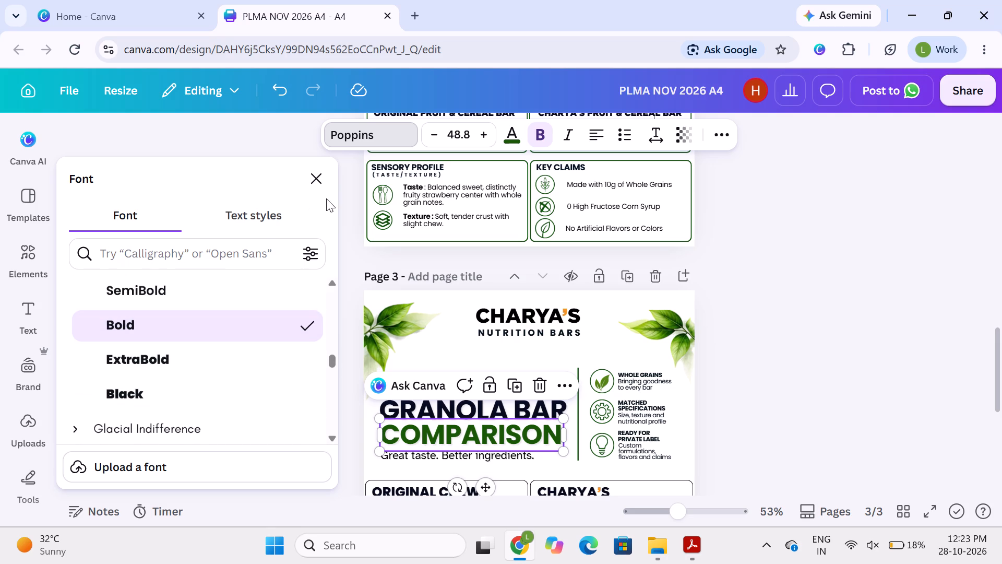
Set page 2's "COMPARISON" subheading to the Poppins Bold font.
{"action": "scroll", "coordinate": [453, 325], "scroll_direction": "up", "scroll_amount": 3}
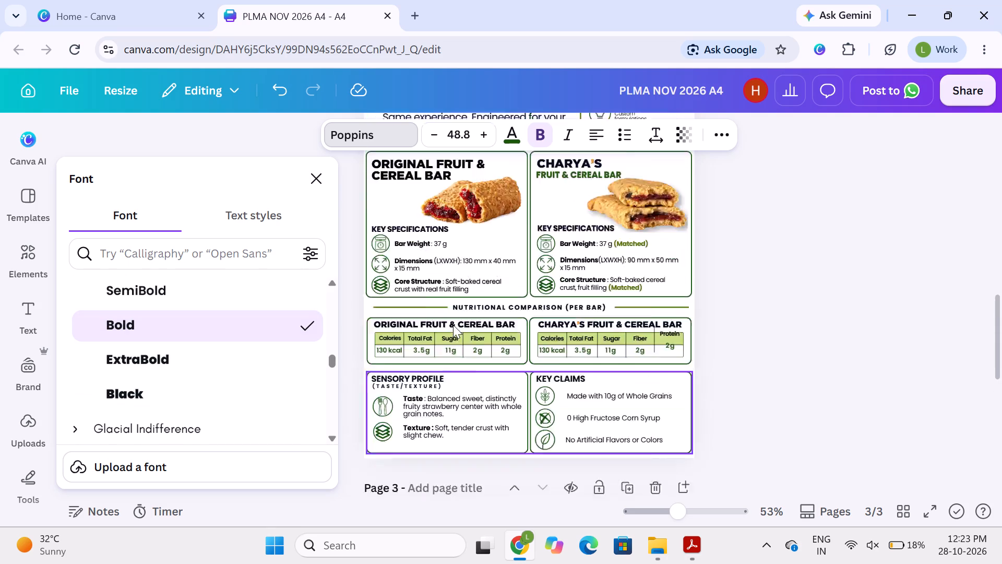
{"action": "scroll", "coordinate": [453, 325], "scroll_direction": "up", "scroll_amount": 1}
{"action": "left_click", "coordinate": [454, 218]}
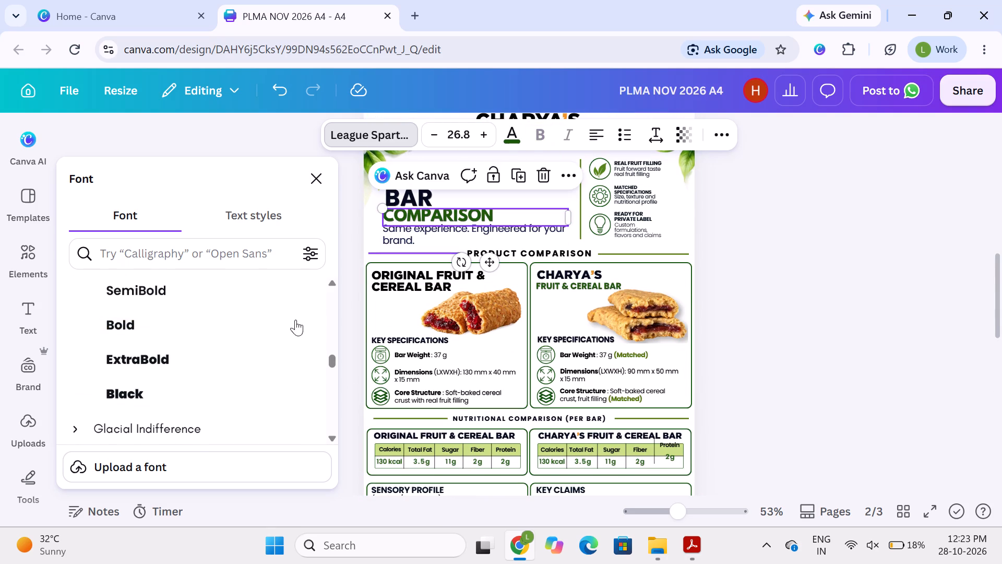
{"action": "left_click", "coordinate": [217, 322]}
Set page 1's "THREE FLAVOR OPTIONS" subheading to the Poppins Bold font.
{"action": "scroll", "coordinate": [430, 303], "scroll_direction": "up", "scroll_amount": 1}
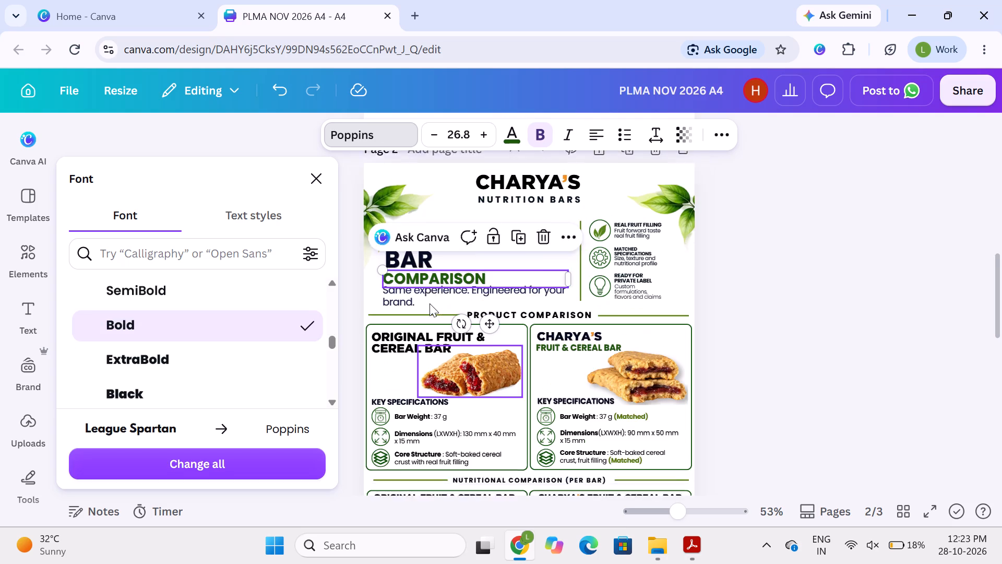
{"action": "scroll", "coordinate": [430, 303], "scroll_direction": "up", "scroll_amount": 4}
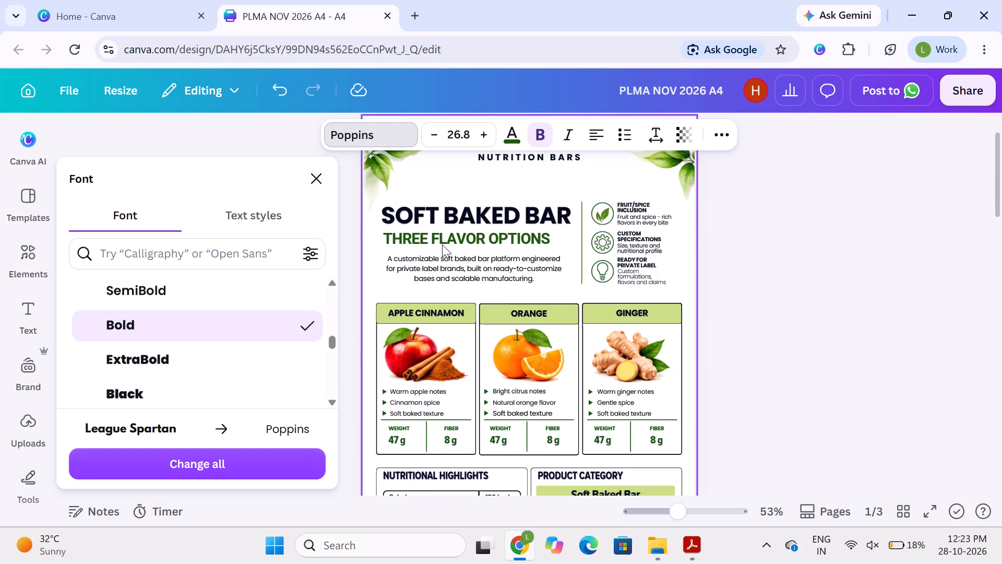
{"action": "left_click", "coordinate": [442, 244]}
{"action": "left_click", "coordinate": [208, 330]}
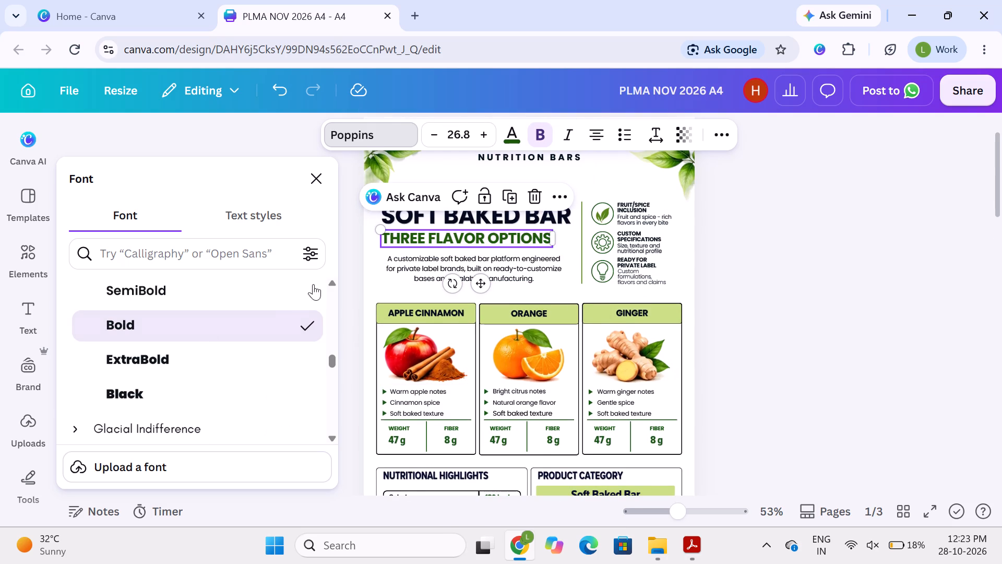
{"action": "left_click", "coordinate": [321, 185]}
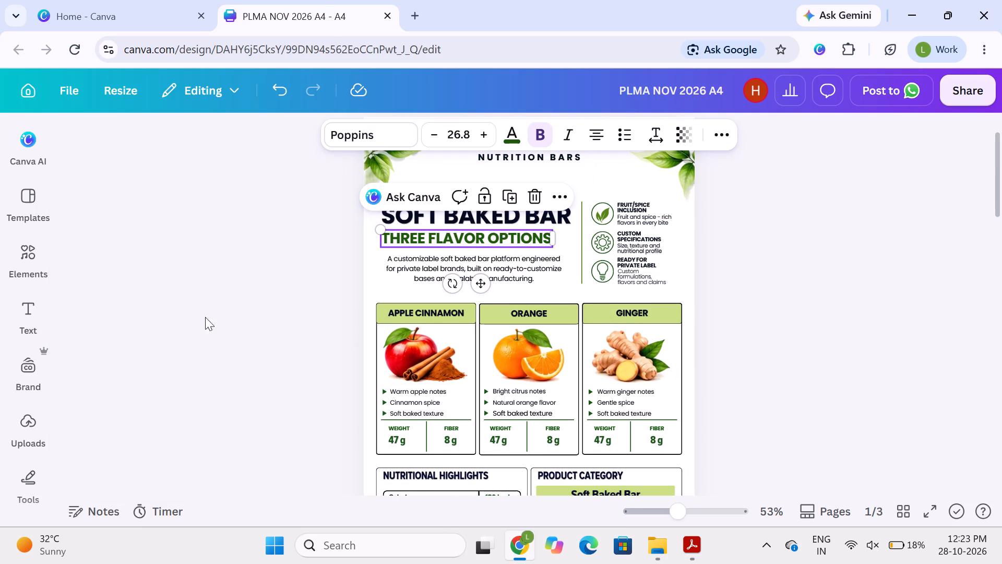
{"action": "left_click", "coordinate": [169, 357]}
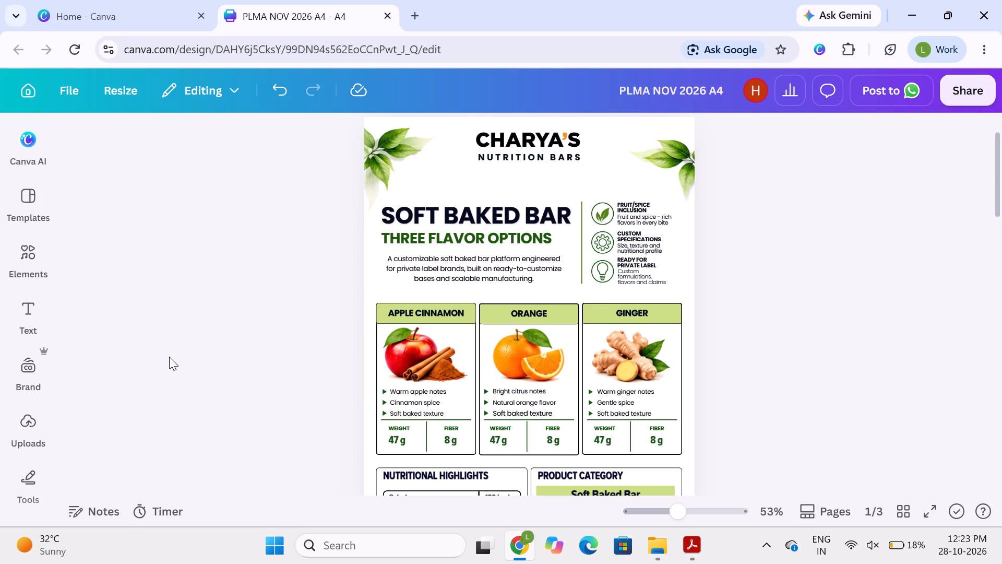
Set page 3's "CHEWY GRANOLA BAR" heading to font size 42.3, matching the main headings on pages 1 and 2.
{"action": "left_click", "coordinate": [460, 217]}
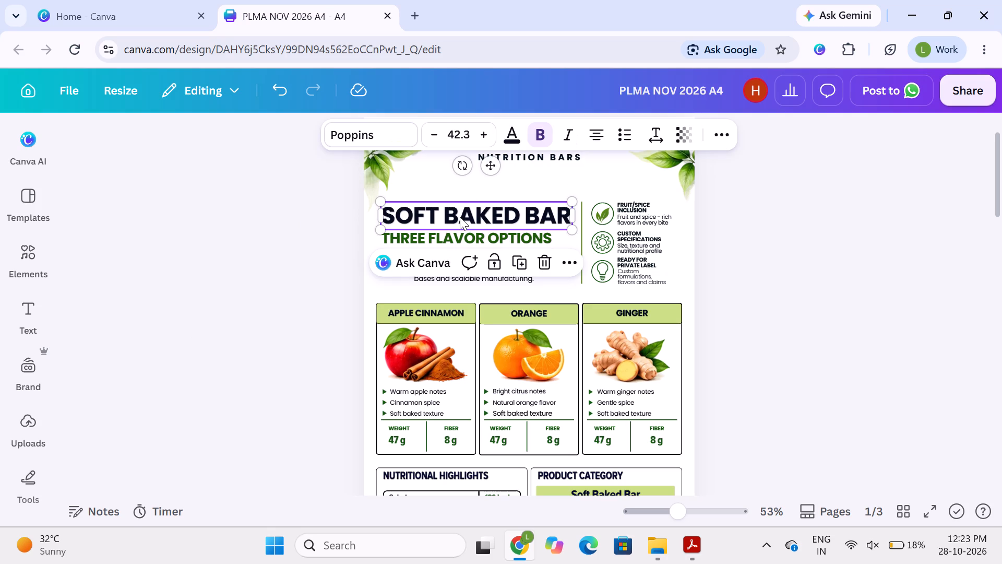
{"action": "left_click", "coordinate": [263, 331]}
{"action": "scroll", "coordinate": [263, 331], "scroll_direction": "down", "scroll_amount": 3}
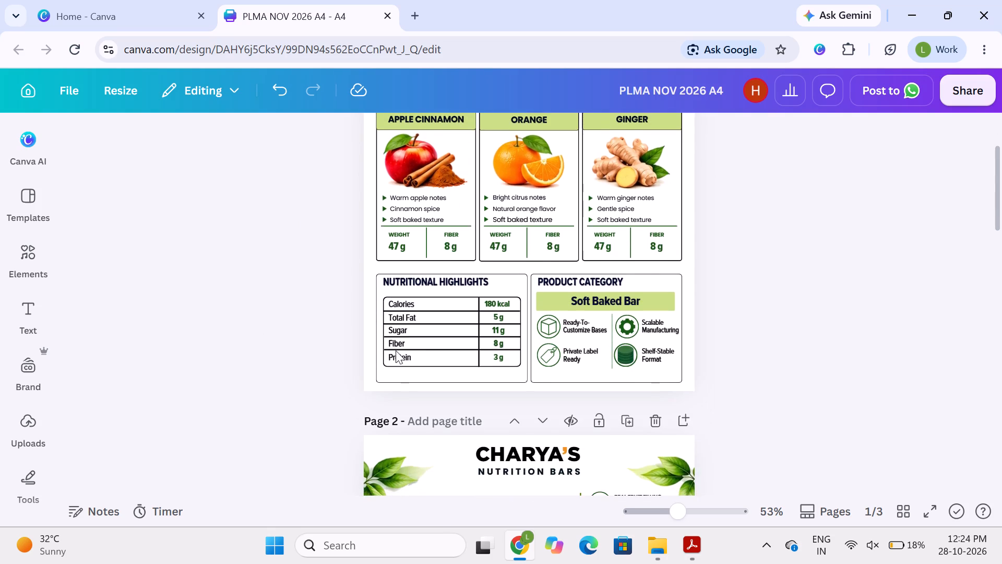
{"action": "scroll", "coordinate": [399, 353], "scroll_direction": "down", "scroll_amount": 1}
{"action": "left_click", "coordinate": [432, 322]}
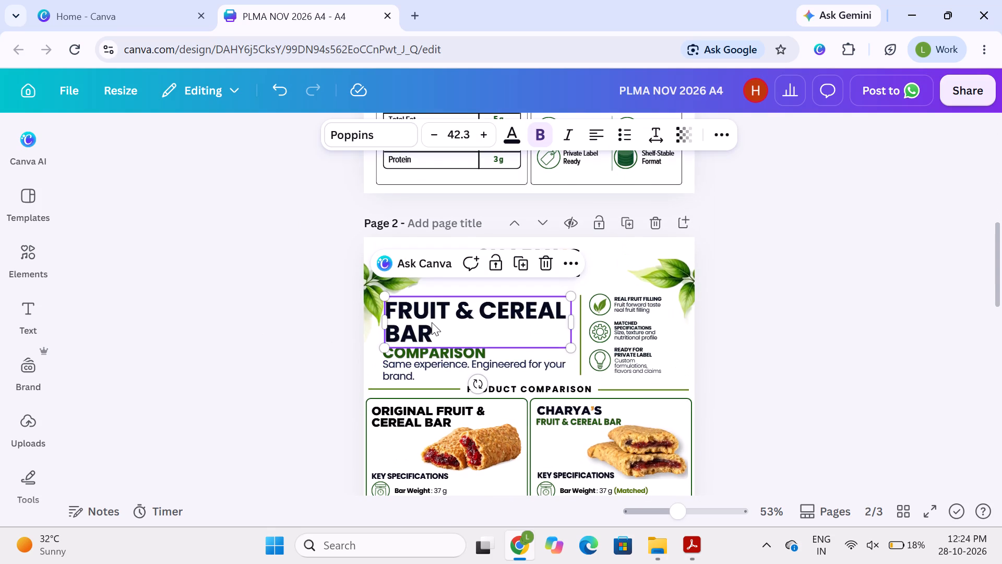
{"action": "scroll", "coordinate": [434, 266], "scroll_direction": "down", "scroll_amount": 3}
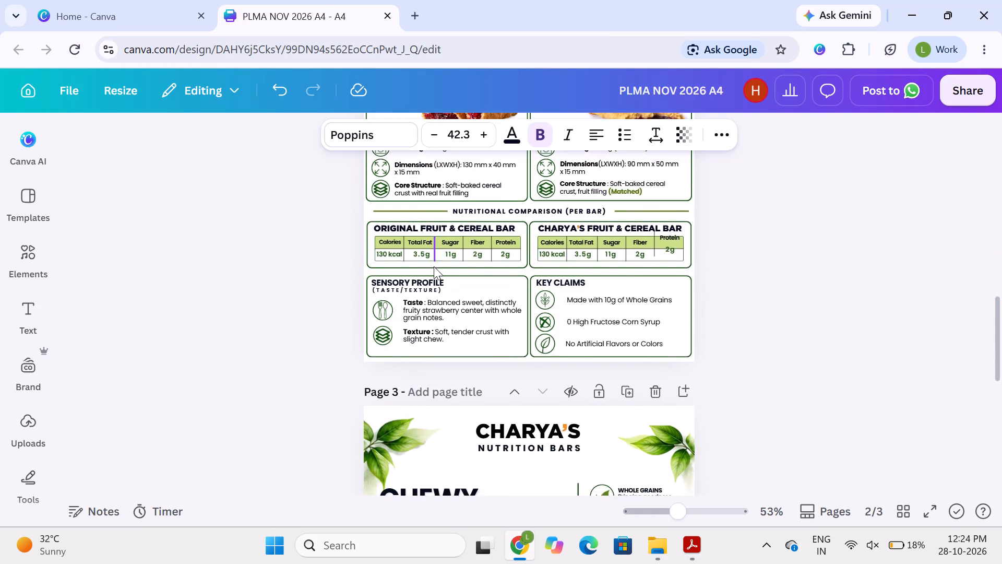
{"action": "scroll", "coordinate": [434, 266], "scroll_direction": "down", "scroll_amount": 1}
{"action": "left_click", "coordinate": [430, 373]}
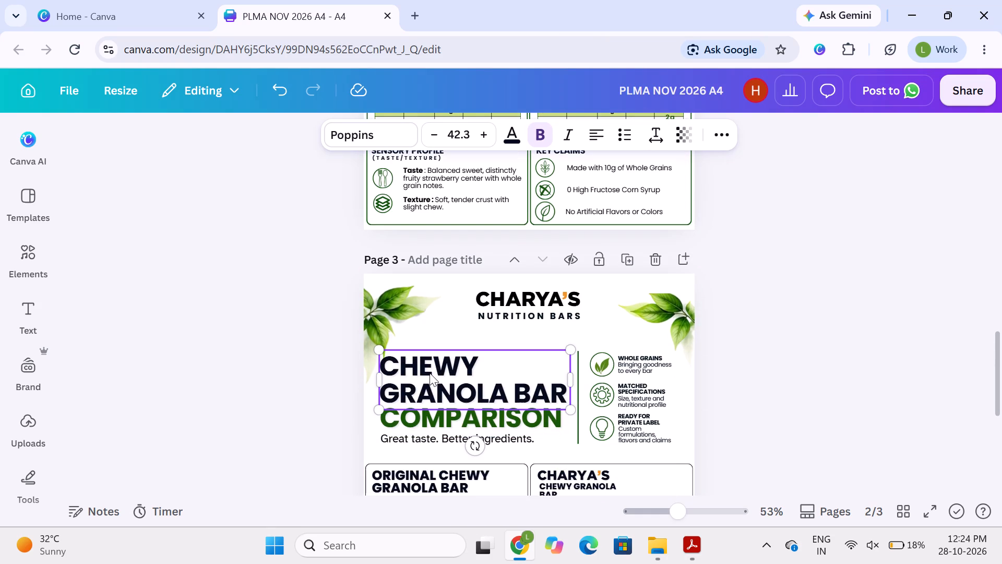
{"action": "left_click", "coordinate": [462, 139]}
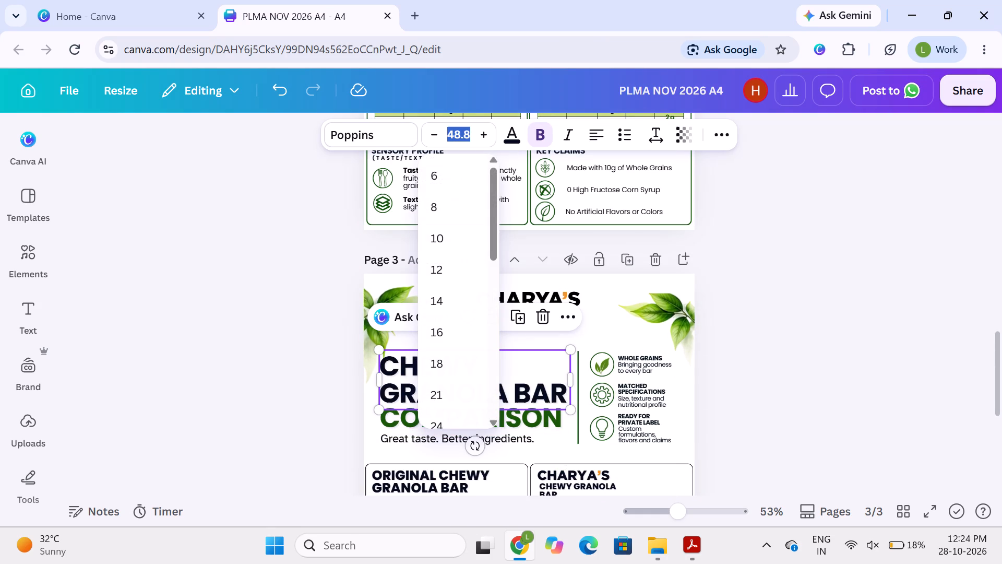
{"action": "key", "text": "ctrl+v"}
{"action": "left_click", "coordinate": [229, 279]}
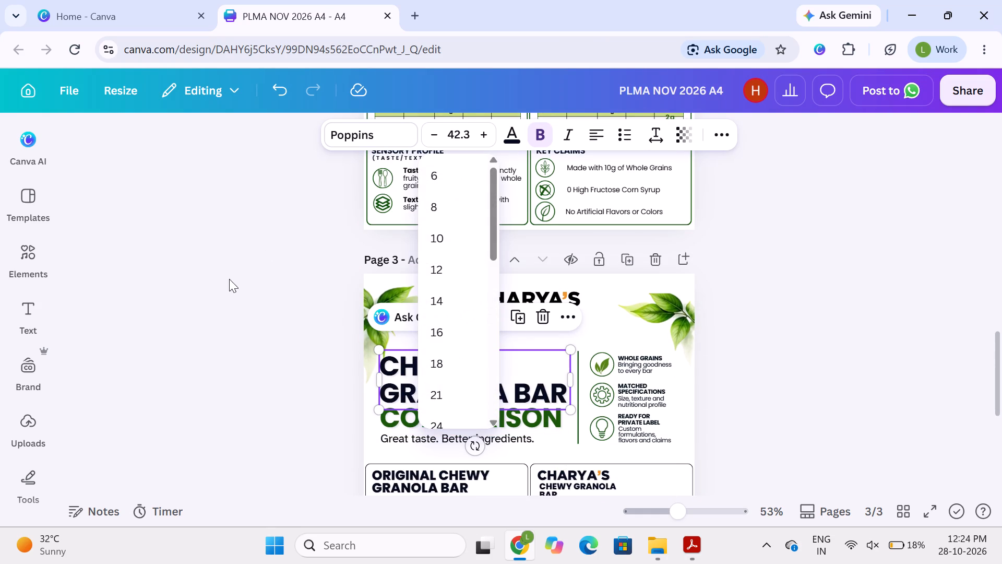
Set page 3's "COMPARISON" subheading to font size 26.8, matching page 1's "THREE FLAVOR OPTIONS" subheading.
{"action": "scroll", "coordinate": [229, 279], "scroll_direction": "down", "scroll_amount": 2}
{"action": "left_click", "coordinate": [402, 287]}
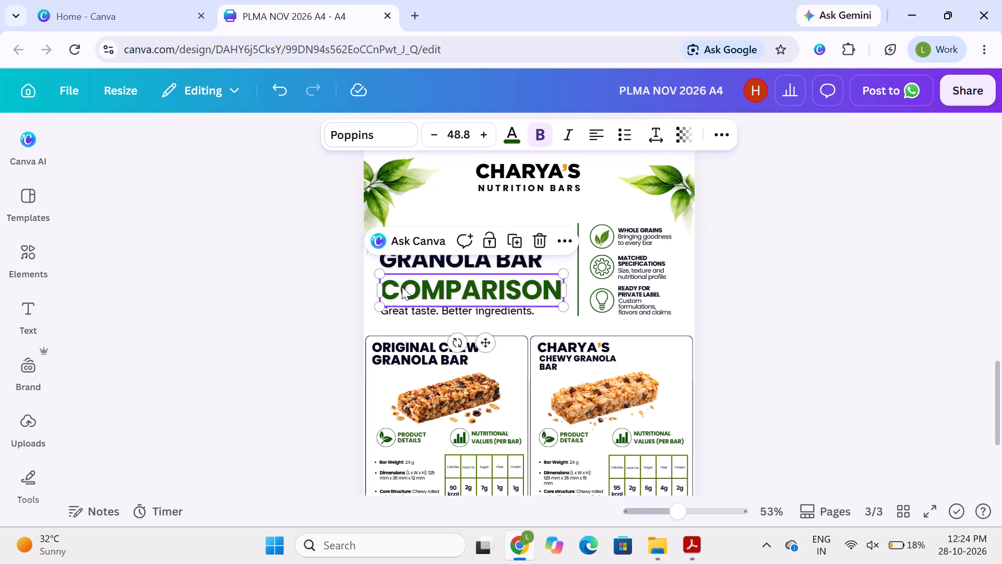
{"action": "scroll", "coordinate": [402, 287], "scroll_direction": "up", "scroll_amount": 5}
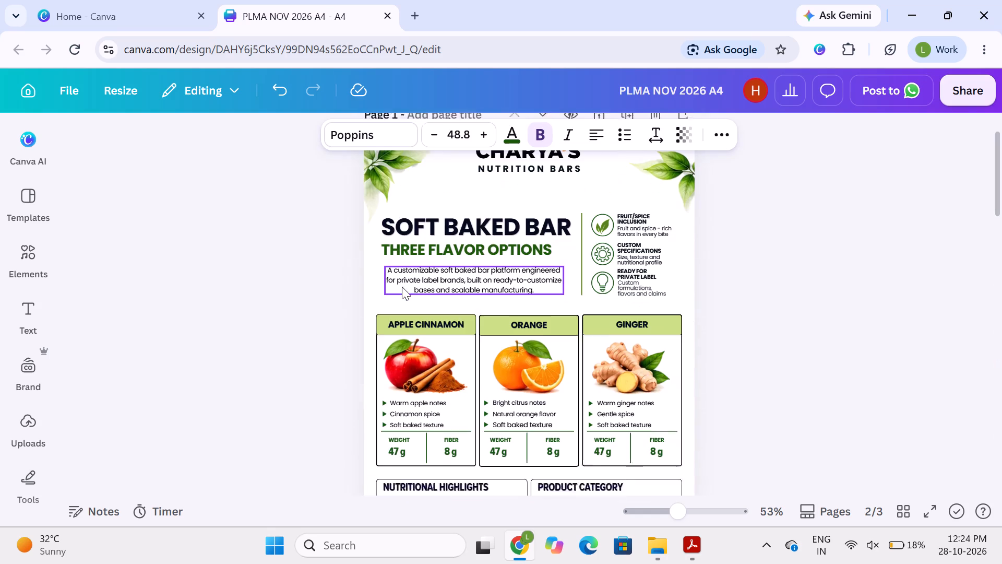
{"action": "left_click", "coordinate": [431, 261]}
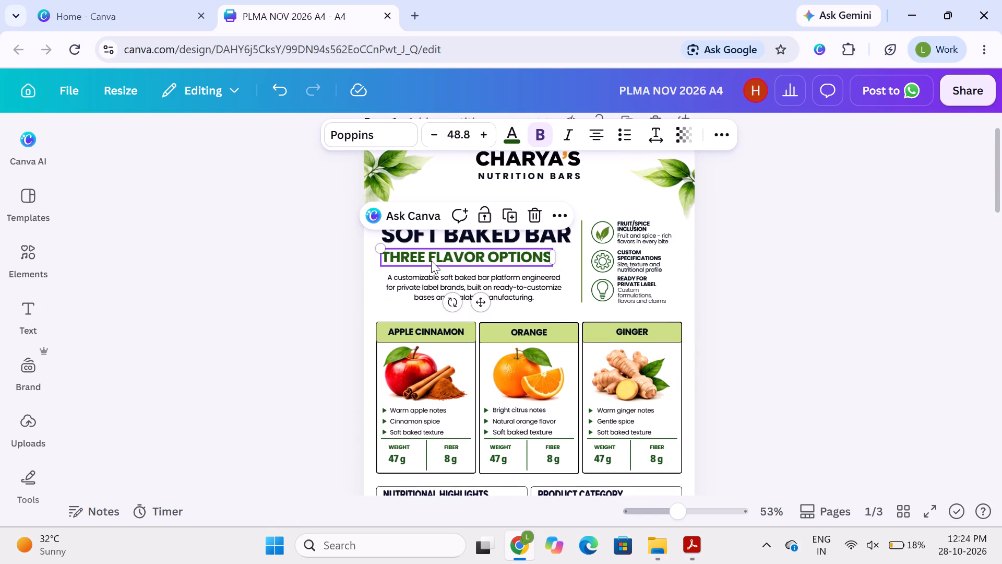
{"action": "left_click", "coordinate": [452, 135]}
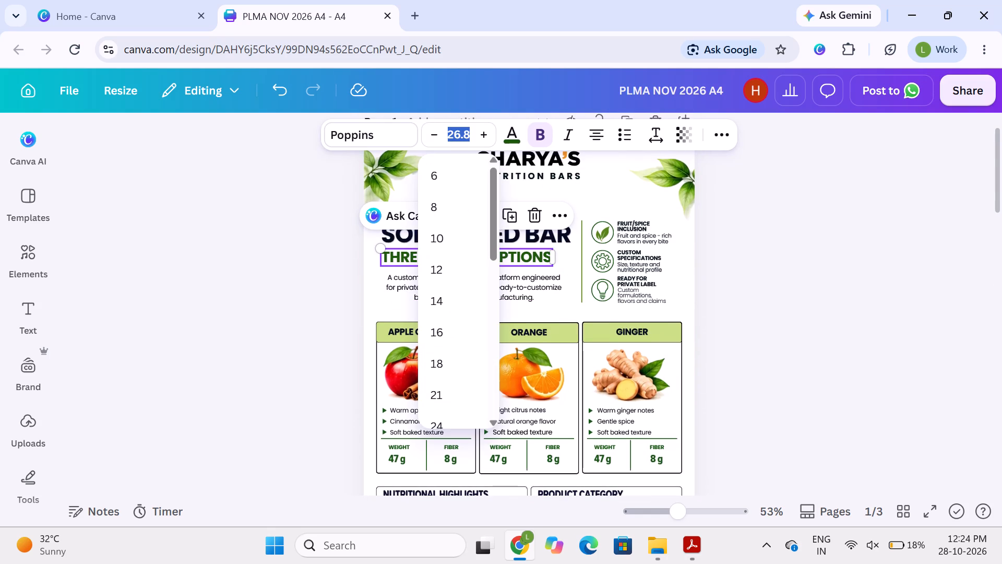
{"action": "key", "text": "ctrl+c"}
{"action": "left_click", "coordinate": [294, 275]}
{"action": "scroll", "coordinate": [294, 275], "scroll_direction": "down", "scroll_amount": 5}
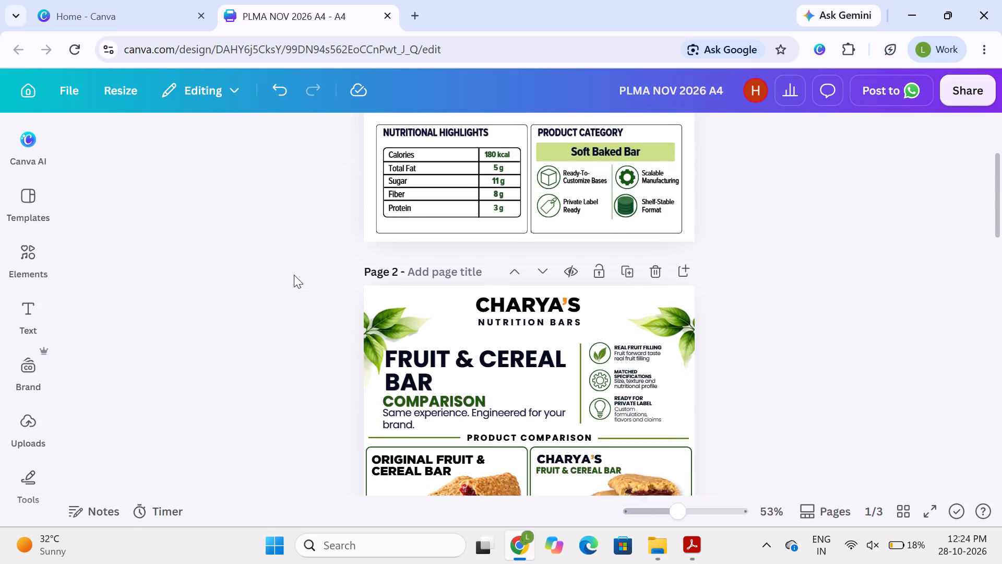
{"action": "scroll", "coordinate": [294, 275], "scroll_direction": "down", "scroll_amount": 4}
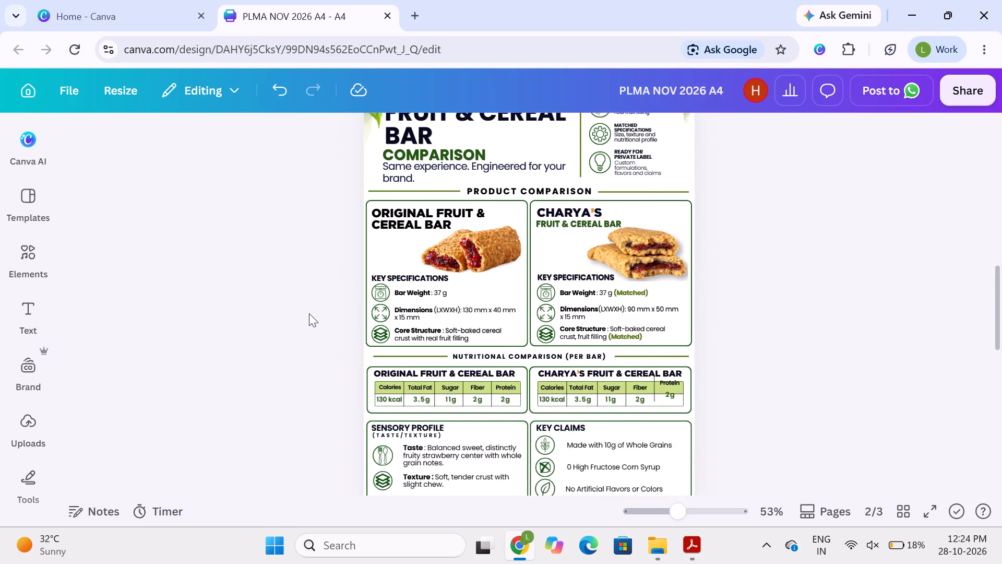
{"action": "scroll", "coordinate": [309, 313], "scroll_direction": "down", "scroll_amount": 1}
{"action": "scroll", "coordinate": [341, 364], "scroll_direction": "down", "scroll_amount": 3}
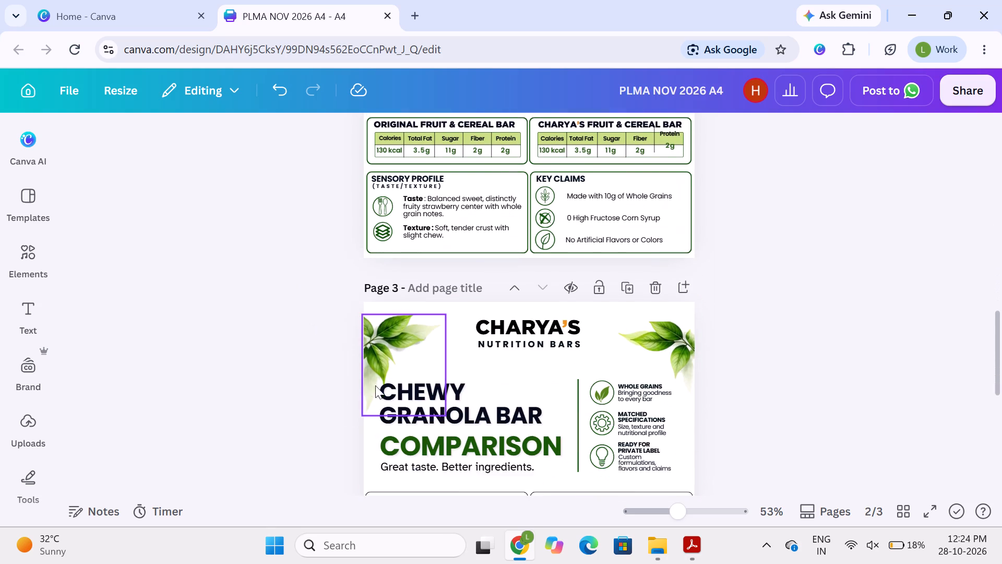
{"action": "scroll", "coordinate": [375, 385], "scroll_direction": "down", "scroll_amount": 1}
{"action": "left_click", "coordinate": [398, 403]}
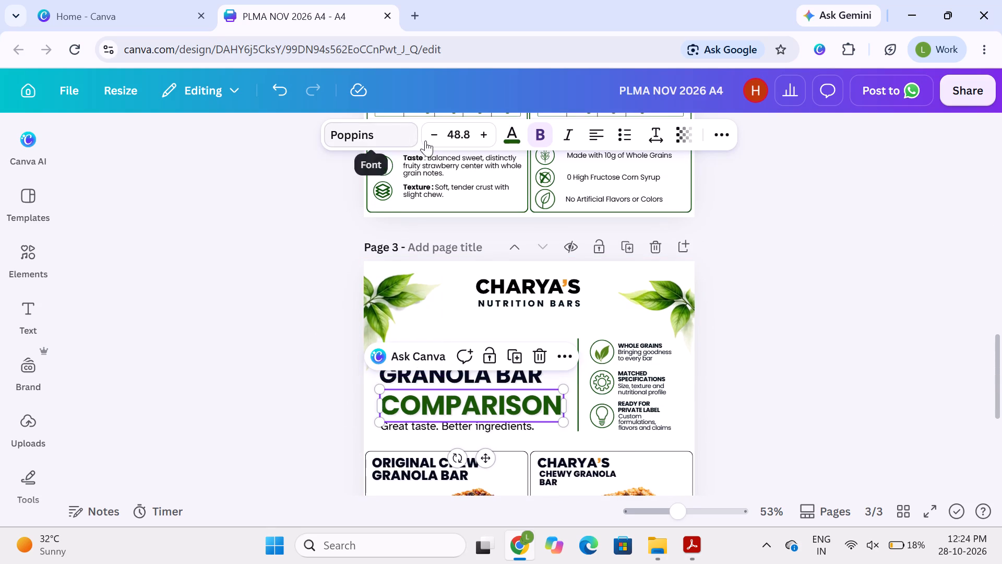
{"action": "left_click", "coordinate": [458, 131]}
{"action": "key", "text": "ctrl+v"}
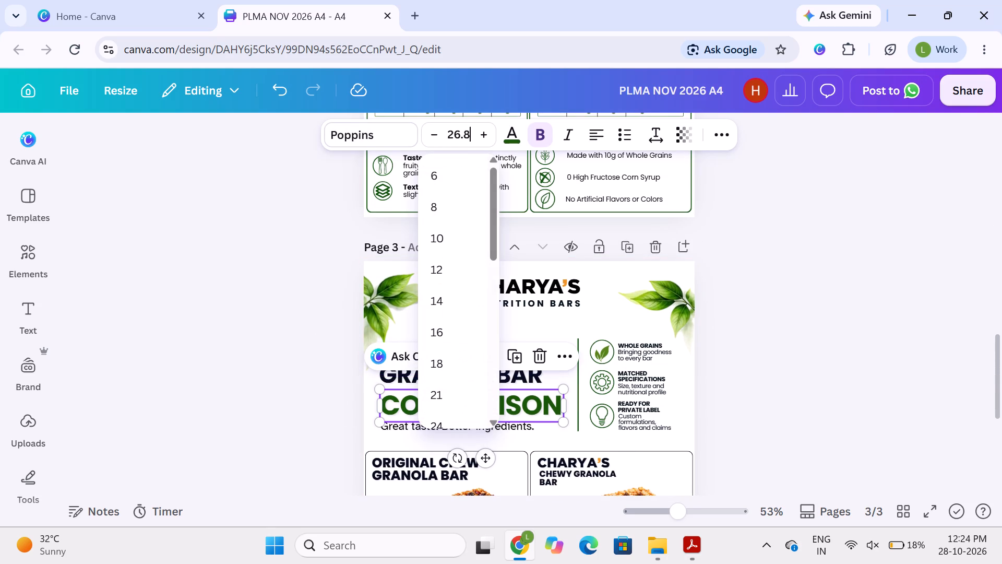
{"action": "left_click", "coordinate": [236, 332]}
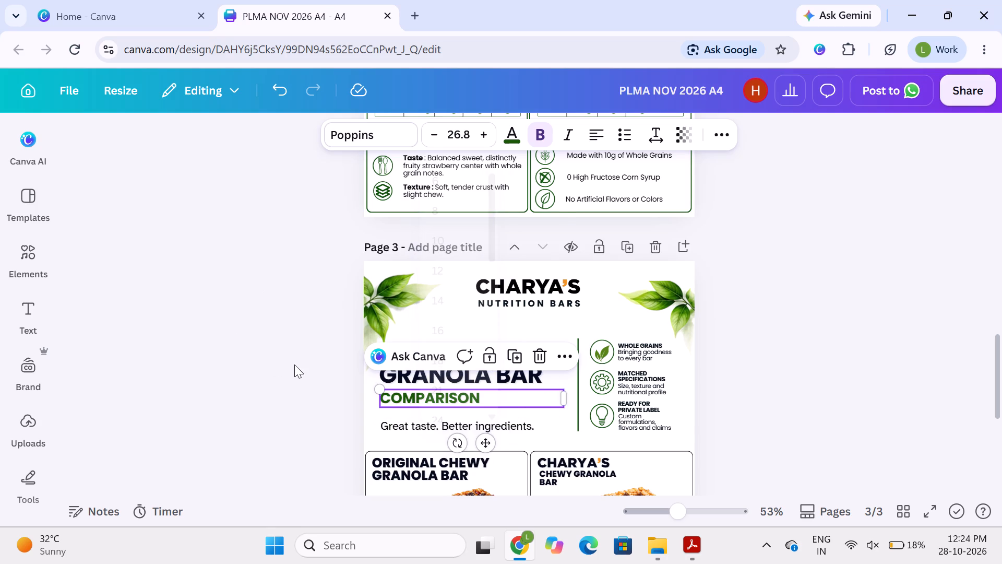
{"action": "right_click", "coordinate": [294, 365]}
{"action": "left_click", "coordinate": [184, 401]}
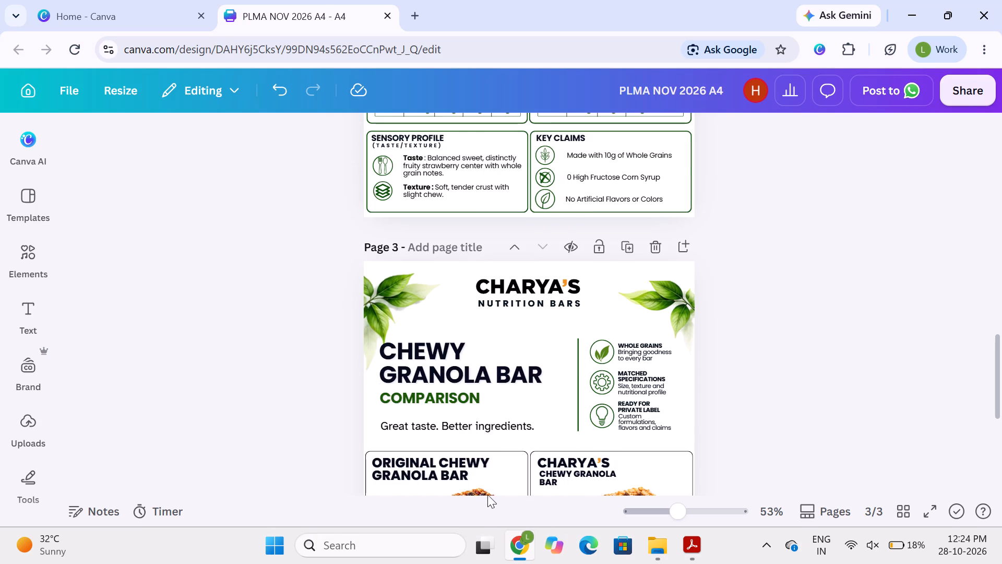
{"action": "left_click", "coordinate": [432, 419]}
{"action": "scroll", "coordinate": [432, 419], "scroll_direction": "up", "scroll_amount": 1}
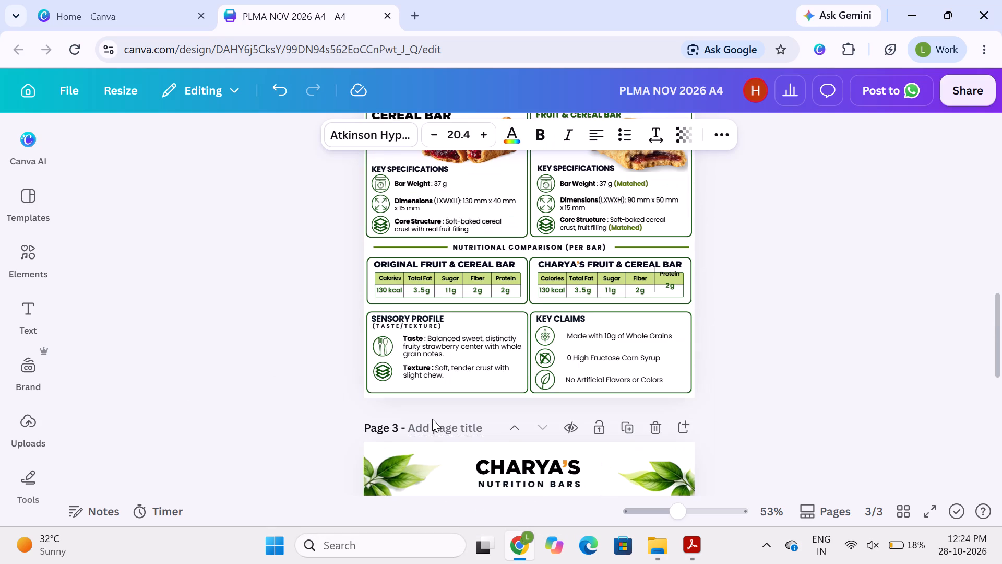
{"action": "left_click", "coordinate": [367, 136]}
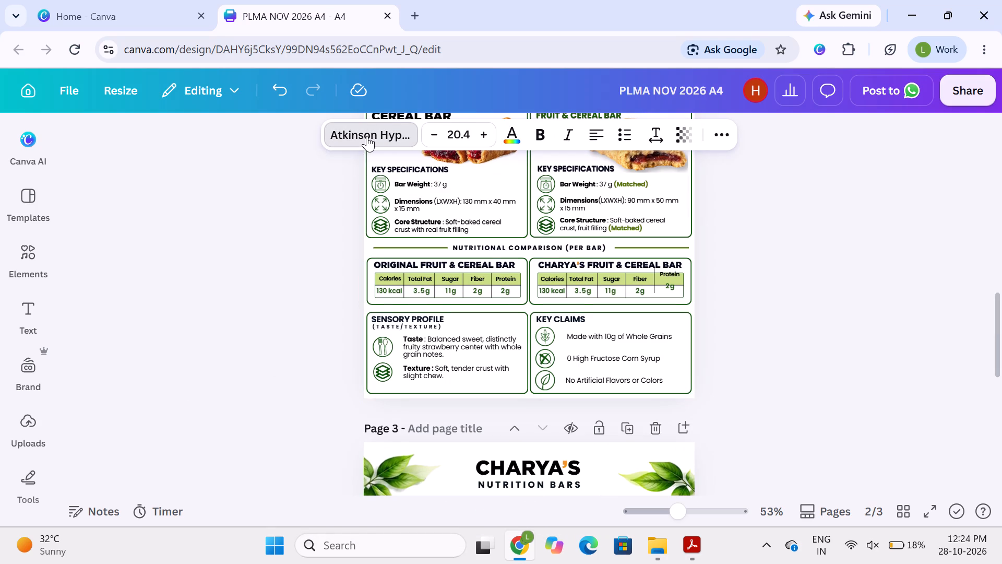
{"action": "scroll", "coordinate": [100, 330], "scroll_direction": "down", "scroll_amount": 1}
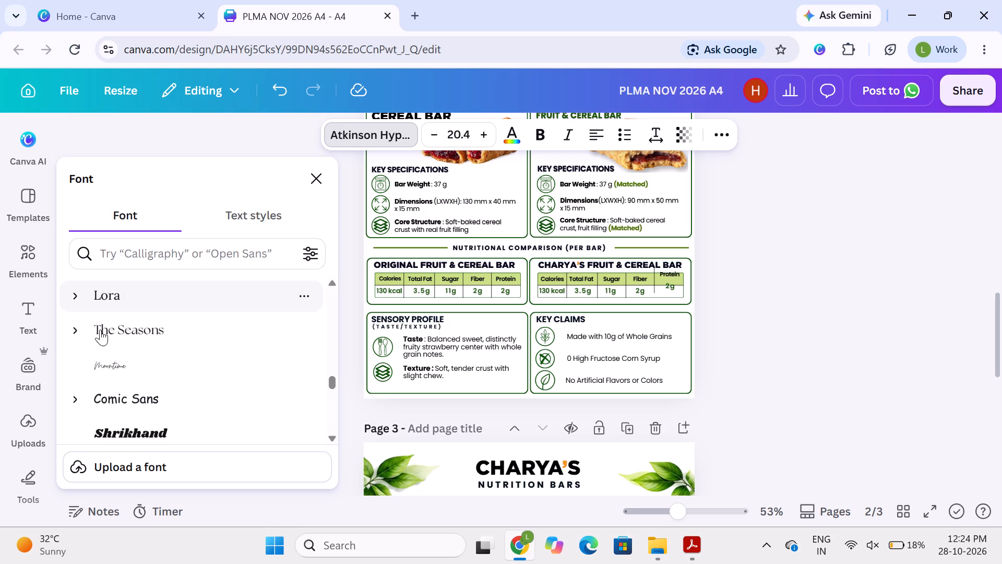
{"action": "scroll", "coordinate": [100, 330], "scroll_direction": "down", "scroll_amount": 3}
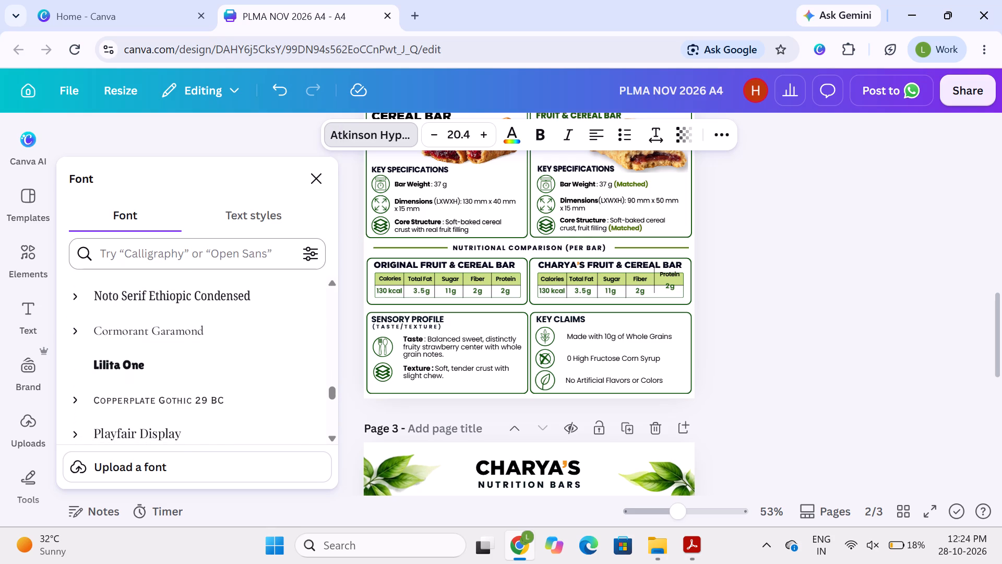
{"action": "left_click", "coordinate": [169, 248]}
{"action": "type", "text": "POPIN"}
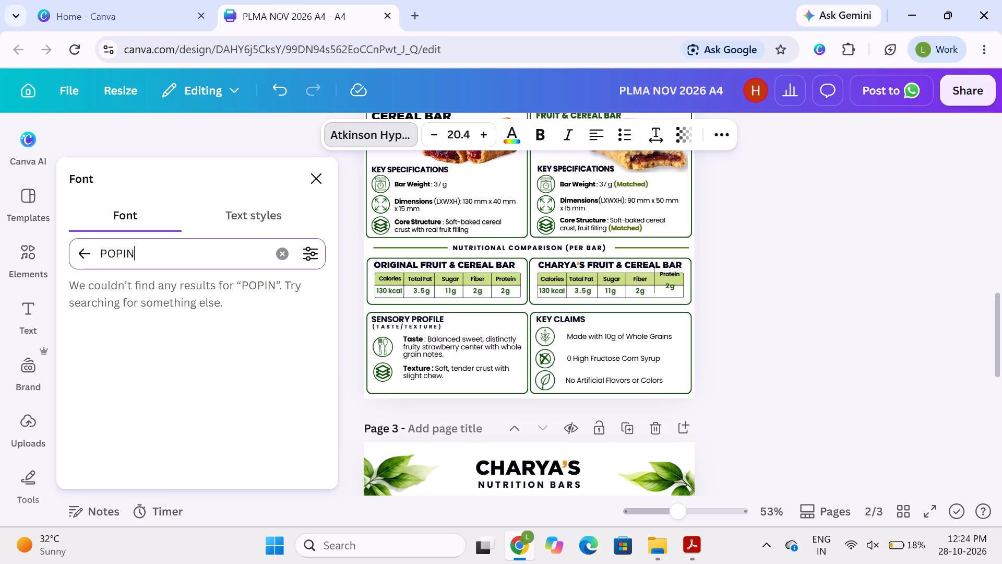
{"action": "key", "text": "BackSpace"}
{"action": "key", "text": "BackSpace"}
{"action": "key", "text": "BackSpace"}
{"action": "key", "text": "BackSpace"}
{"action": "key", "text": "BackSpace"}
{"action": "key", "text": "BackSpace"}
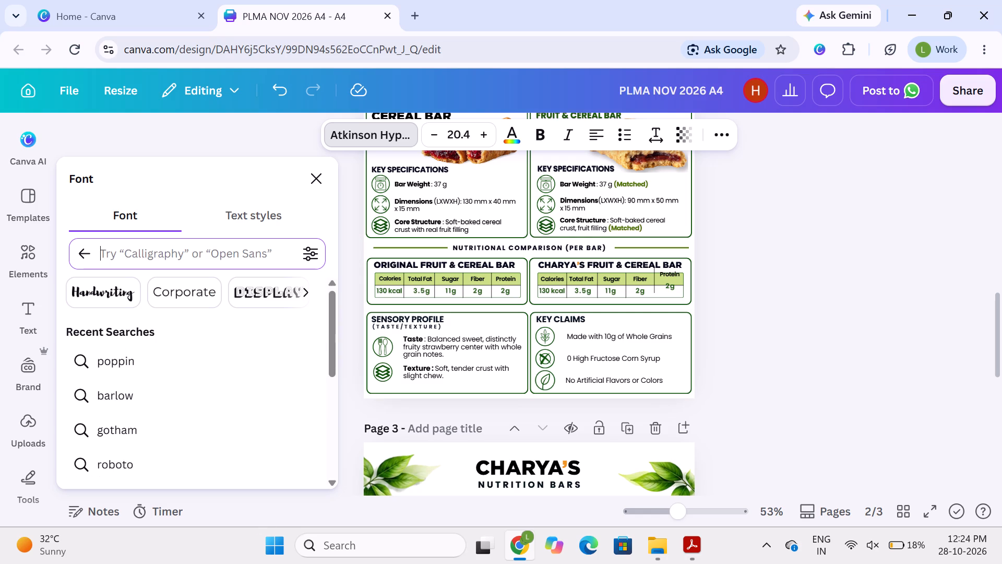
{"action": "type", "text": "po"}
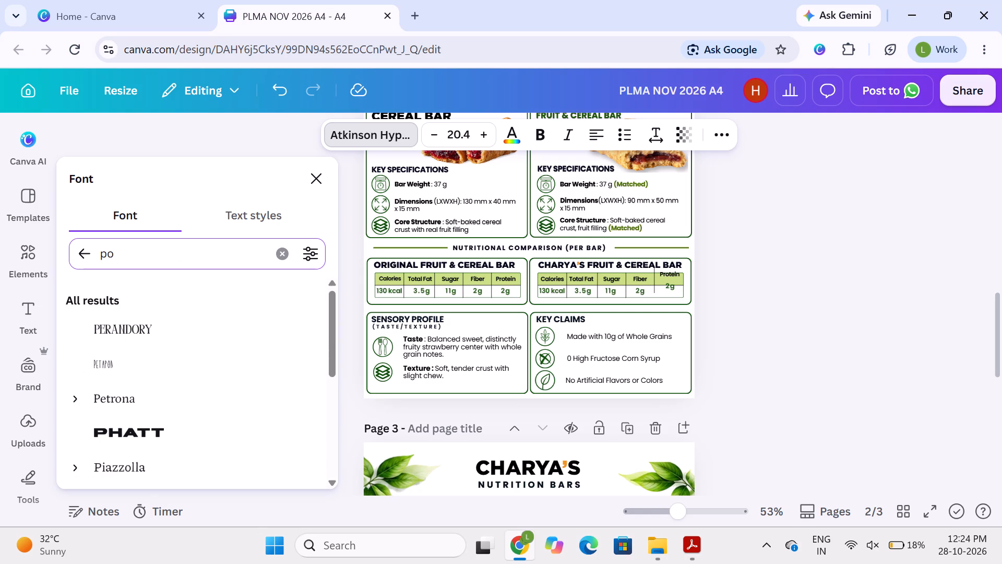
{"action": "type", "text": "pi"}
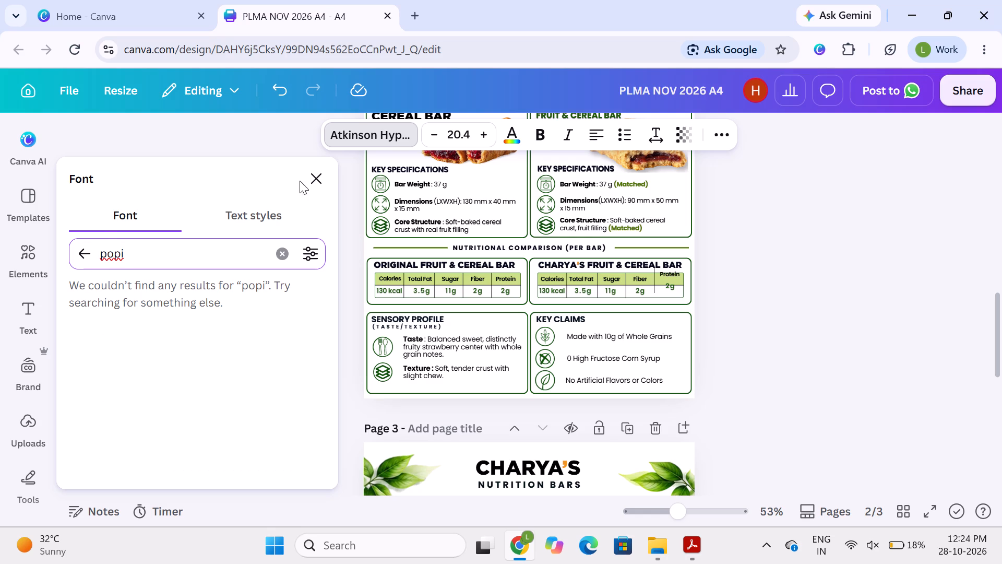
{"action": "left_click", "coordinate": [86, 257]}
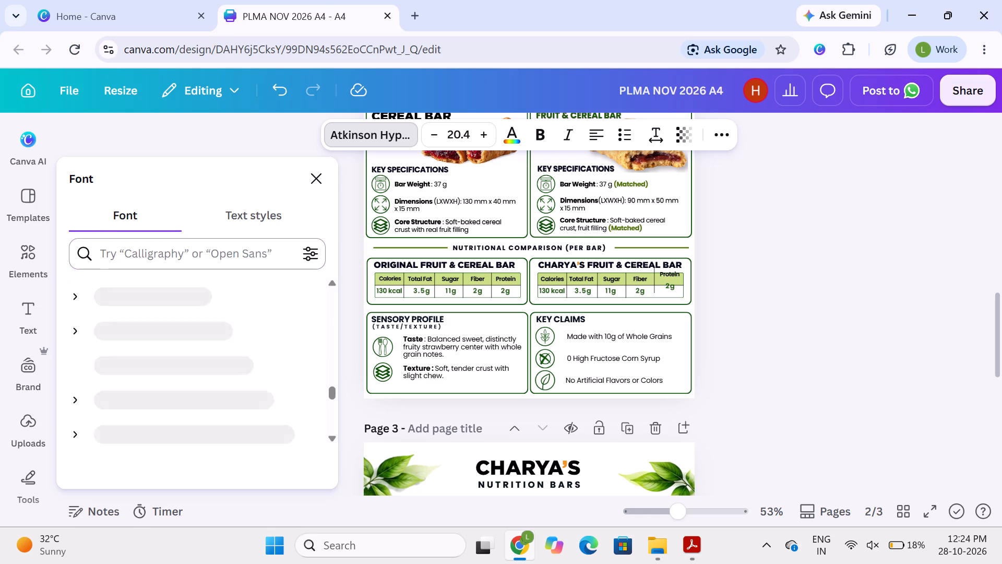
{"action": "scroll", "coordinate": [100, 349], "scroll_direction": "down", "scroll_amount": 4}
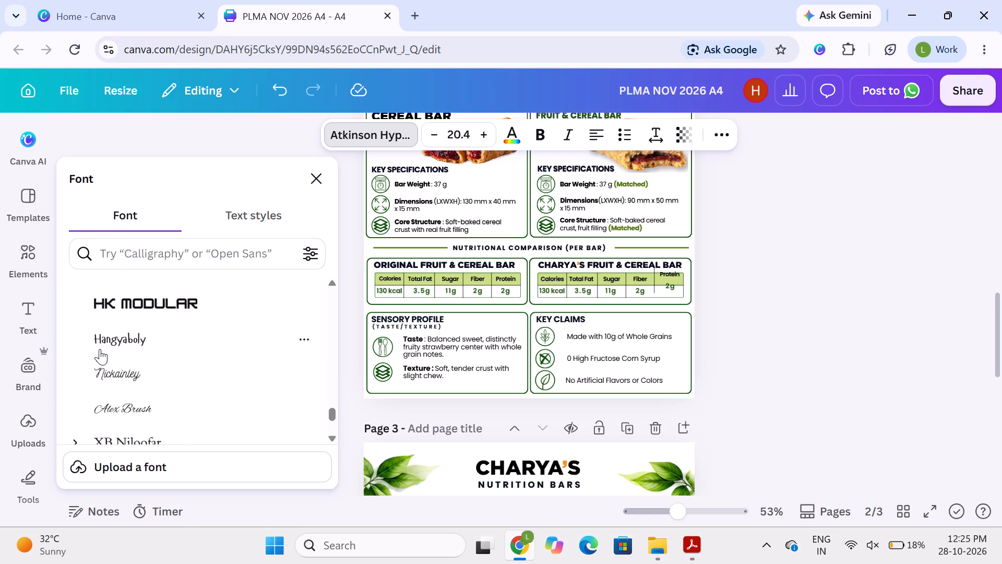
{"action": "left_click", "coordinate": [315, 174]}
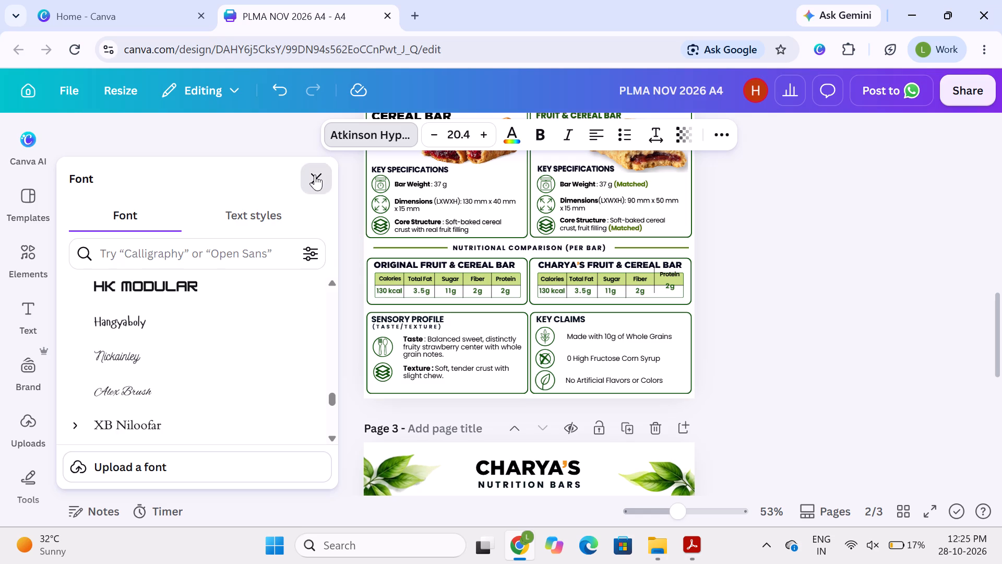
Set page 3's "Great taste. Better ingredients." tagline to the Poppins font.
{"action": "scroll", "coordinate": [184, 280], "scroll_direction": "up", "scroll_amount": 2}
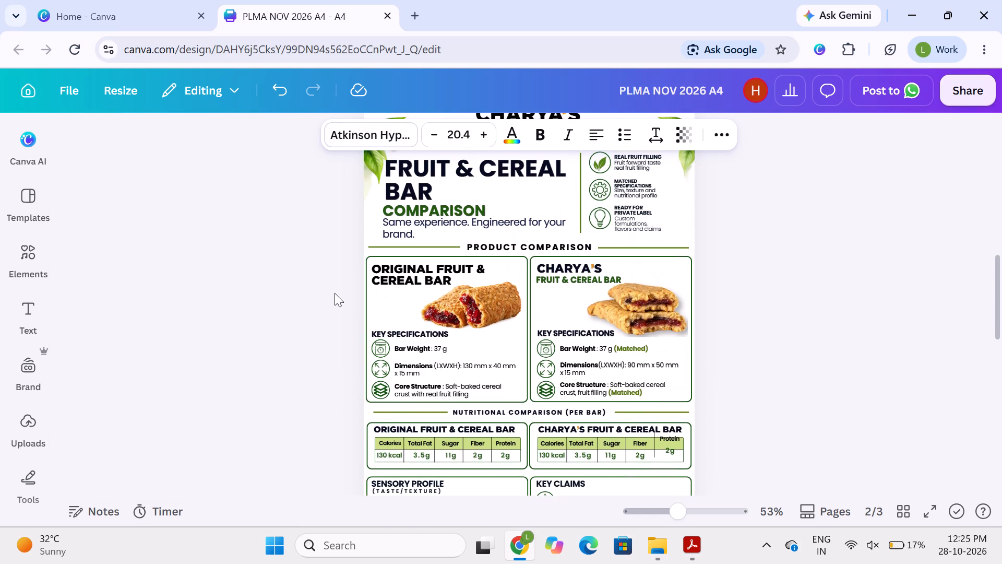
{"action": "scroll", "coordinate": [335, 293], "scroll_direction": "down", "scroll_amount": 7}
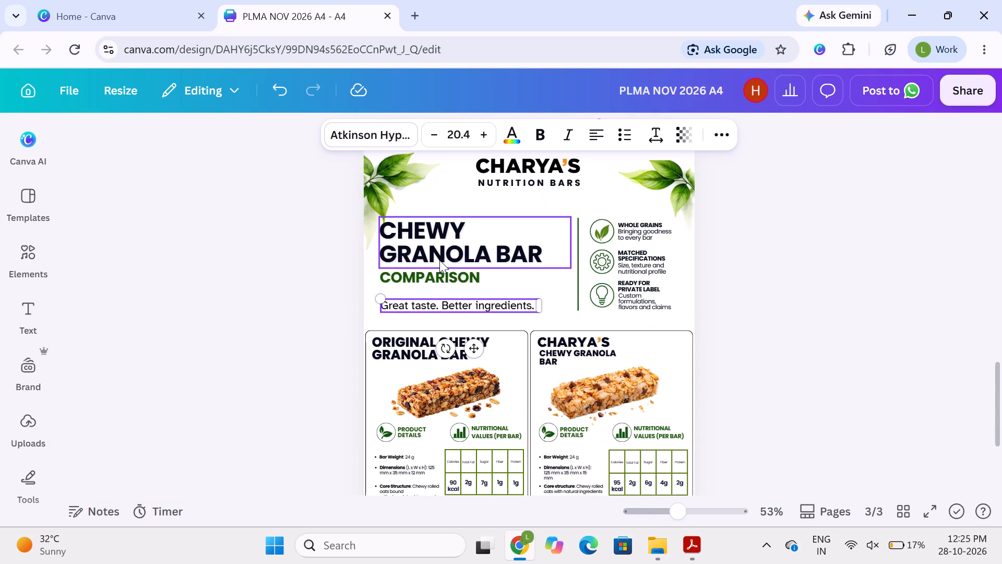
{"action": "left_click", "coordinate": [438, 259]}
{"action": "left_click", "coordinate": [373, 139]}
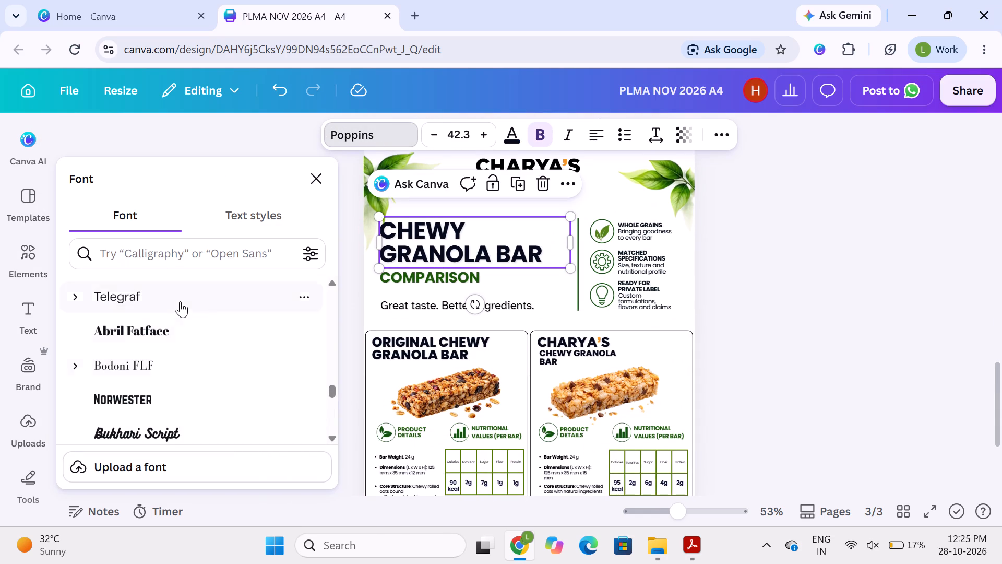
{"action": "scroll", "coordinate": [180, 301], "scroll_direction": "down", "scroll_amount": 4}
{"action": "scroll", "coordinate": [180, 301], "scroll_direction": "up", "scroll_amount": 2}
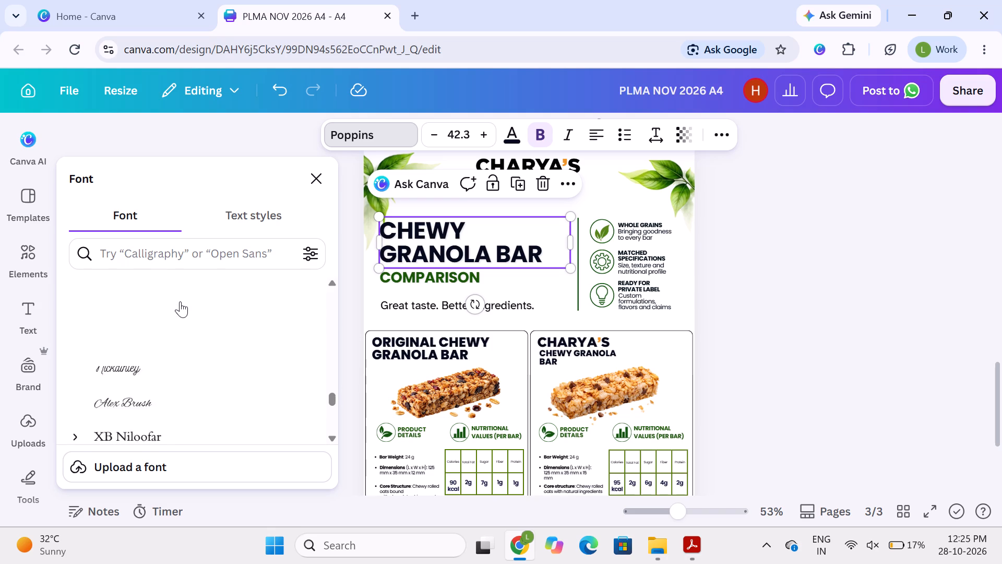
{"action": "scroll", "coordinate": [180, 301], "scroll_direction": "up", "scroll_amount": 5}
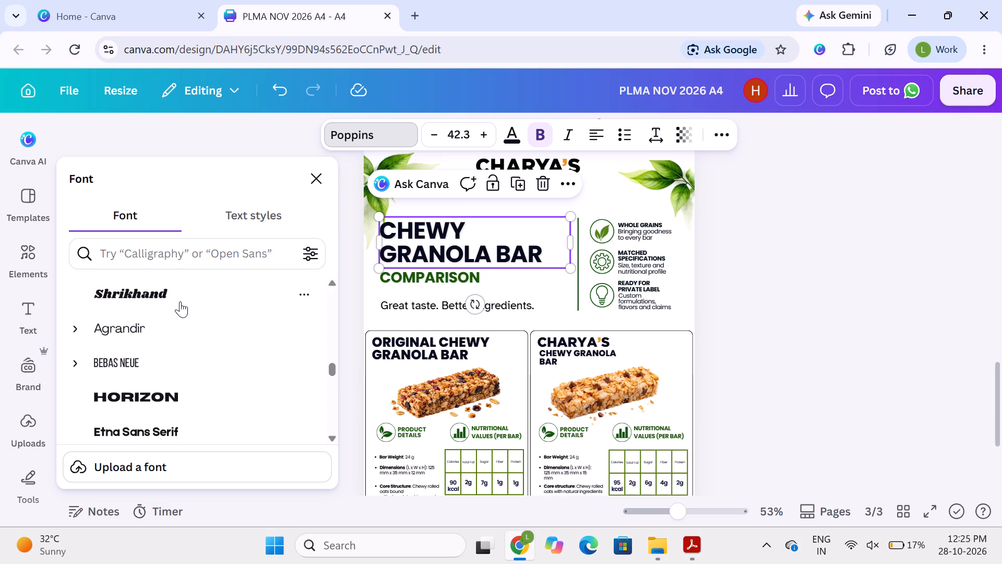
{"action": "scroll", "coordinate": [180, 301], "scroll_direction": "up", "scroll_amount": 6}
{"action": "scroll", "coordinate": [180, 301], "scroll_direction": "down", "scroll_amount": 1}
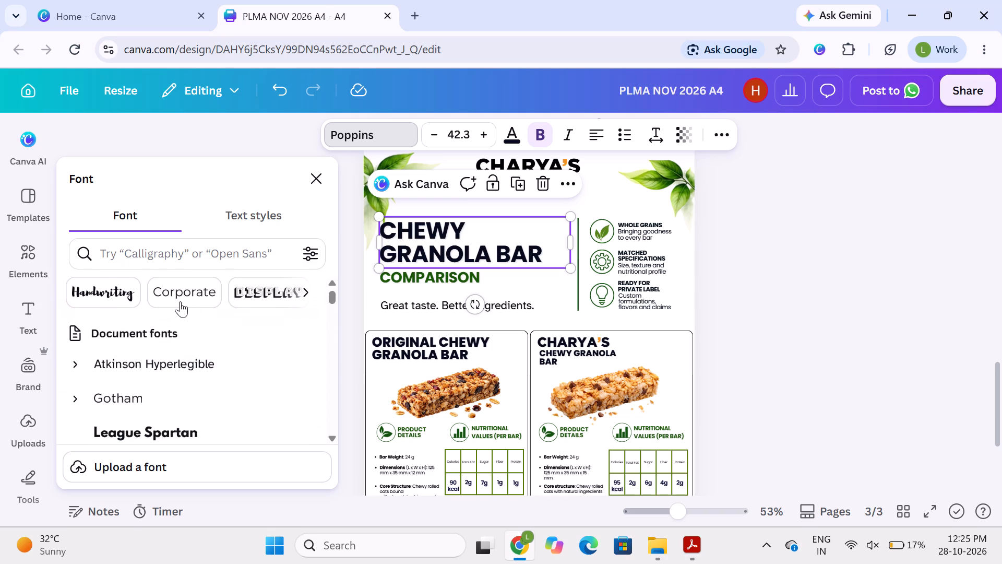
{"action": "scroll", "coordinate": [180, 301], "scroll_direction": "down", "scroll_amount": 1}
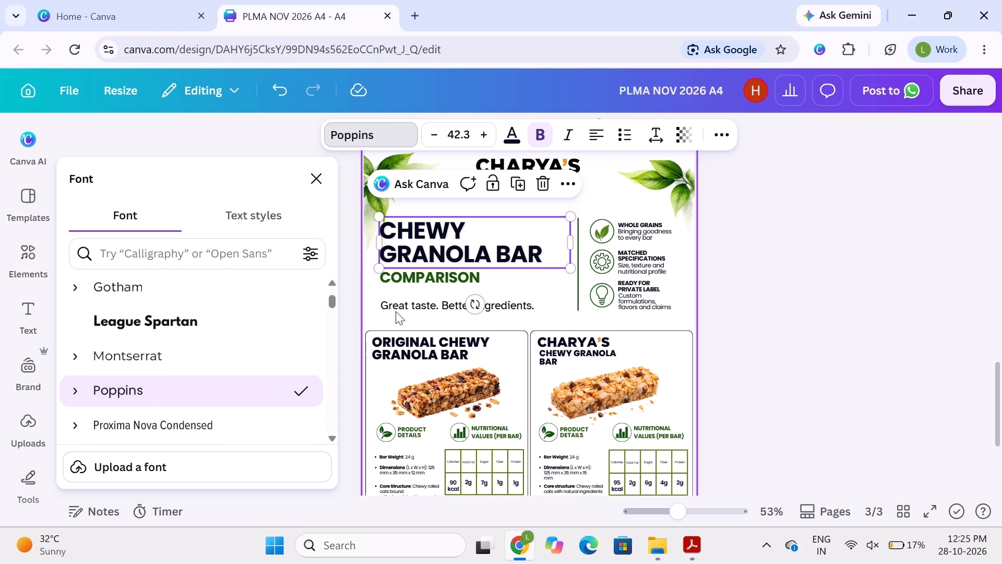
{"action": "left_click", "coordinate": [402, 308]}
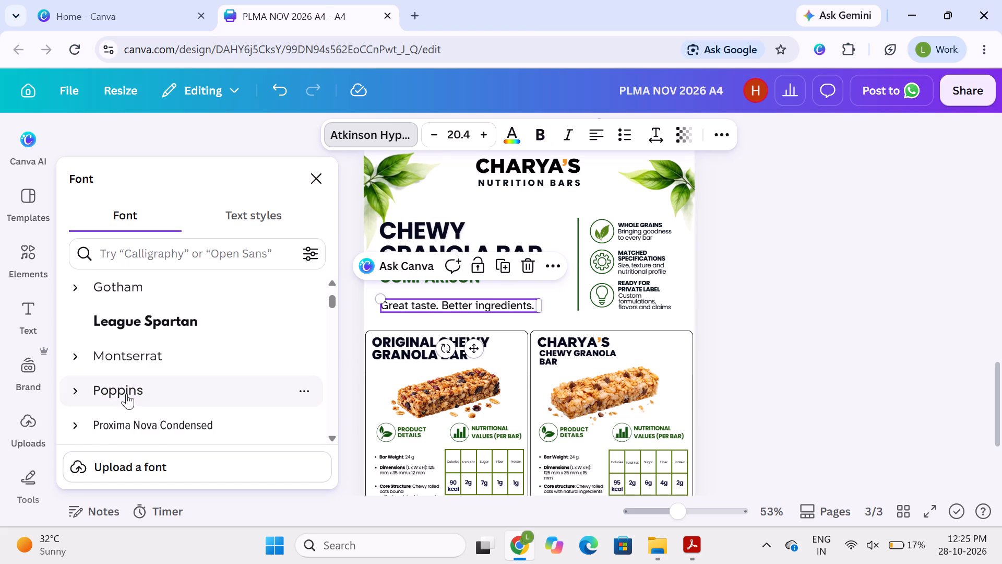
{"action": "left_click", "coordinate": [126, 393]}
Apply the Poppins font to page 2's "Same experience. Engineered for your brand." tagline.
{"action": "scroll", "coordinate": [283, 312], "scroll_direction": "up", "scroll_amount": 1}
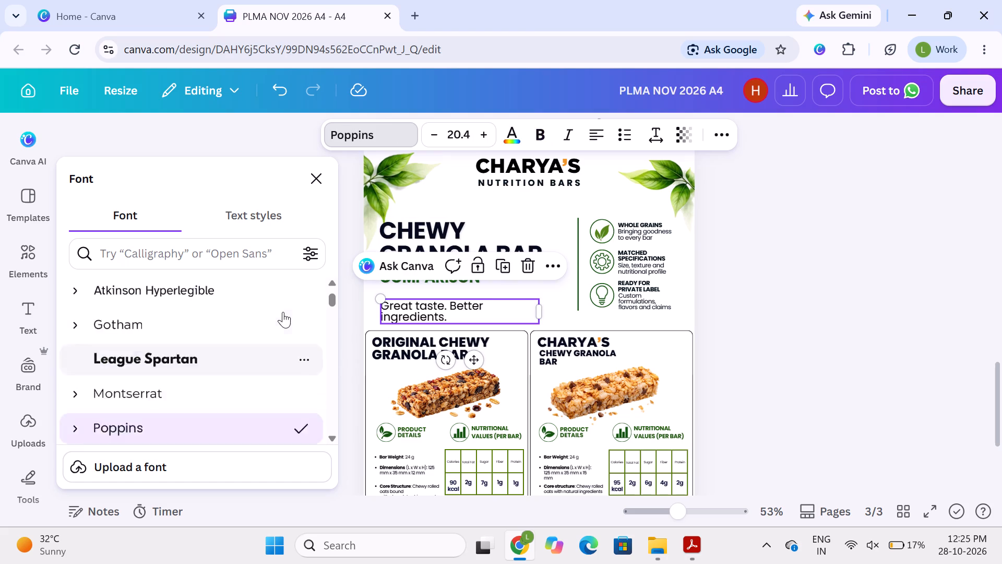
{"action": "scroll", "coordinate": [283, 312], "scroll_direction": "up", "scroll_amount": 1}
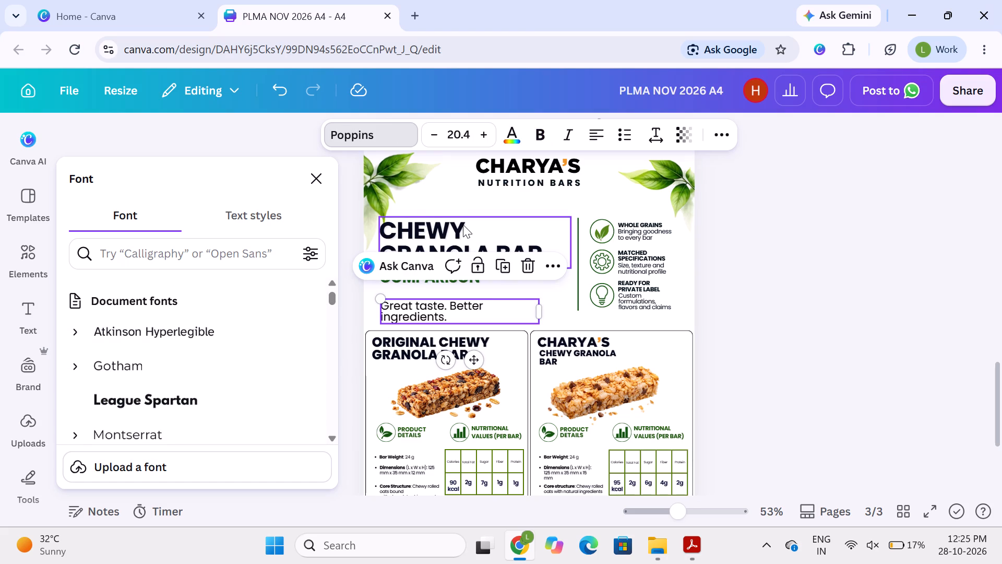
{"action": "scroll", "coordinate": [463, 225], "scroll_direction": "up", "scroll_amount": 4}
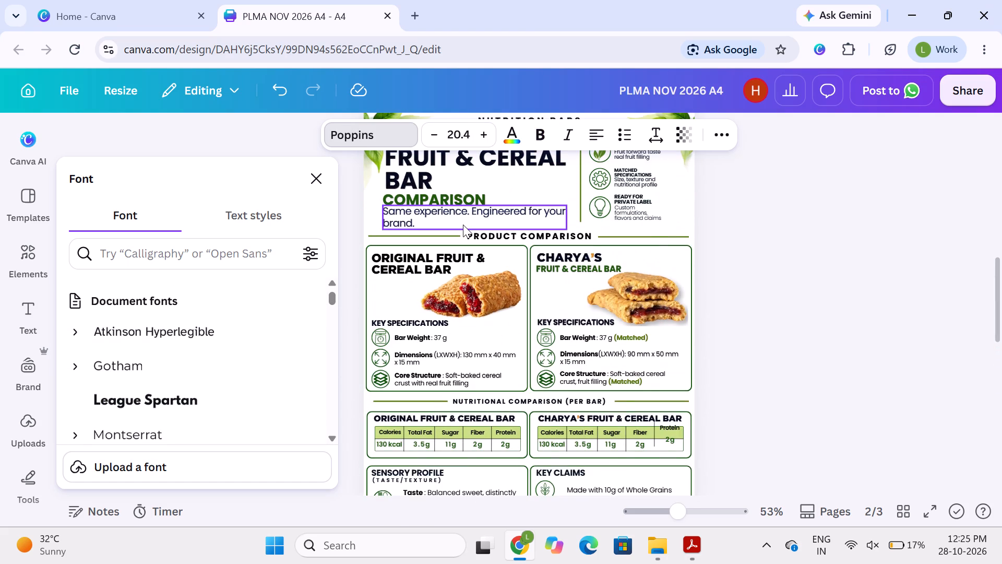
{"action": "left_click", "coordinate": [450, 216]}
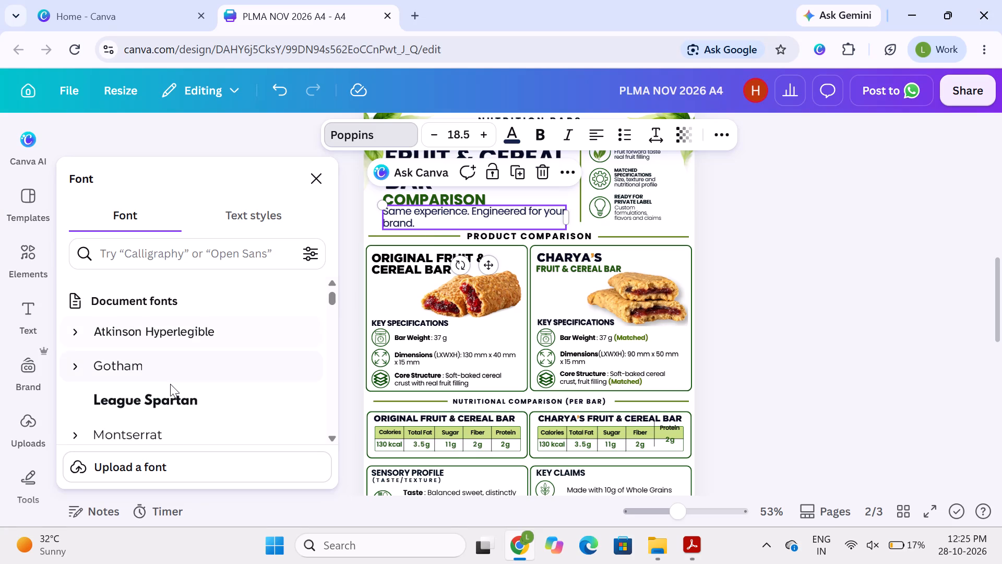
{"action": "scroll", "coordinate": [170, 384], "scroll_direction": "down", "scroll_amount": 1}
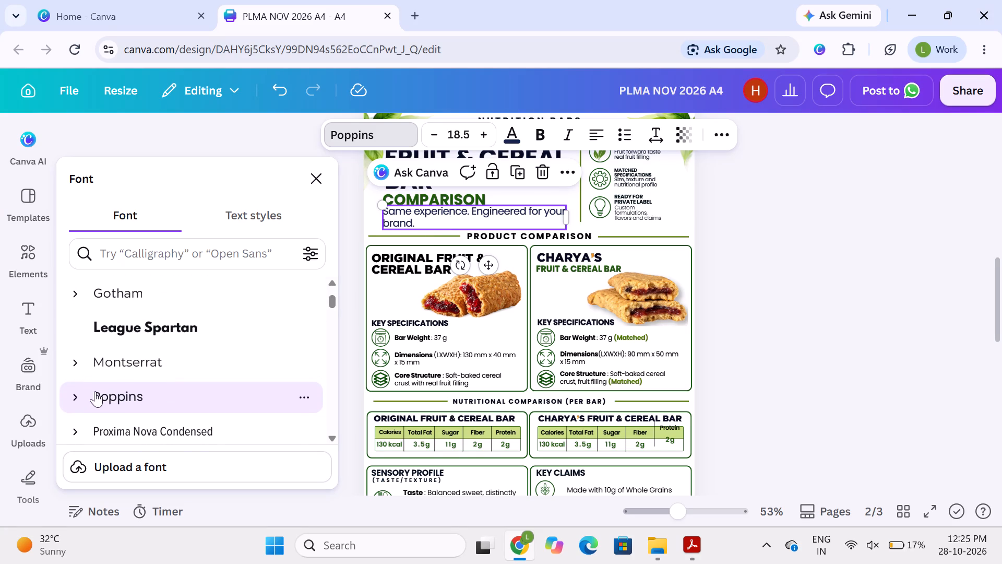
{"action": "left_click", "coordinate": [109, 396]}
Apply the Poppins font to page 1's description paragraph beneath "THREE FLAVOR OPTIONS".
{"action": "scroll", "coordinate": [408, 251], "scroll_direction": "up", "scroll_amount": 3}
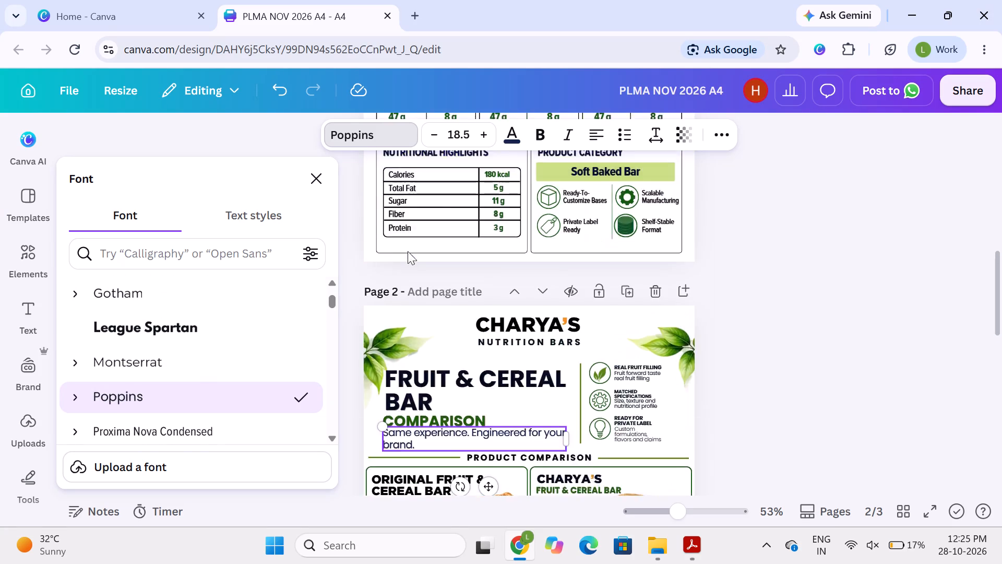
{"action": "scroll", "coordinate": [408, 251], "scroll_direction": "up", "scroll_amount": 1}
{"action": "left_click", "coordinate": [412, 325]}
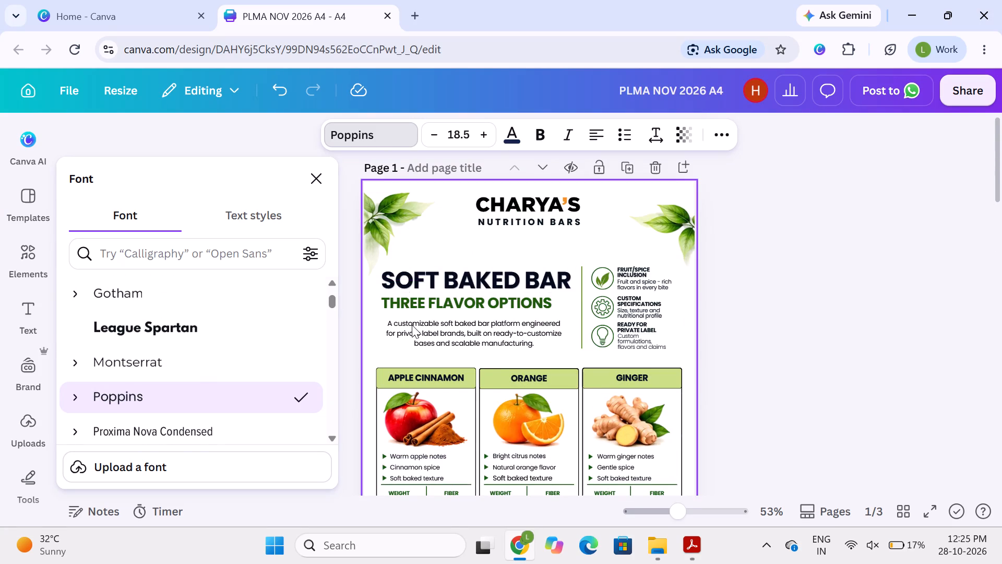
{"action": "left_click", "coordinate": [154, 396]}
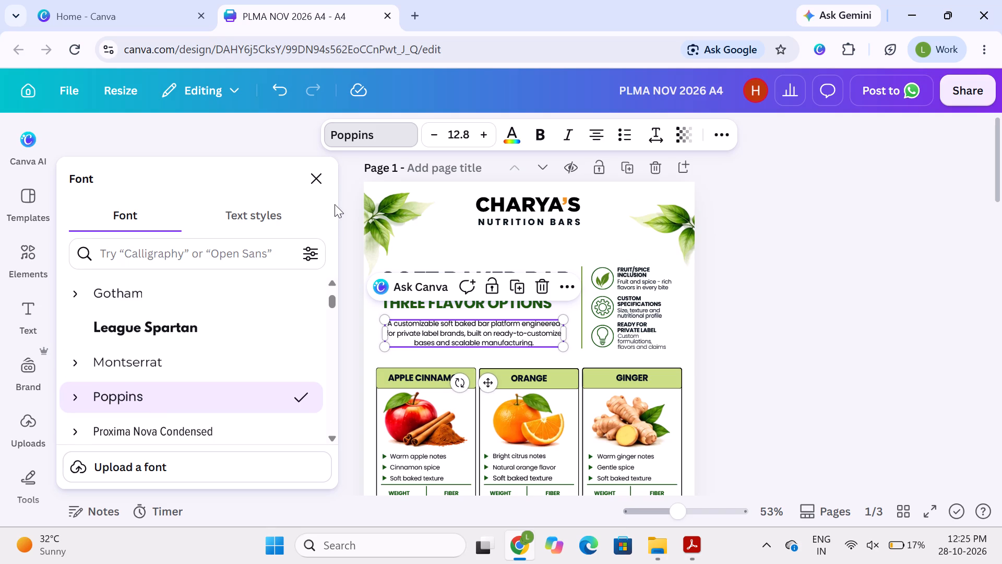
{"action": "left_click", "coordinate": [316, 184]}
{"action": "left_click", "coordinate": [200, 284]}
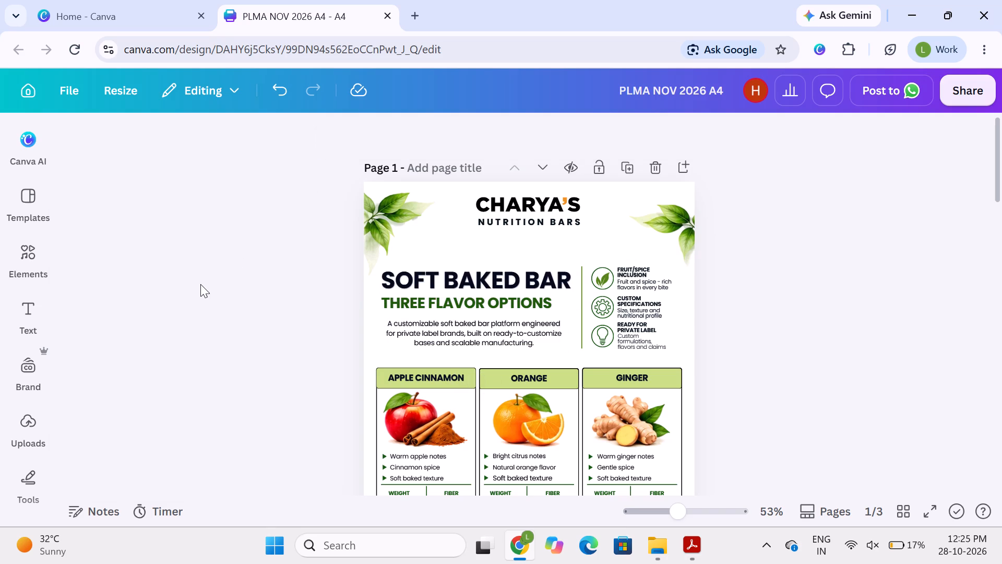
Check the fonts and sizes of the subheadings across all three pages and of page 3's main heading.
{"action": "left_click", "coordinate": [438, 336]}
{"action": "left_click", "coordinate": [258, 343]}
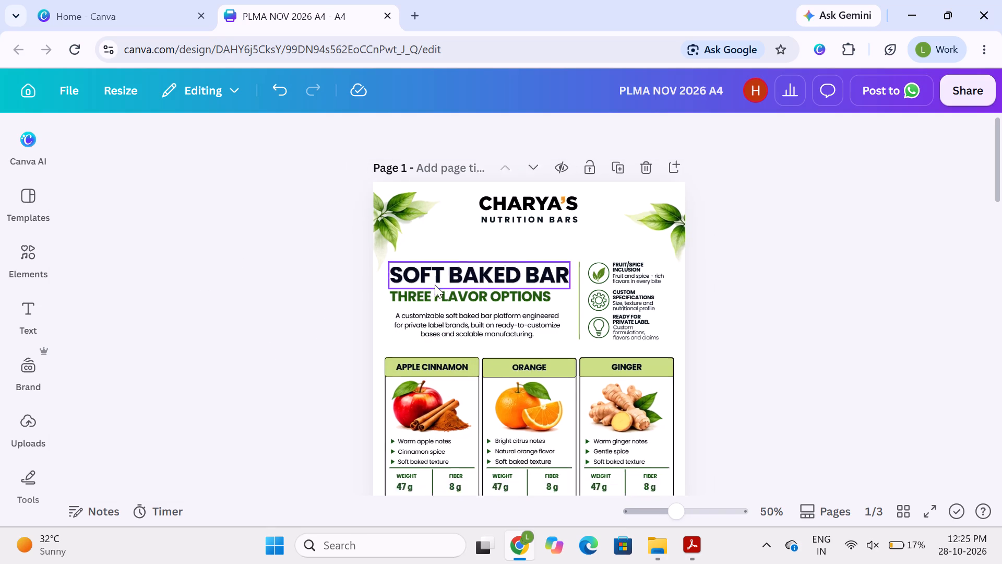
{"action": "scroll", "coordinate": [435, 285], "scroll_direction": "down", "scroll_amount": 1}
{"action": "left_click", "coordinate": [288, 287]}
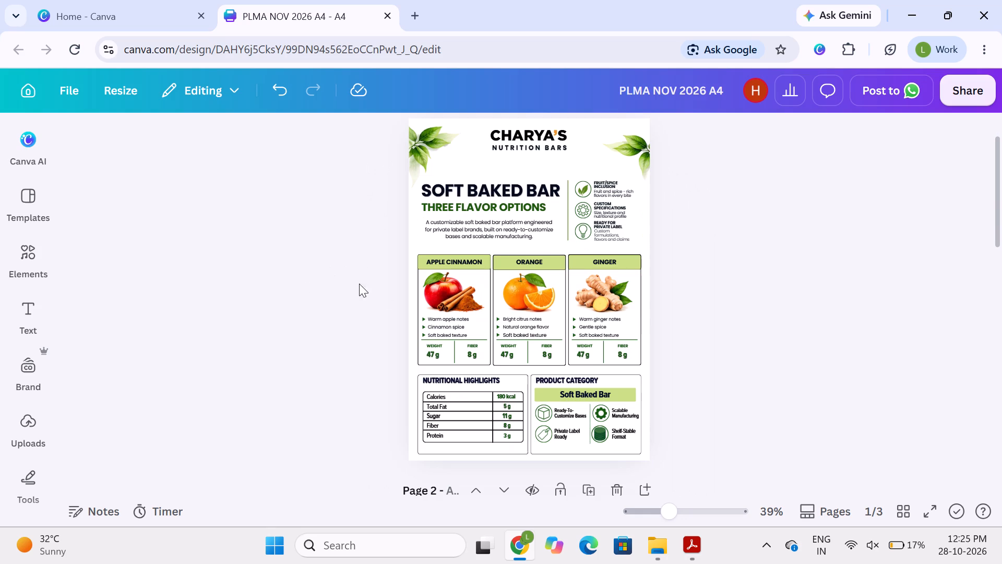
{"action": "scroll", "coordinate": [386, 297], "scroll_direction": "down", "scroll_amount": 2}
{"action": "scroll", "coordinate": [409, 390], "scroll_direction": "down", "scroll_amount": 1}
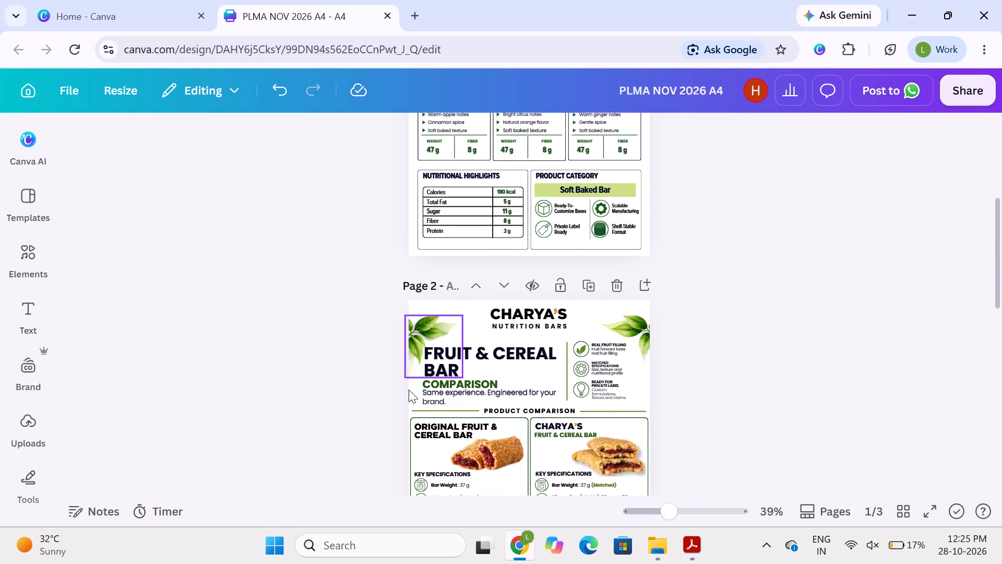
{"action": "left_click", "coordinate": [444, 381]}
{"action": "scroll", "coordinate": [444, 381], "scroll_direction": "up", "scroll_amount": 2}
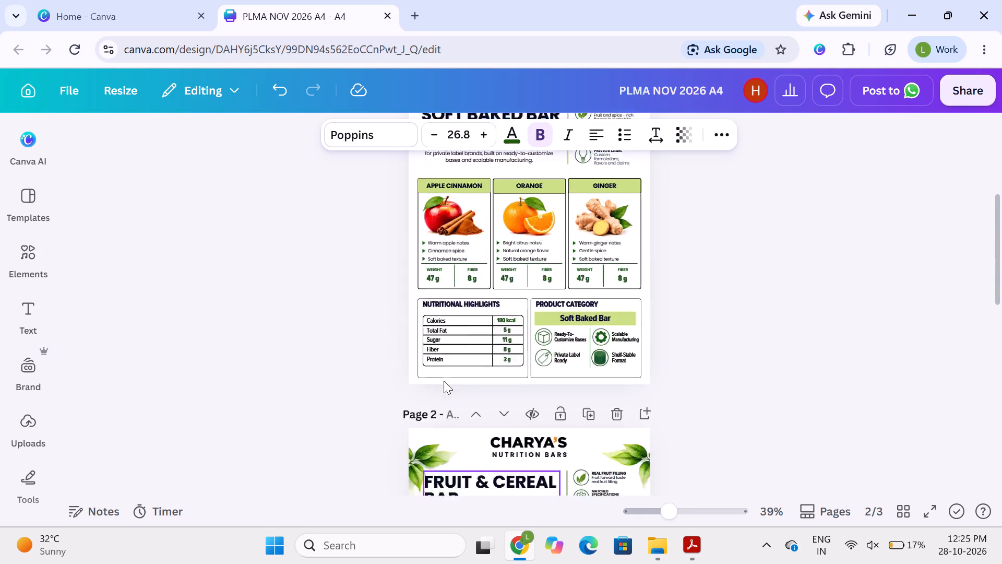
{"action": "left_click", "coordinate": [472, 225]}
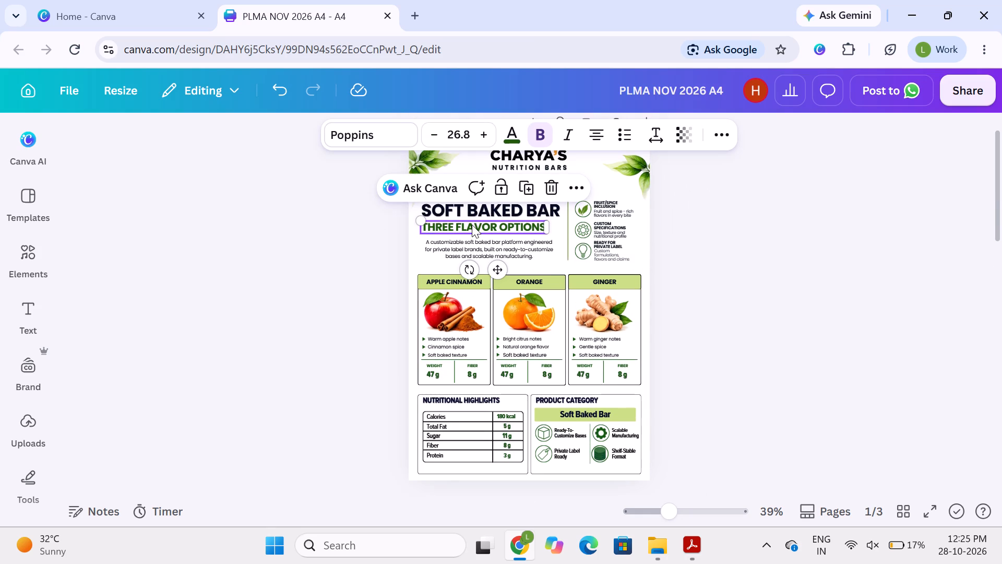
{"action": "left_click", "coordinate": [344, 315]}
{"action": "scroll", "coordinate": [386, 326], "scroll_direction": "down", "scroll_amount": 2}
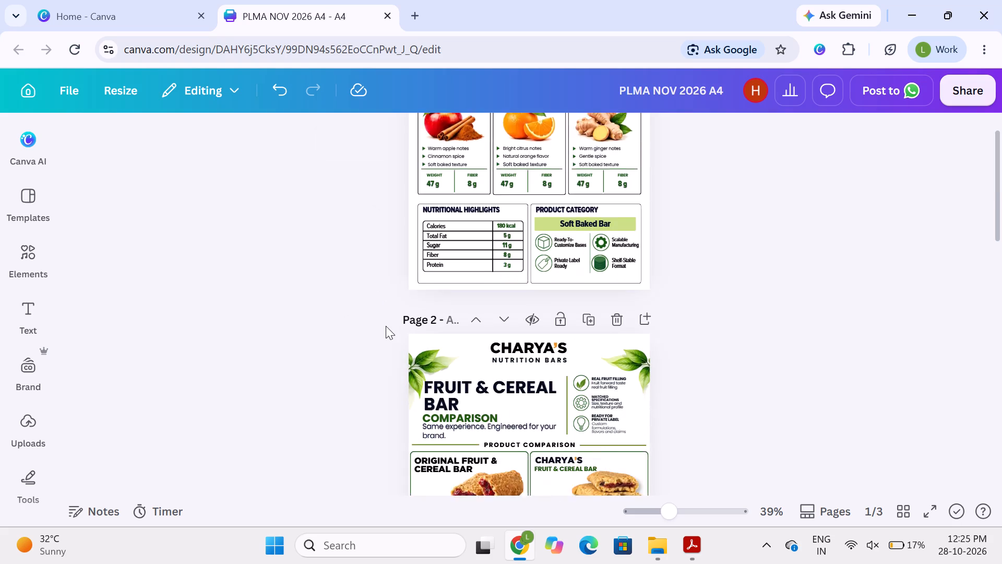
{"action": "scroll", "coordinate": [386, 326], "scroll_direction": "down", "scroll_amount": 3}
{"action": "scroll", "coordinate": [451, 434], "scroll_direction": "down", "scroll_amount": 2}
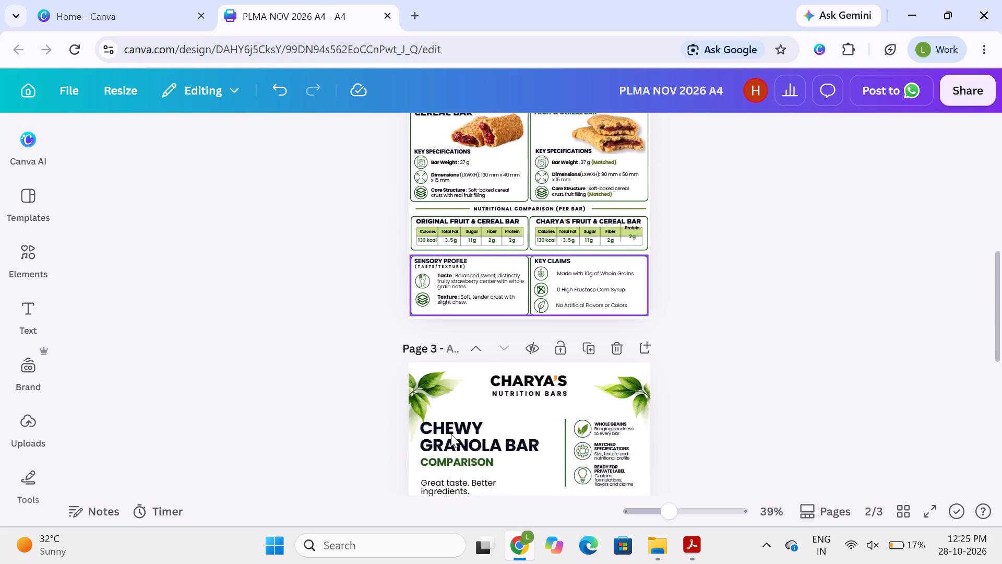
{"action": "scroll", "coordinate": [451, 434], "scroll_direction": "down", "scroll_amount": 1}
{"action": "left_click", "coordinate": [456, 310]}
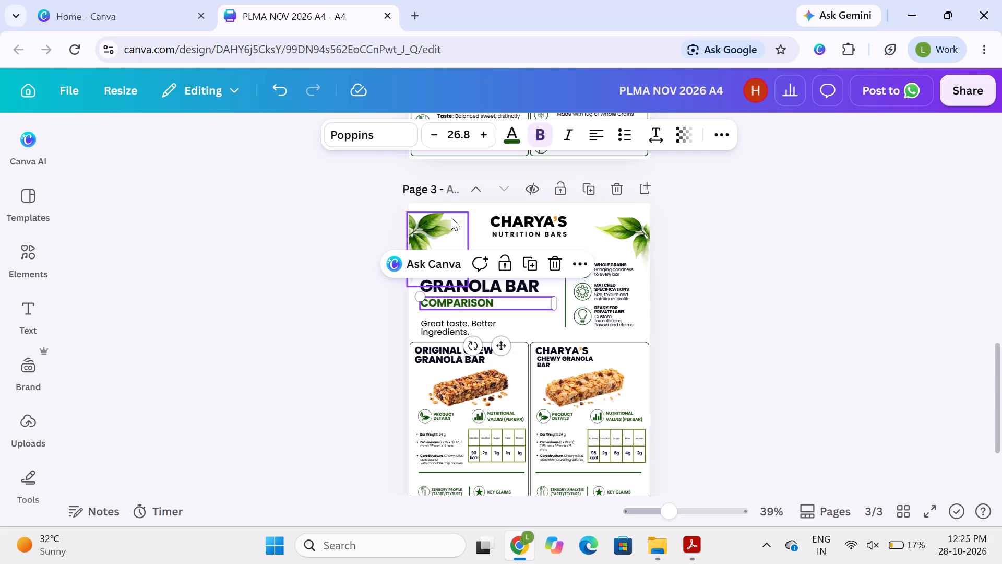
{"action": "left_click", "coordinate": [496, 285]}
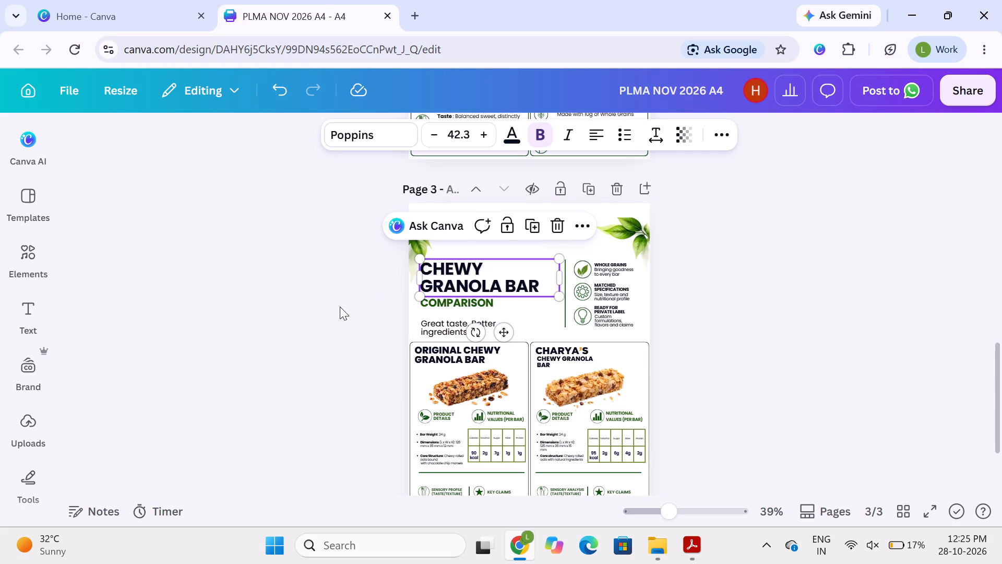
{"action": "left_click", "coordinate": [340, 307]}
Nudge page 3's "CHEWY GRANOLA BAR" heading and "COMPARISON" subheading down together slightly.
{"action": "left_click", "coordinate": [438, 277]}
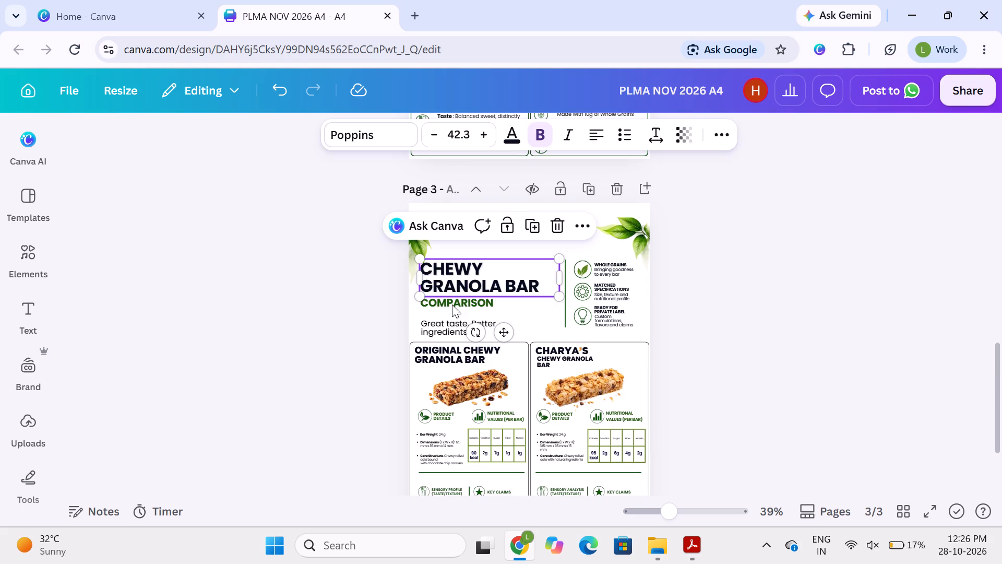
{"action": "left_click", "coordinate": [463, 303], "text": "shift"}
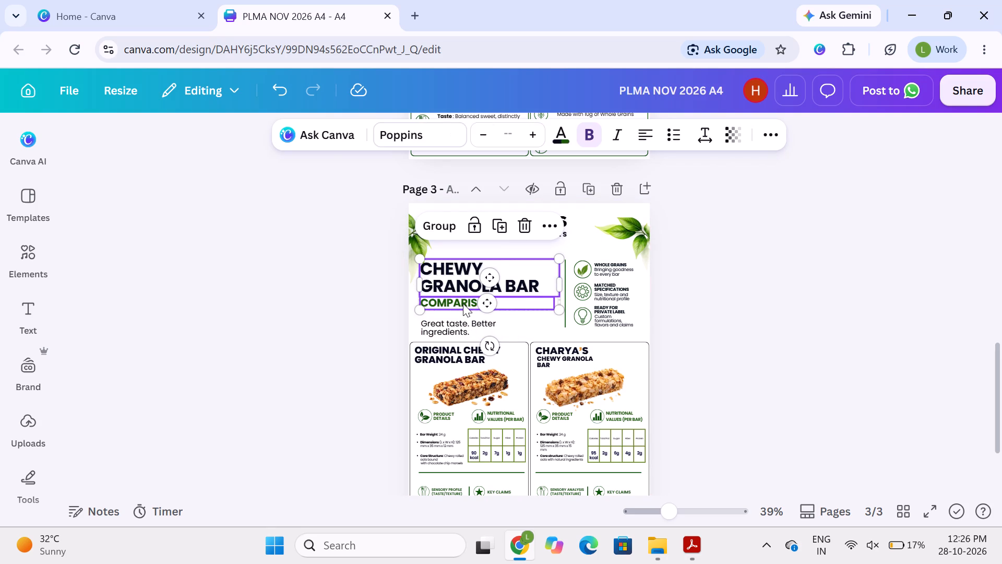
{"action": "key", "text": "Down"}
{"action": "key", "text": "Down"}
{"action": "key", "text": "Down"}
{"action": "key", "text": "Up"}
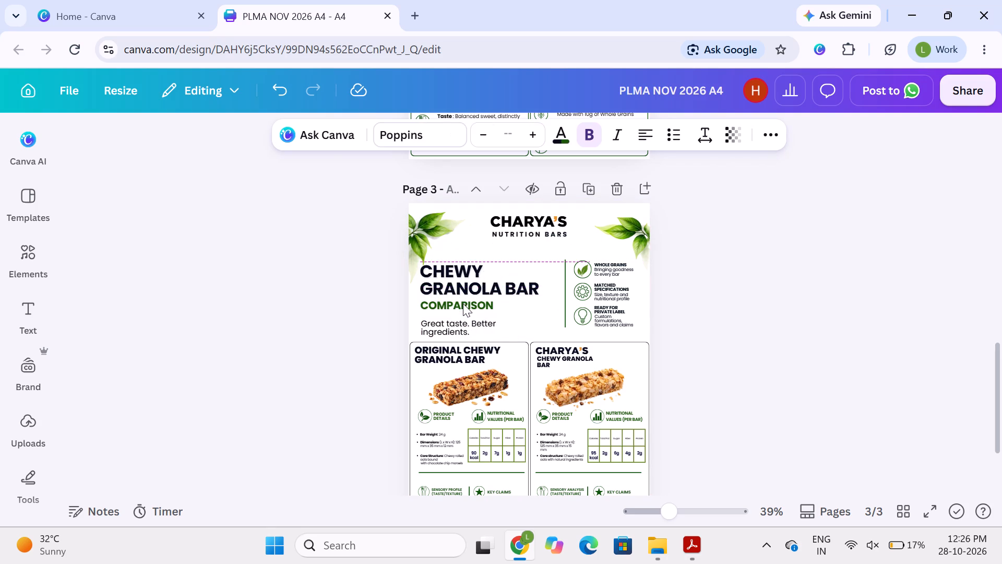
Nudge page 3's "Great taste. Better ingredients." tagline up closer to the "COMPARISON" subheading, keeping its left alignment.
{"action": "left_click", "coordinate": [310, 290]}
{"action": "left_click", "coordinate": [431, 331]}
{"action": "key", "text": "Up"}
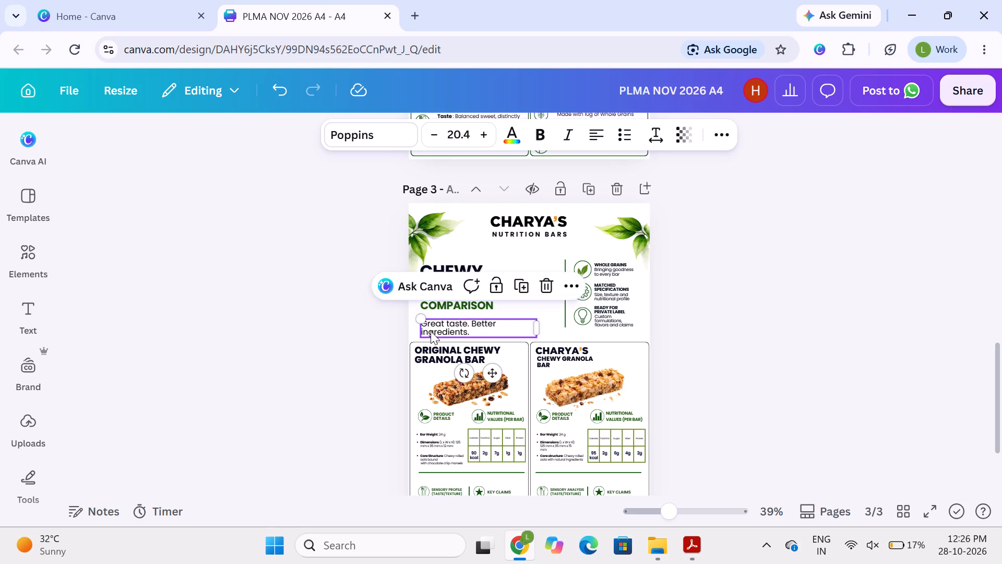
{"action": "key", "text": "Up"}
{"action": "key", "text": "Up"}
{"action": "key", "text": "Right"}
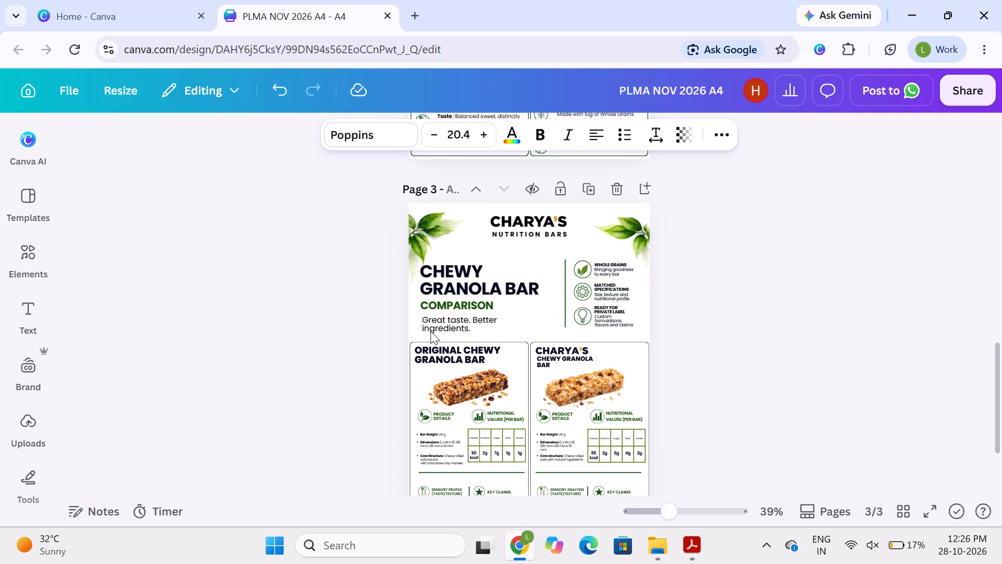
{"action": "key", "text": "Left"}
{"action": "key", "text": "Up"}
{"action": "left_click", "coordinate": [269, 302]}
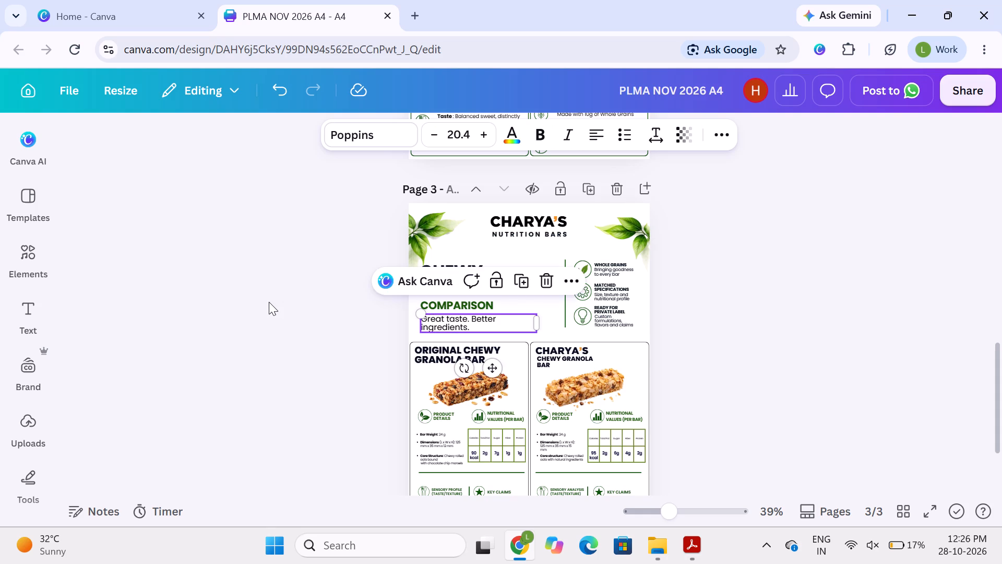
Nudge page 2's "FRUIT & CEREAL BAR" heading and "COMPARISON" subheading up slightly, away from the tagline.
{"action": "scroll", "coordinate": [269, 302], "scroll_direction": "up", "scroll_amount": 3}
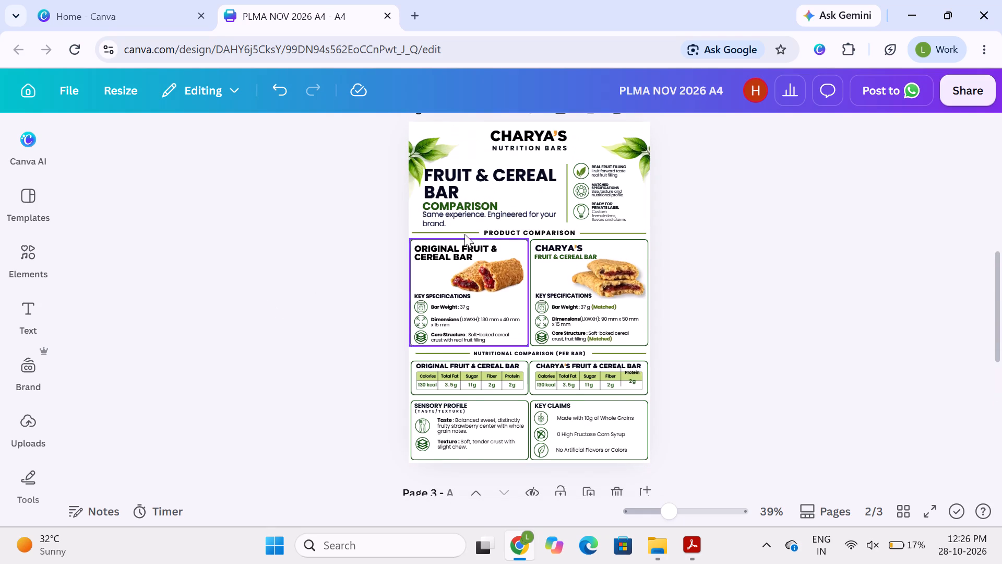
{"action": "left_click", "coordinate": [451, 195]}
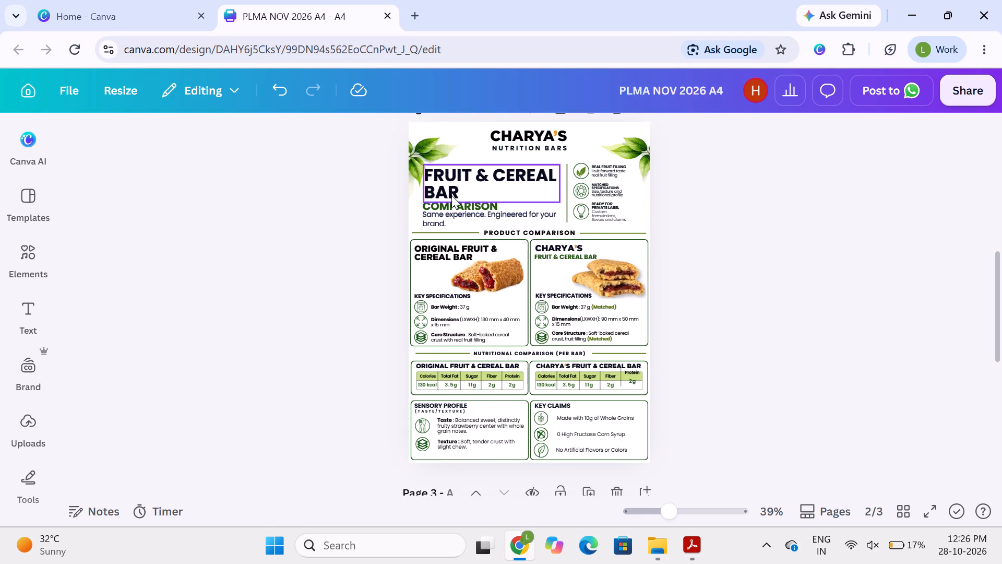
{"action": "key", "text": "Up"}
{"action": "left_click", "coordinate": [445, 204]}
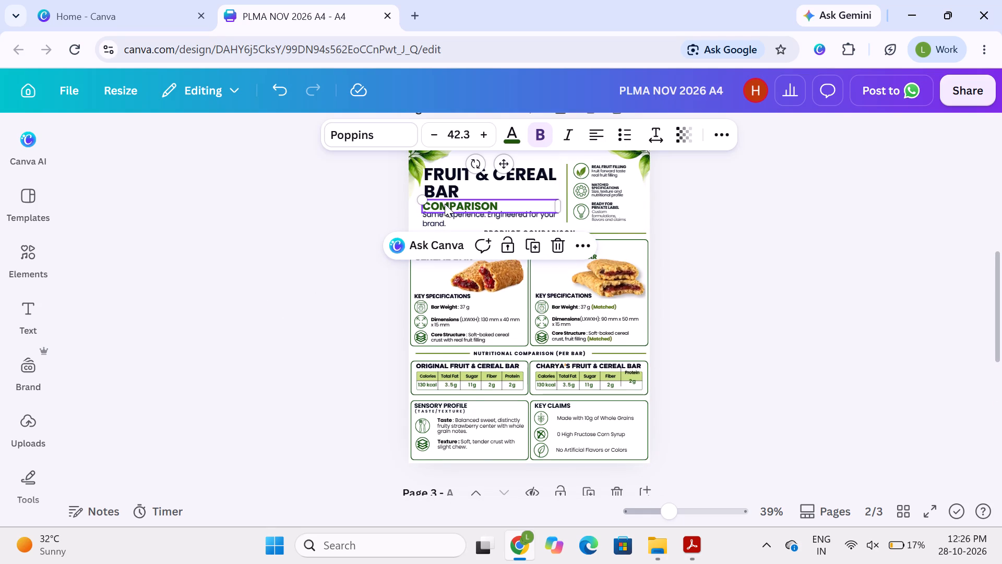
{"action": "key", "text": "Up"}
{"action": "left_click", "coordinate": [439, 214]}
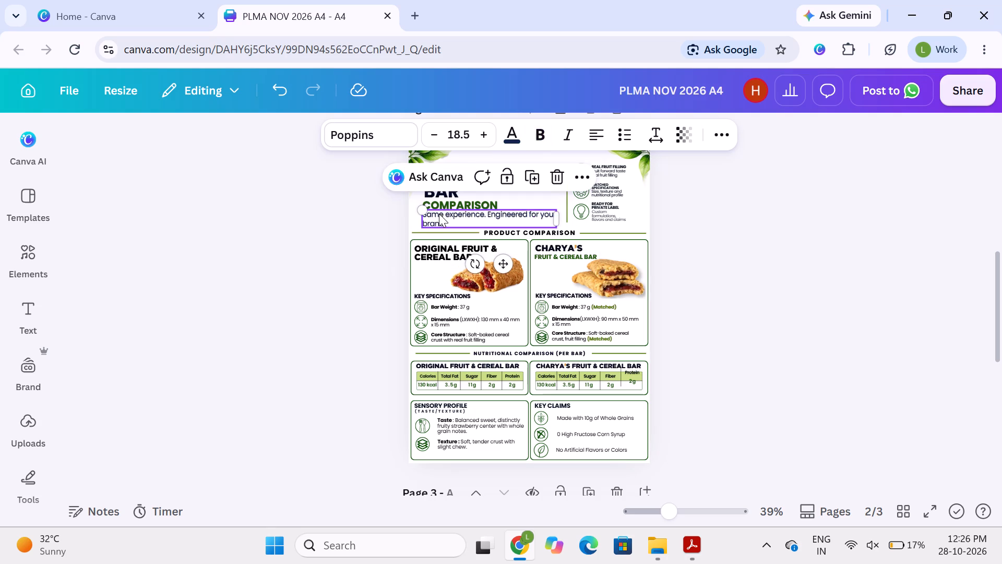
{"action": "key", "text": "Down"}
{"action": "key", "text": "Up"}
{"action": "left_click", "coordinate": [315, 238]}
Nudge page 1's "THREE FLAVOR OPTIONS" subheading up closer to the "SOFT BAKED BAR" heading.
{"action": "scroll", "coordinate": [315, 238], "scroll_direction": "up", "scroll_amount": 6}
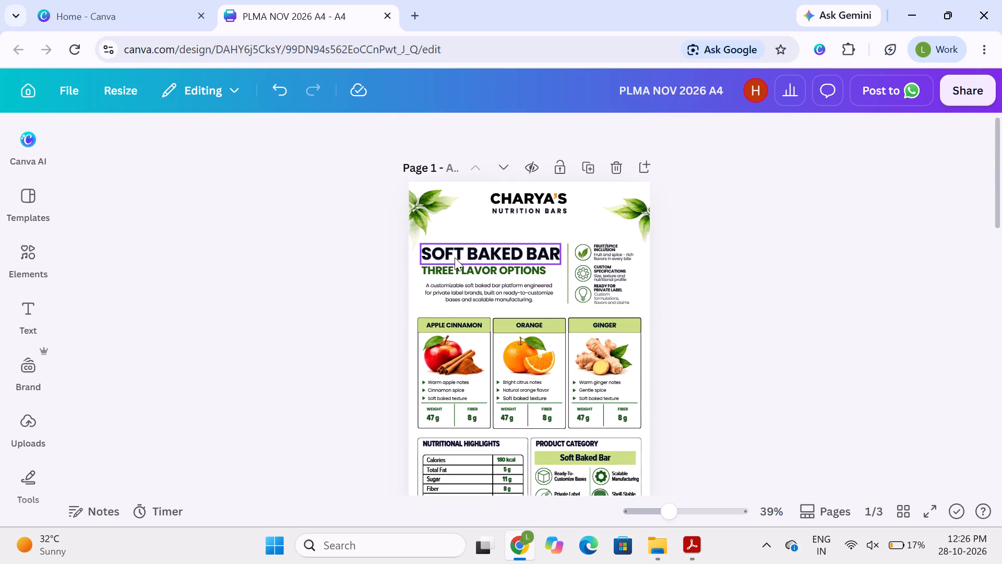
{"action": "left_click", "coordinate": [455, 257]}
{"action": "key", "text": "Up"}
{"action": "key", "text": "Down"}
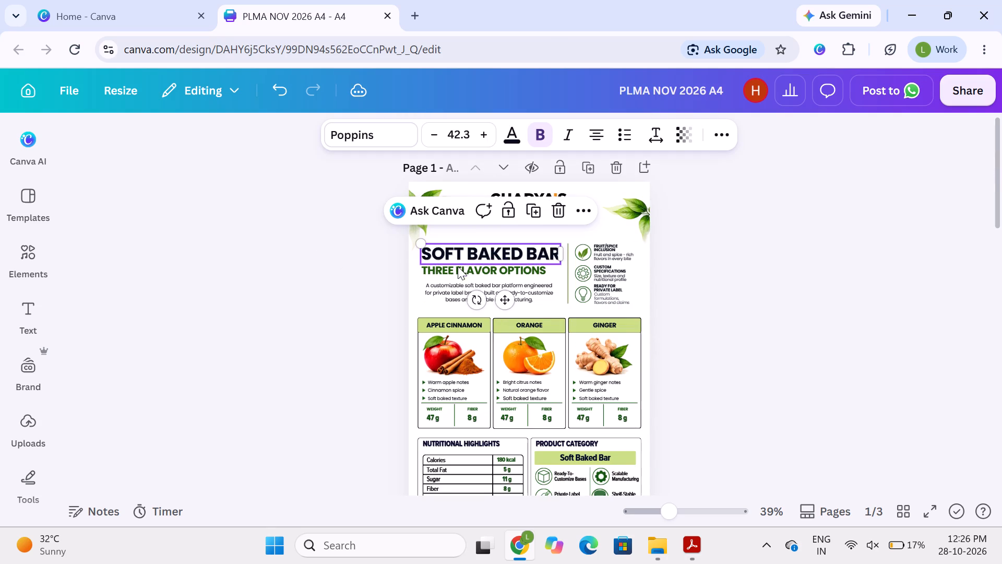
{"action": "left_click", "coordinate": [458, 268]}
{"action": "key", "text": "Up"}
{"action": "key", "text": "Up"}
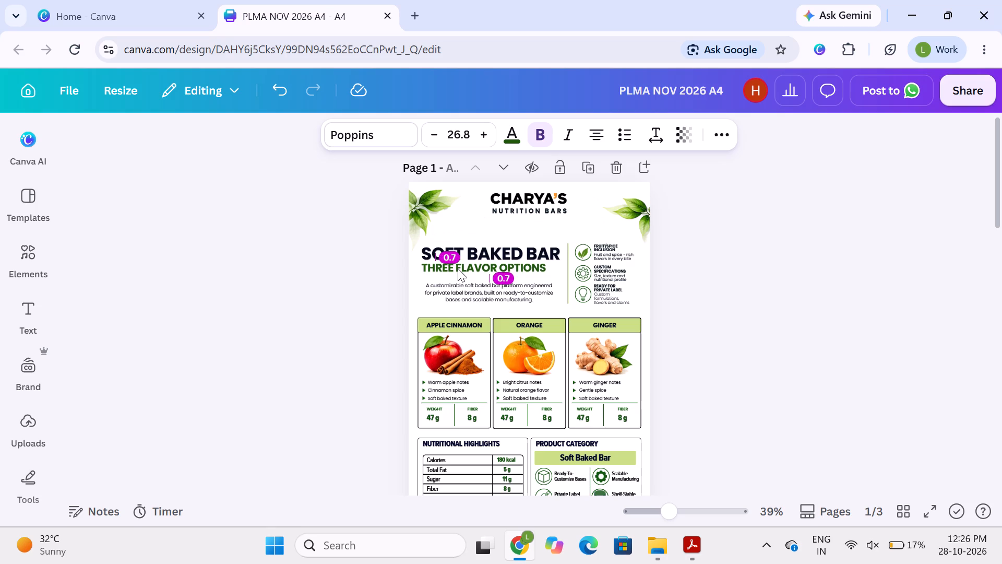
Nudge page 1's description paragraph slightly up, keeping it between the subheading and the flavor cards.
{"action": "left_click", "coordinate": [456, 291]}
{"action": "key", "text": "Up"}
{"action": "key", "text": "Up"}
{"action": "key", "text": "Up"}
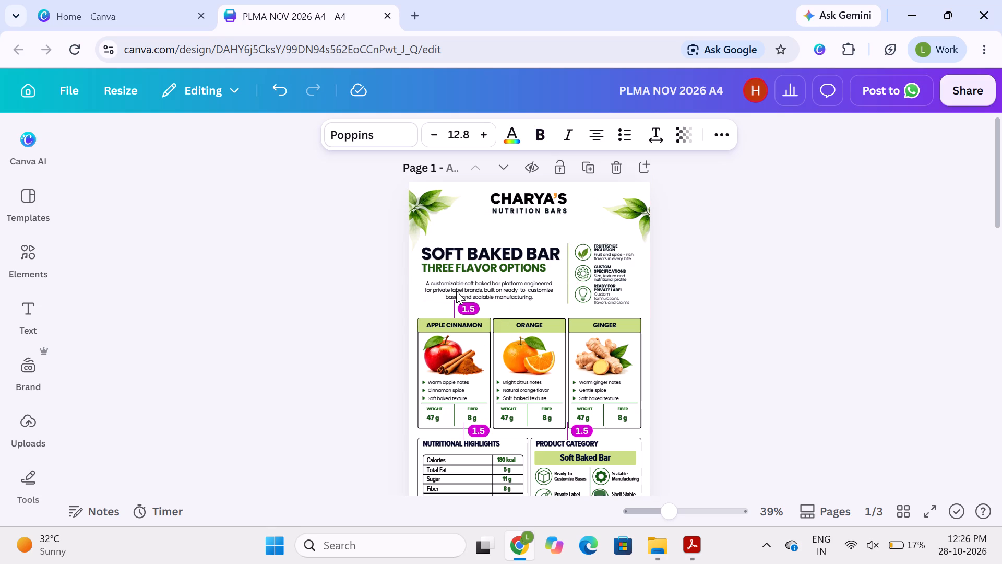
{"action": "key", "text": "Up"}
{"action": "key", "text": "Up"}
{"action": "key", "text": "Up"}
{"action": "key", "text": "Up"}
{"action": "key", "text": "Down"}
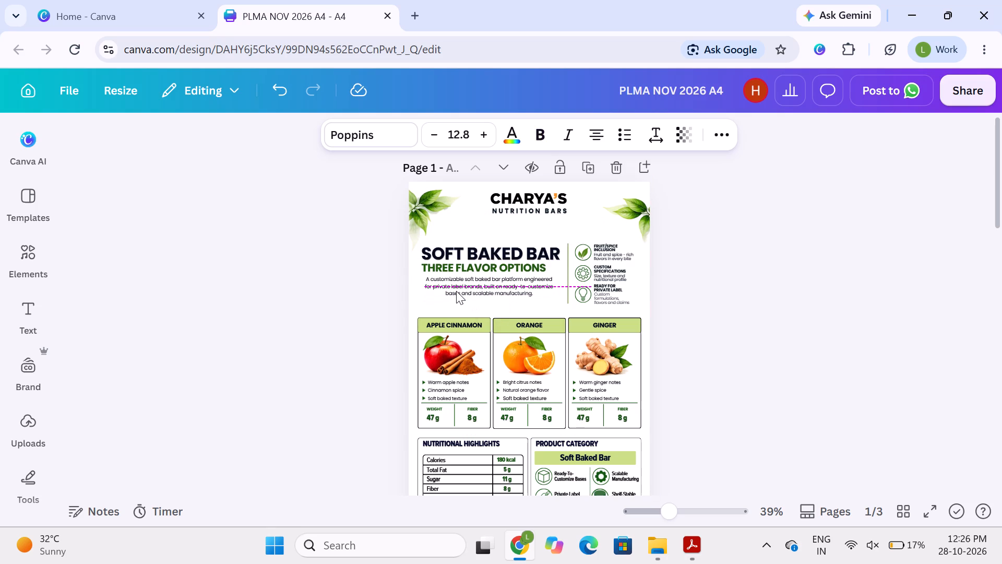
{"action": "key", "text": "Down"}
{"action": "key", "text": "Down"}
{"action": "key", "text": "Down"}
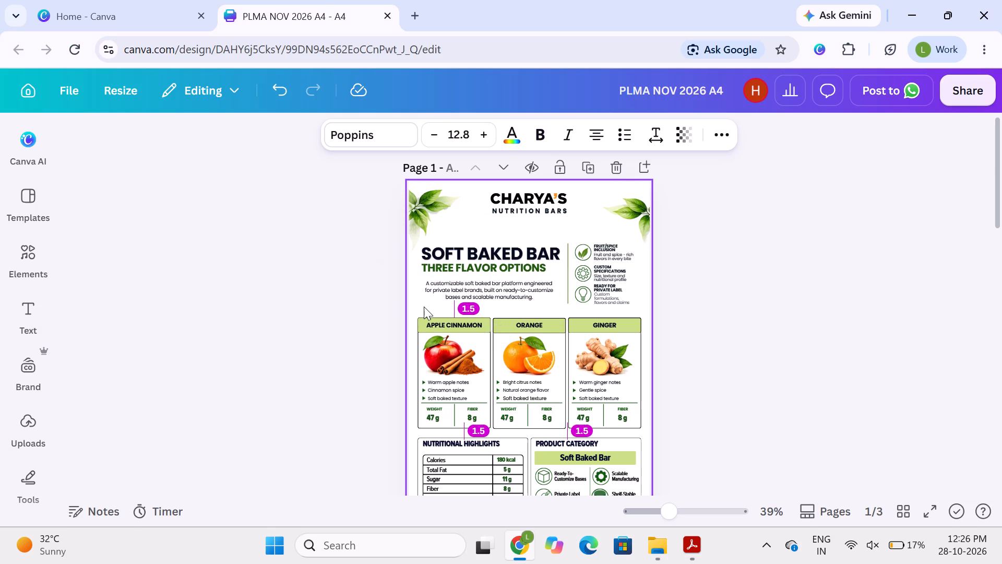
{"action": "key", "text": "Down"}
{"action": "left_click", "coordinate": [326, 301]}
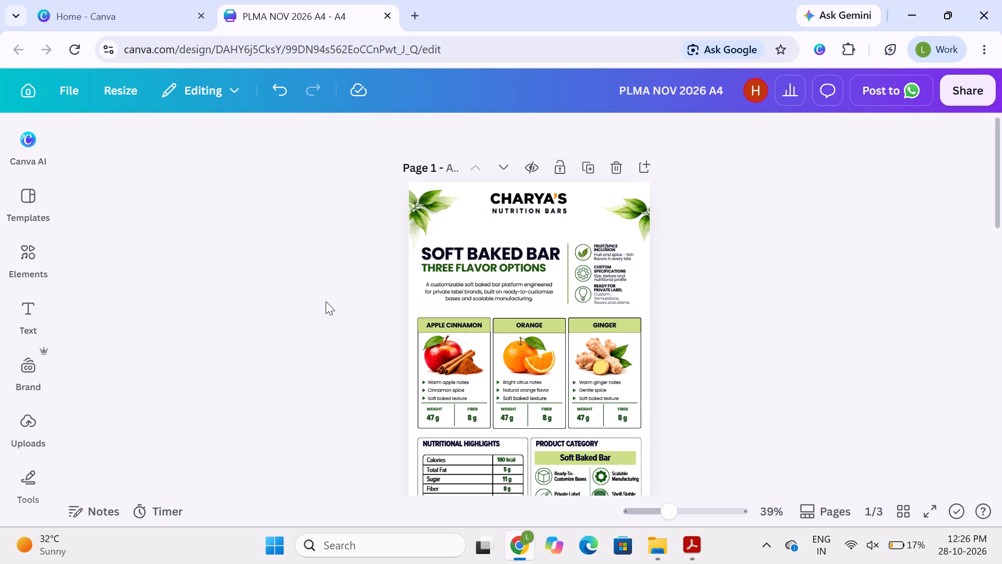
Nudge page 1's "THREE FLAVOR OPTIONS" subheading slightly down, away from the "SOFT BAKED BAR" heading.
{"action": "left_click", "coordinate": [441, 270]}
{"action": "key", "text": "Down"}
{"action": "key", "text": "Down"}
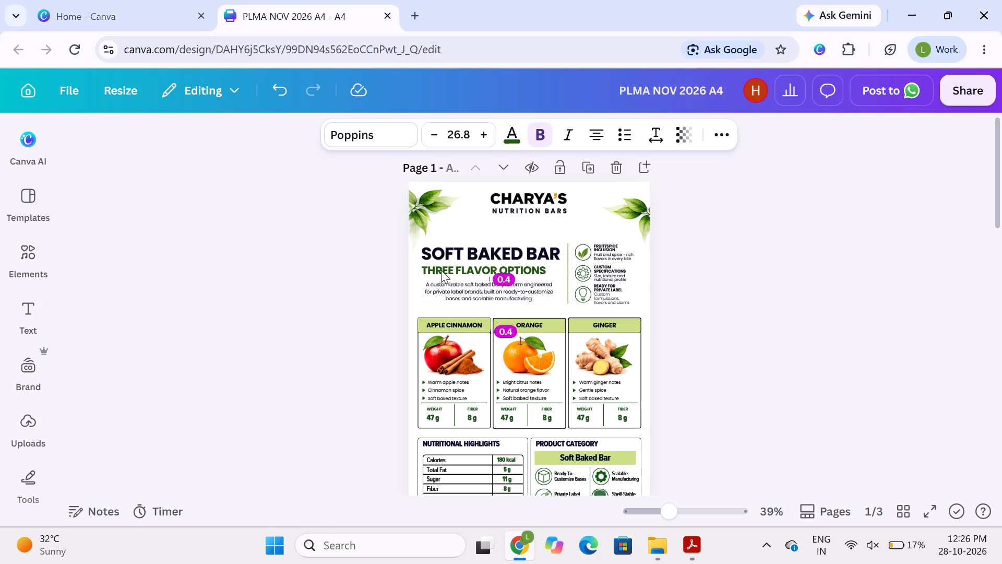
{"action": "left_click", "coordinate": [320, 319]}
Review the heading, subheading and tagline spacing across all three pages.
{"action": "scroll", "coordinate": [320, 319], "scroll_direction": "down", "scroll_amount": 2}
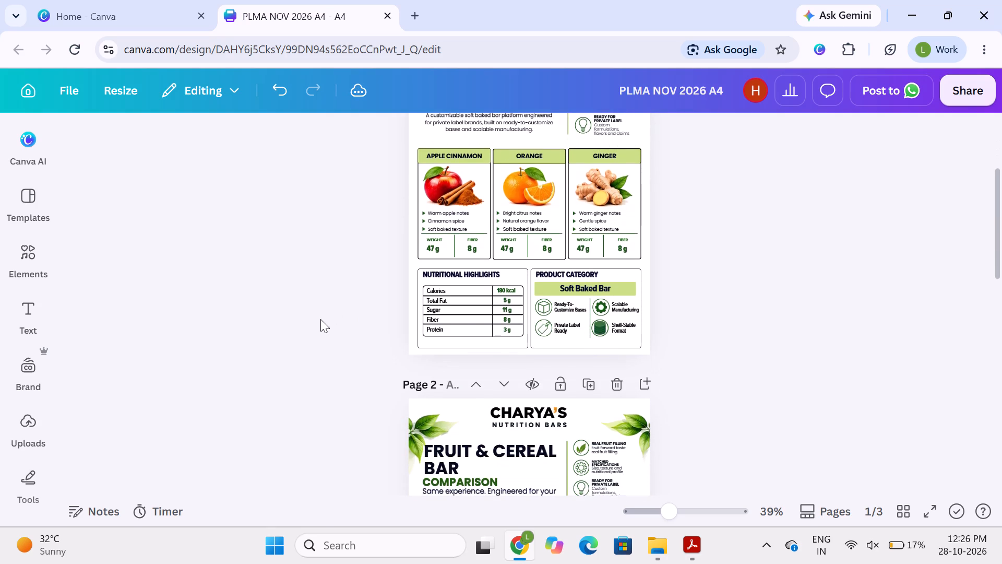
{"action": "scroll", "coordinate": [320, 319], "scroll_direction": "down", "scroll_amount": 4}
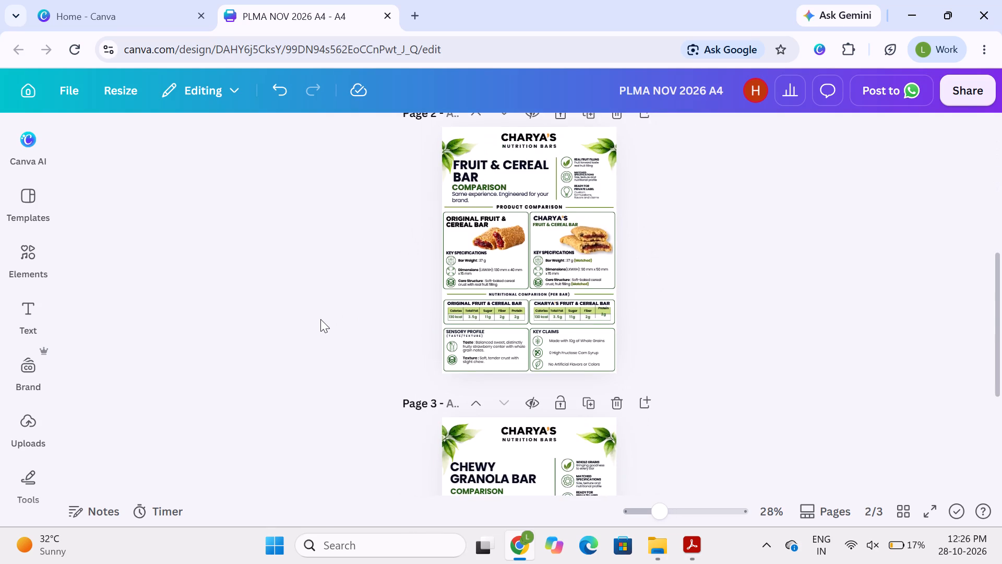
{"action": "scroll", "coordinate": [320, 319], "scroll_direction": "down", "scroll_amount": 3}
{"action": "scroll", "coordinate": [320, 319], "scroll_direction": "up", "scroll_amount": 2}
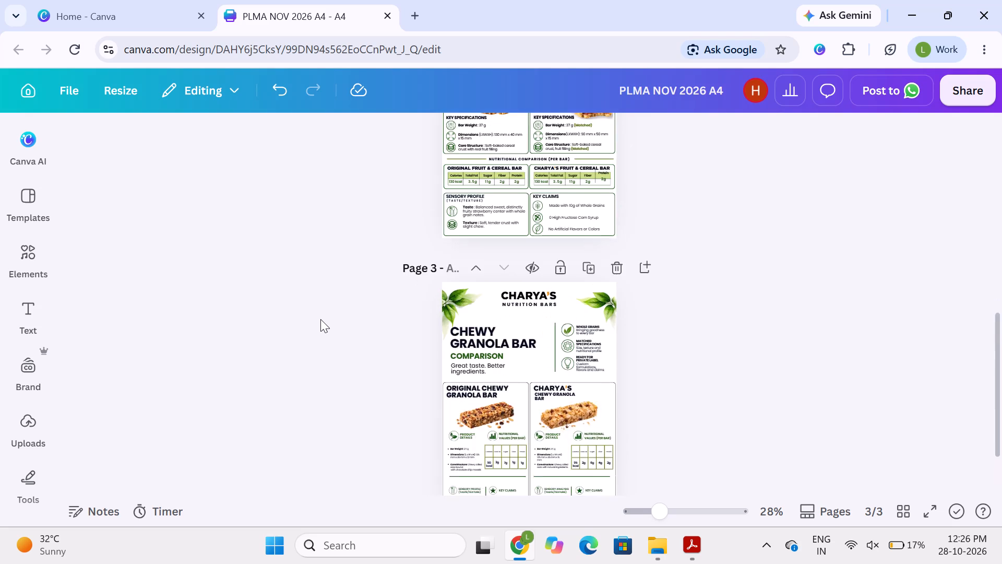
{"action": "scroll", "coordinate": [320, 319], "scroll_direction": "up", "scroll_amount": 3}
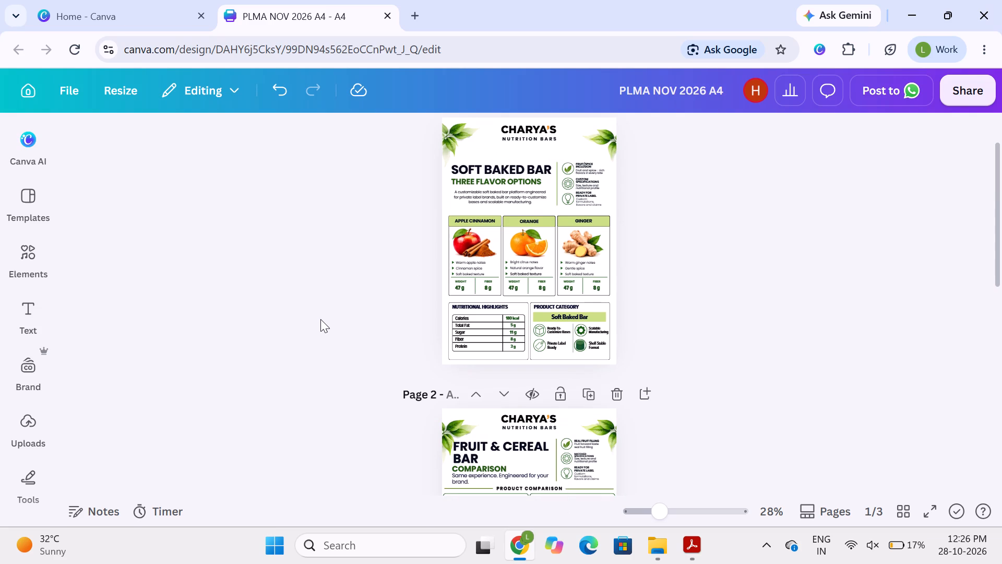
Examine page 1 up close, from the header text to the flavor cards, and check the weight and fiber values' font.
{"action": "left_click", "coordinate": [280, 205]}
{"action": "scroll", "coordinate": [280, 205], "scroll_direction": "up", "scroll_amount": 2}
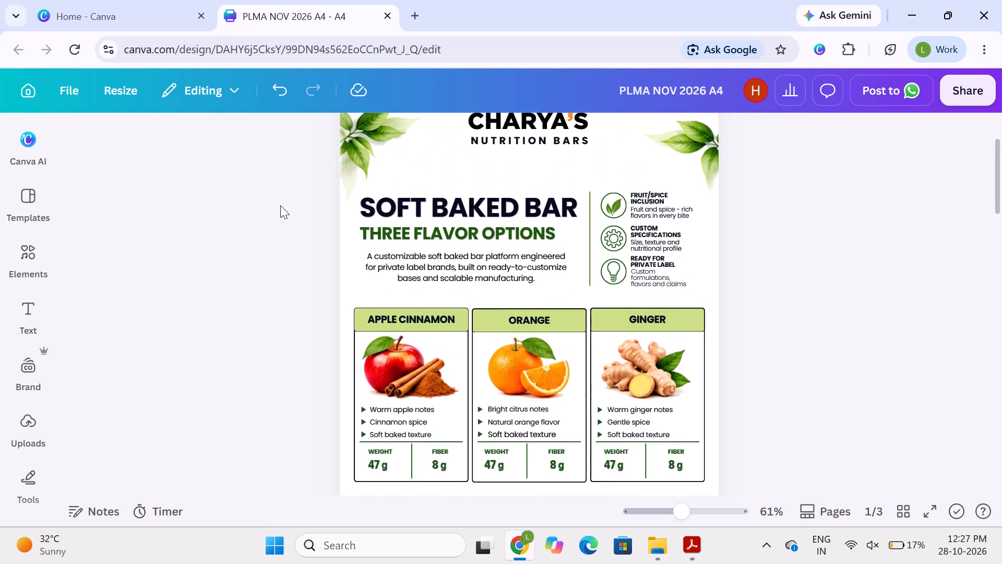
{"action": "scroll", "coordinate": [280, 205], "scroll_direction": "up", "scroll_amount": 1}
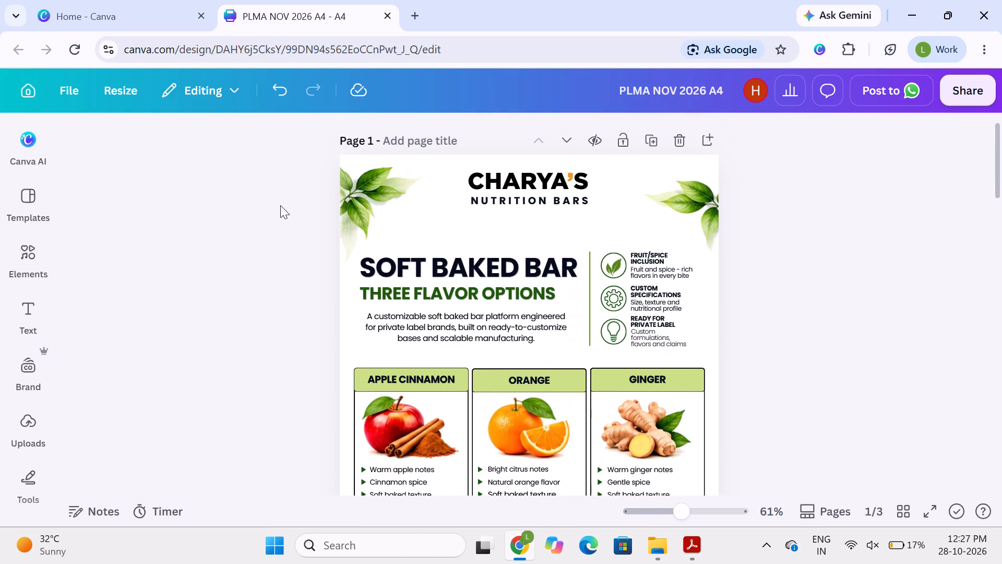
{"action": "scroll", "coordinate": [280, 205], "scroll_direction": "down", "scroll_amount": 2}
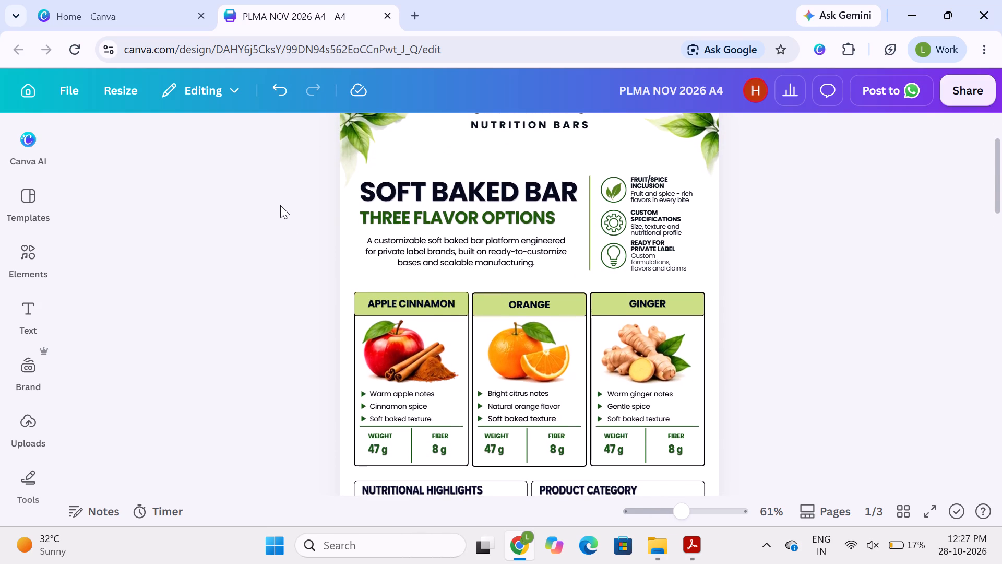
{"action": "scroll", "coordinate": [280, 205], "scroll_direction": "down", "scroll_amount": 1}
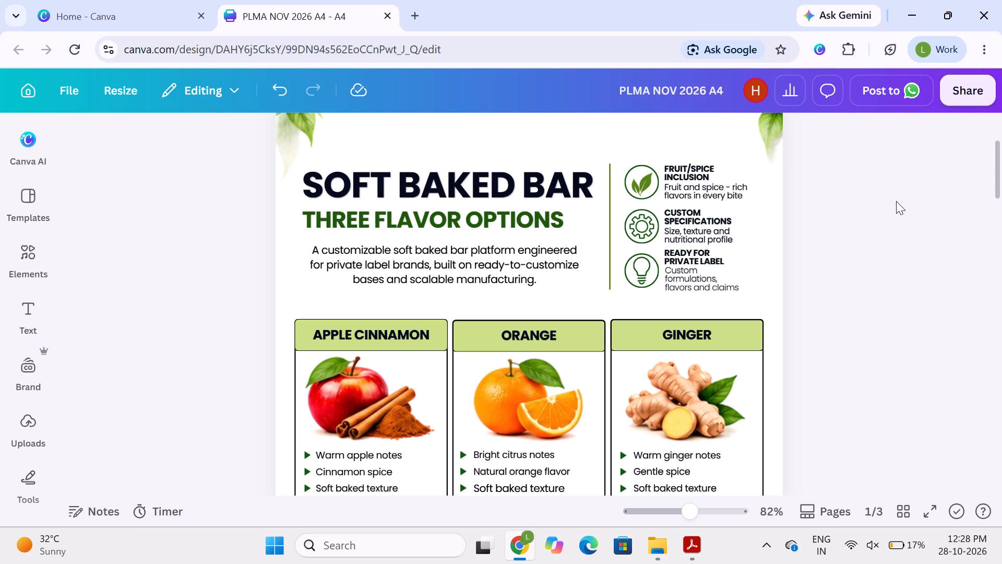
{"action": "scroll", "coordinate": [880, 233], "scroll_direction": "down", "scroll_amount": 1}
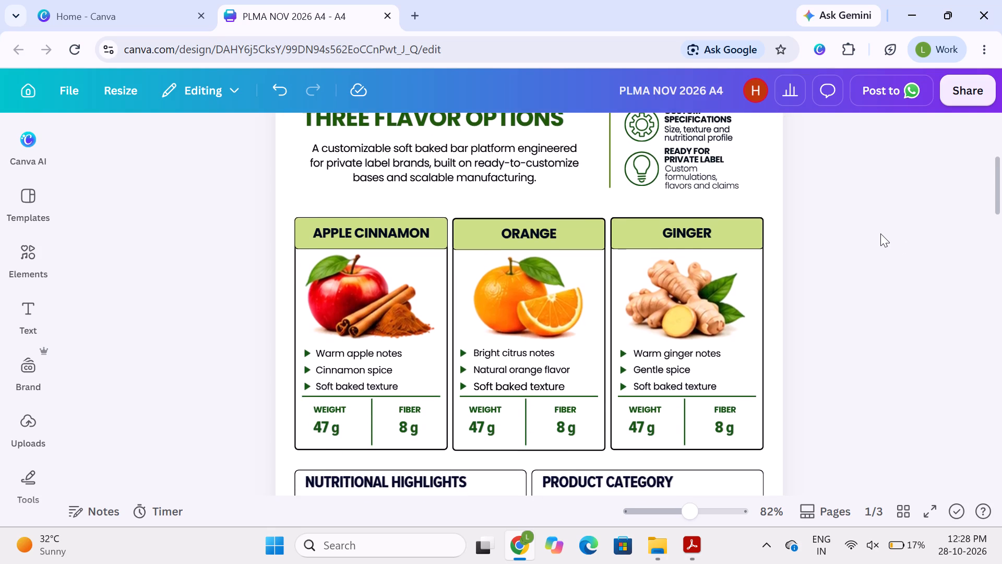
{"action": "scroll", "coordinate": [880, 233], "scroll_direction": "down", "scroll_amount": 1}
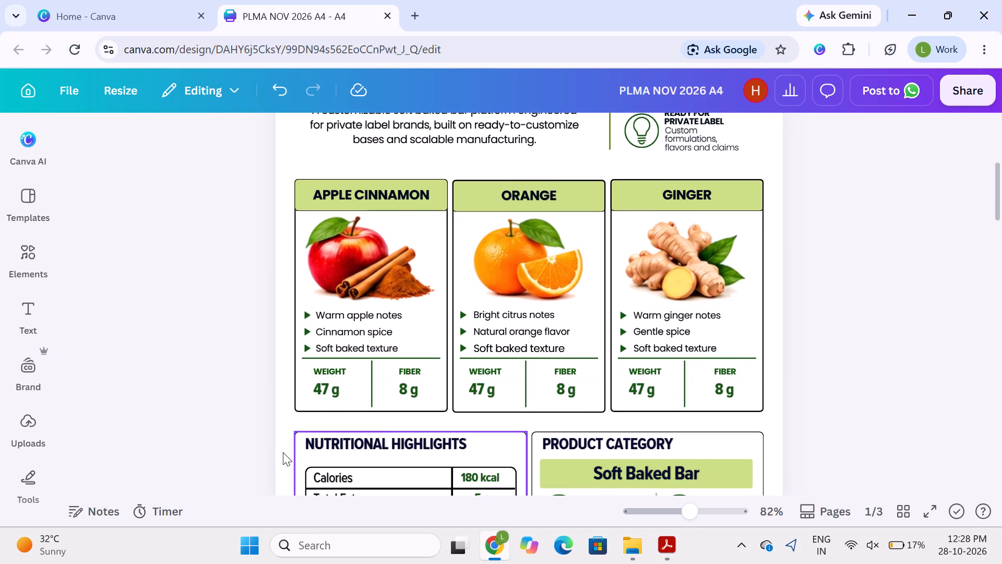
{"action": "left_click", "coordinate": [323, 386]}
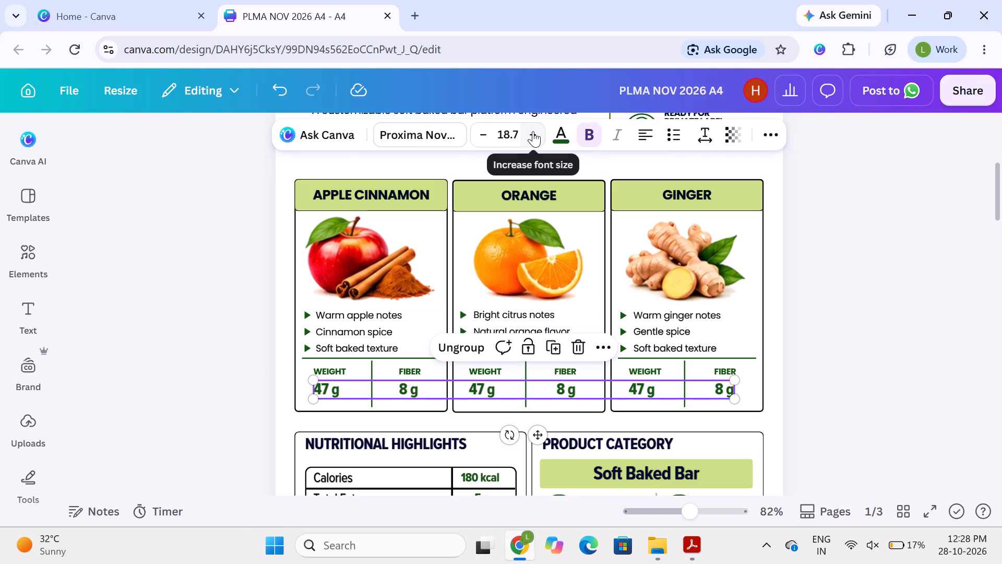
{"action": "left_click", "coordinate": [824, 217]}
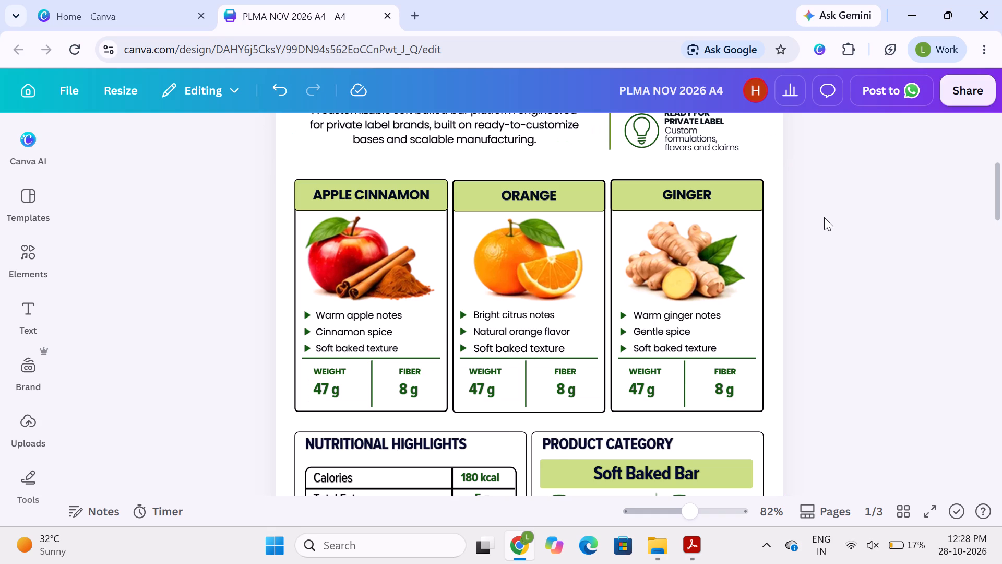
Change the Sugar value in page 1's Nutritional Highlights table to Poppins and widen its text box to fit one line.
{"action": "scroll", "coordinate": [854, 277], "scroll_direction": "down", "scroll_amount": 1}
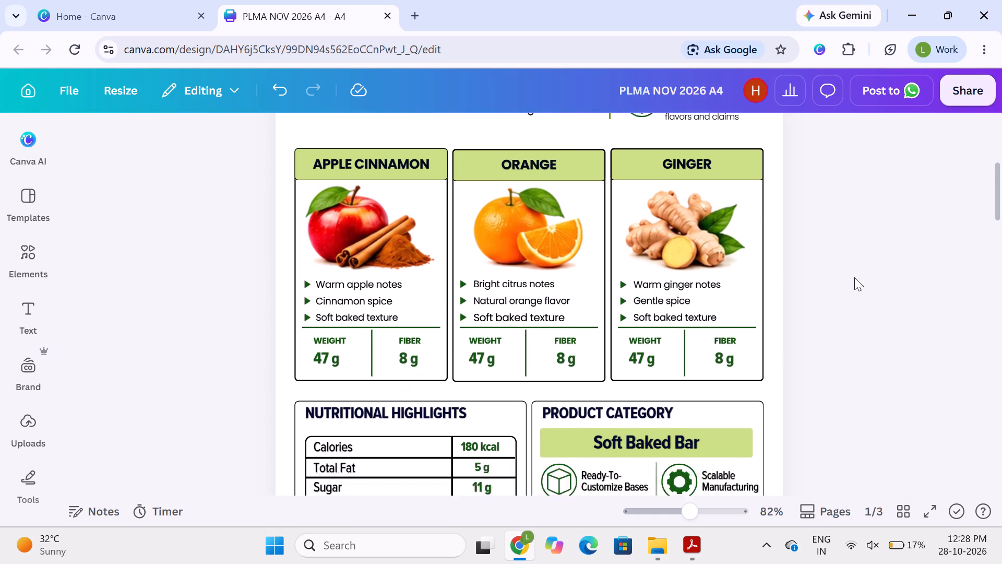
{"action": "scroll", "coordinate": [854, 277], "scroll_direction": "down", "scroll_amount": 1}
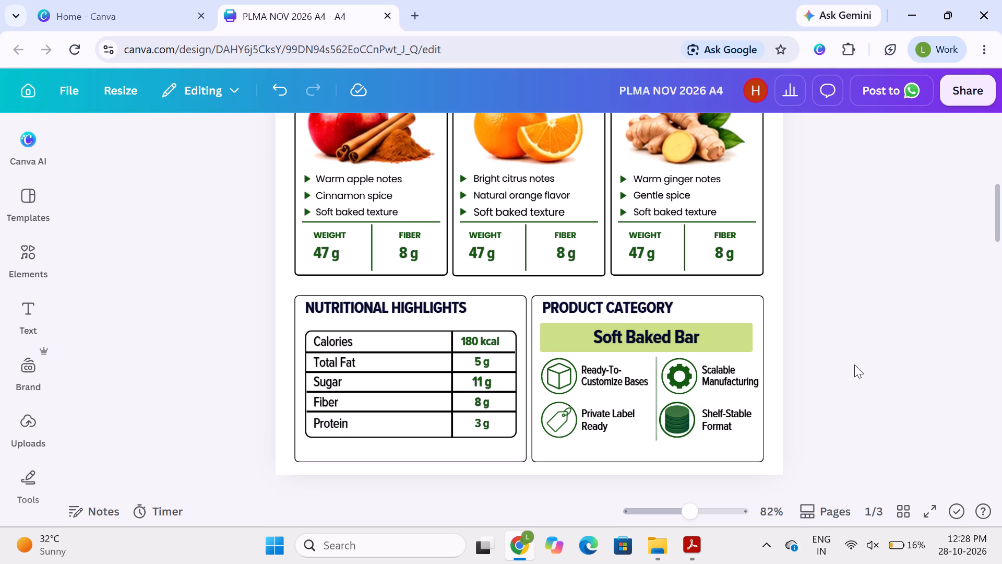
{"action": "scroll", "coordinate": [831, 387], "scroll_direction": "down", "scroll_amount": 3}
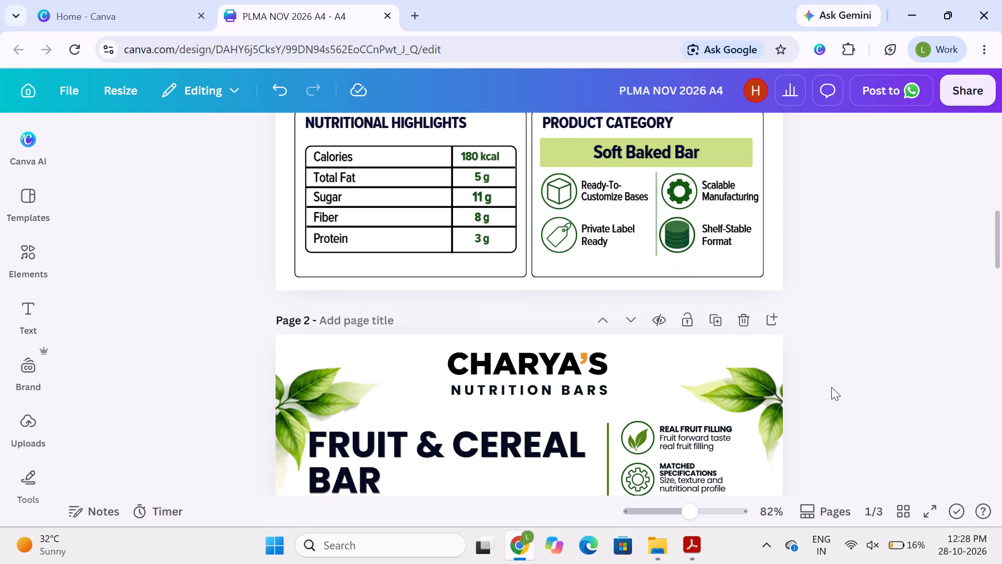
{"action": "scroll", "coordinate": [831, 387], "scroll_direction": "up", "scroll_amount": 1}
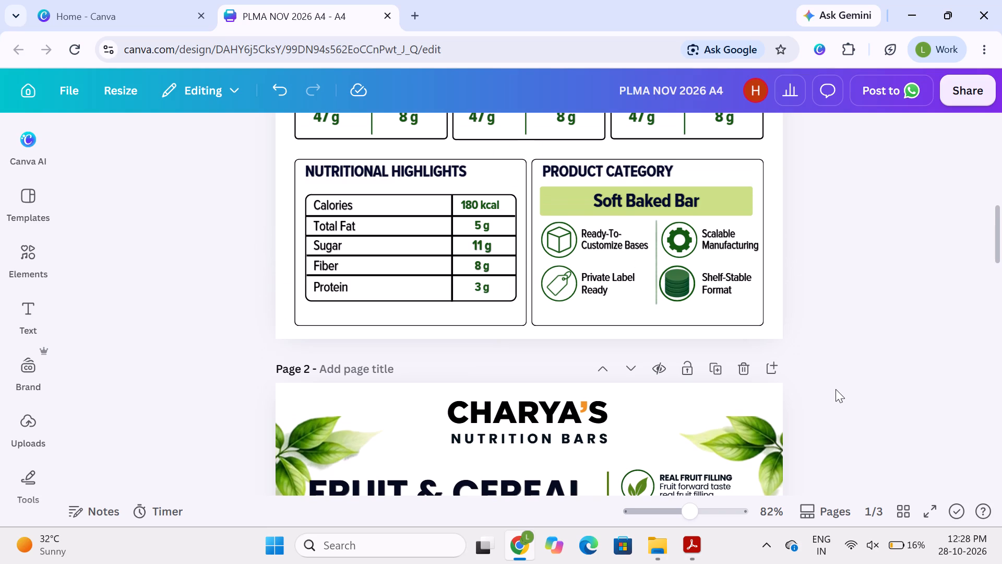
{"action": "scroll", "coordinate": [862, 276], "scroll_direction": "up", "scroll_amount": 1}
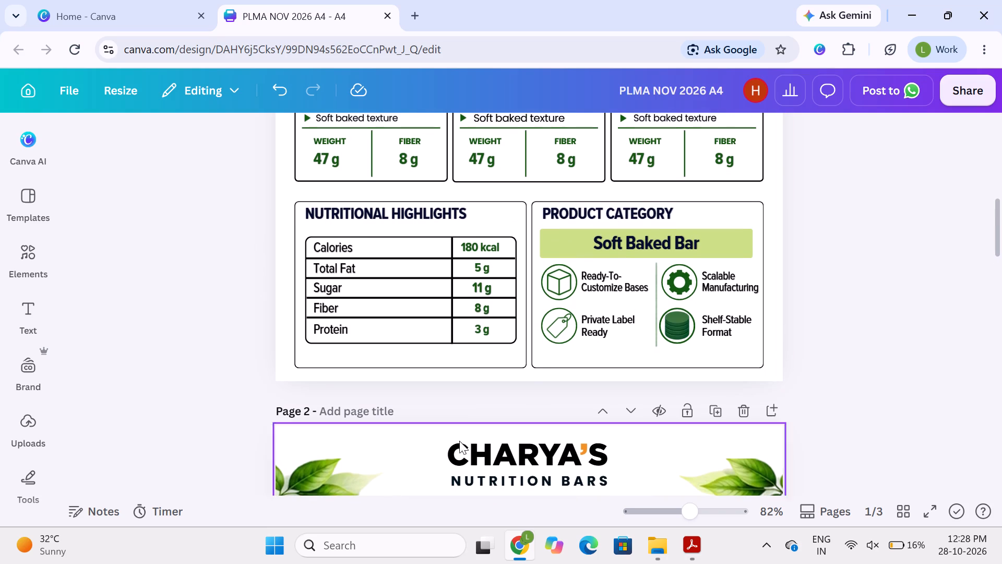
{"action": "left_click", "coordinate": [486, 284]}
{"action": "left_click", "coordinate": [360, 137]}
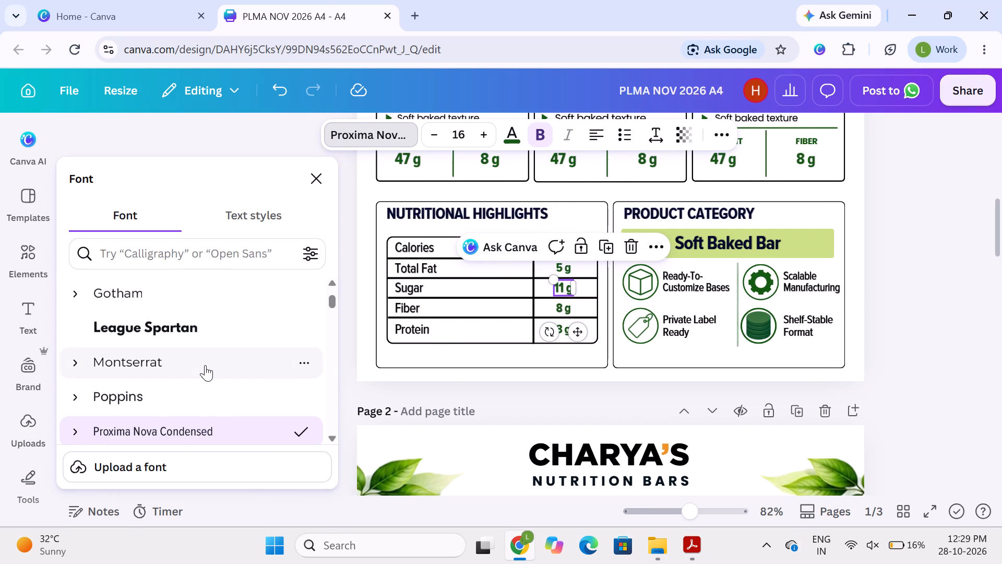
{"action": "left_click", "coordinate": [179, 391]}
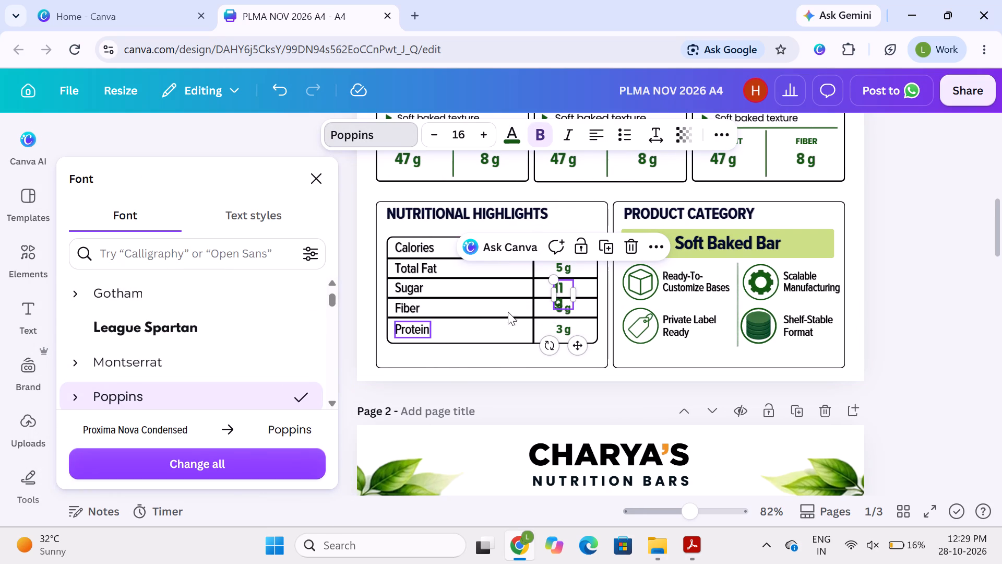
{"action": "left_click", "coordinate": [576, 298]}
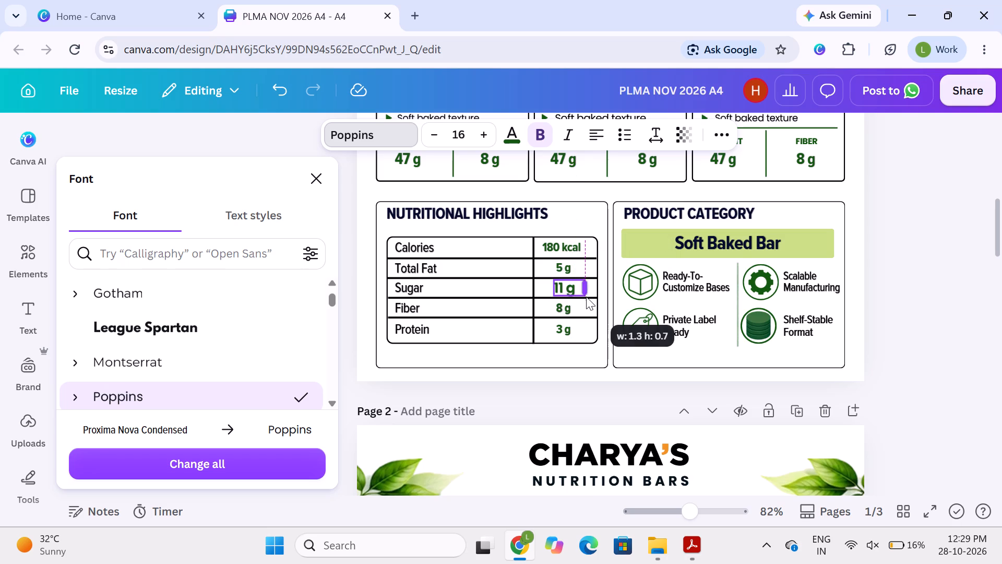
Change the Total Fat value in the Nutritional Highlights table to Poppins and widen its text box to fit one line.
{"action": "left_click", "coordinate": [565, 273]}
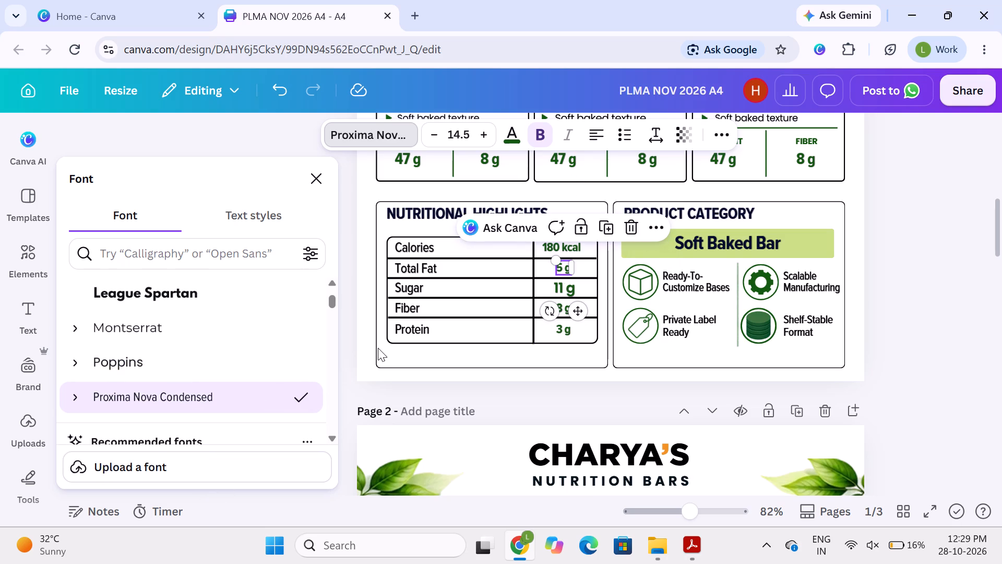
{"action": "left_click", "coordinate": [206, 370]}
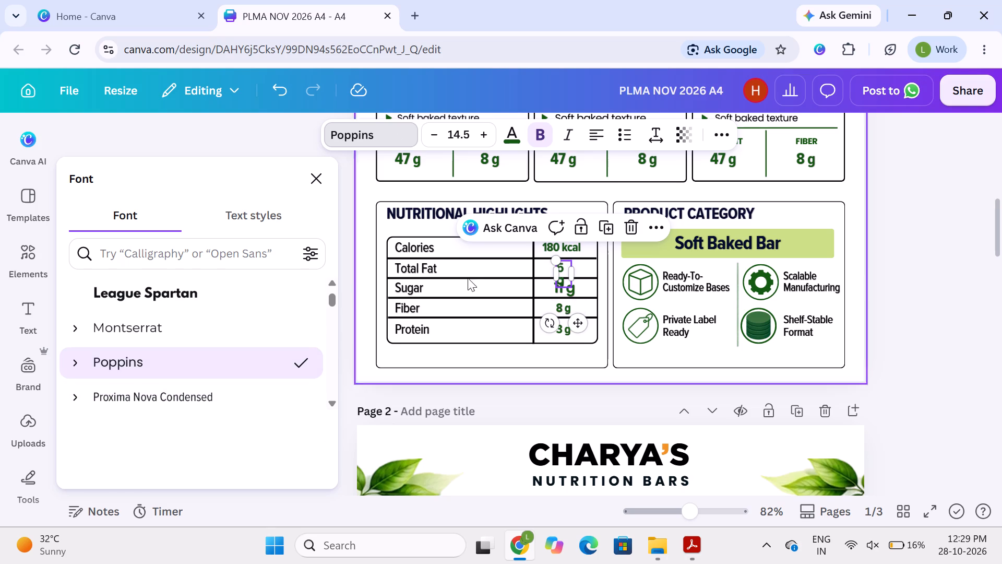
{"action": "left_click_drag", "start_coordinate": [571, 276], "coordinate": [580, 275]}
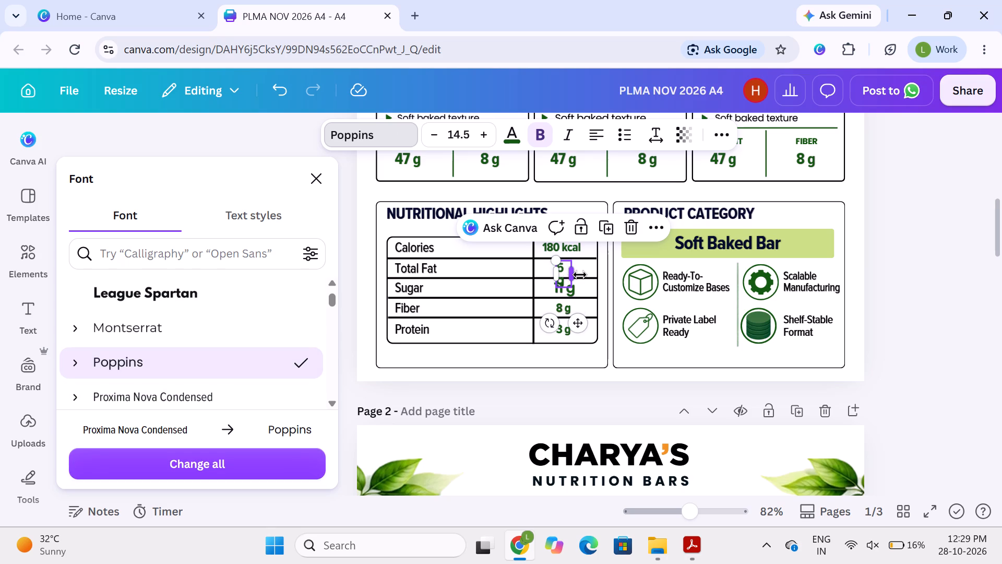
{"action": "left_click_drag", "start_coordinate": [580, 275], "coordinate": [576, 275]}
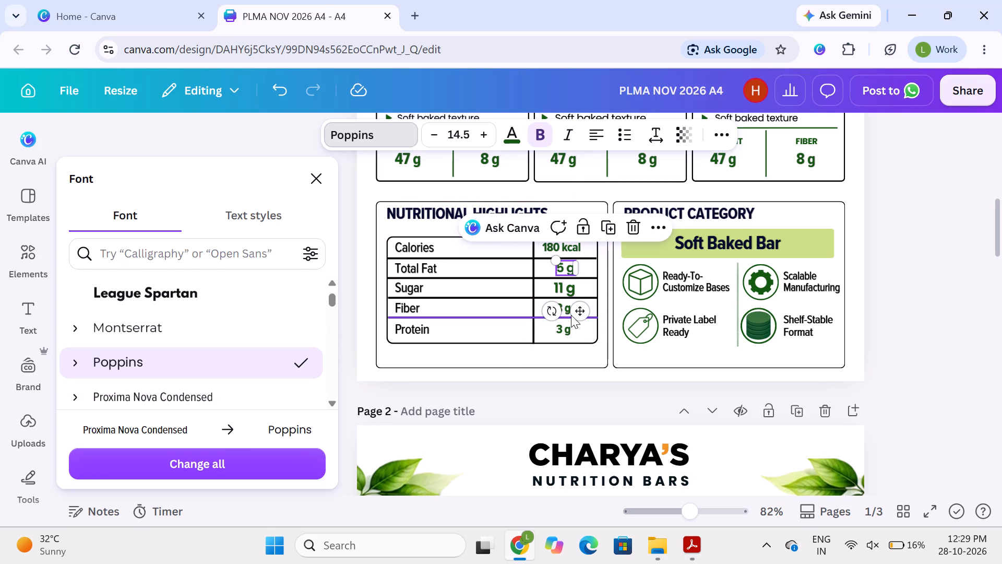
Change the Fiber value in the Nutritional Highlights table to Poppins and widen its text box to fit one line.
{"action": "left_click", "coordinate": [563, 308]}
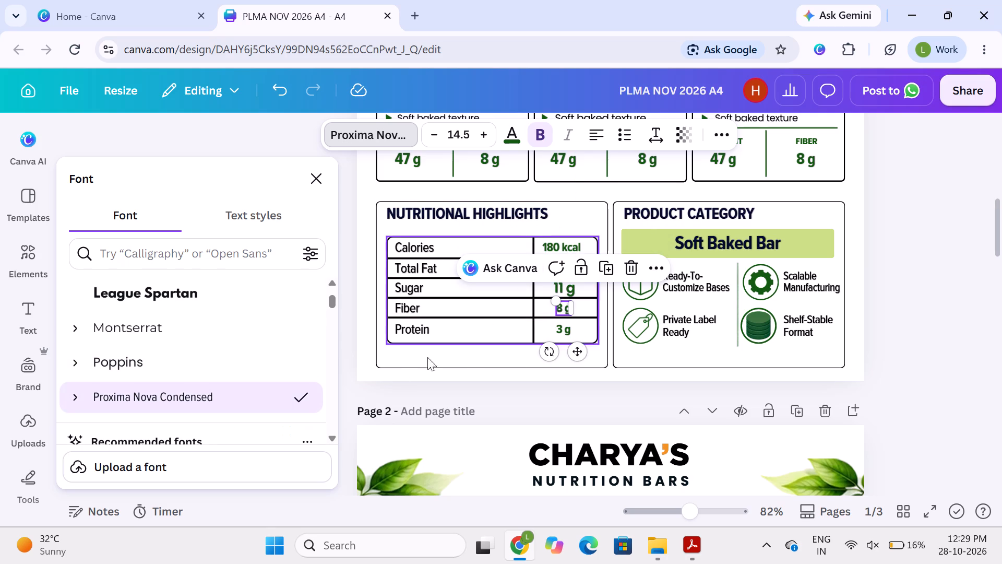
{"action": "left_click", "coordinate": [190, 366]}
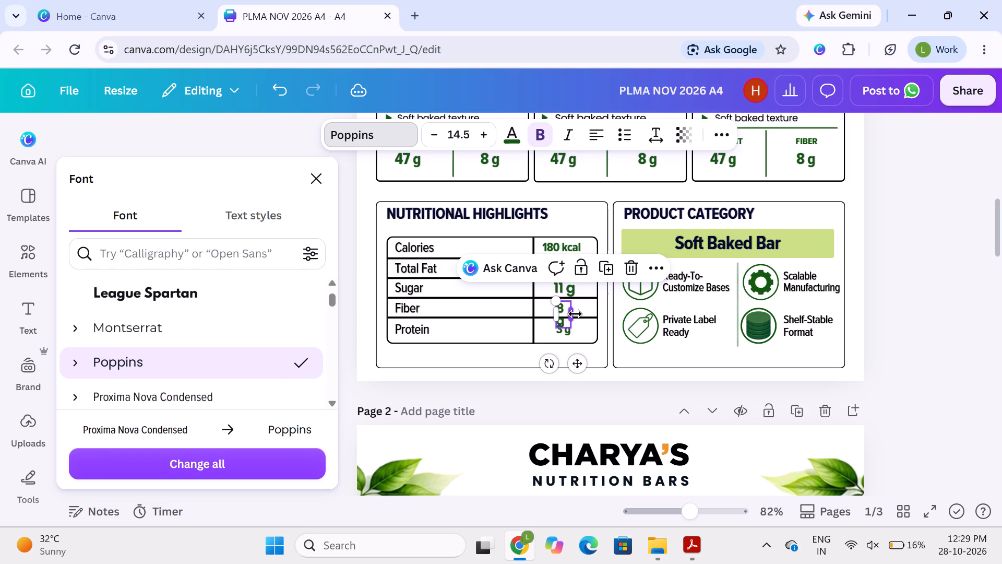
{"action": "left_click", "coordinate": [575, 314]}
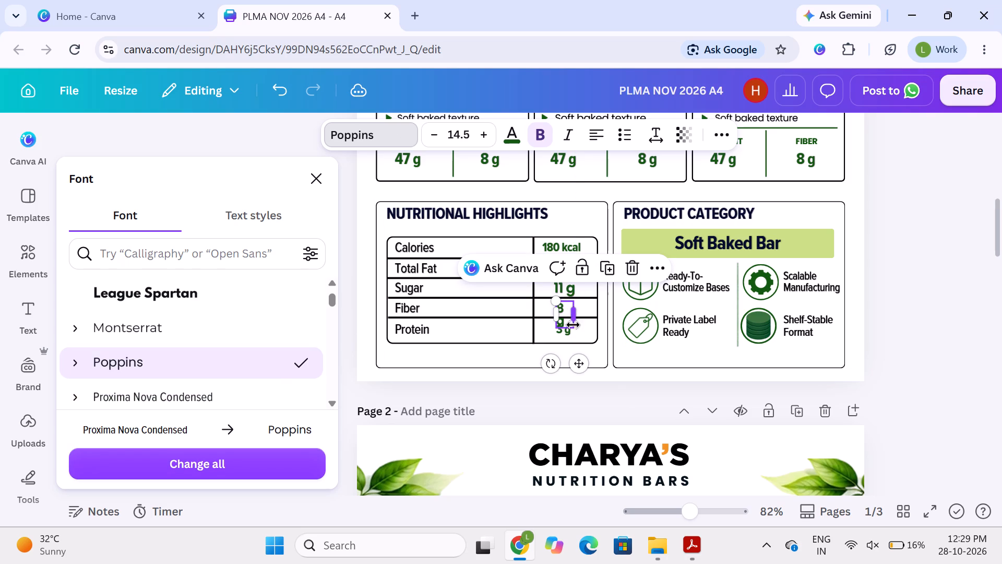
{"action": "left_click", "coordinate": [572, 312]}
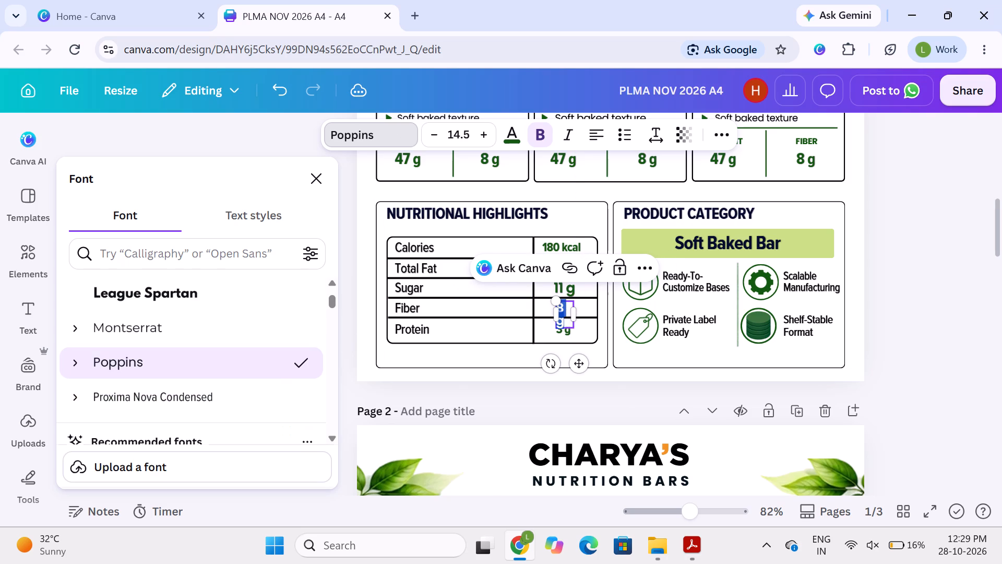
{"action": "left_click", "coordinate": [904, 221]}
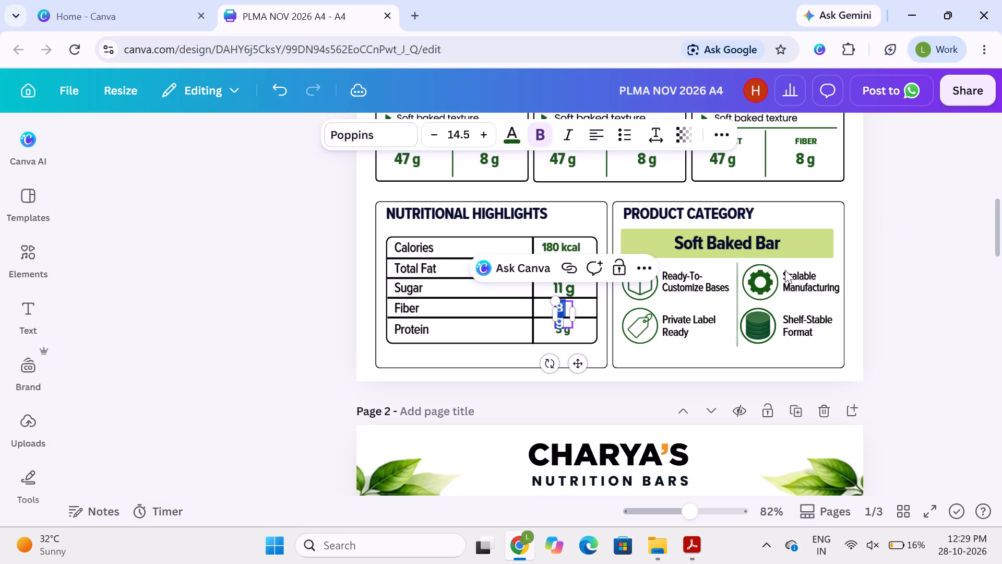
{"action": "left_click", "coordinate": [884, 276]}
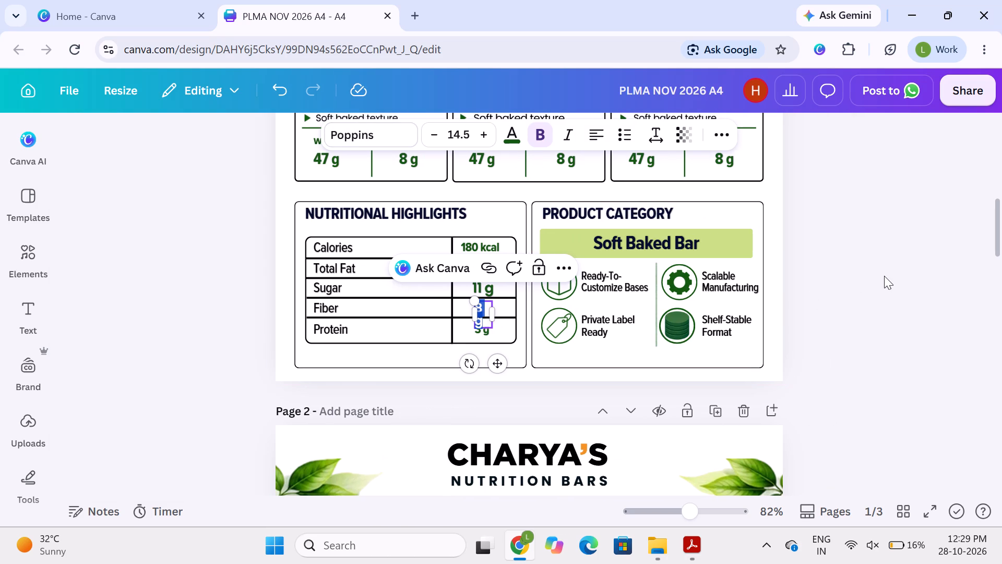
{"action": "left_click", "coordinate": [482, 311]}
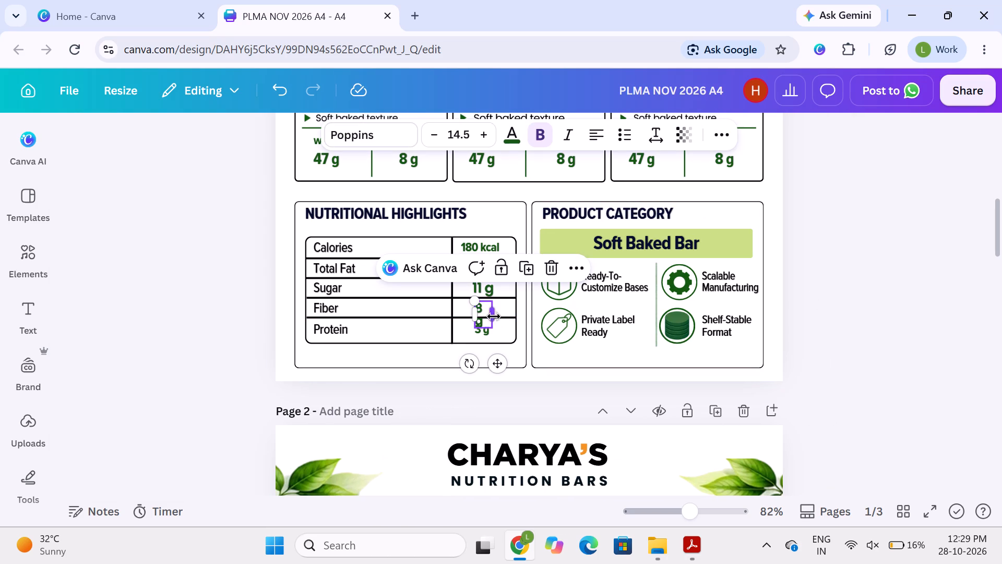
{"action": "left_click", "coordinate": [491, 315]}
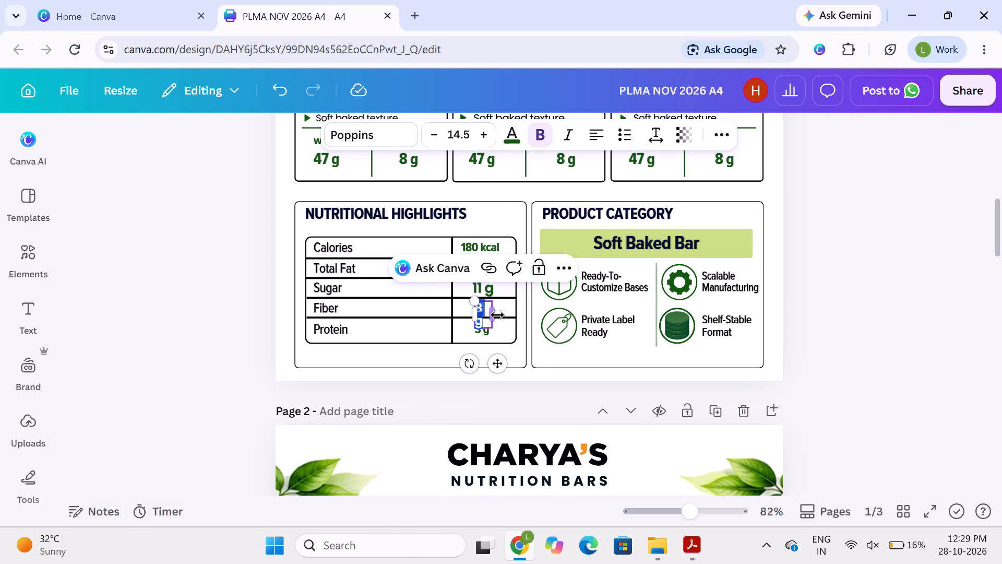
{"action": "left_click_drag", "start_coordinate": [493, 314], "coordinate": [499, 314]}
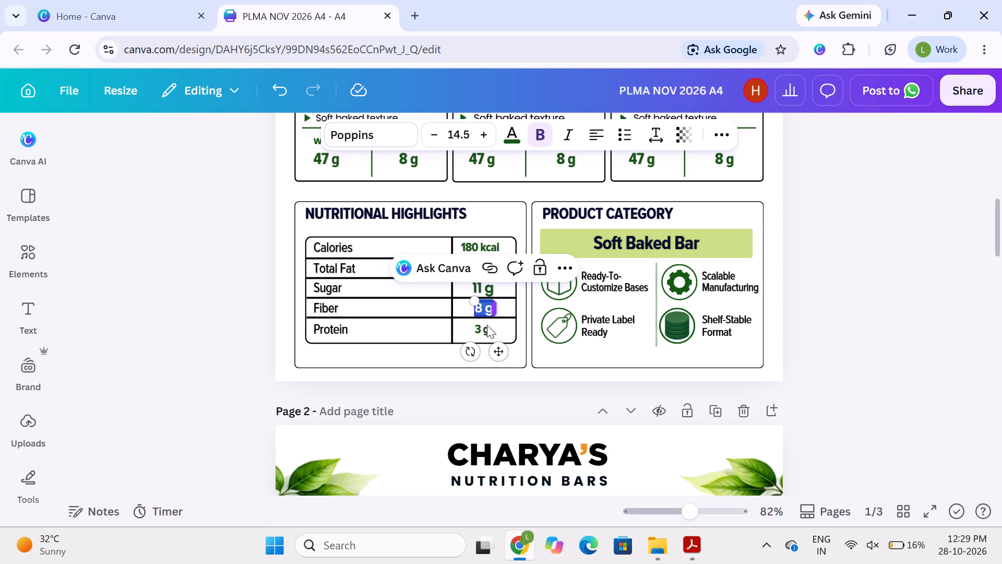
Change the Protein value in the Nutritional Highlights table to Poppins and widen its text box to fit one line.
{"action": "left_click", "coordinate": [487, 325]}
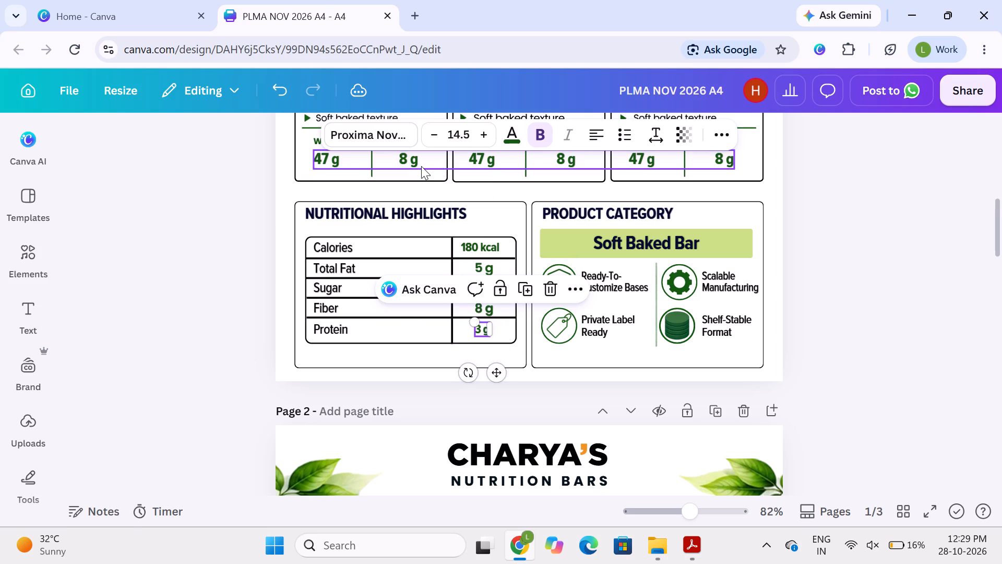
{"action": "left_click", "coordinate": [380, 140]}
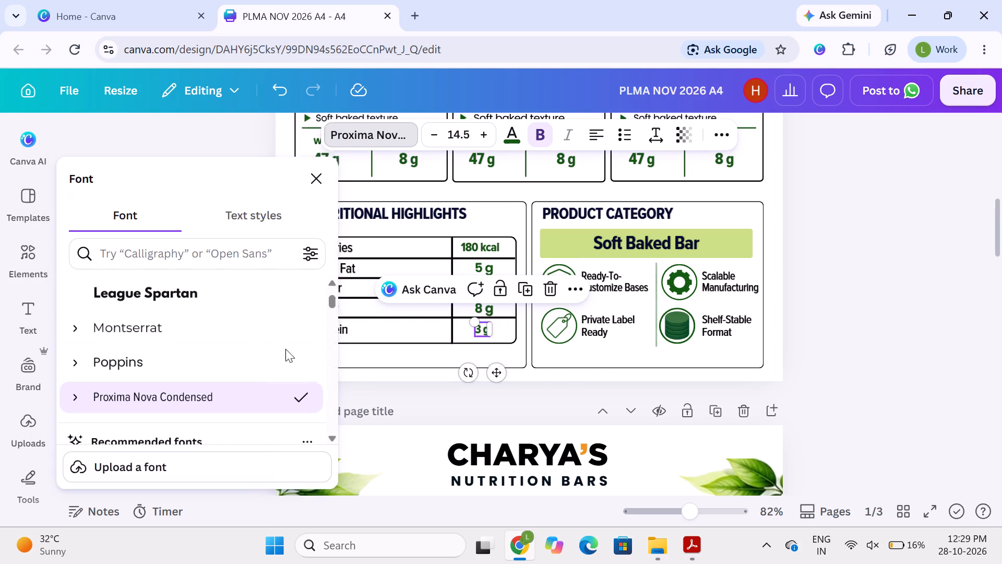
{"action": "left_click", "coordinate": [216, 373]}
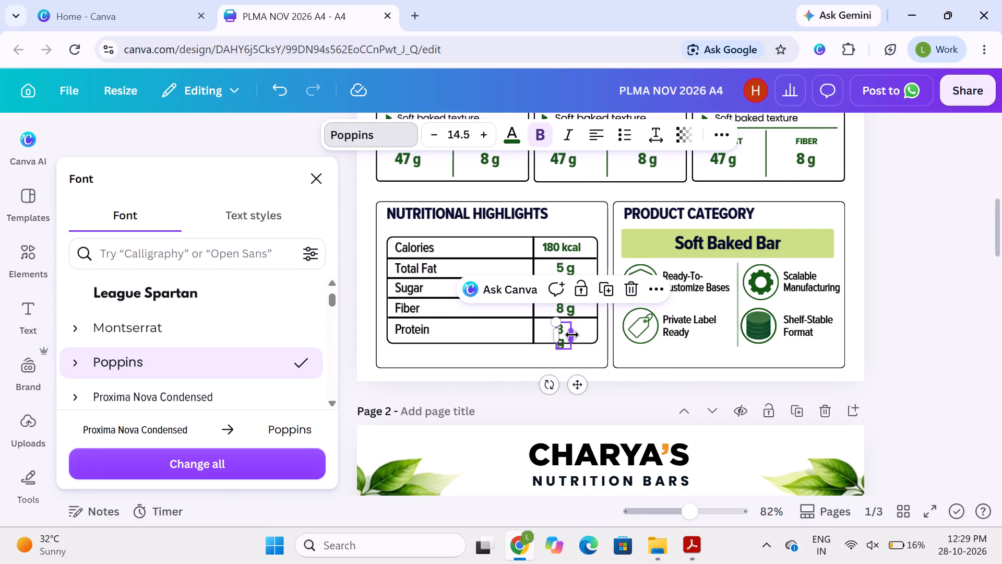
{"action": "left_click_drag", "start_coordinate": [572, 335], "coordinate": [582, 334]}
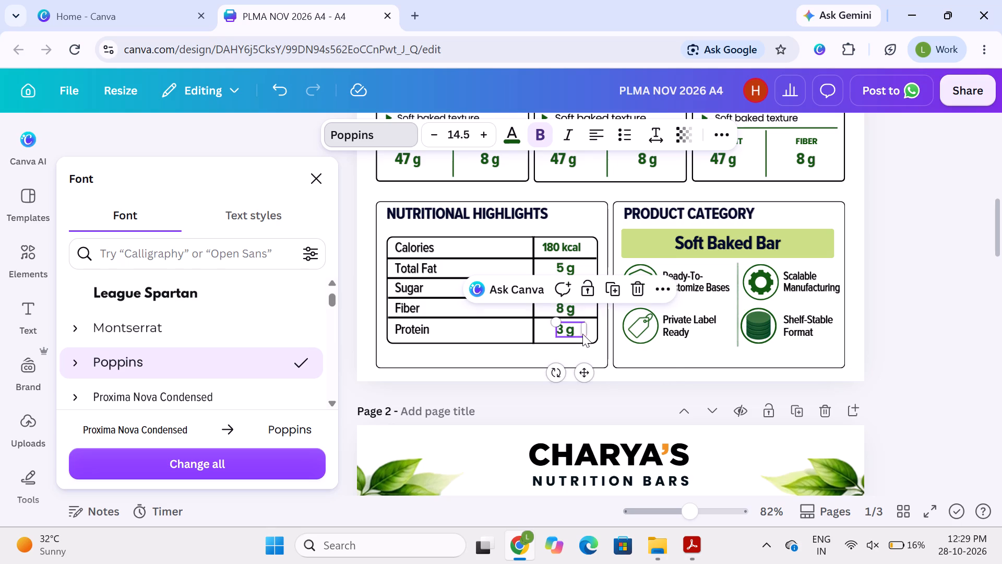
{"action": "left_click", "coordinate": [899, 256]}
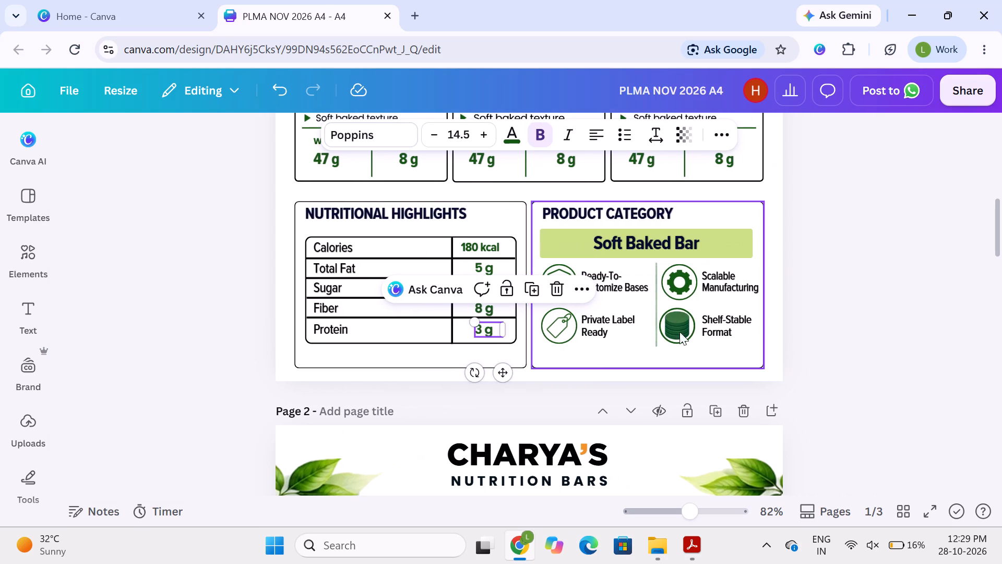
{"action": "left_click", "coordinate": [905, 276]}
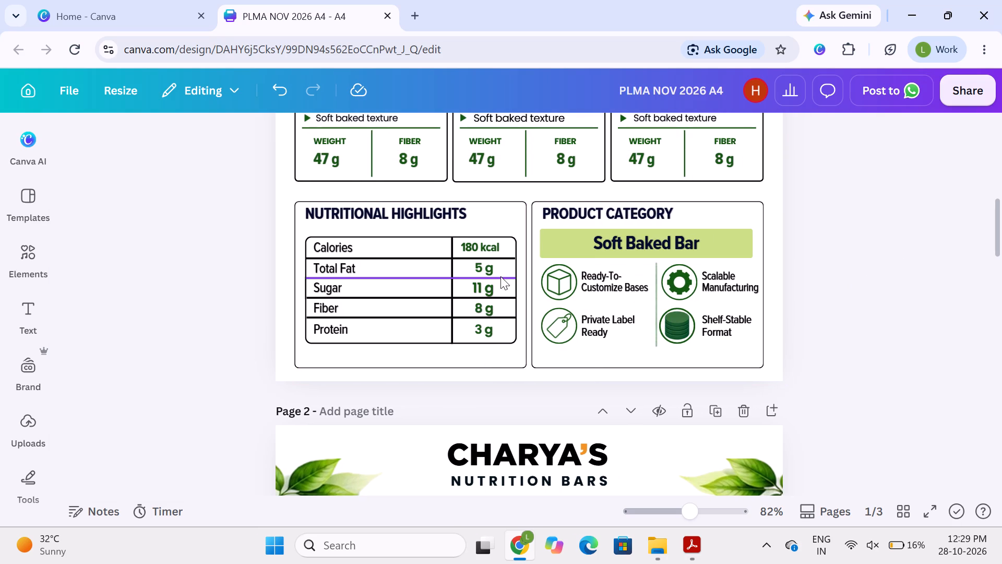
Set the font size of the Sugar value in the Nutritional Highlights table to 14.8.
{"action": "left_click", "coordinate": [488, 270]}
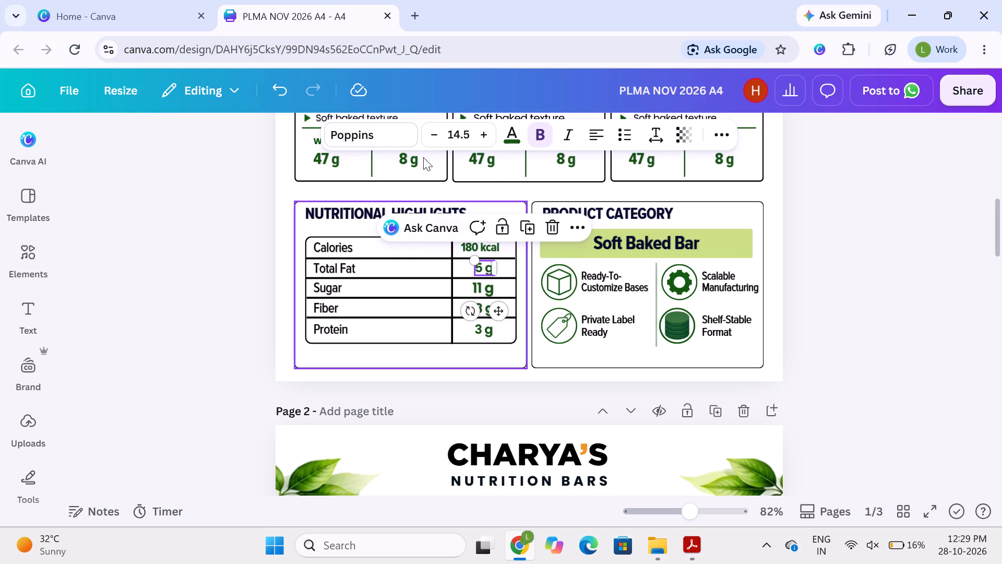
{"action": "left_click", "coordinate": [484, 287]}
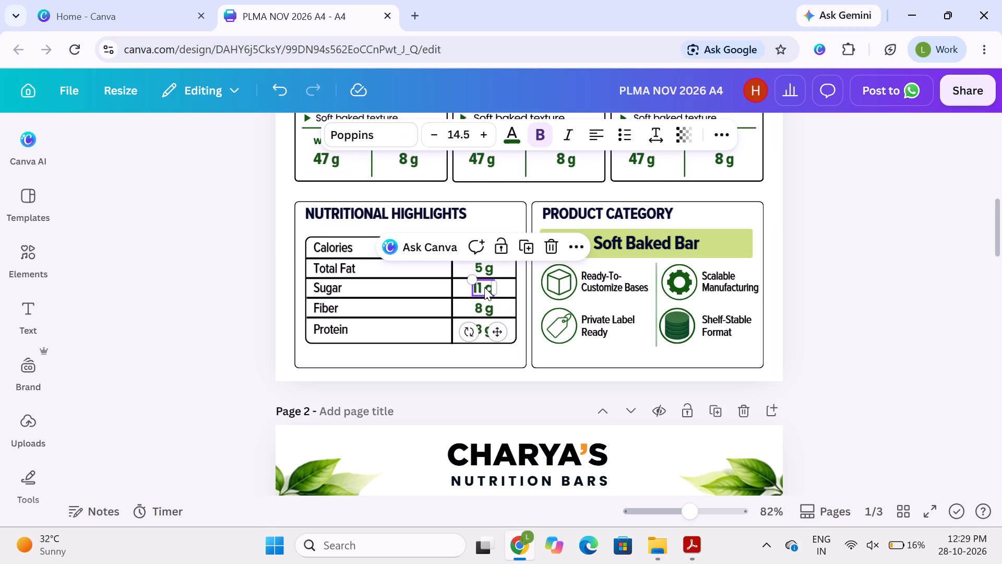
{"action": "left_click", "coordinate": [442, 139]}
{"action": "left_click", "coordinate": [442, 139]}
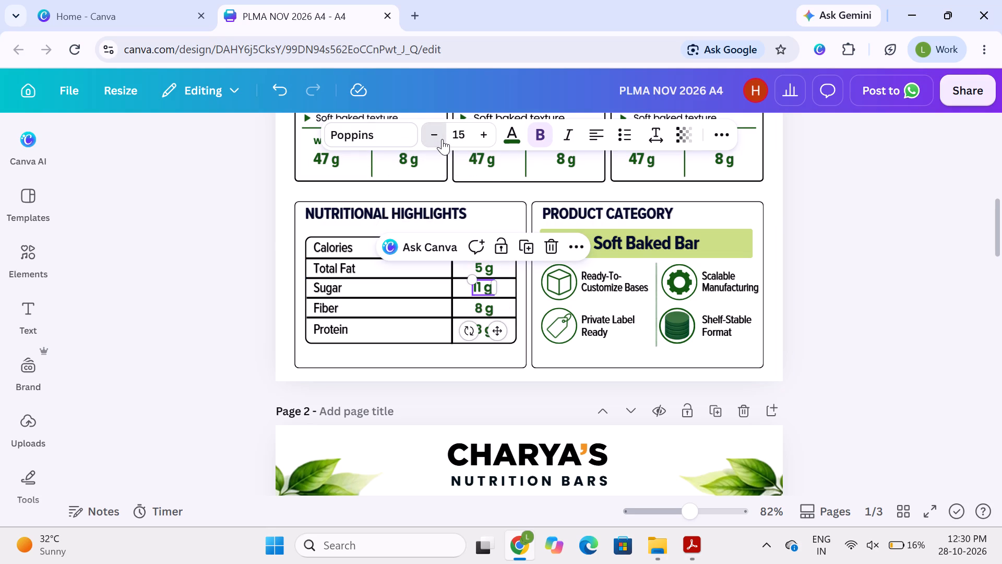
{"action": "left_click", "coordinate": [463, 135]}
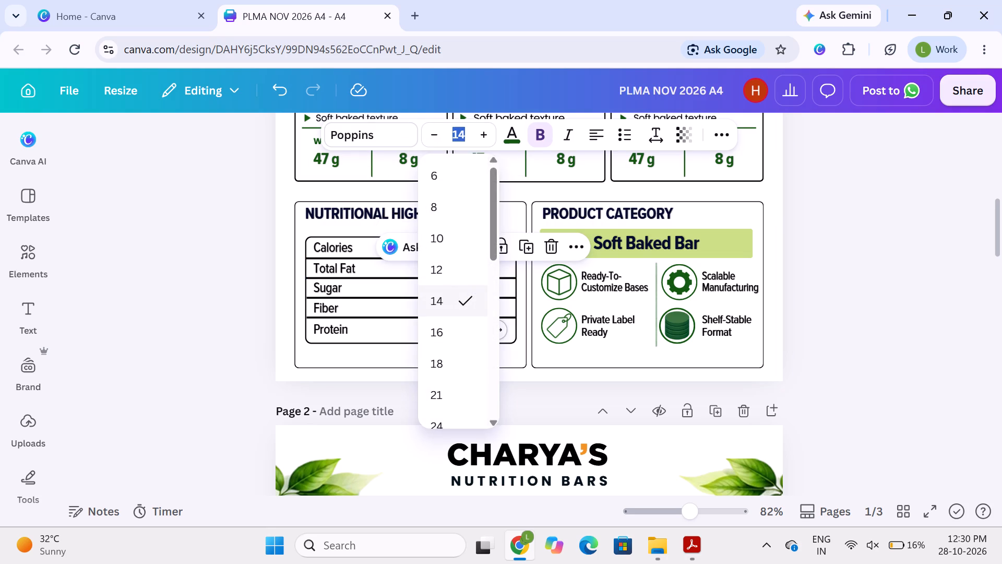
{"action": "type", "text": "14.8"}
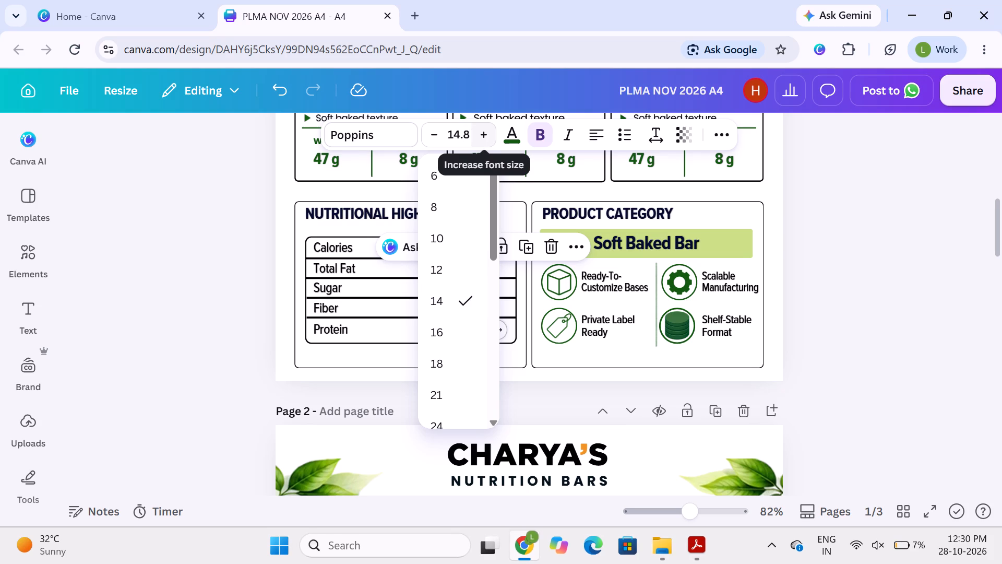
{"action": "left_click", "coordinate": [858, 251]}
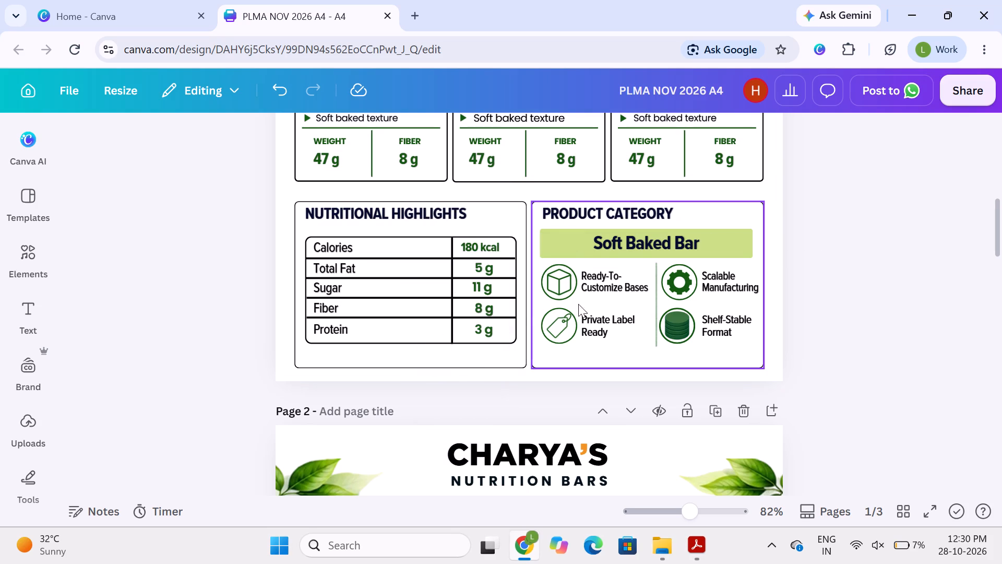
Check the font sizes of the other gram values in the table and set the Sugar value to 14.5.
{"action": "left_click", "coordinate": [483, 266]}
{"action": "left_click", "coordinate": [479, 287]}
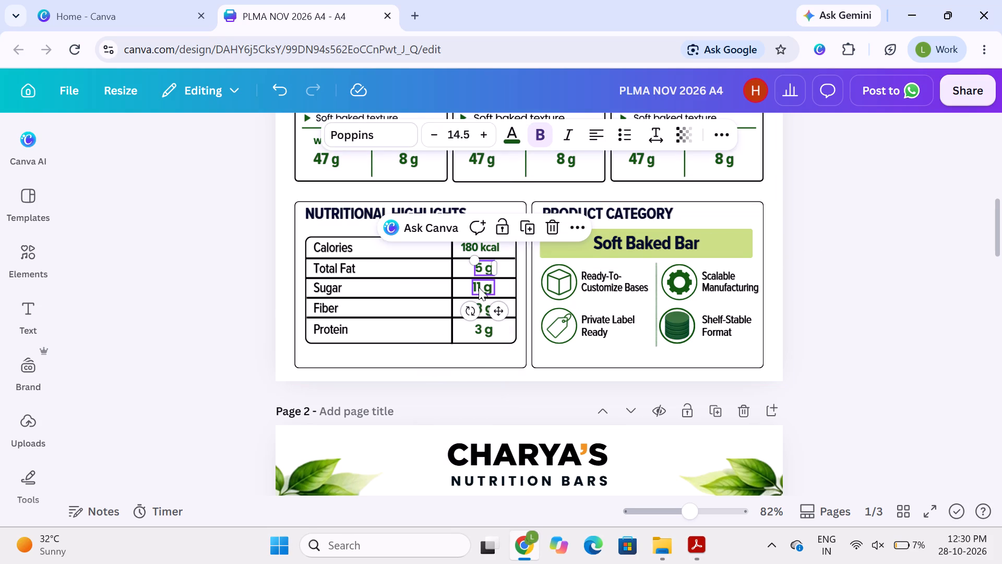
{"action": "left_click", "coordinate": [479, 314]}
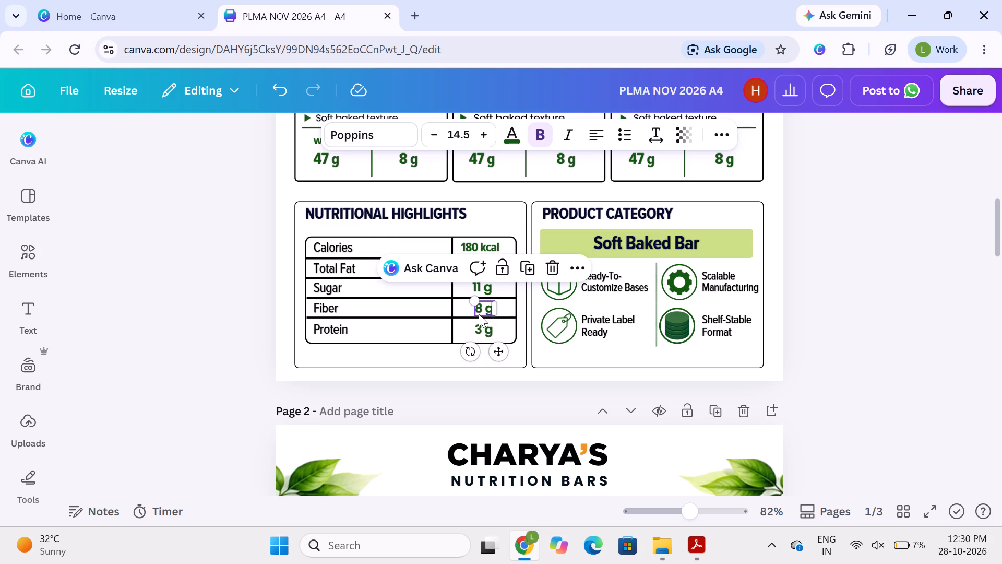
{"action": "left_click", "coordinate": [477, 337]}
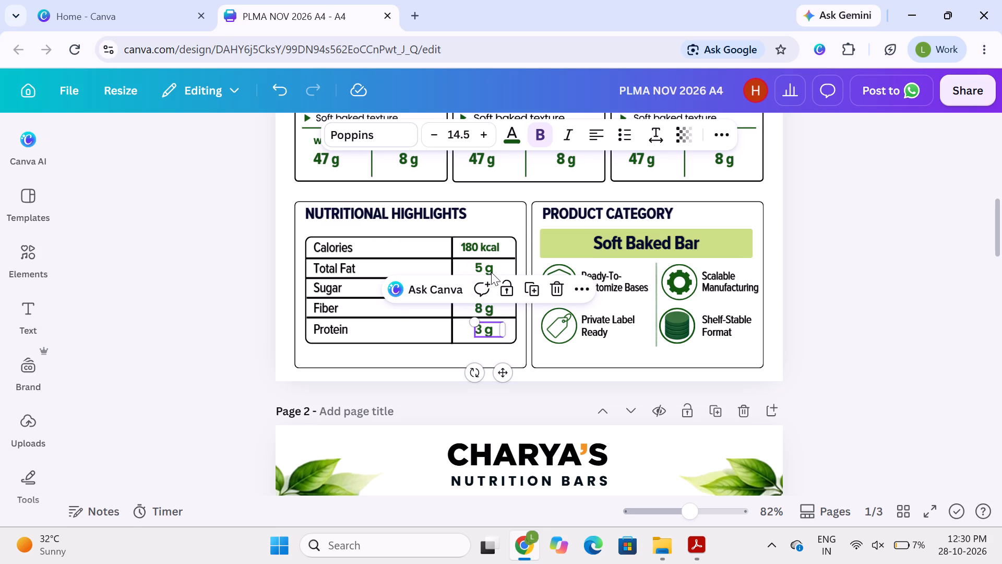
{"action": "left_click", "coordinate": [904, 305]}
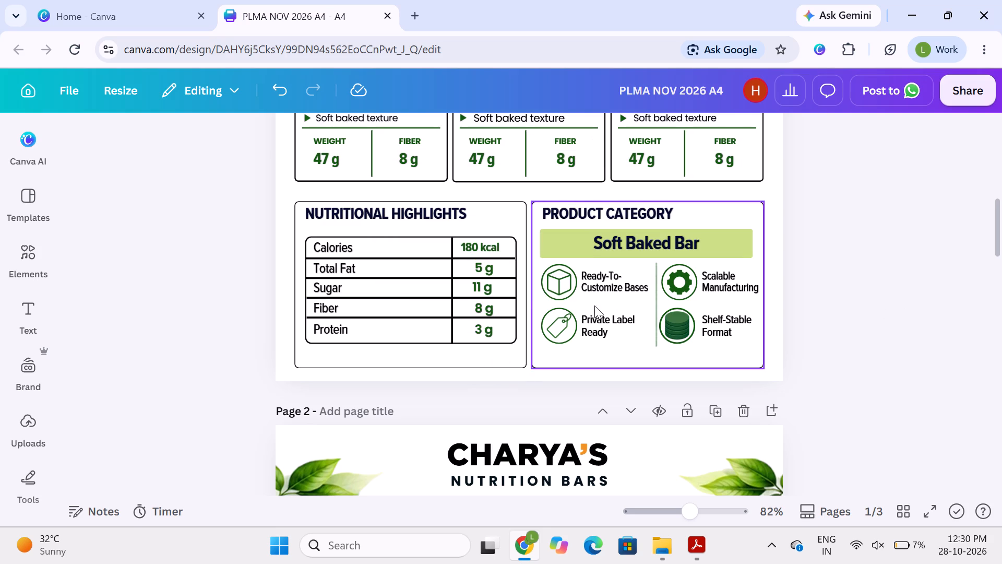
{"action": "left_click", "coordinate": [476, 287]}
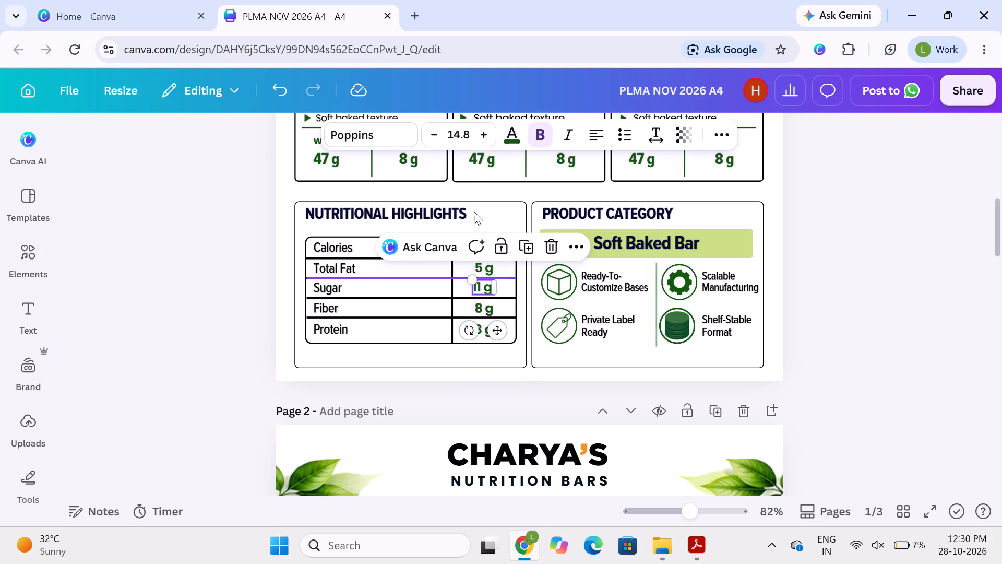
{"action": "left_click", "coordinate": [466, 136]}
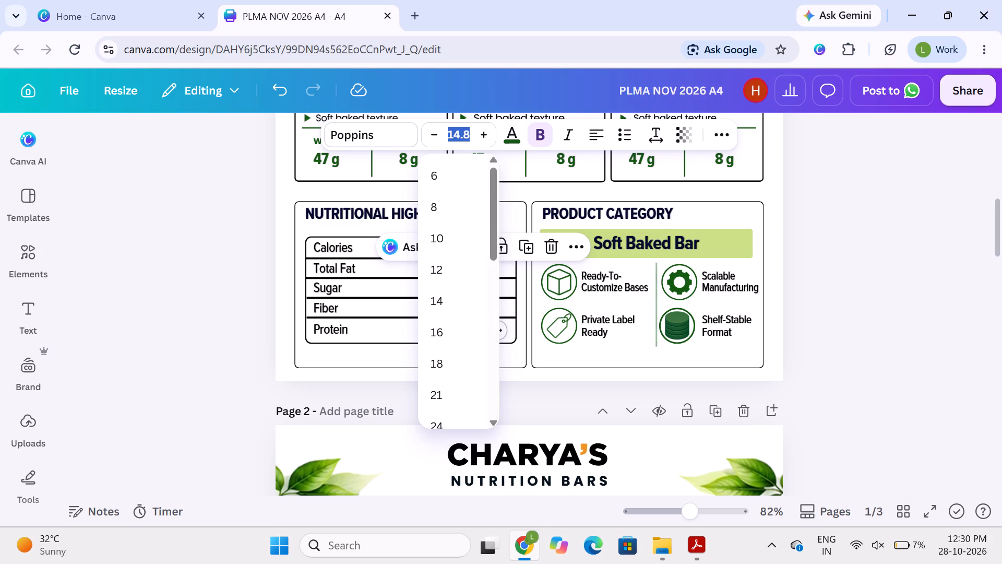
{"action": "type", "text": "14.5"}
{"action": "left_click", "coordinate": [803, 205]}
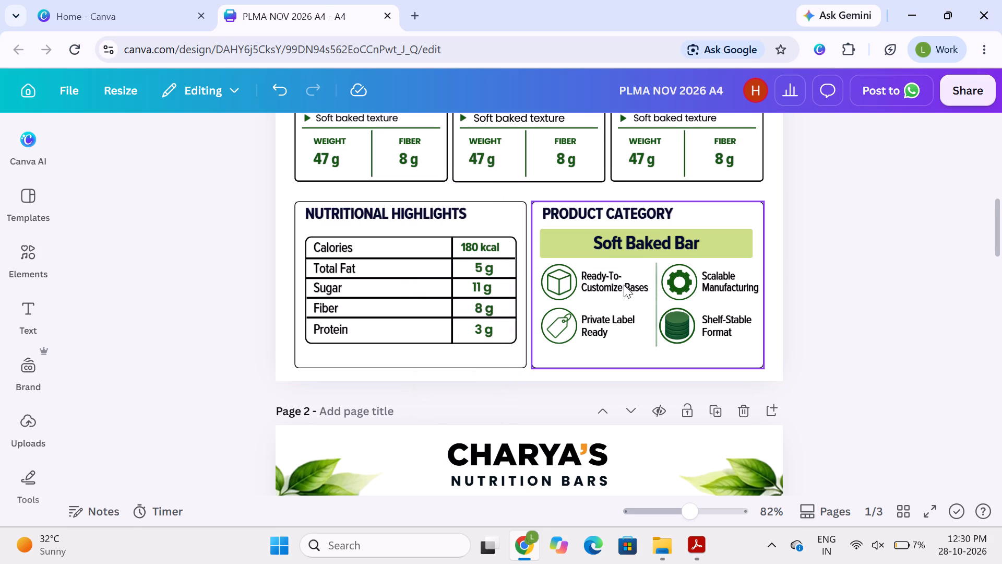
Nudge the Sugar and Total Fat values sideways so they line up with each other in the table's value column.
{"action": "left_click", "coordinate": [482, 291]}
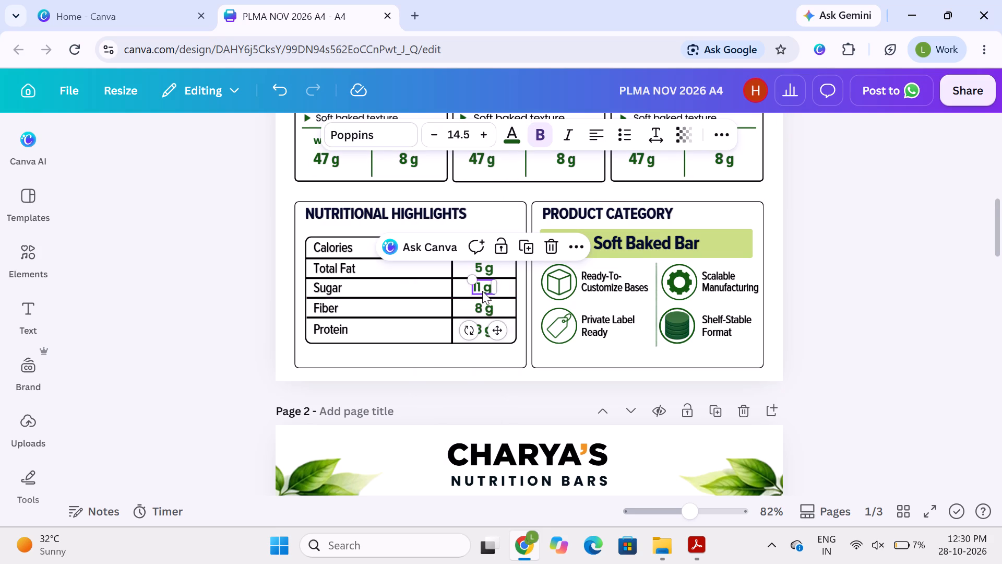
{"action": "key", "text": "Right"}
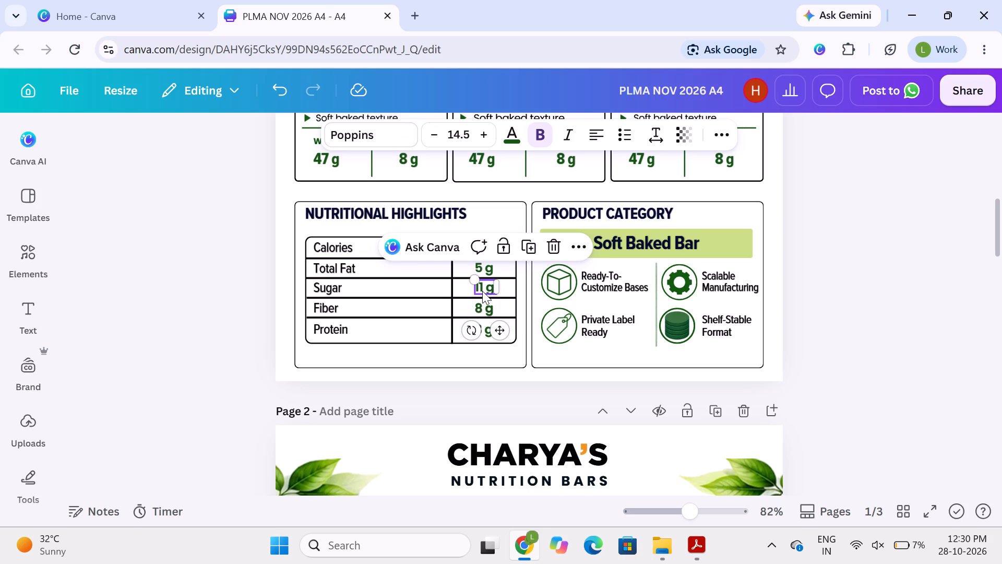
{"action": "left_click", "coordinate": [481, 271]}
{"action": "key", "text": "Right"}
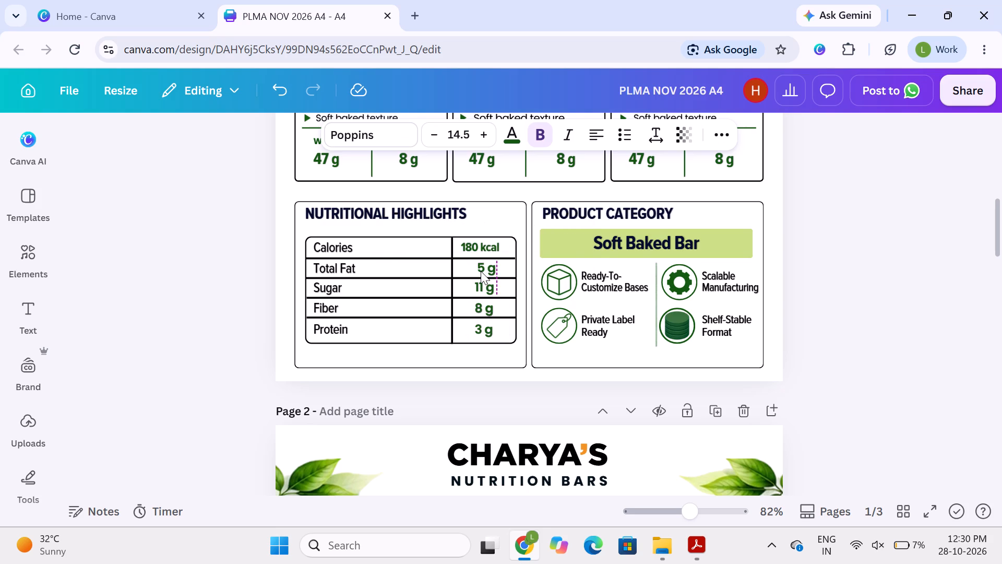
{"action": "key", "text": "Left"}
{"action": "key", "text": "Left"}
{"action": "left_click", "coordinate": [481, 286]}
{"action": "key", "text": "Left"}
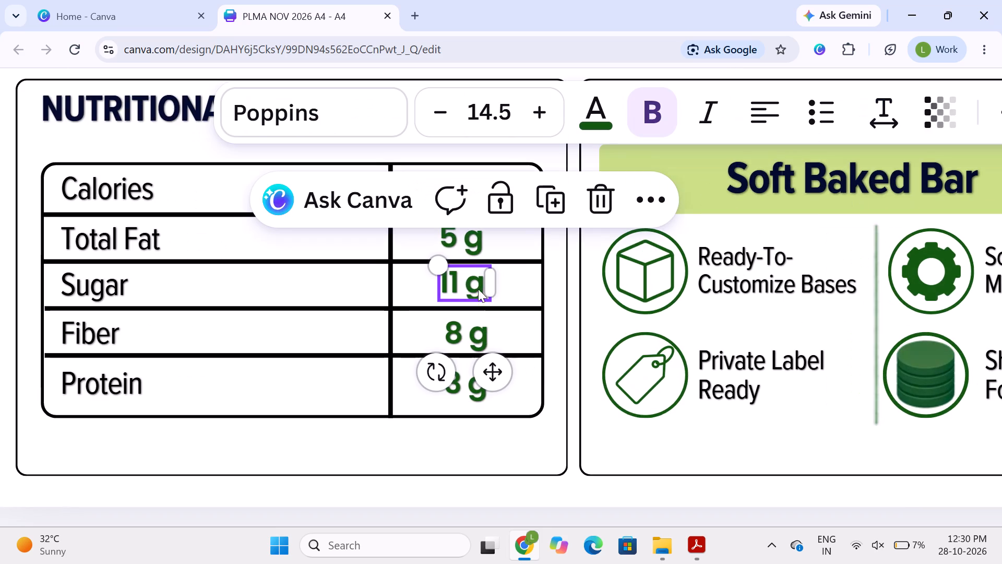
{"action": "left_click_drag", "start_coordinate": [461, 285], "coordinate": [456, 285]}
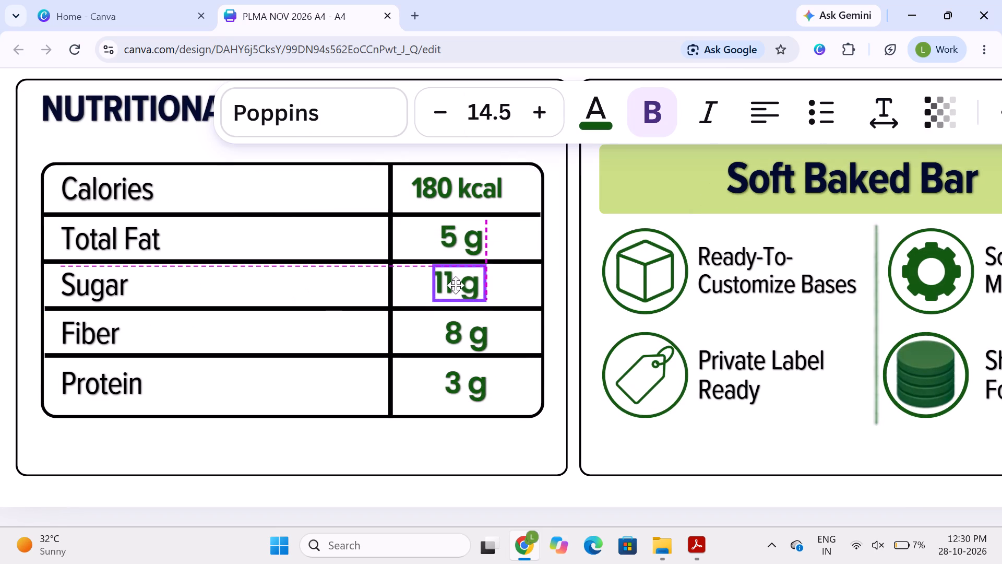
{"action": "left_click_drag", "start_coordinate": [456, 285], "coordinate": [454, 285]}
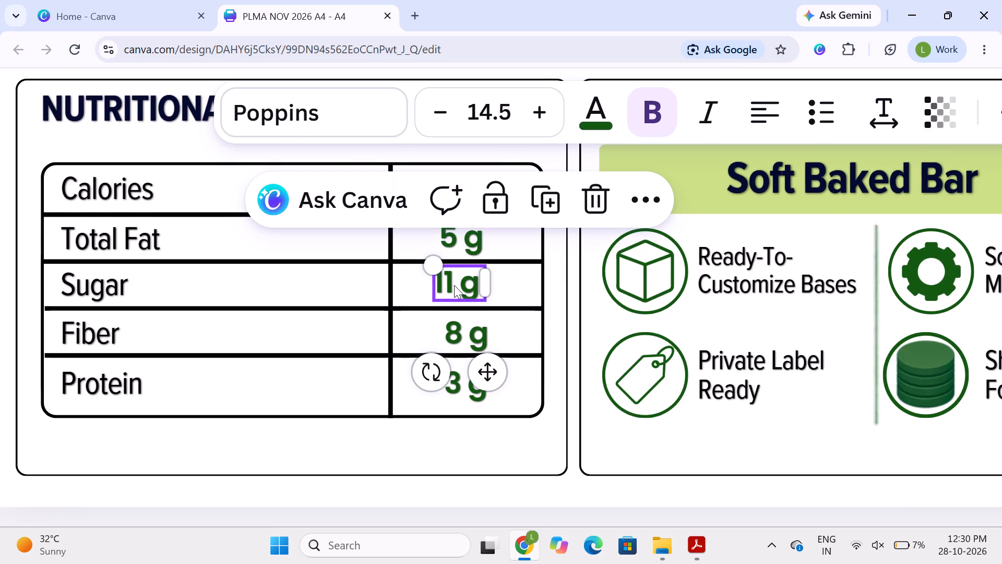
{"action": "key", "text": "Right"}
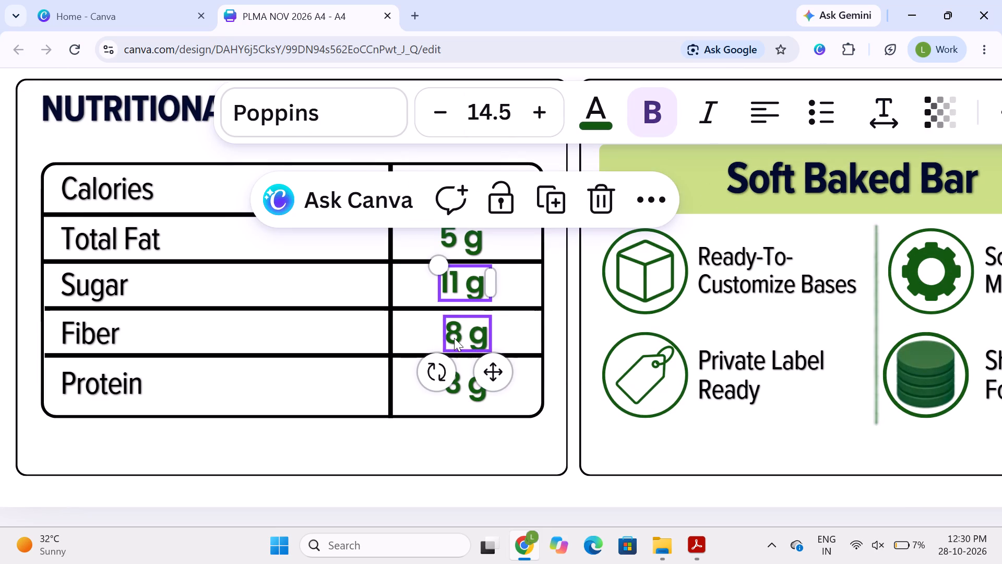
Nudge the Fiber and Protein values slightly left to line up with the gram values above them.
{"action": "left_click", "coordinate": [454, 338]}
{"action": "key", "text": "Left"}
{"action": "left_click", "coordinate": [454, 373]}
{"action": "key", "text": "Left"}
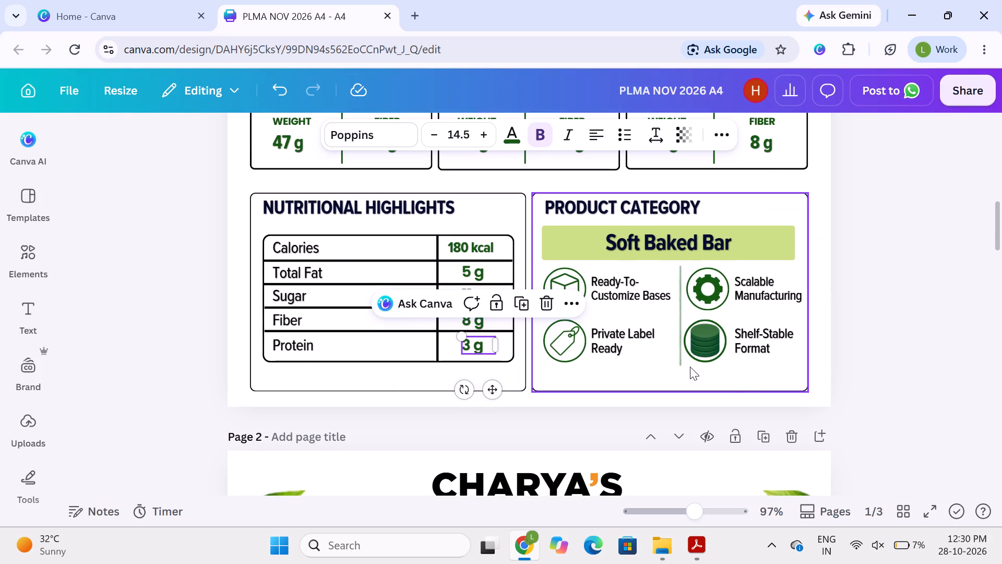
{"action": "left_click", "coordinate": [844, 392]}
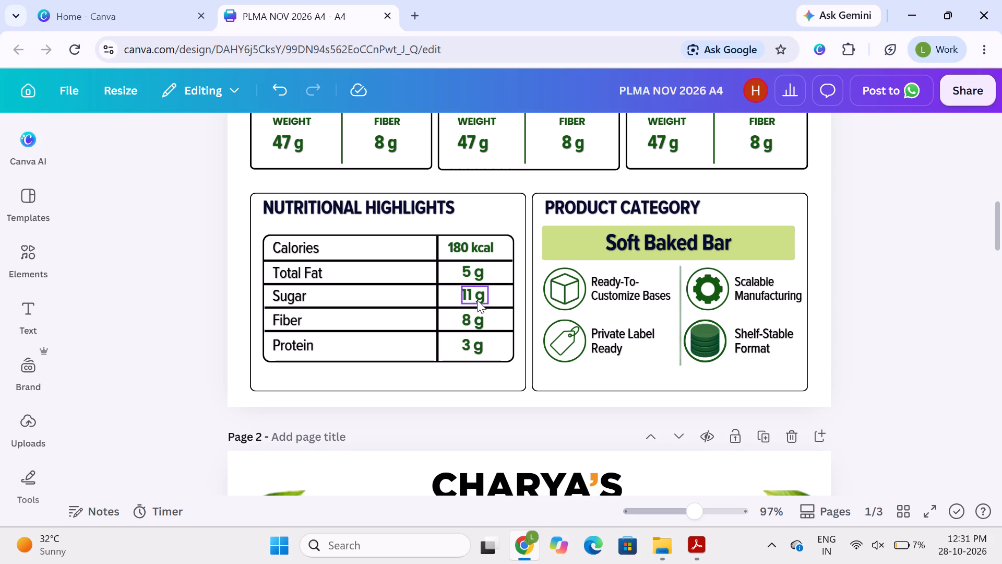
Nudge the Fiber value up slightly to centre it vertically in its table row.
{"action": "left_click", "coordinate": [481, 314]}
{"action": "key", "text": "Up"}
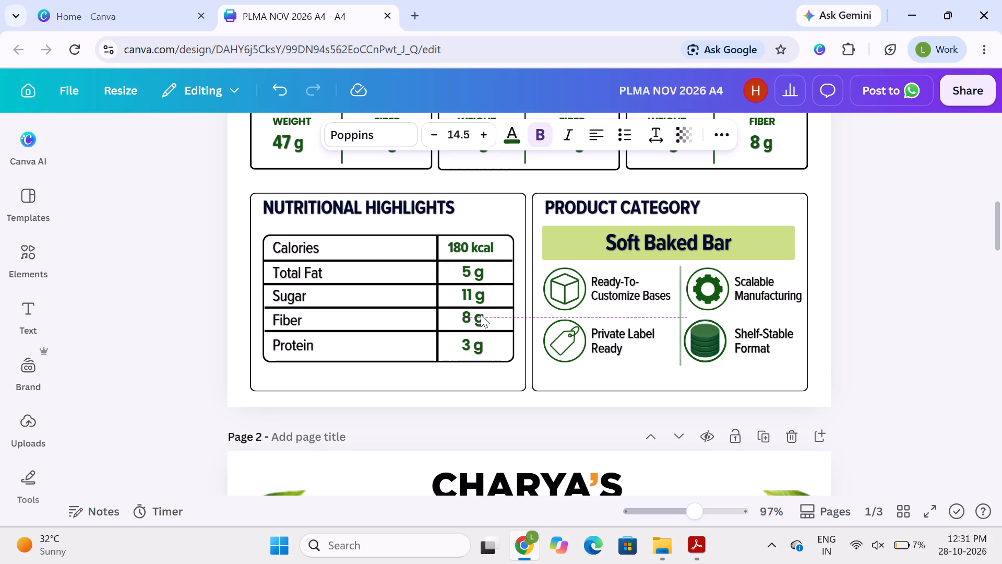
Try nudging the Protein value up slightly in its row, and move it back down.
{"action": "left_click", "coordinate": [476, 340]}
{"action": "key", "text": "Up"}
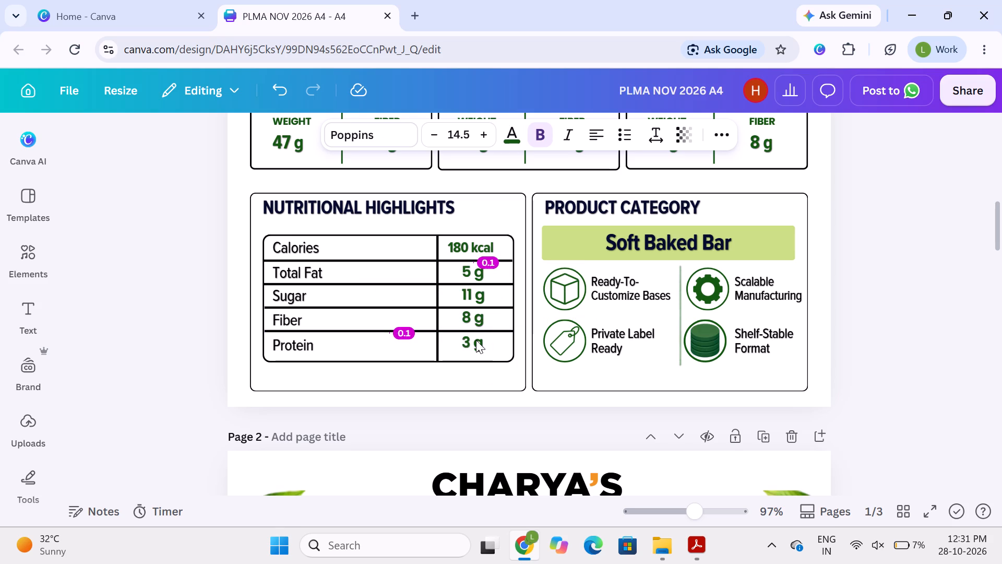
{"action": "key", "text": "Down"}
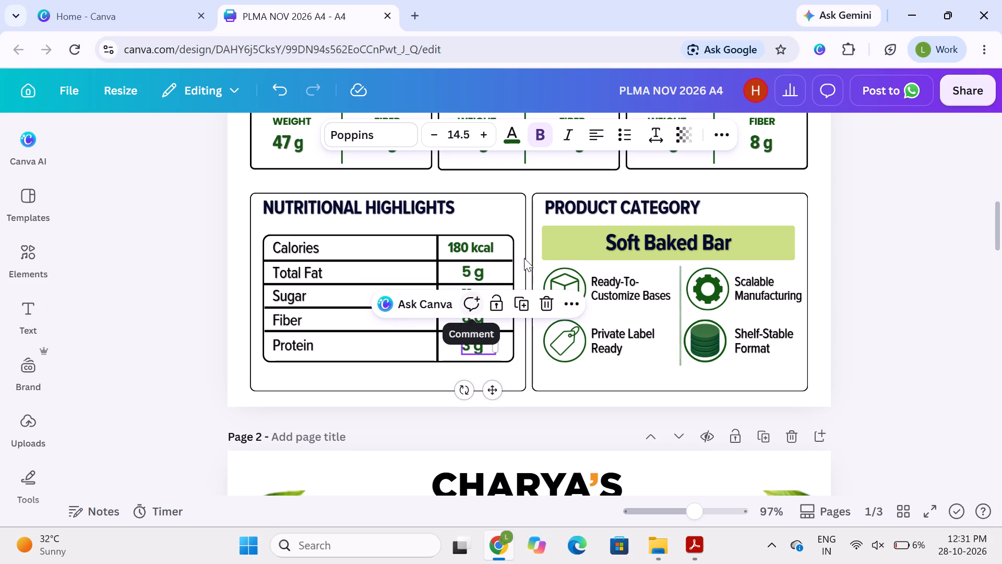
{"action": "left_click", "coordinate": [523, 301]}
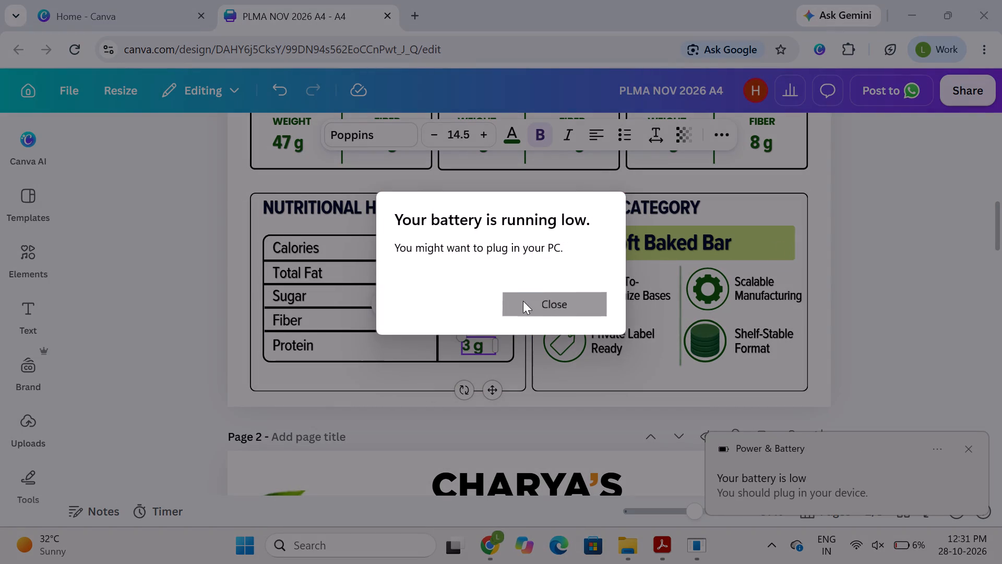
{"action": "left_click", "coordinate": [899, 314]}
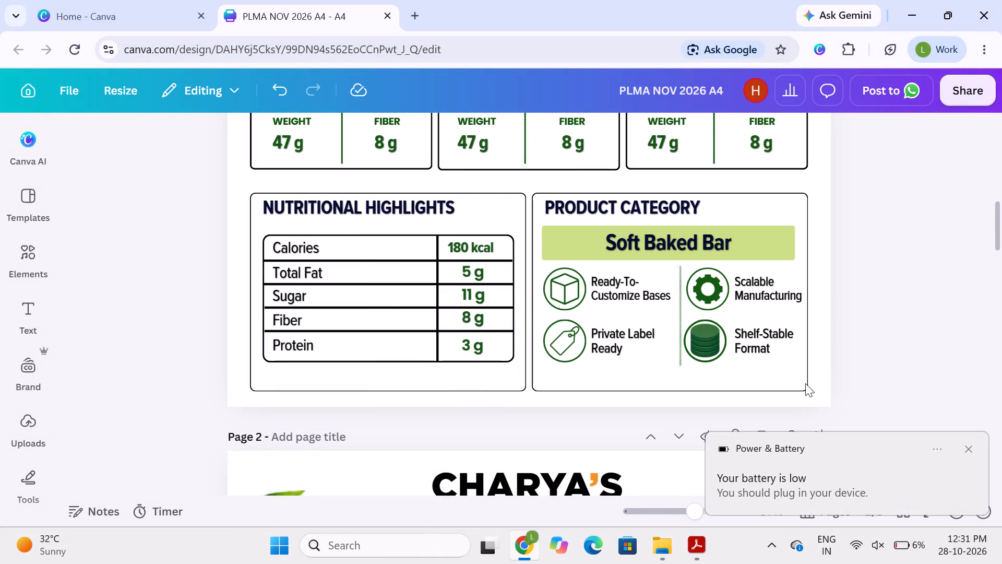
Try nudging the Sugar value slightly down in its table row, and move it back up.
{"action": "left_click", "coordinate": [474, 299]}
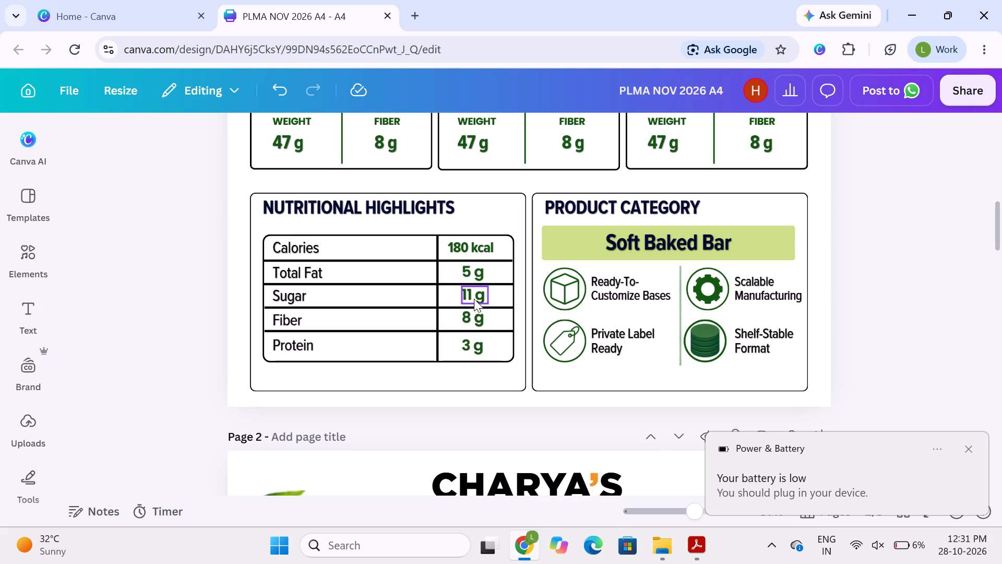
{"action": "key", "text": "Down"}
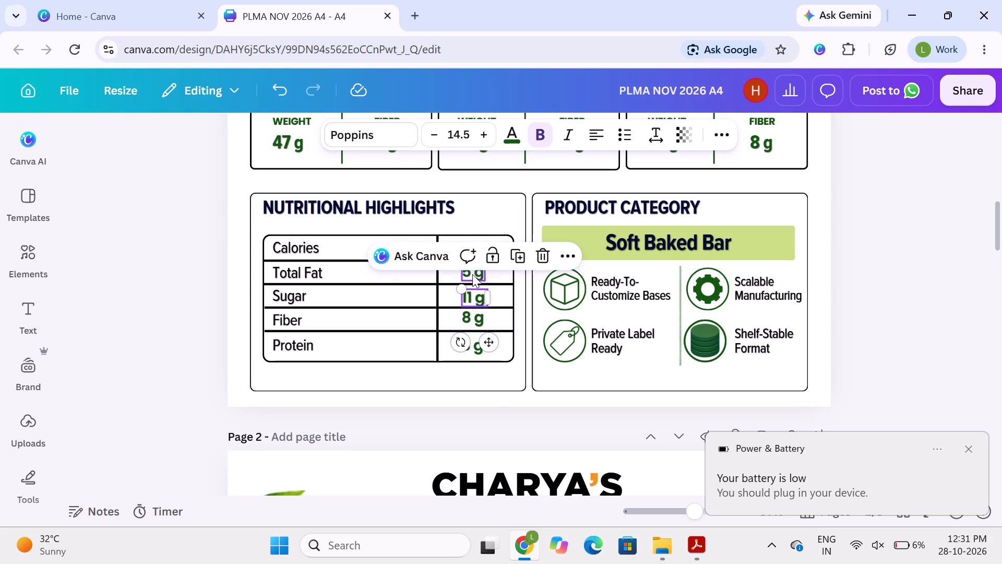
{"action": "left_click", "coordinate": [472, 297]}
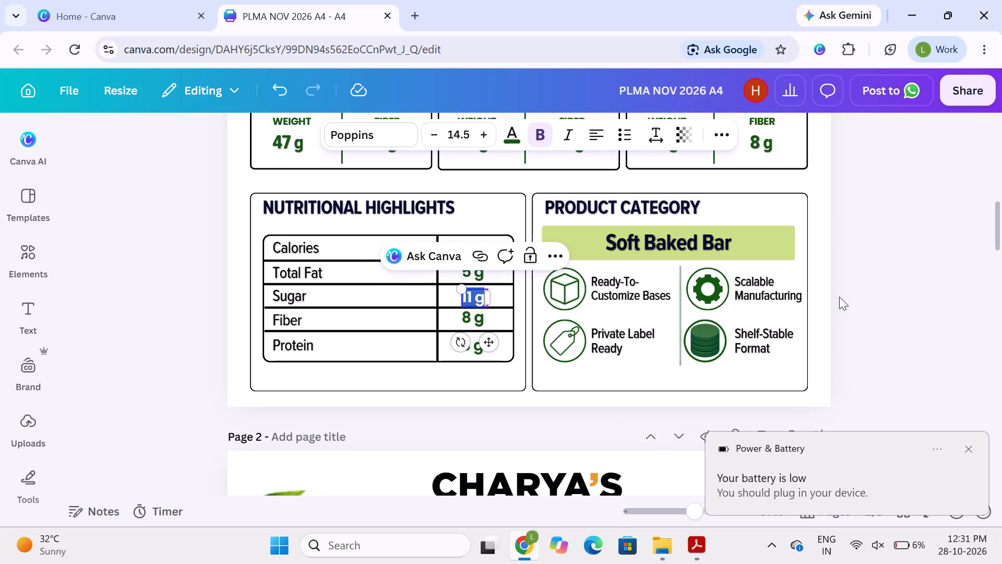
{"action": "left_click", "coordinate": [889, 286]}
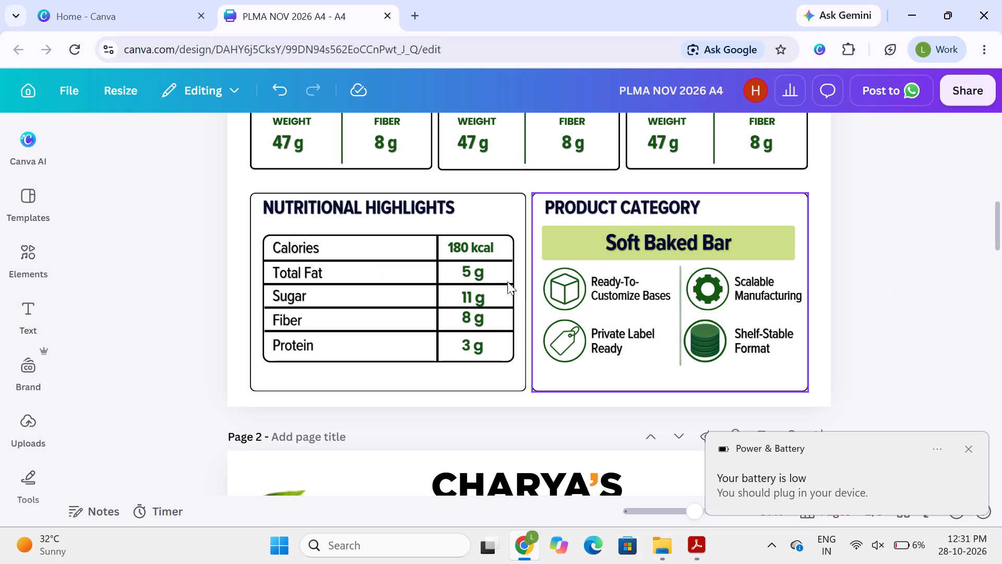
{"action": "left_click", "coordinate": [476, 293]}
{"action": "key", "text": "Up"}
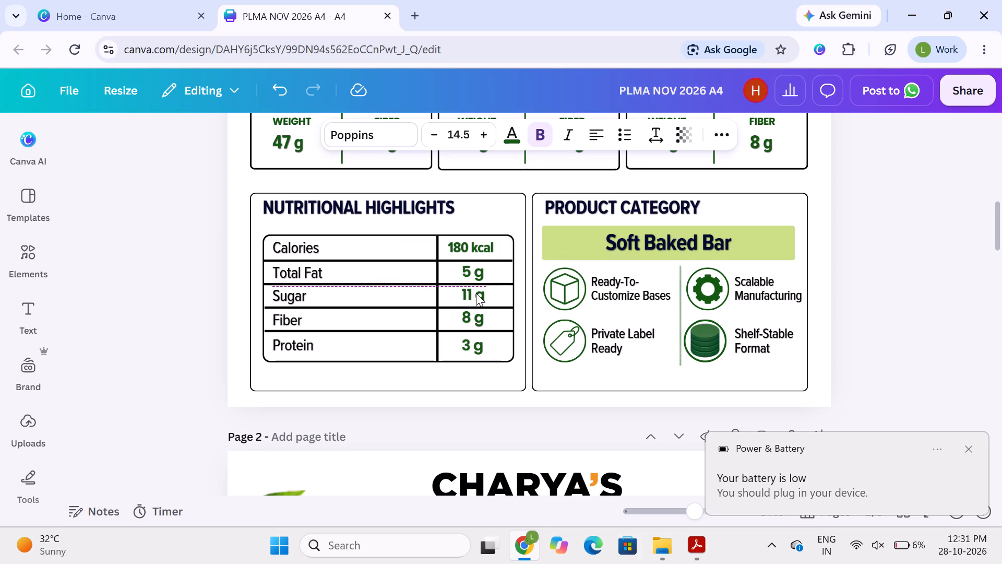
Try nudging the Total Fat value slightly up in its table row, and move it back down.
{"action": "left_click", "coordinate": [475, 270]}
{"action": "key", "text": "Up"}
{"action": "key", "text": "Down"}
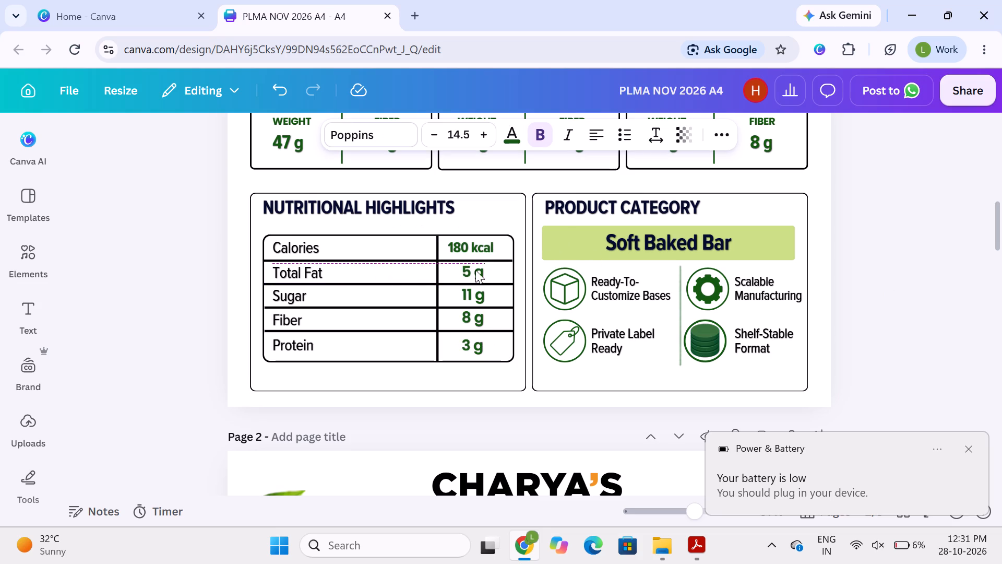
Shift the Sugar value very slightly down to centre it vertically in its table row.
{"action": "left_click", "coordinate": [476, 291]}
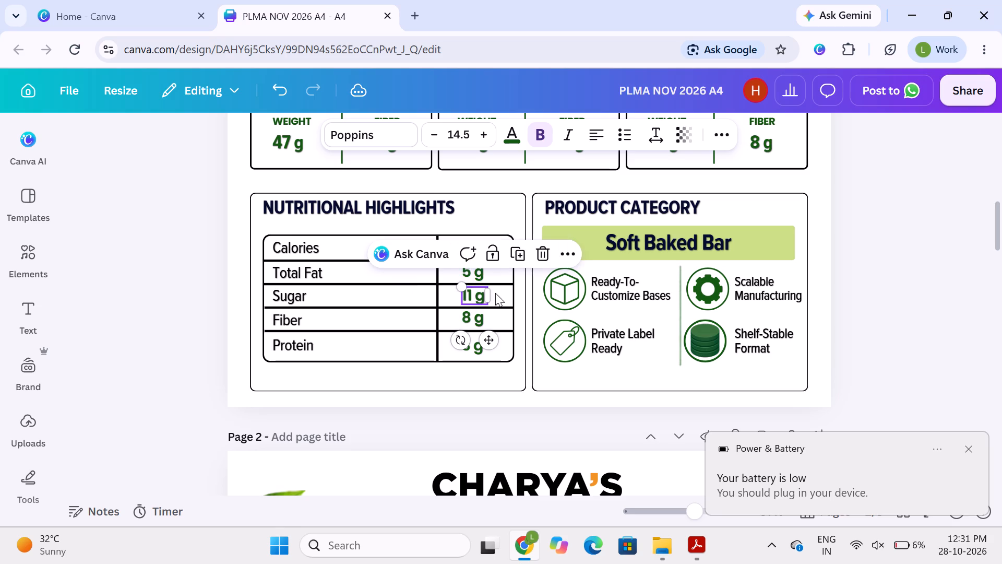
{"action": "left_click", "coordinate": [904, 257]}
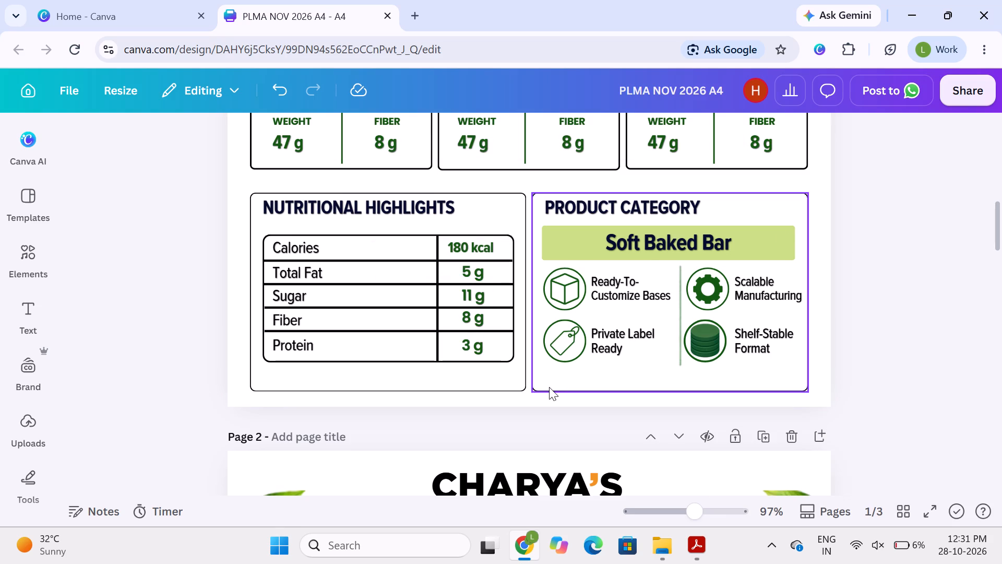
Adjust the Fiber value's height in small moves until it sits vertically centred in its table row.
{"action": "left_click", "coordinate": [466, 323]}
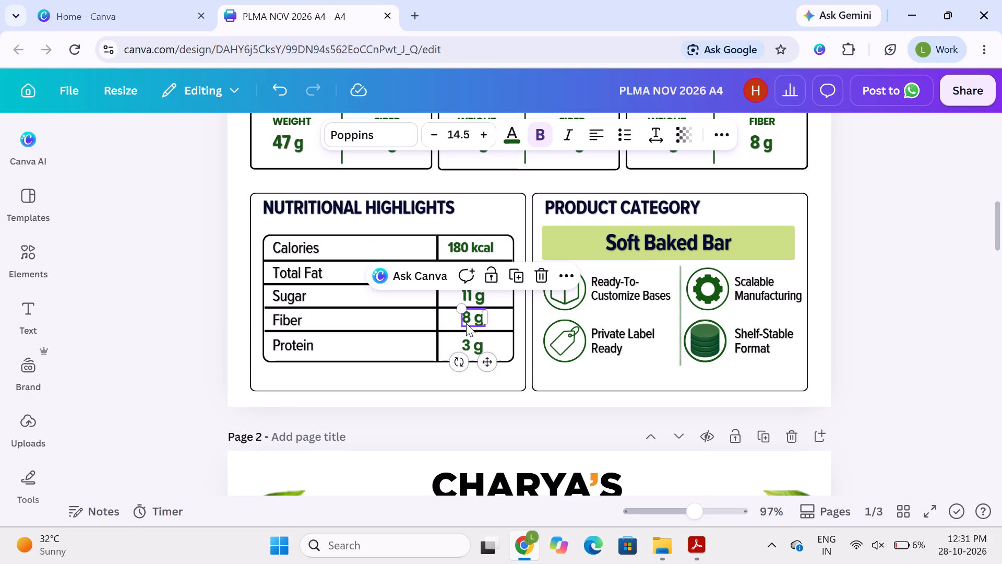
{"action": "left_click", "coordinate": [466, 323]}
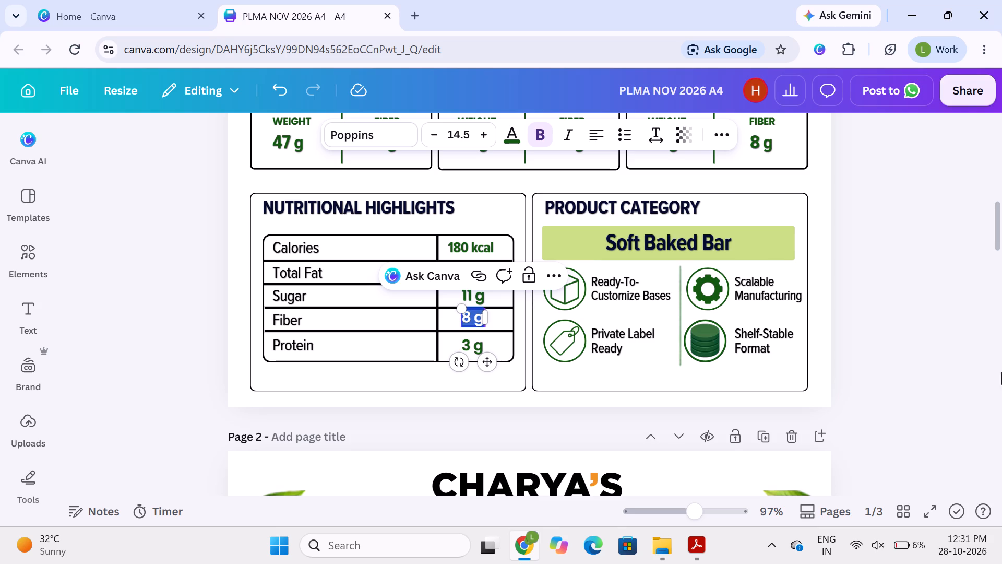
{"action": "left_click", "coordinate": [920, 340]}
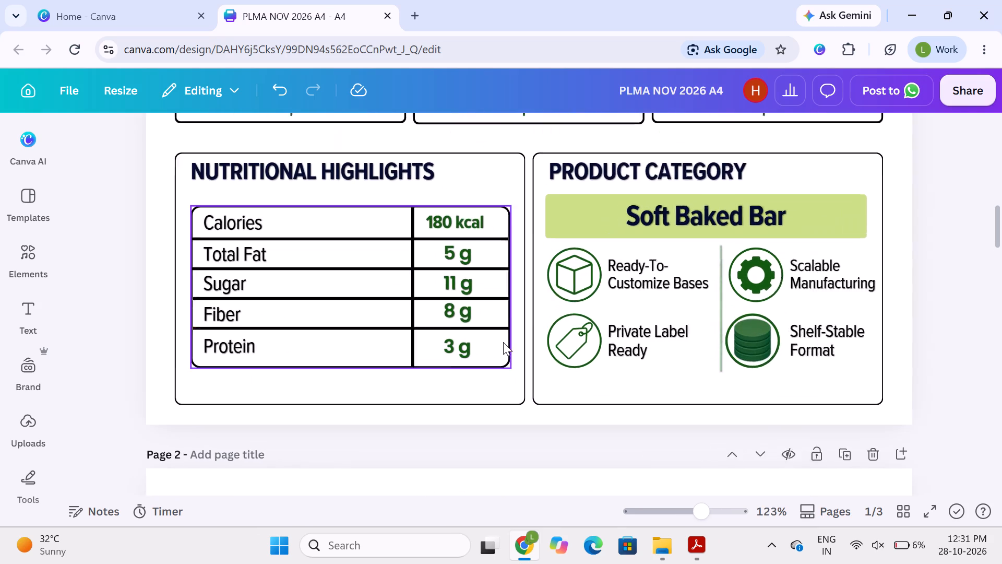
{"action": "left_click", "coordinate": [455, 310]}
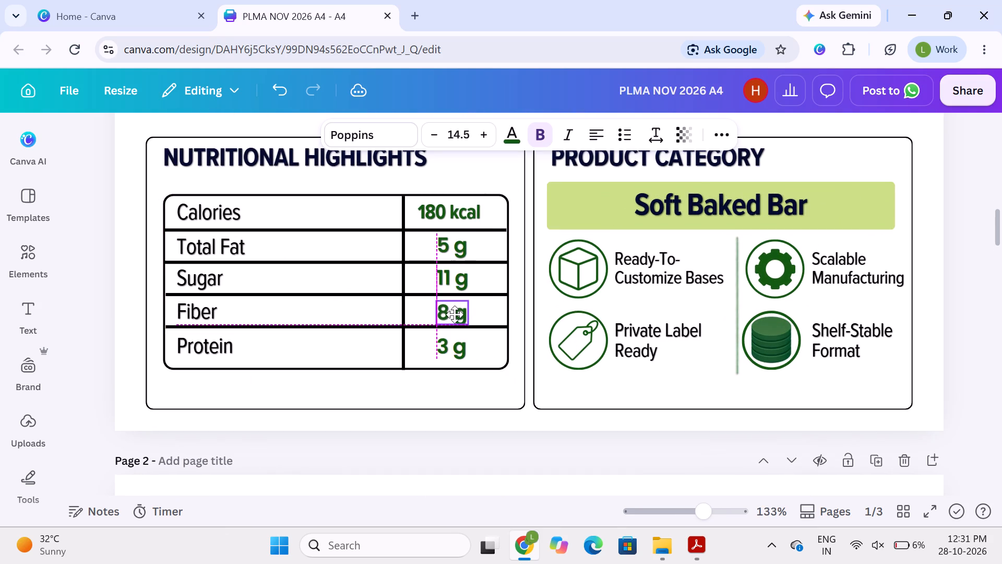
{"action": "key", "text": "Up"}
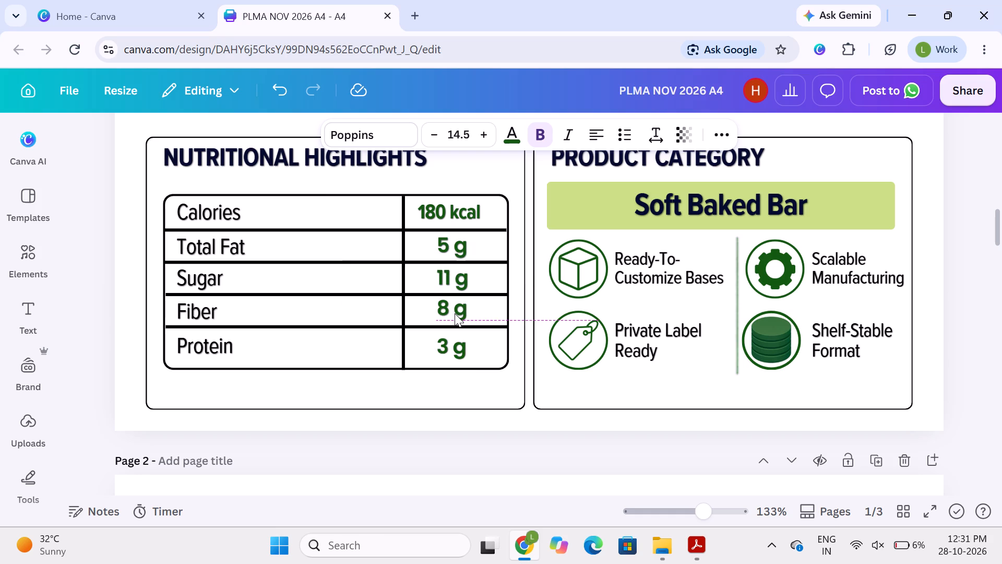
{"action": "left_click", "coordinate": [448, 308]}
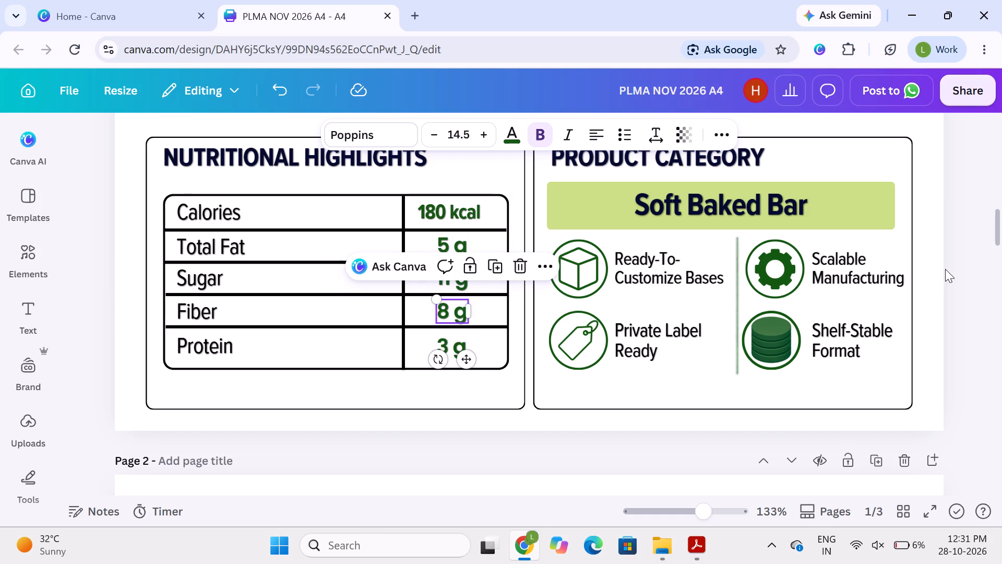
{"action": "left_click", "coordinate": [960, 270]}
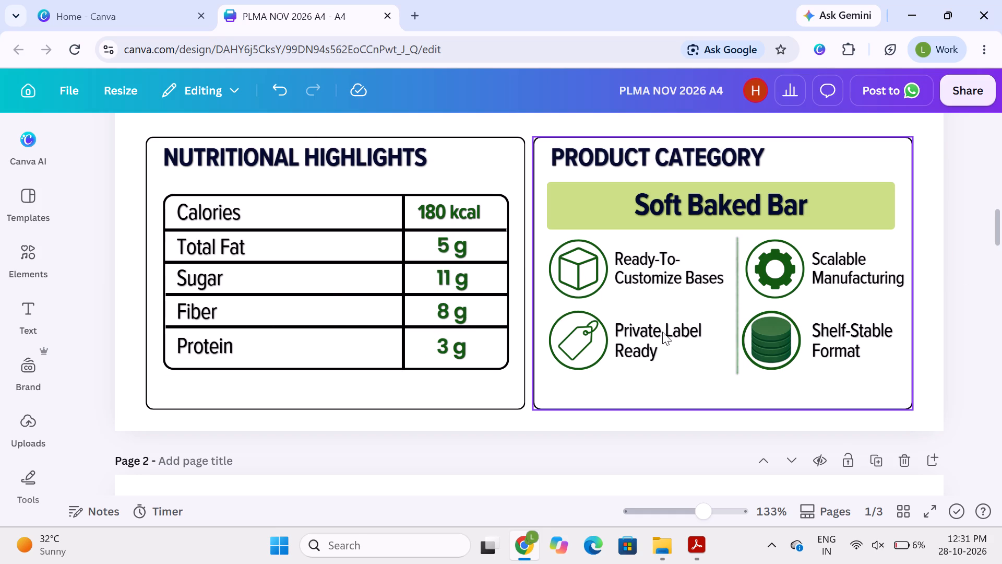
{"action": "left_click", "coordinate": [451, 306]}
{"action": "left_click", "coordinate": [451, 306]}
{"action": "left_click", "coordinate": [451, 306]}
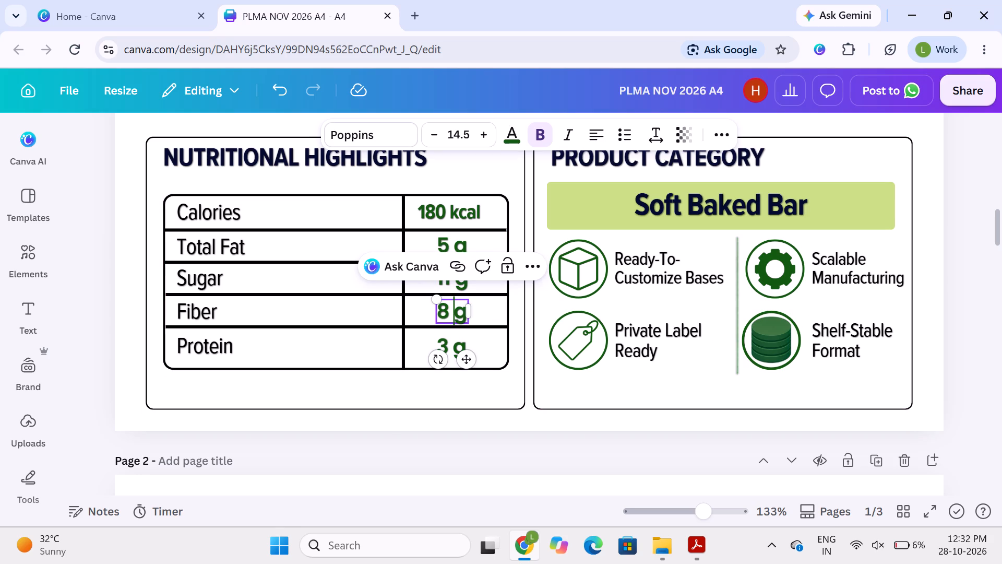
{"action": "left_click", "coordinate": [451, 306]}
{"action": "left_click", "coordinate": [490, 317]}
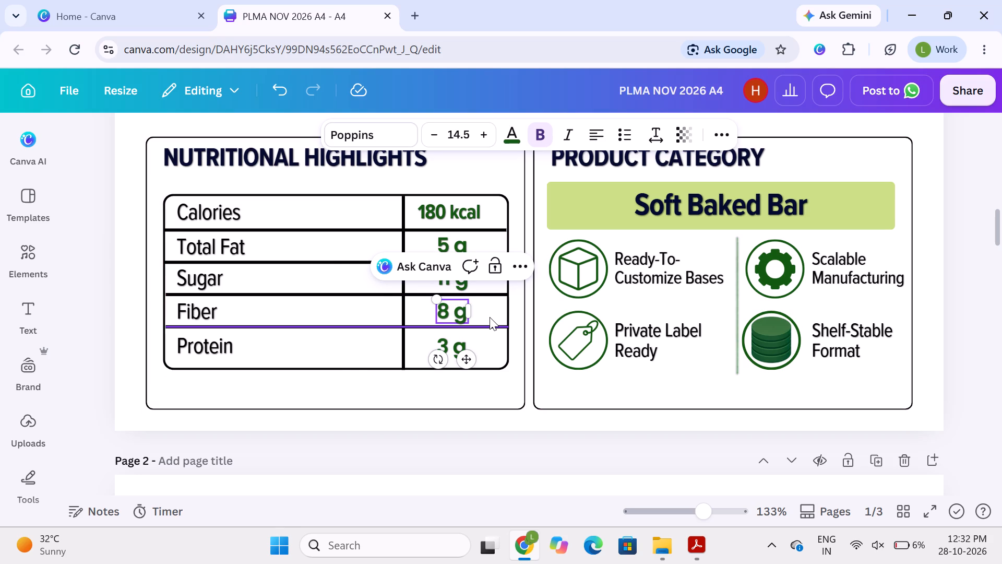
{"action": "left_click", "coordinate": [456, 319]}
{"action": "key", "text": "Up"}
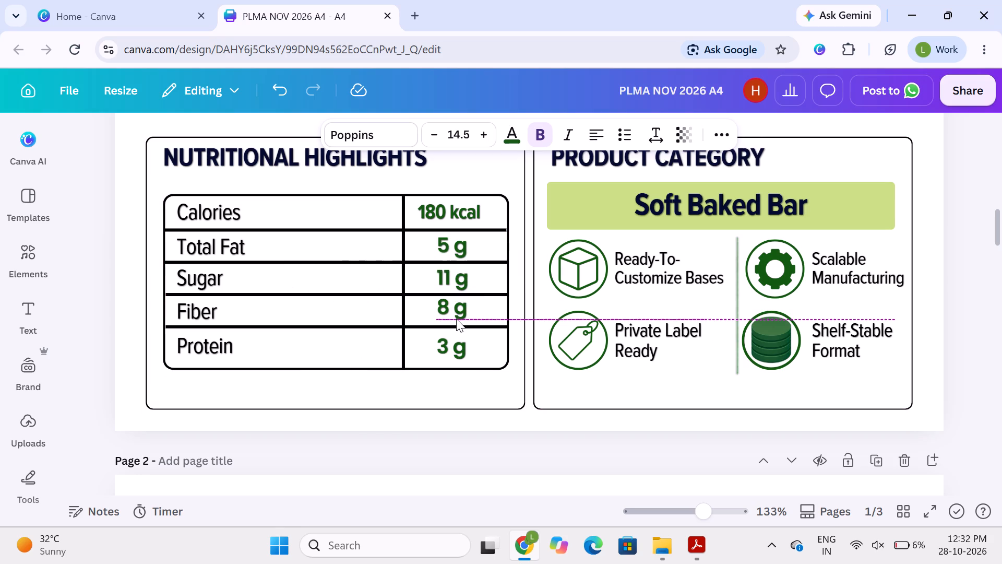
{"action": "left_click", "coordinate": [455, 311]}
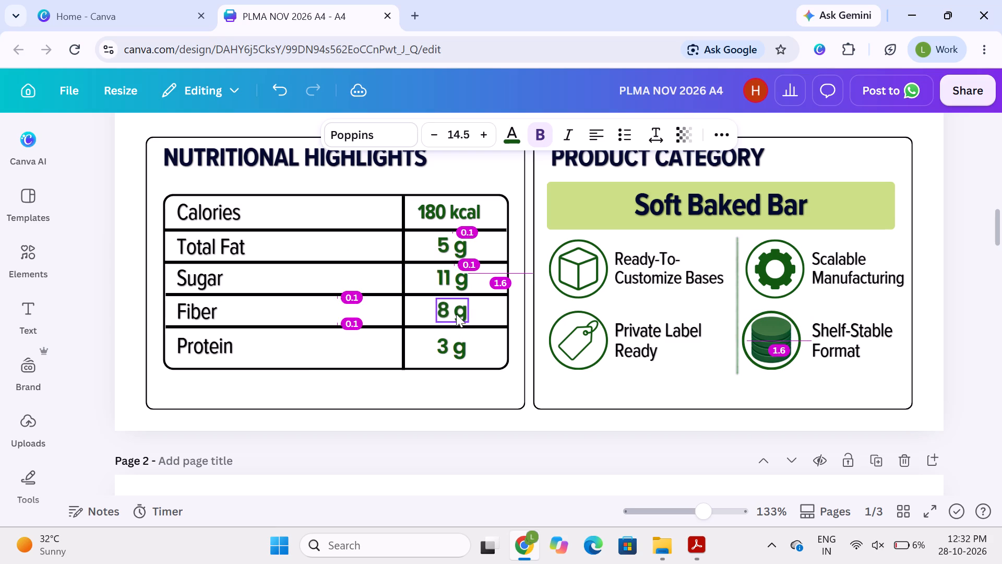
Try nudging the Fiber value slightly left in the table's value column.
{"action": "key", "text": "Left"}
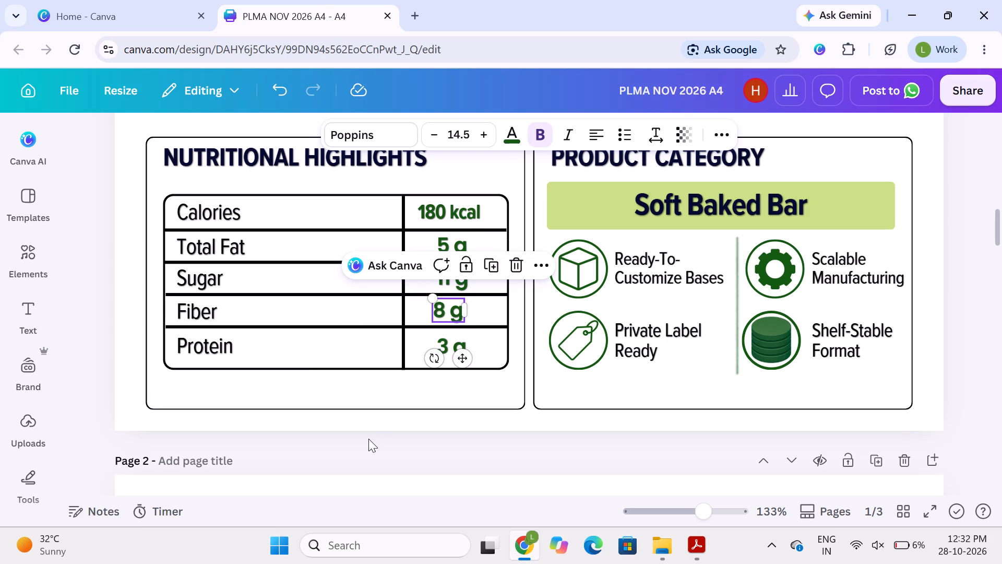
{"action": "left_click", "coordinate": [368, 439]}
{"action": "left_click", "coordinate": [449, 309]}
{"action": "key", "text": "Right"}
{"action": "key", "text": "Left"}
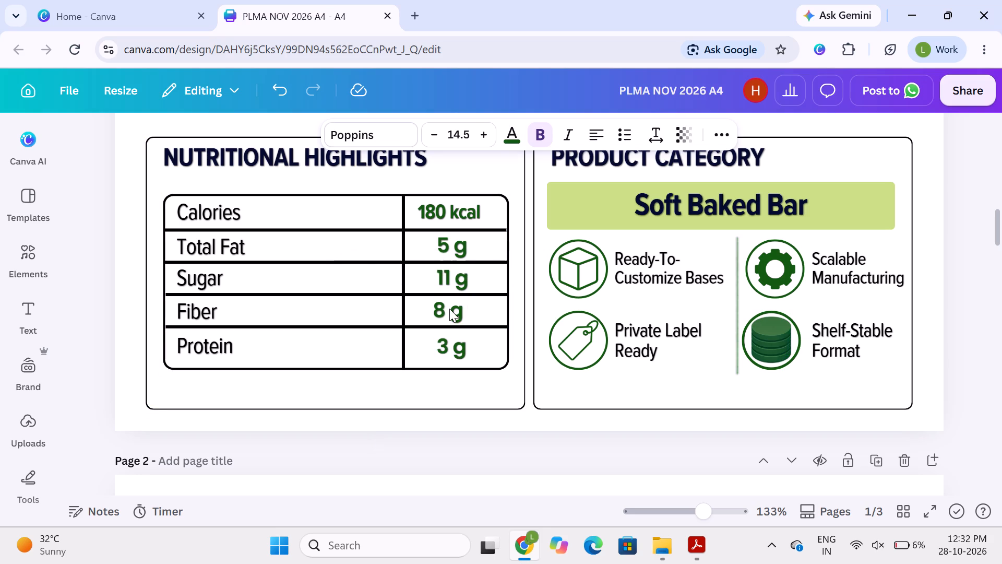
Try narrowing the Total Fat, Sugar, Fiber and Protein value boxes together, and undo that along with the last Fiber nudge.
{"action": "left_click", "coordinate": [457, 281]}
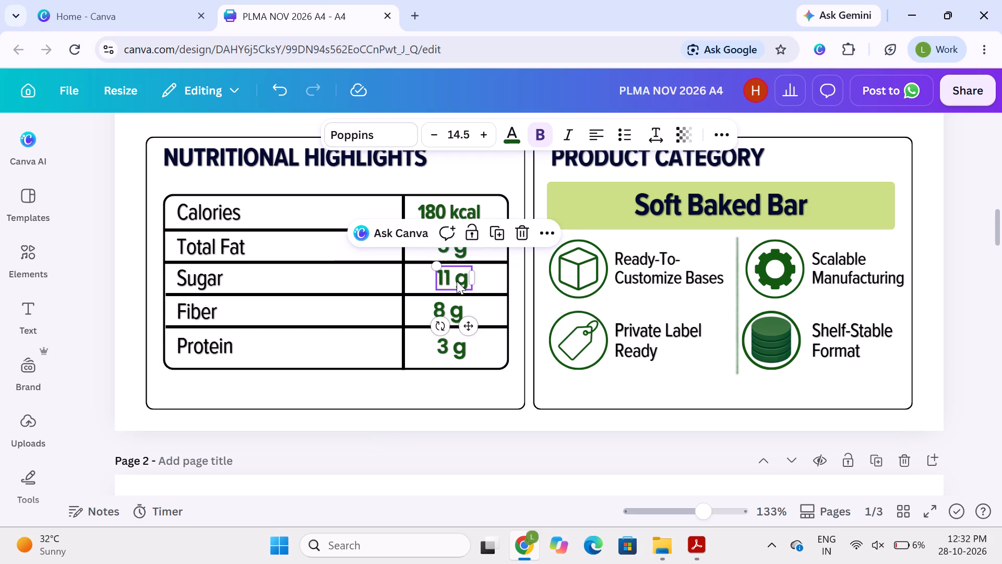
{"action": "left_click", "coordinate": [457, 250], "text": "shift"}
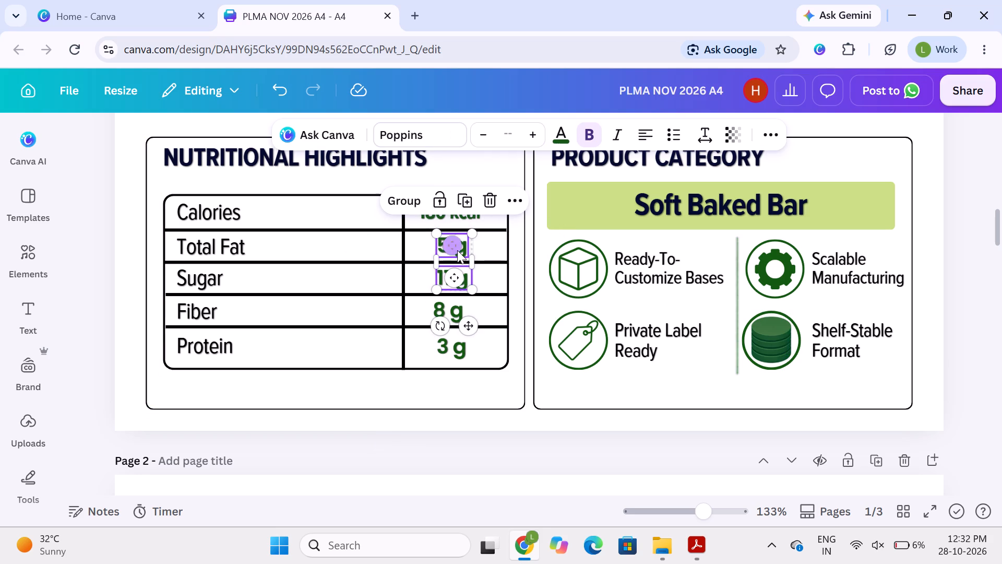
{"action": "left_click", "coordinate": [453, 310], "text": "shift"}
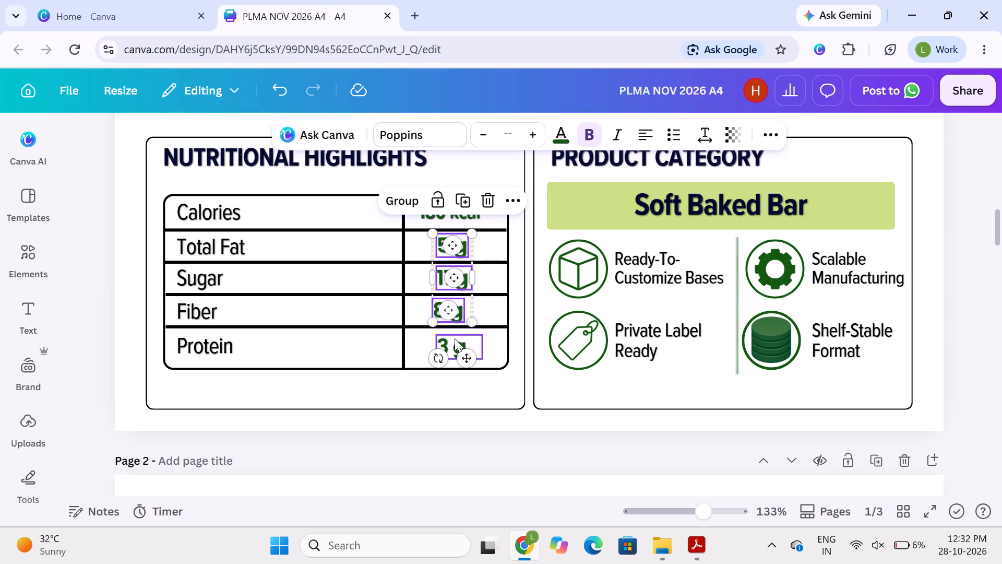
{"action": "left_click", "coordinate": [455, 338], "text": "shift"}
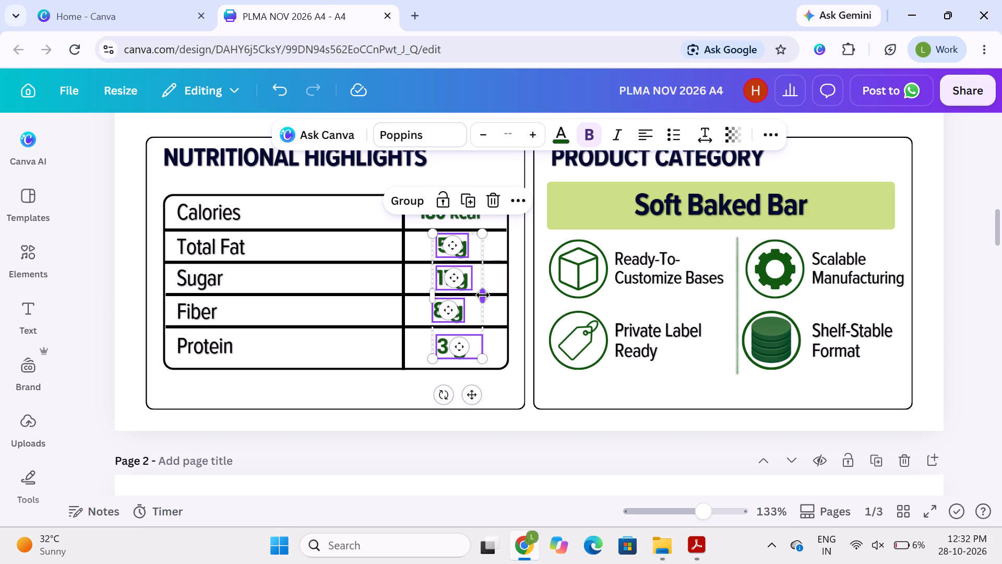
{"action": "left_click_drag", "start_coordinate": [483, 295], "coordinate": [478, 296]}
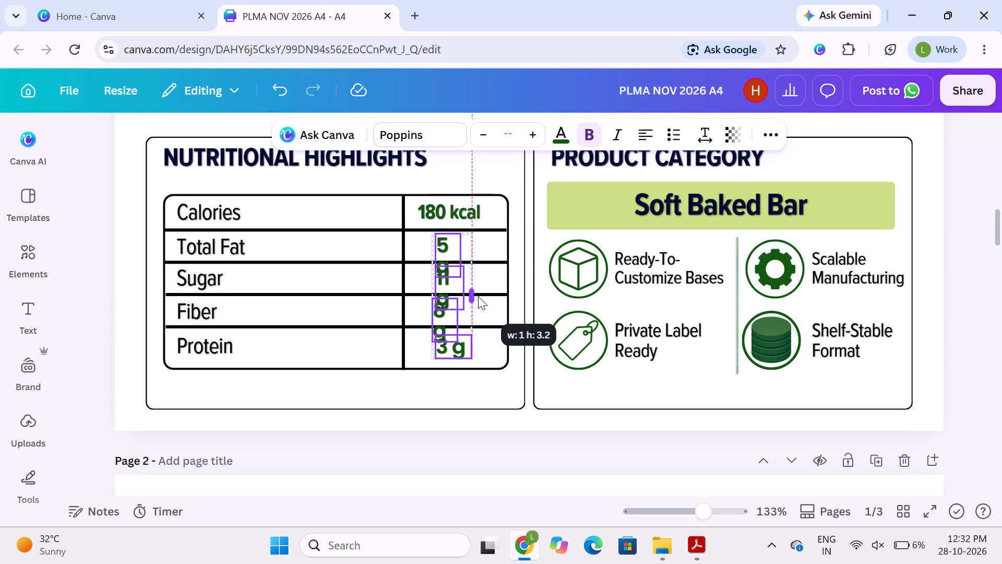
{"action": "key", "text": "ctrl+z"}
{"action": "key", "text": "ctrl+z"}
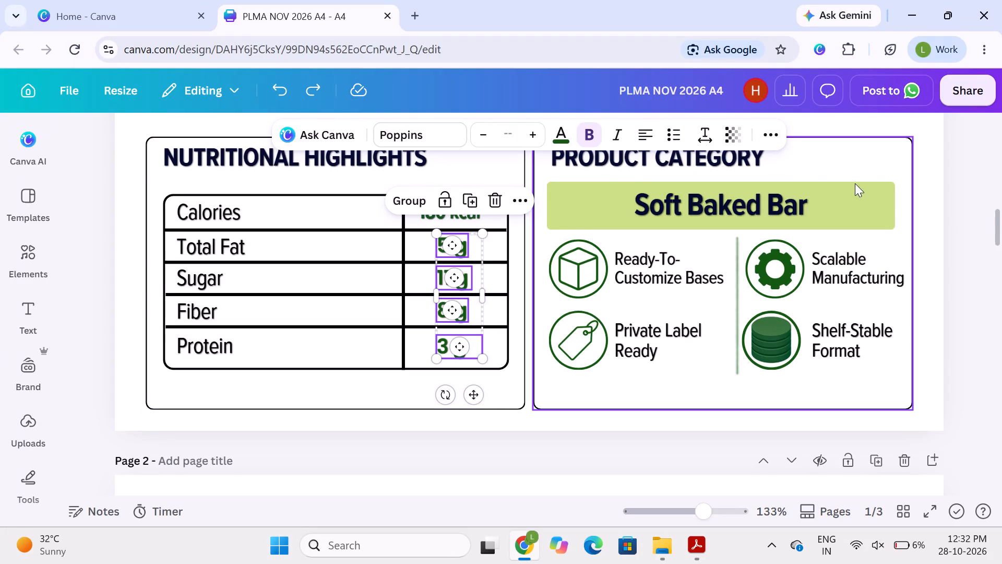
Align the selected Total Fat, Sugar, Fiber and Protein values to a common horizontal centre, and deselect them.
{"action": "left_click", "coordinate": [772, 137]}
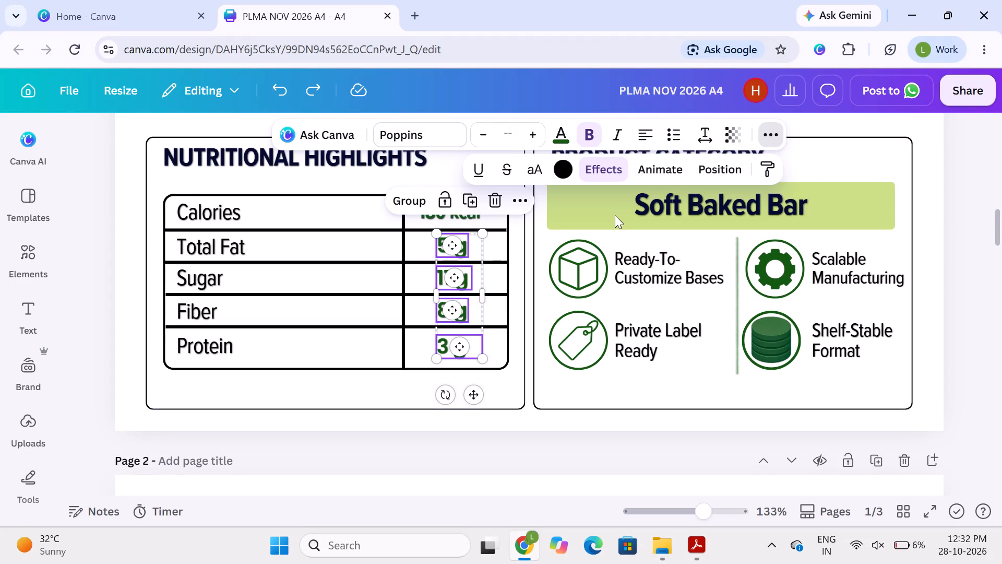
{"action": "left_click", "coordinate": [721, 169]}
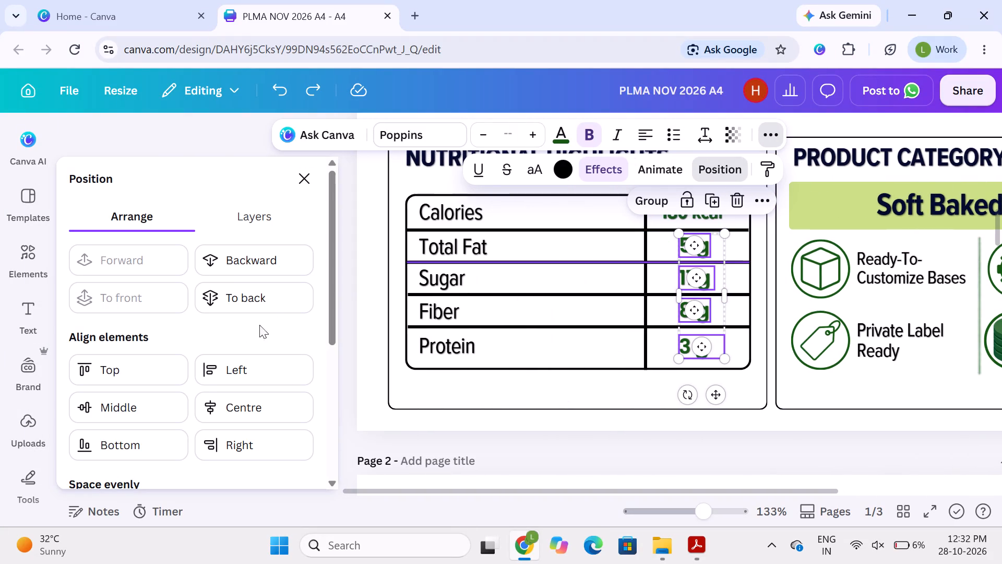
{"action": "left_click", "coordinate": [153, 412]}
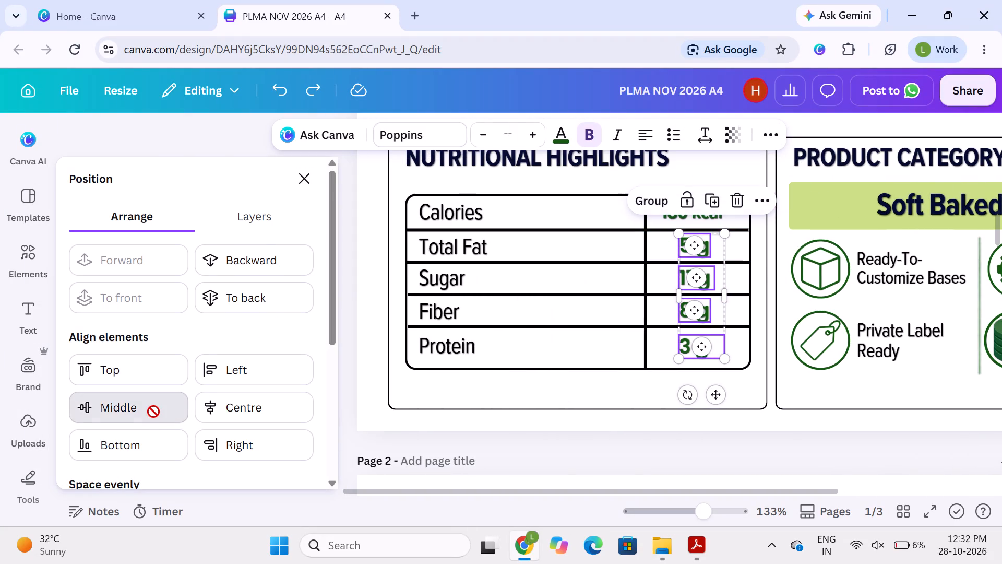
{"action": "key", "text": "ctrl+z"}
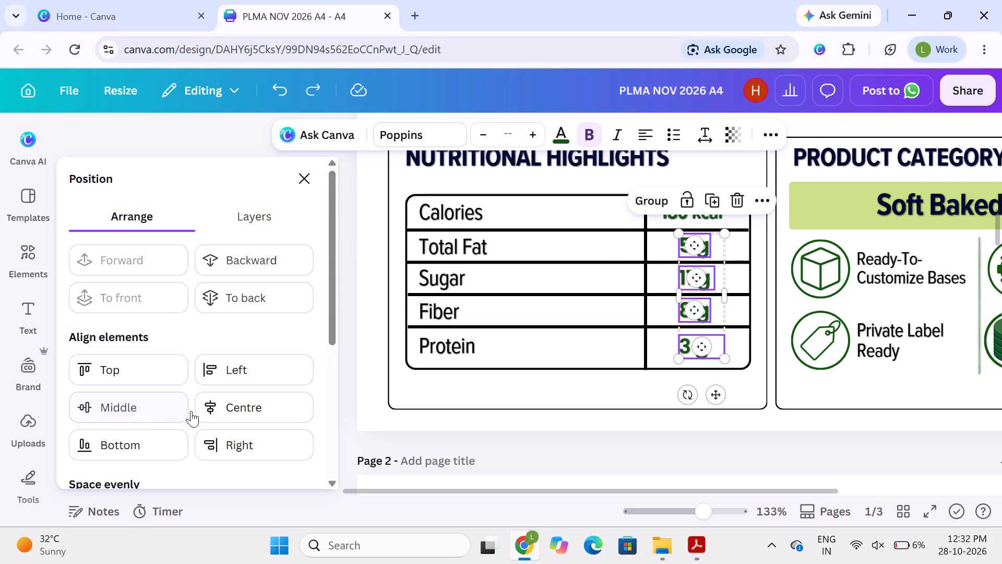
{"action": "left_click", "coordinate": [209, 410]}
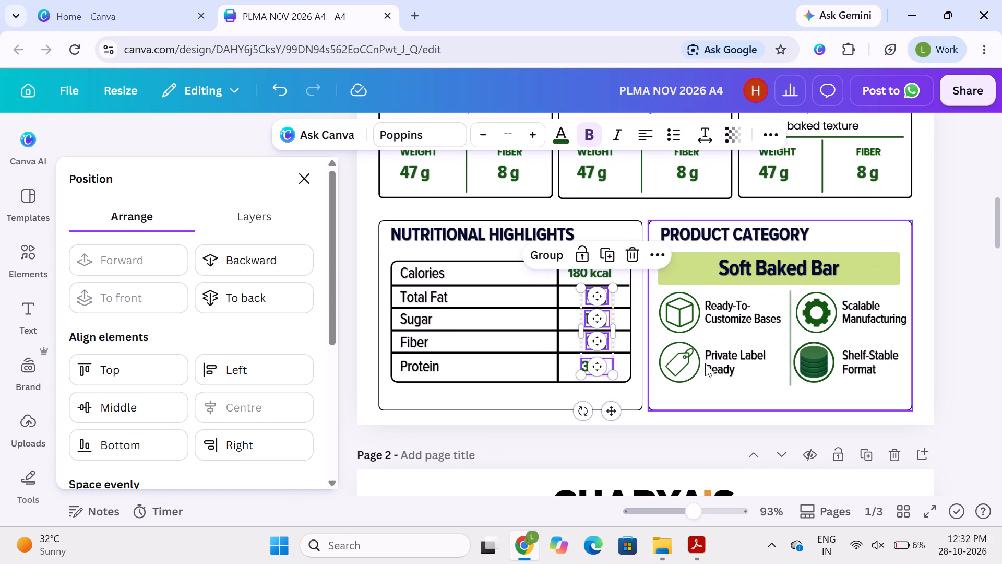
{"action": "left_click", "coordinate": [969, 312]}
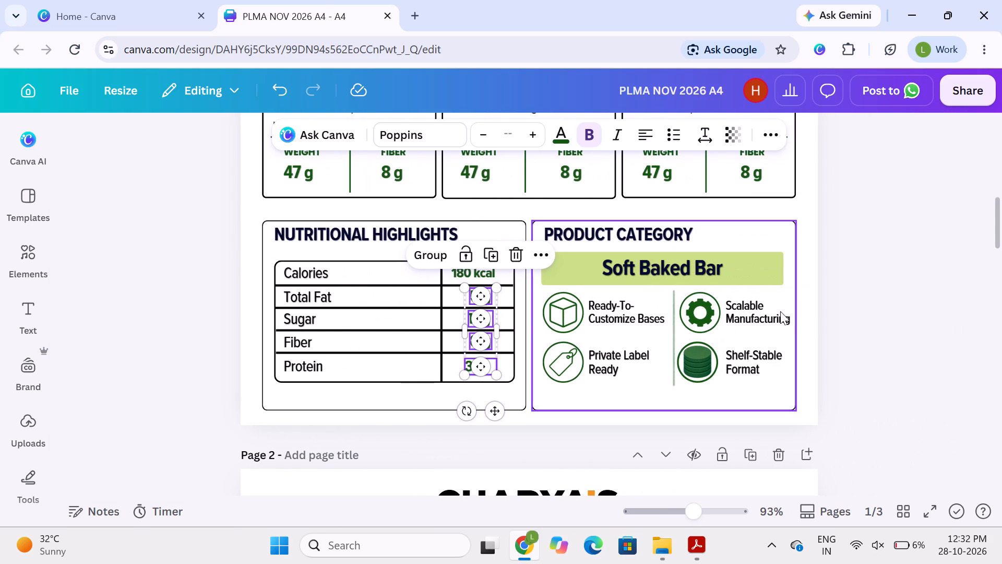
{"action": "left_click", "coordinate": [788, 307]}
{"action": "left_click", "coordinate": [859, 307]}
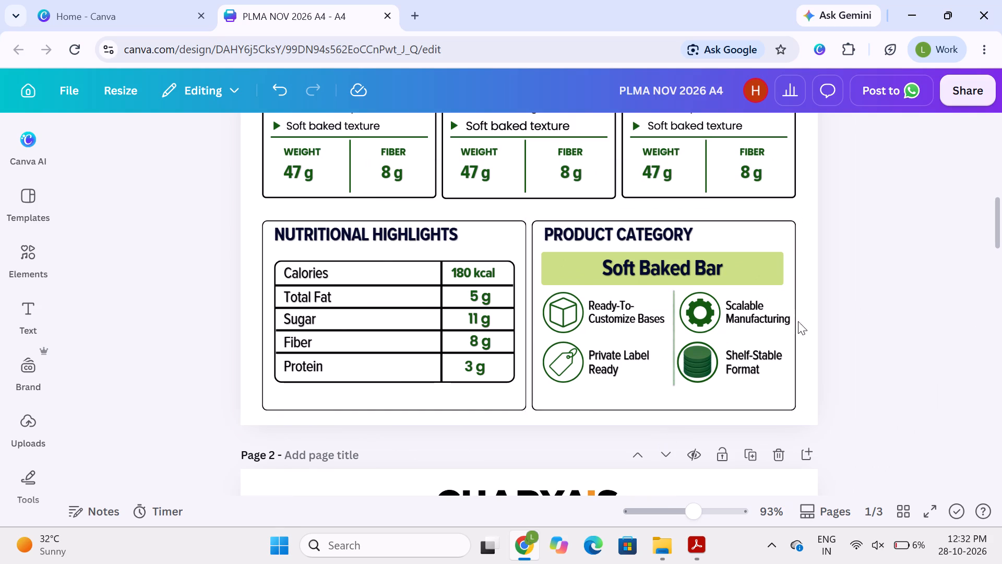
Resize the Protein, Fiber and Total Fat value boxes in the Nutritional Highlights table so they fit closely around their text.
{"action": "left_click", "coordinate": [464, 370]}
{"action": "left_click_drag", "start_coordinate": [485, 360], "coordinate": [473, 360]}
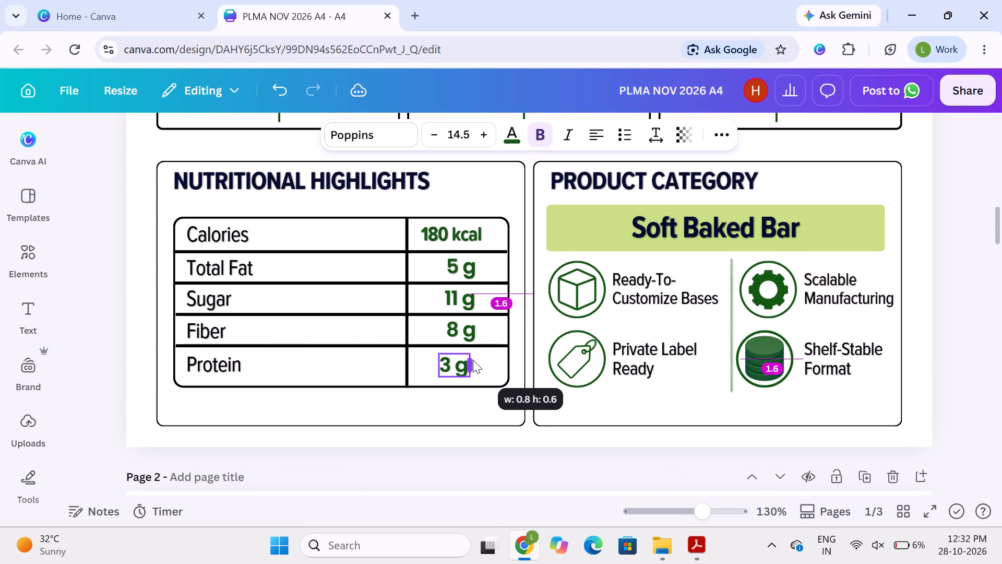
{"action": "left_click_drag", "start_coordinate": [473, 360], "coordinate": [474, 360]}
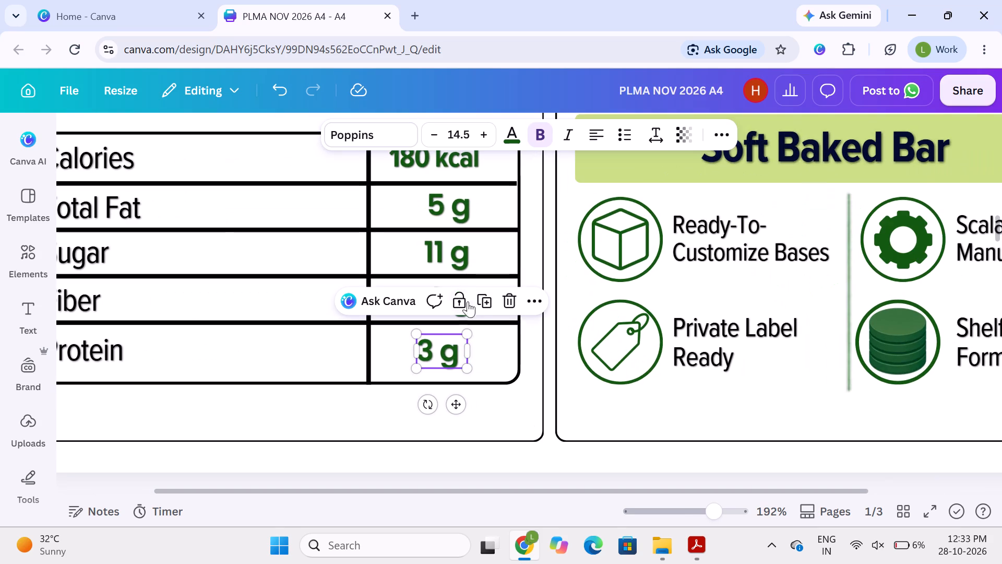
{"action": "left_click", "coordinate": [454, 263]}
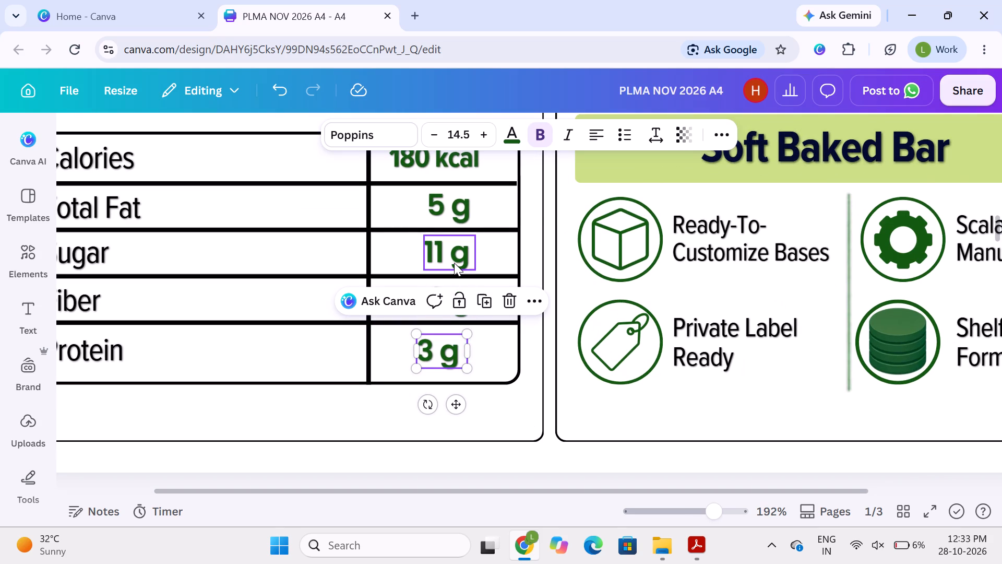
{"action": "left_click", "coordinate": [447, 283]}
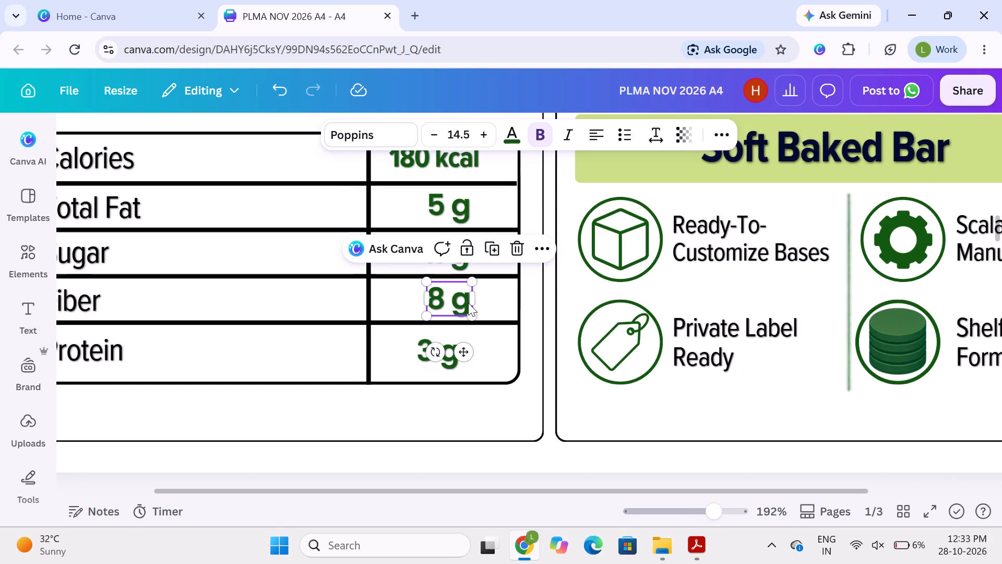
{"action": "left_click", "coordinate": [475, 298]}
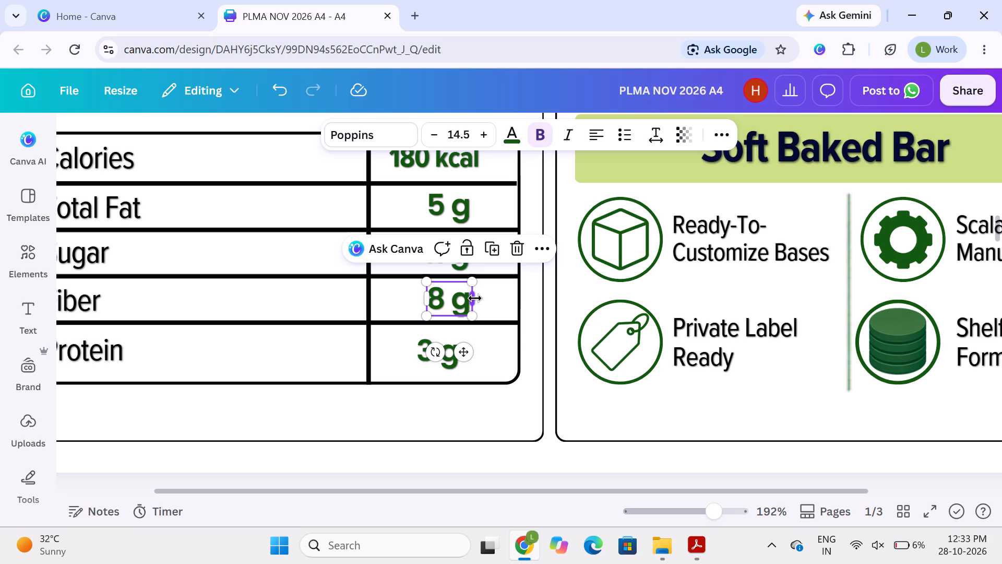
{"action": "left_click", "coordinate": [459, 206]}
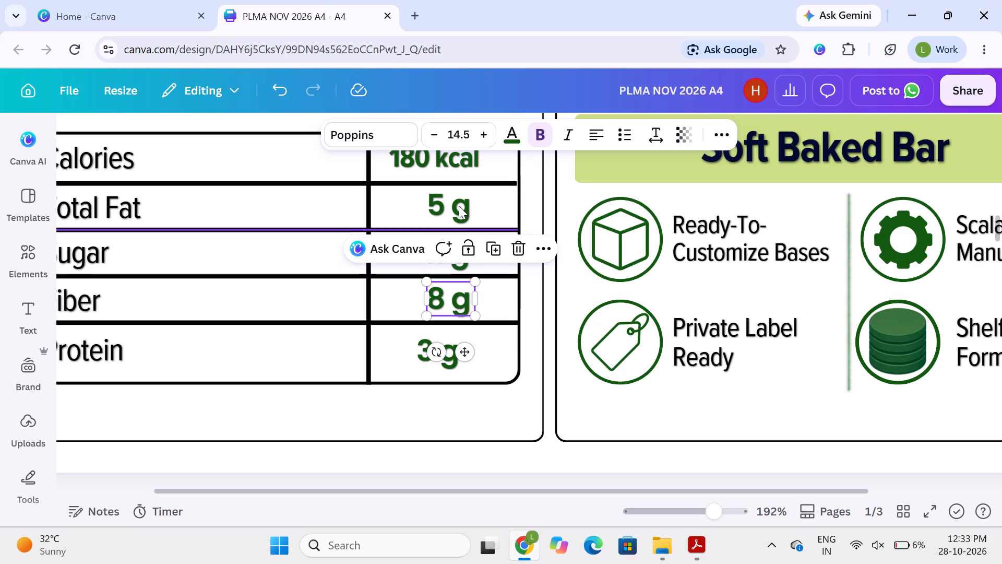
{"action": "left_click", "coordinate": [474, 207]}
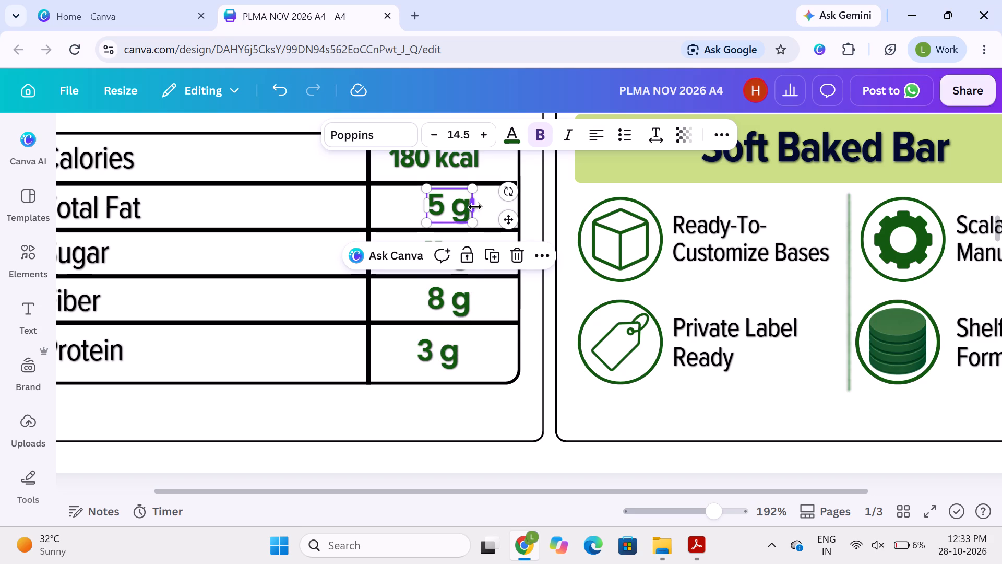
Nudge the Protein value right and the Total Fat value slightly left to line up with the Sugar value.
{"action": "left_click", "coordinate": [444, 355]}
{"action": "key", "text": "Right"}
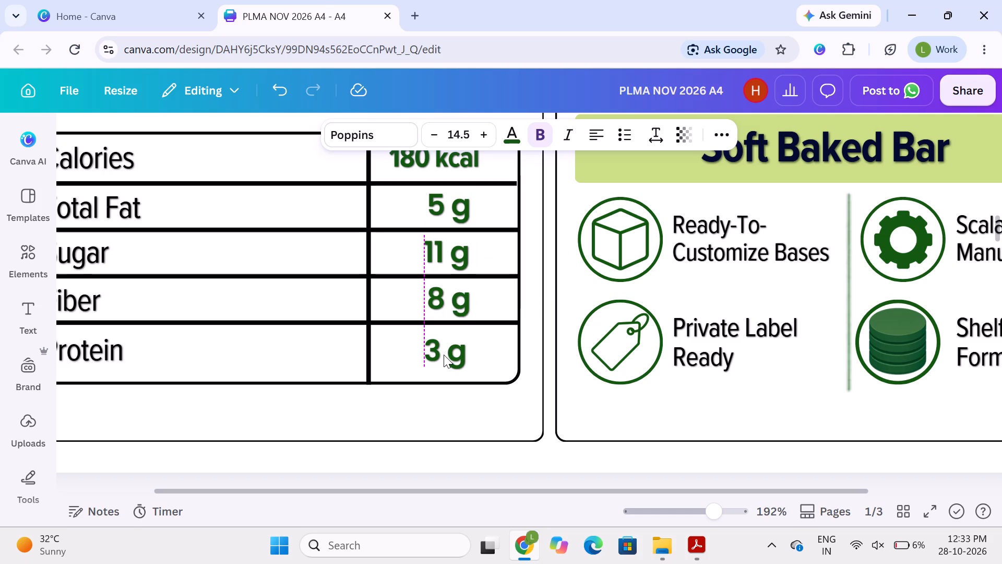
{"action": "left_click", "coordinate": [452, 206]}
{"action": "key", "text": "Left"}
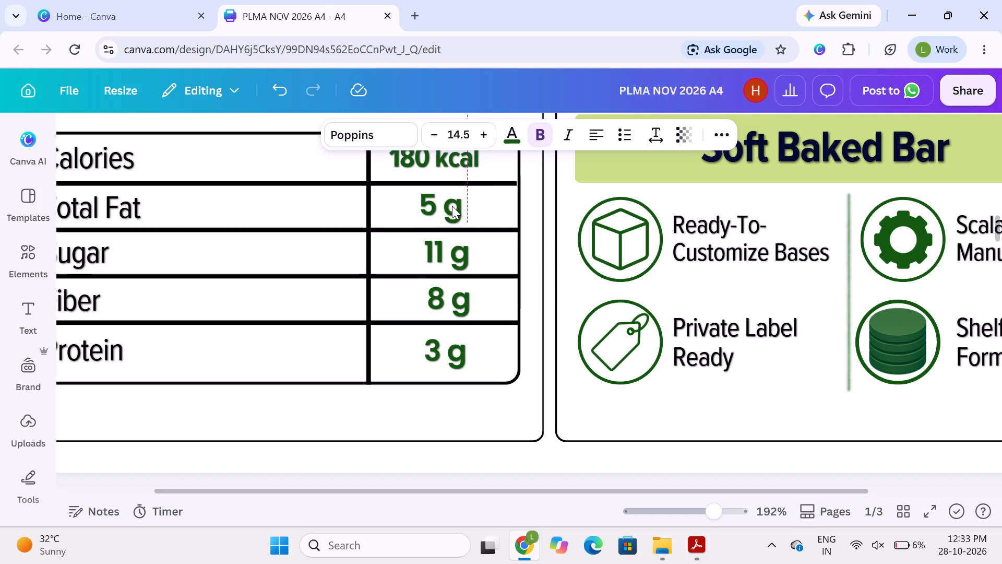
{"action": "key", "text": "Right"}
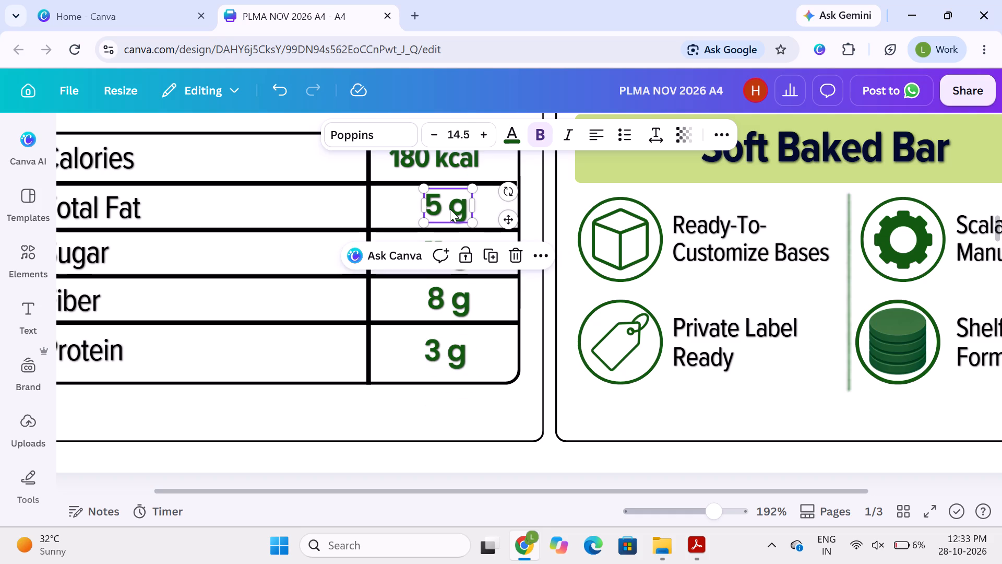
Left-align the Total Fat, Sugar, Fiber and Protein values with each other, trying centre alignment too, and nudge them left together.
{"action": "left_click", "coordinate": [452, 239], "text": "shift"}
{"action": "left_click", "coordinate": [449, 283], "text": "shift"}
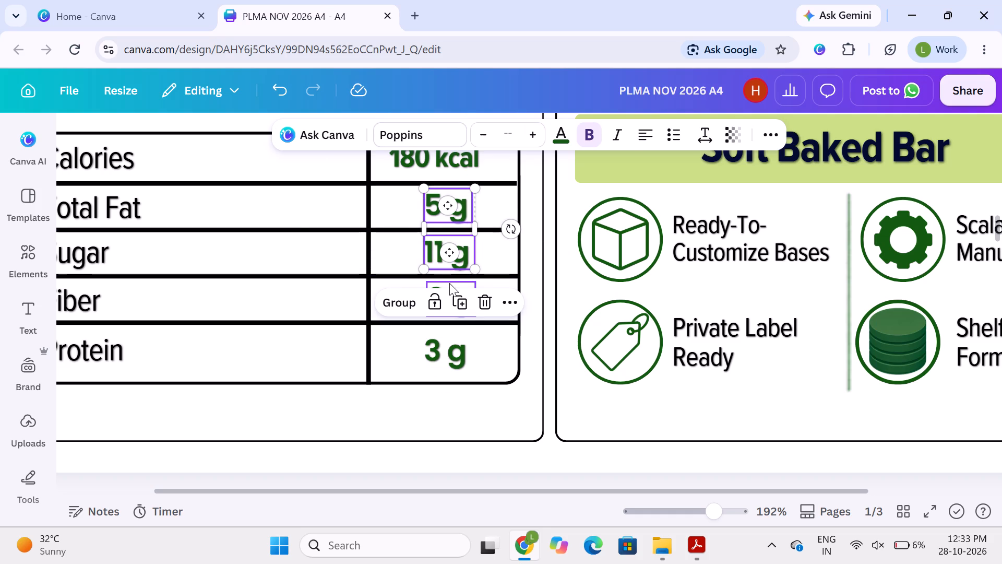
{"action": "left_click", "coordinate": [445, 334], "text": "shift"}
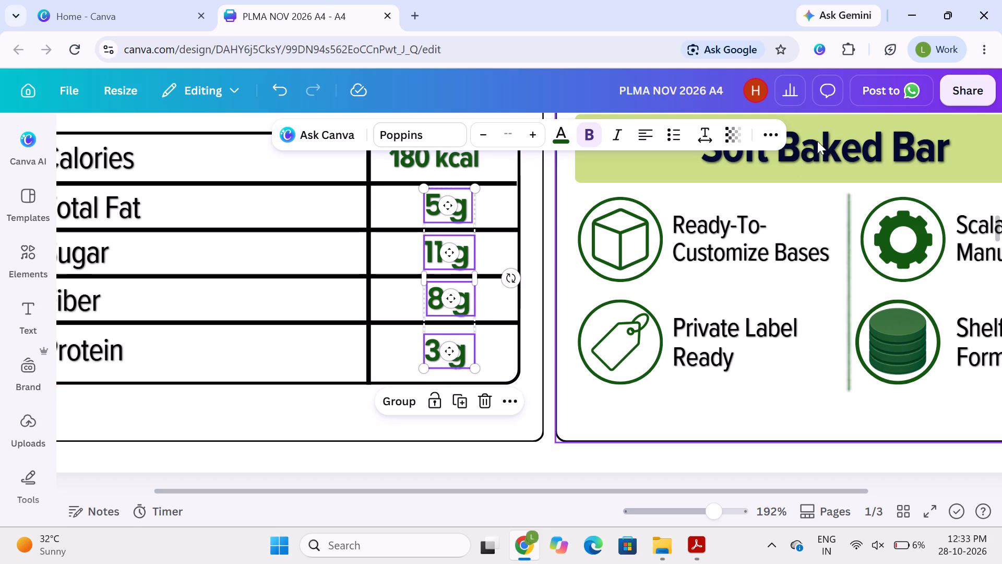
{"action": "left_click", "coordinate": [769, 137]}
{"action": "left_click", "coordinate": [707, 165]}
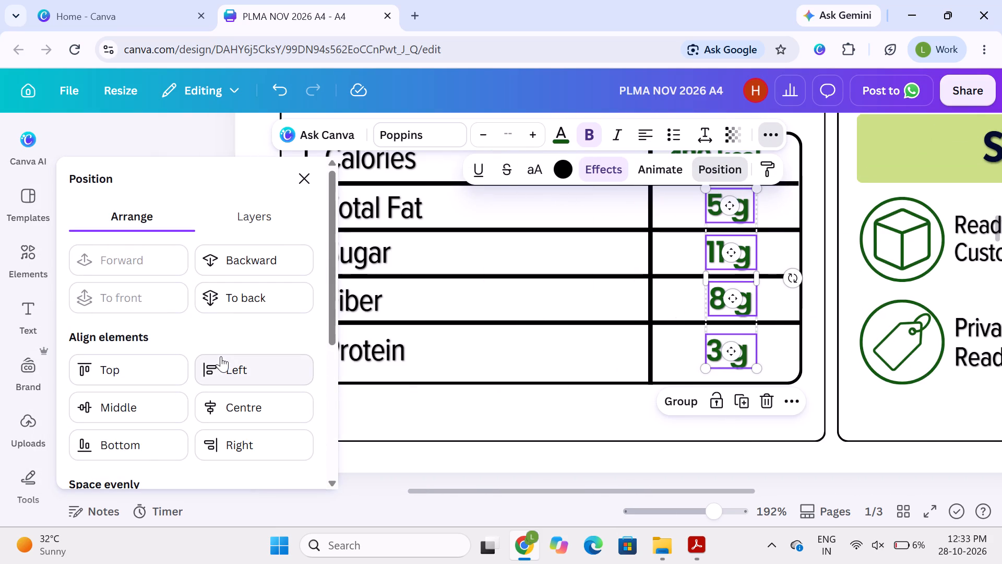
{"action": "left_click", "coordinate": [221, 357]}
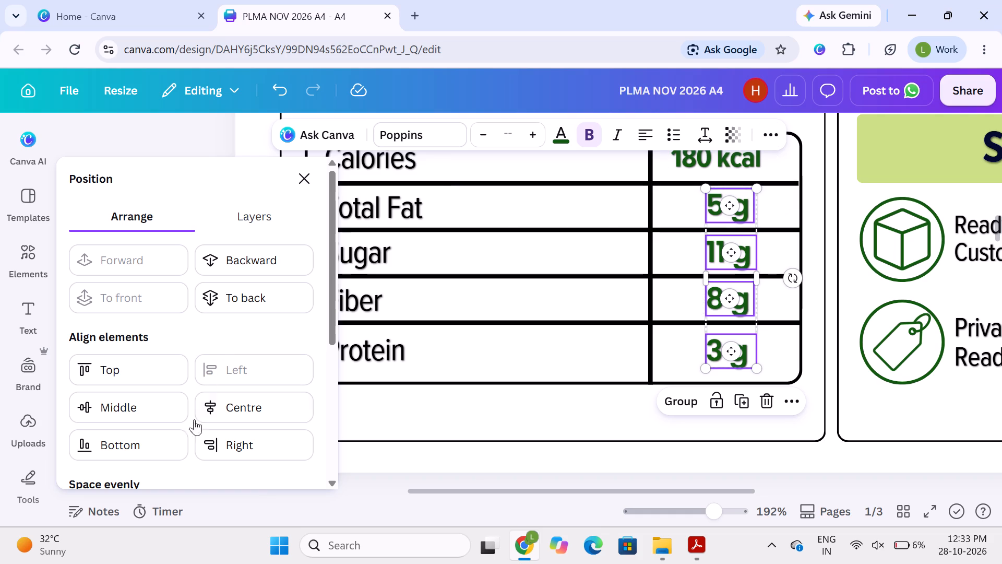
{"action": "left_click", "coordinate": [222, 410]}
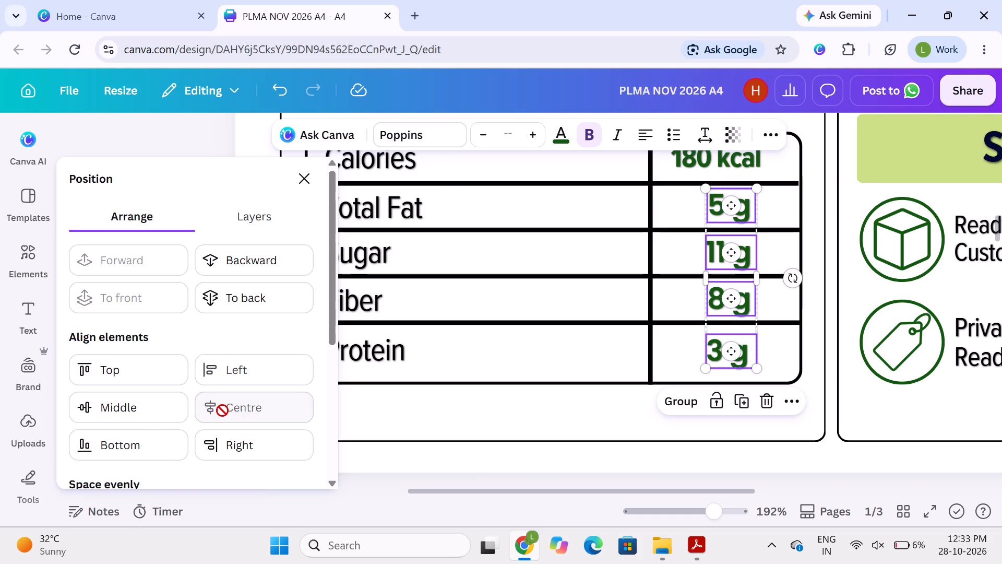
{"action": "left_click", "coordinate": [231, 383]}
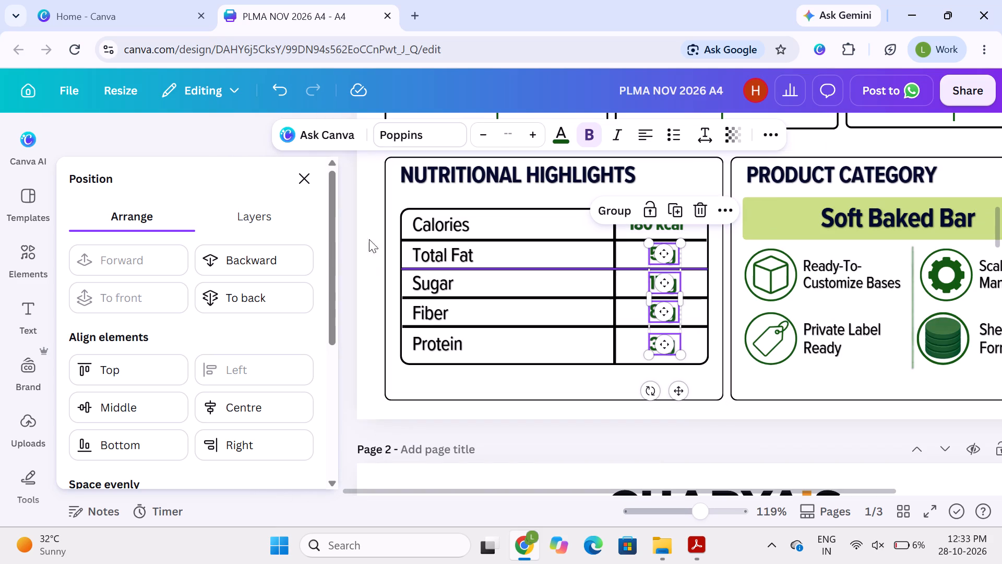
{"action": "left_click", "coordinate": [295, 172]}
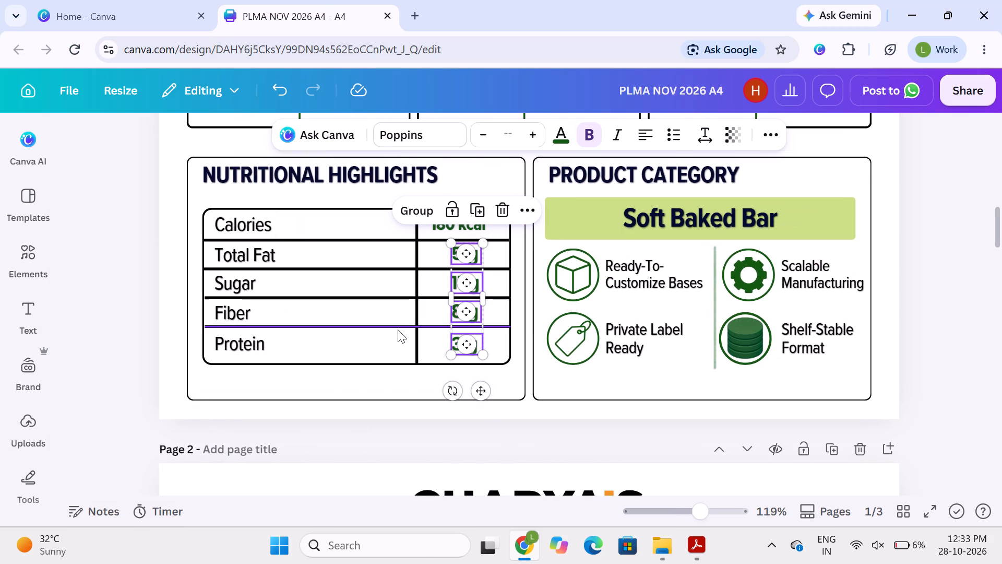
{"action": "key", "text": "Left"}
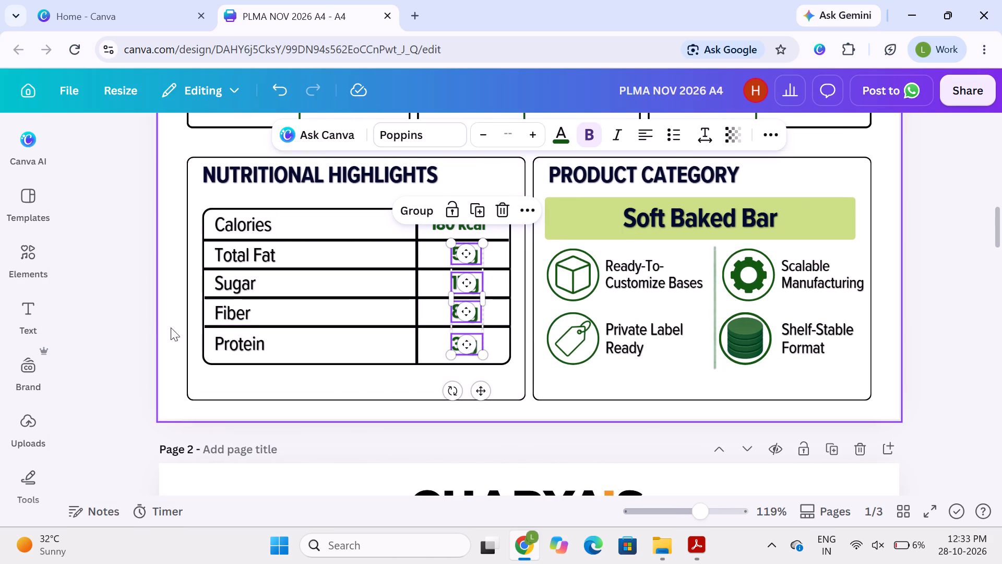
{"action": "left_click", "coordinate": [148, 322]}
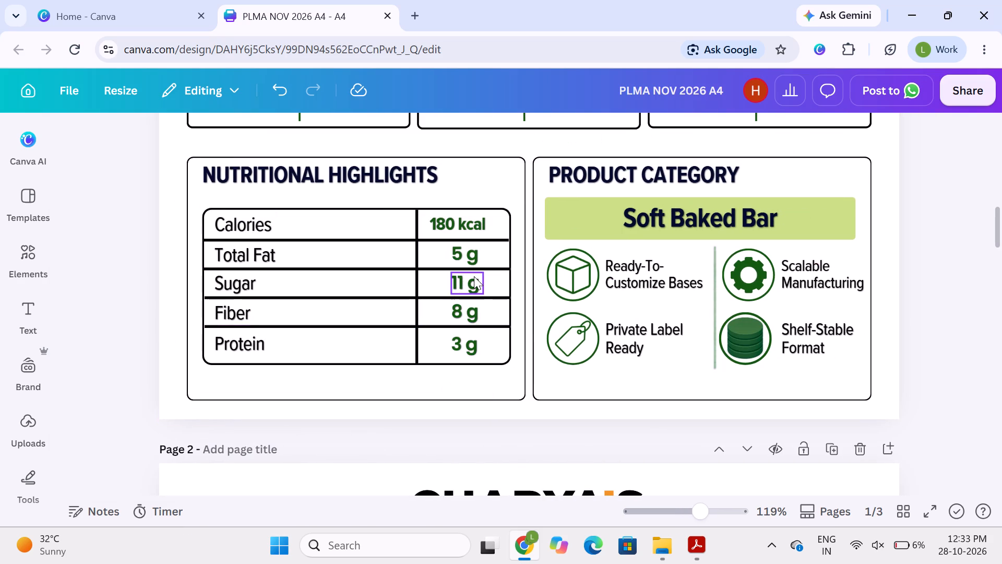
Group the Total Fat, Sugar, Fiber and Protein values into one object.
{"action": "left_click", "coordinate": [470, 254], "text": "shift"}
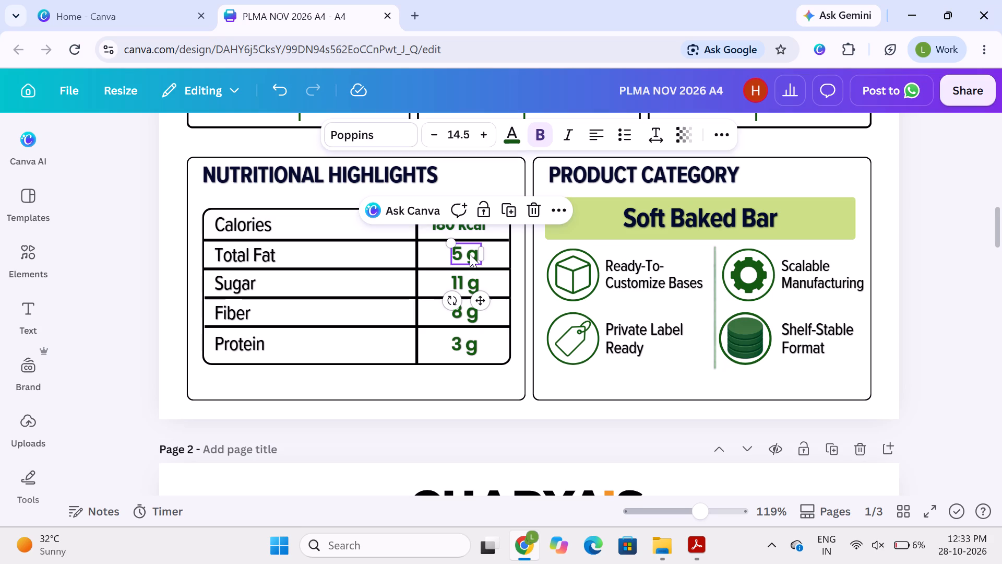
{"action": "left_click", "coordinate": [464, 275], "text": "shift"}
{"action": "left_click", "coordinate": [463, 306], "text": "shift"}
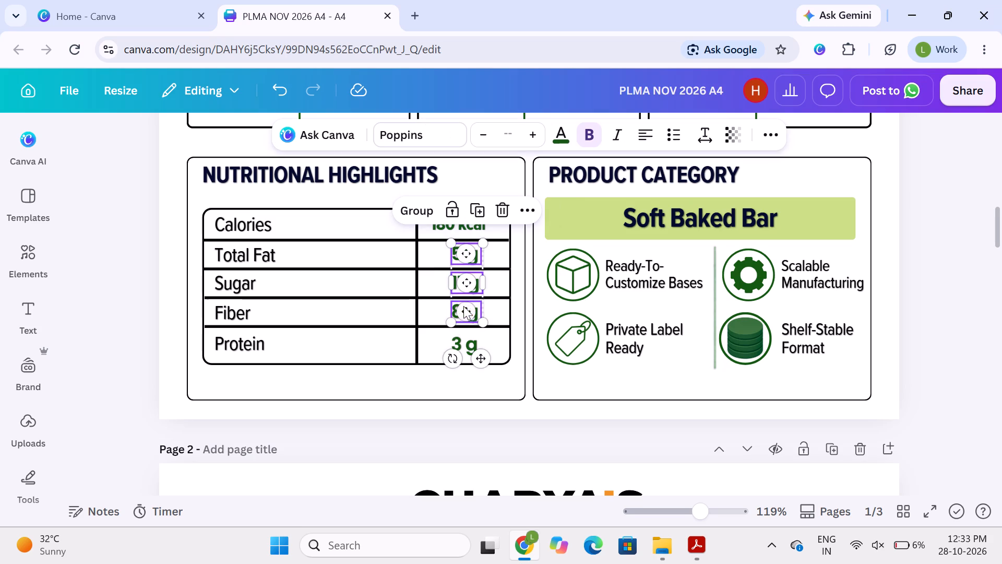
{"action": "left_click", "coordinate": [463, 340], "text": "shift"}
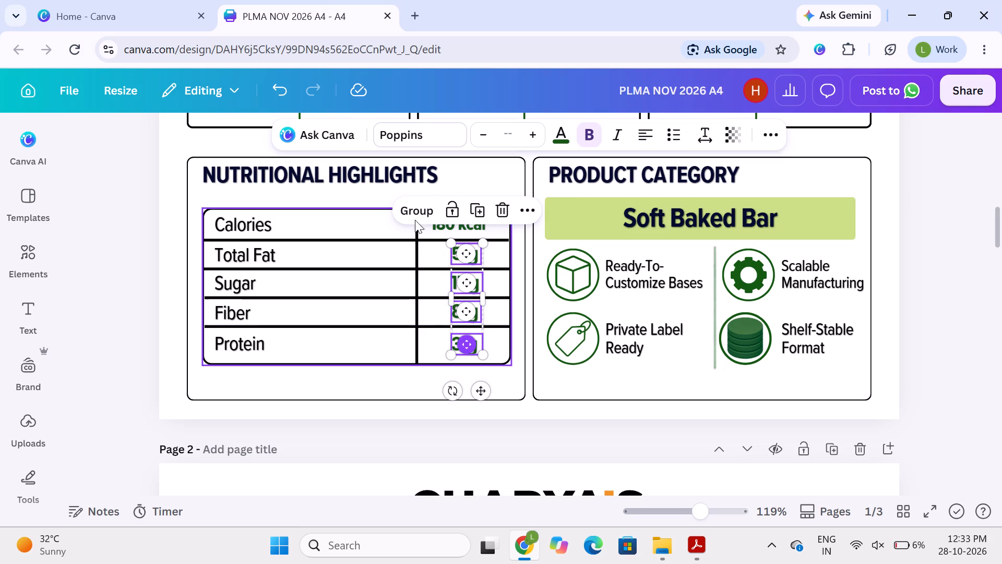
{"action": "left_click", "coordinate": [418, 205]}
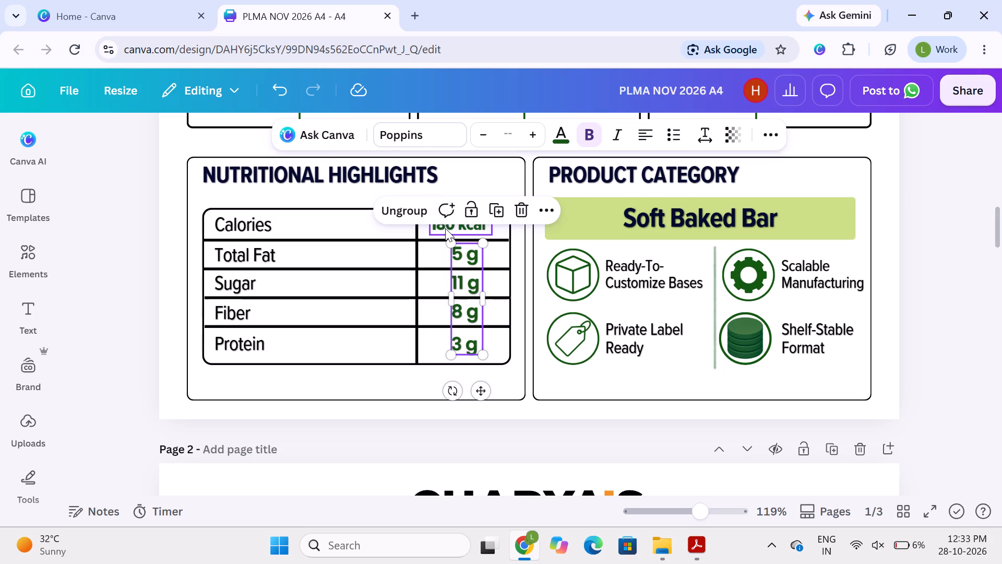
Centre-align the grouped gram values horizontally with the 180 kcal Calories value, group them all together, and deselect.
{"action": "left_click", "coordinate": [445, 228]}
{"action": "left_click", "coordinate": [455, 245], "text": "shift"}
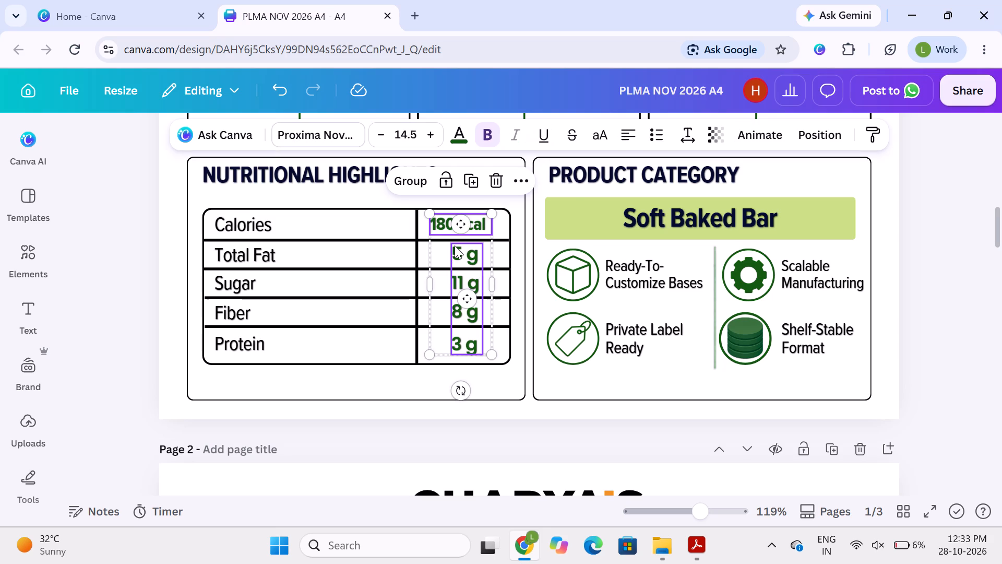
{"action": "left_click", "coordinate": [819, 137]}
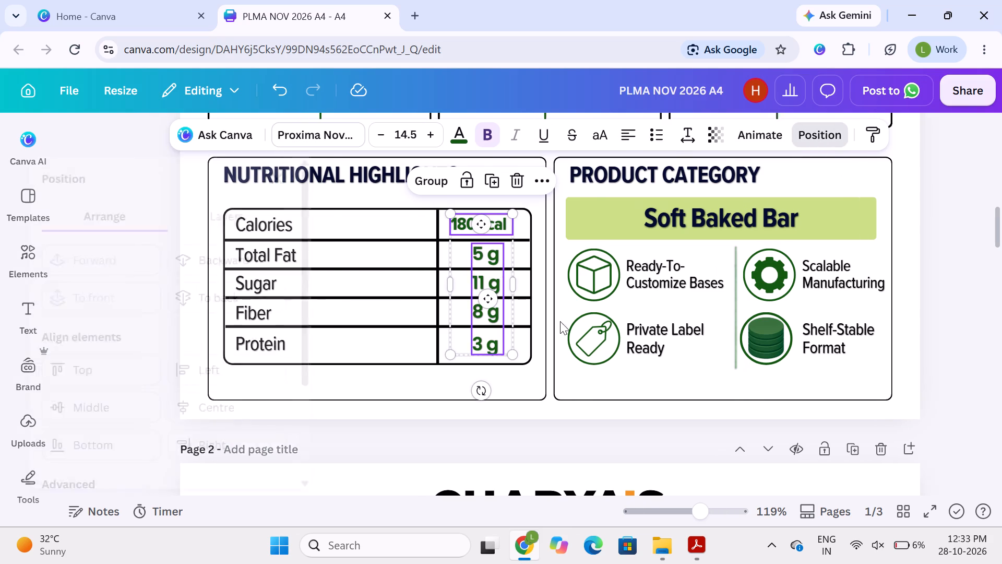
{"action": "left_click", "coordinate": [219, 404]}
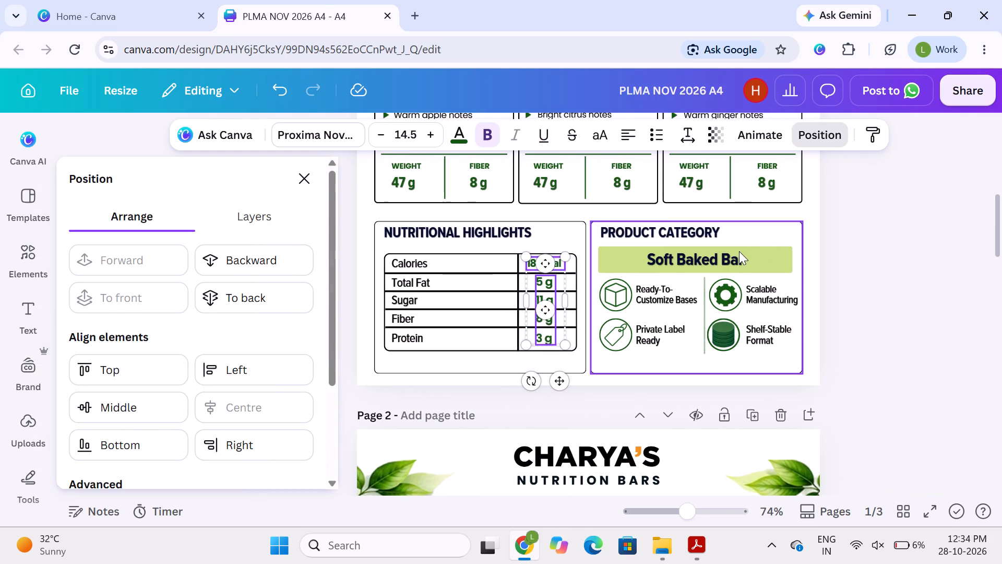
{"action": "left_click", "coordinate": [490, 224]}
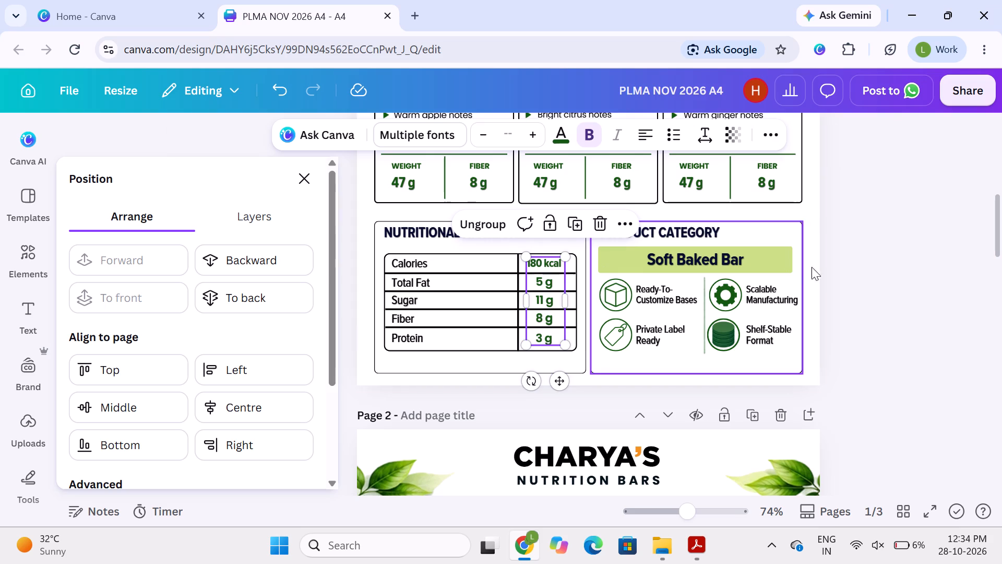
{"action": "left_click", "coordinate": [828, 266]}
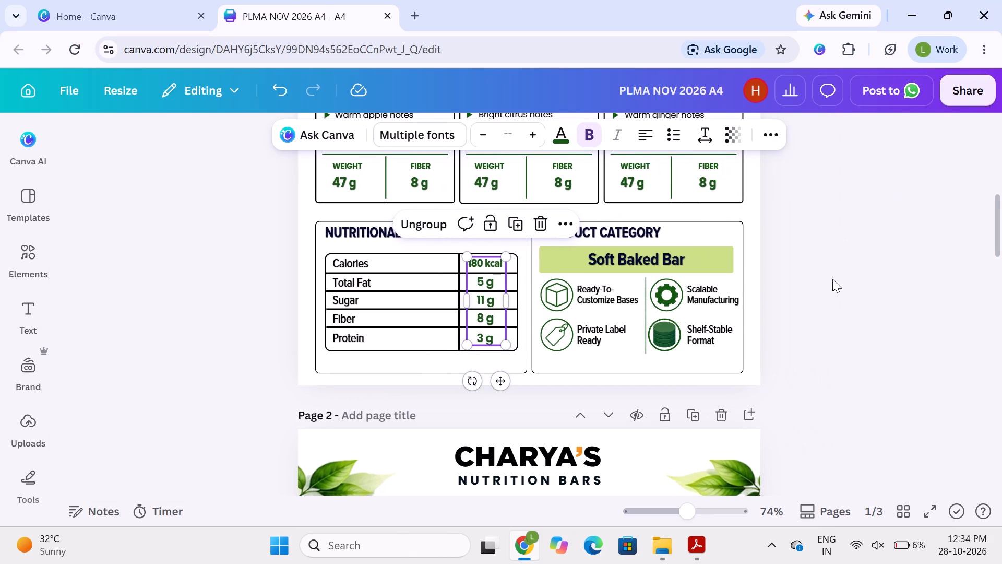
{"action": "left_click", "coordinate": [832, 279]}
{"action": "scroll", "coordinate": [832, 279], "scroll_direction": "down", "scroll_amount": 4}
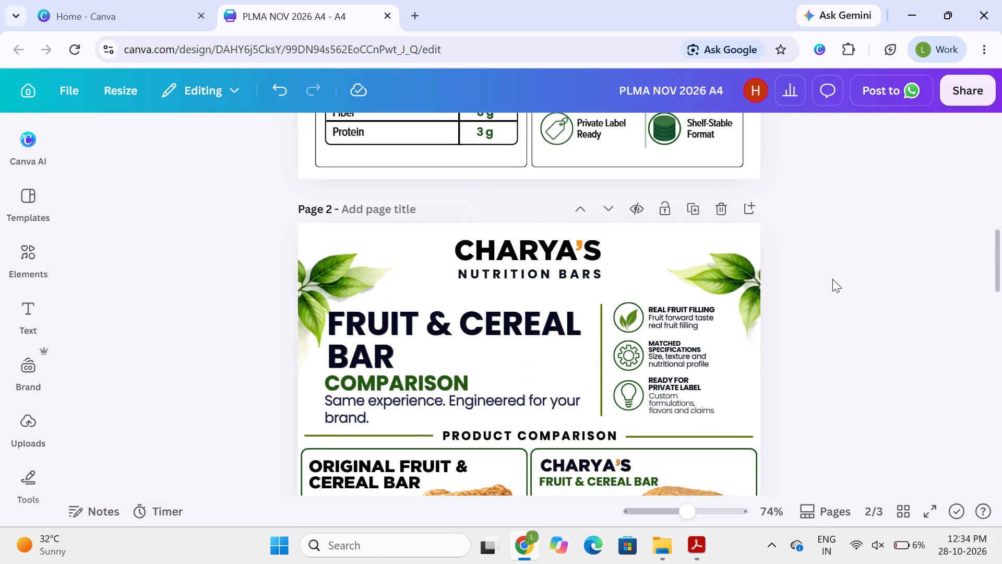
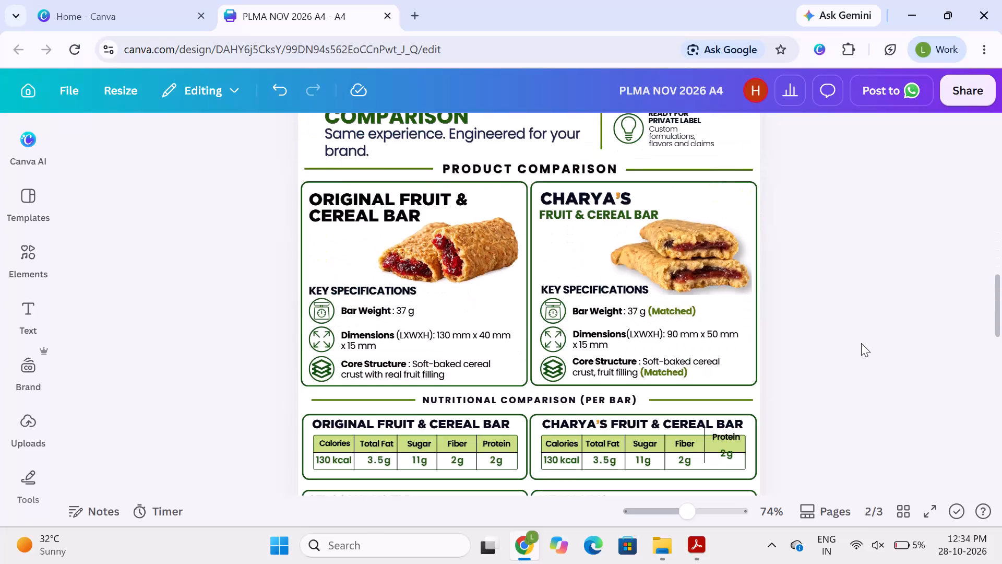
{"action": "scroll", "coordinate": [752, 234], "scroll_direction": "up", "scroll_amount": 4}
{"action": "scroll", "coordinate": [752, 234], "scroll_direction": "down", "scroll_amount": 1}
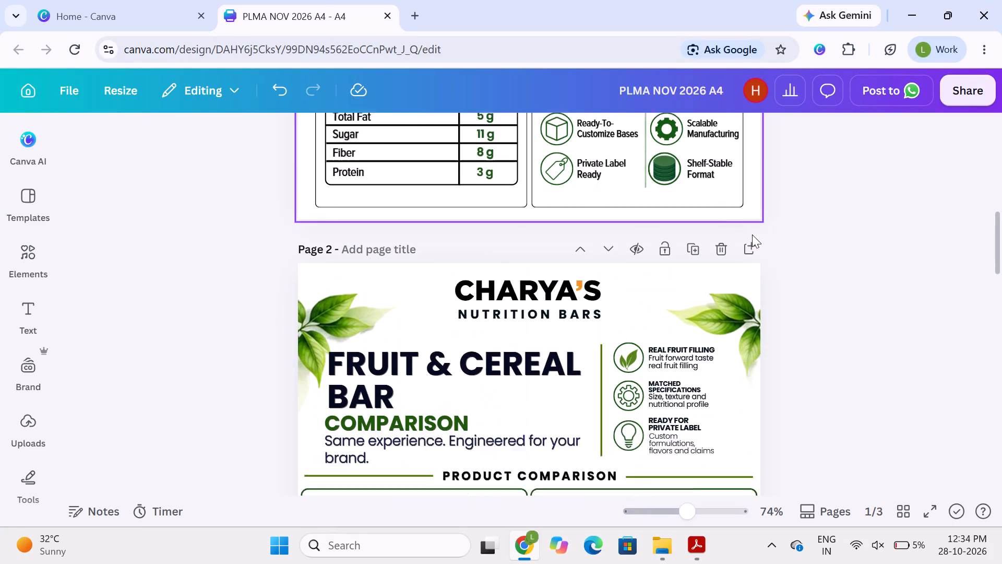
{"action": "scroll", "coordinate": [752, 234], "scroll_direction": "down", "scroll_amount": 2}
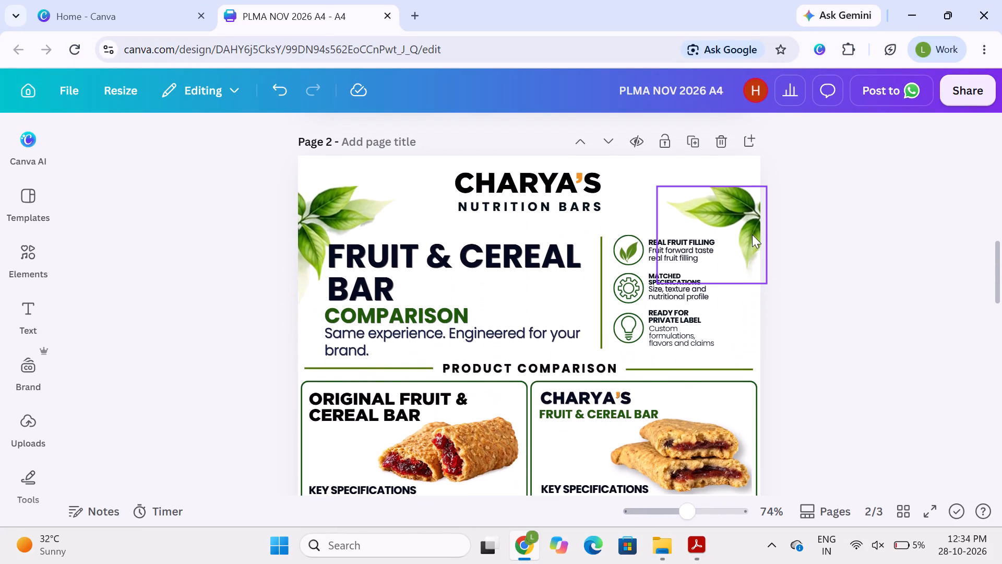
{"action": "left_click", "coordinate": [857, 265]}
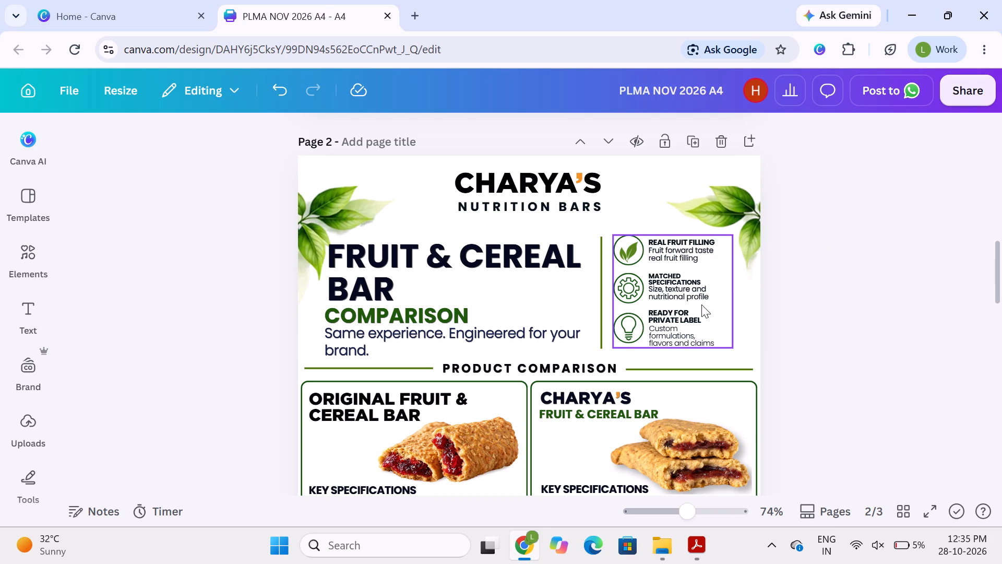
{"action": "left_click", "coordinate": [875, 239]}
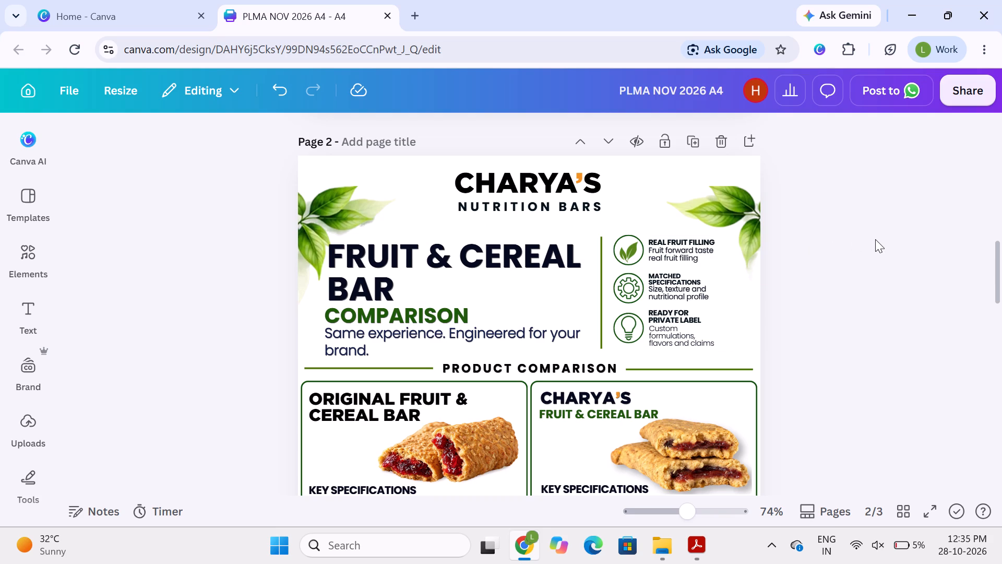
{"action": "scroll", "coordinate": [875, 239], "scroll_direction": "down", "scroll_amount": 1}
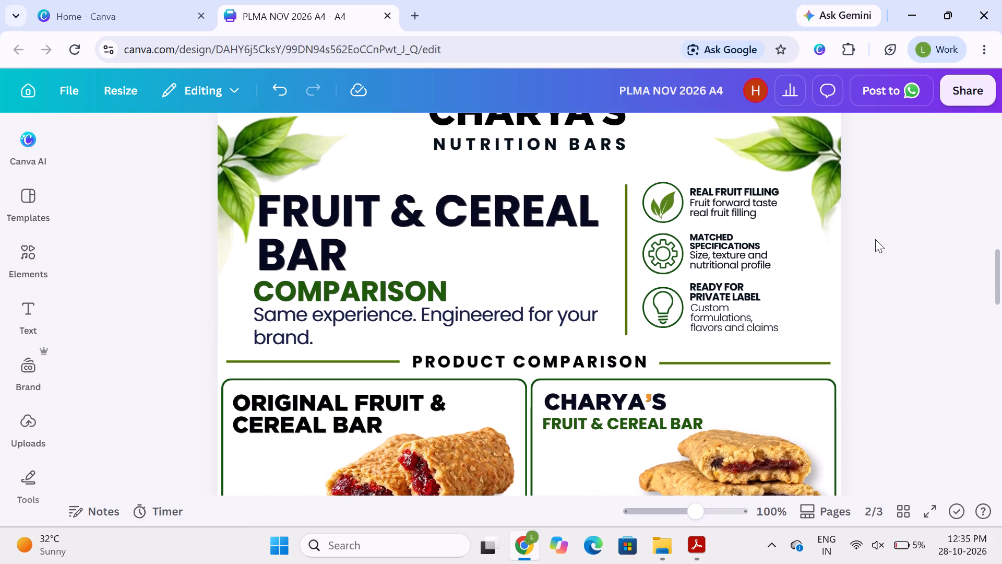
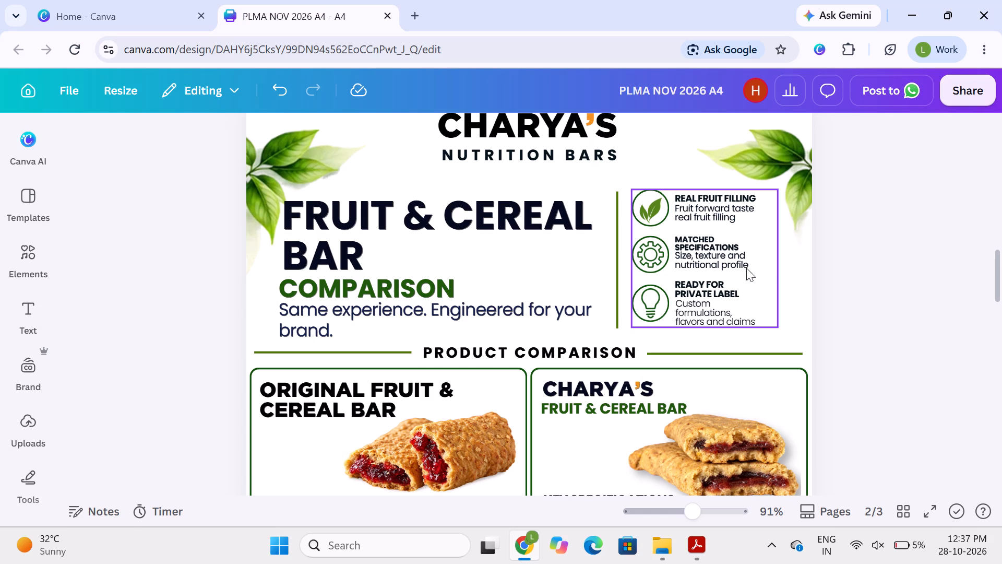
Review the Fruit & Cereal Bar comparison page, from the header feature list through specifications, nutrition tables, sensory profile and key claims.
{"action": "scroll", "coordinate": [746, 268], "scroll_direction": "down", "scroll_amount": 1}
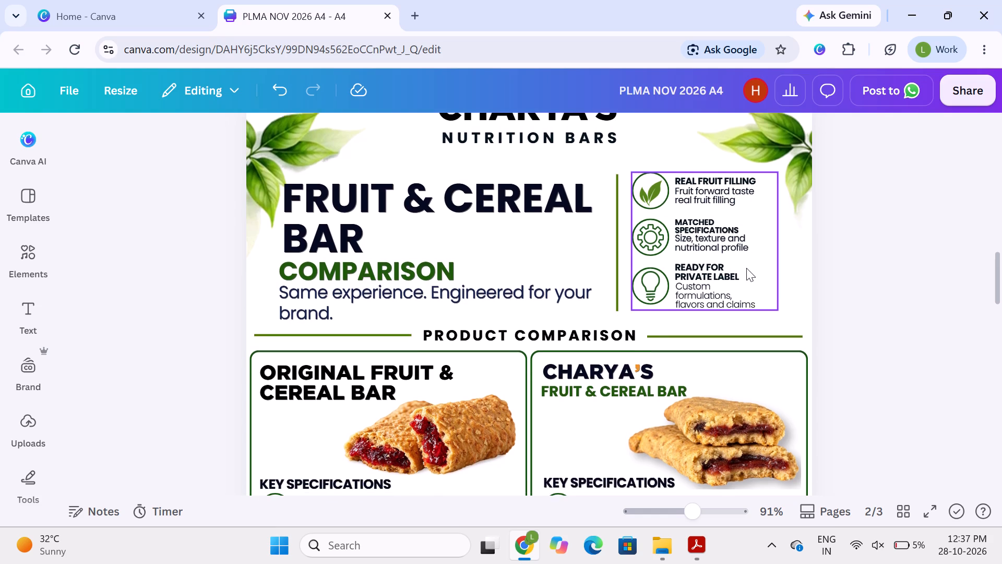
{"action": "scroll", "coordinate": [746, 268], "scroll_direction": "down", "scroll_amount": 2}
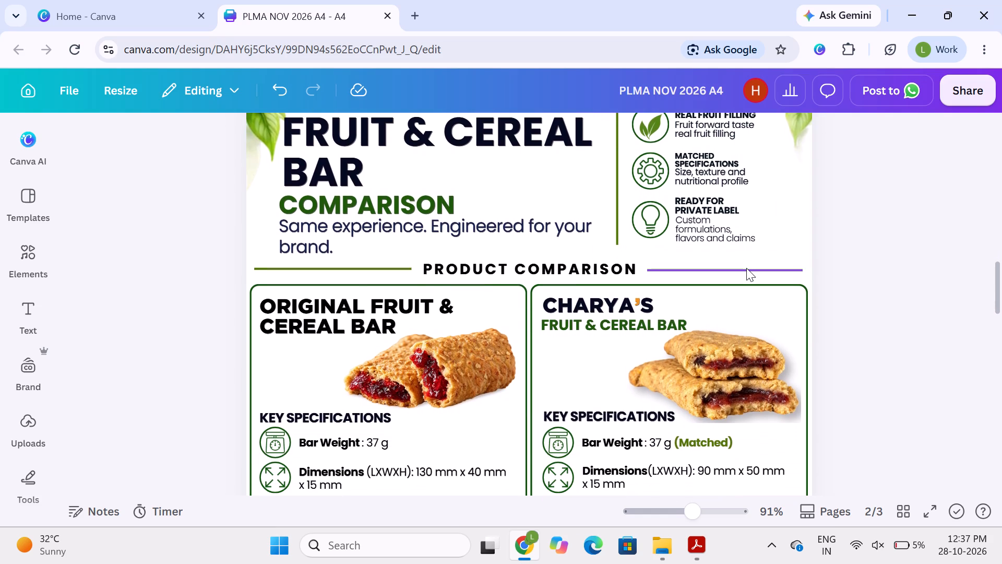
{"action": "scroll", "coordinate": [746, 268], "scroll_direction": "down", "scroll_amount": 2}
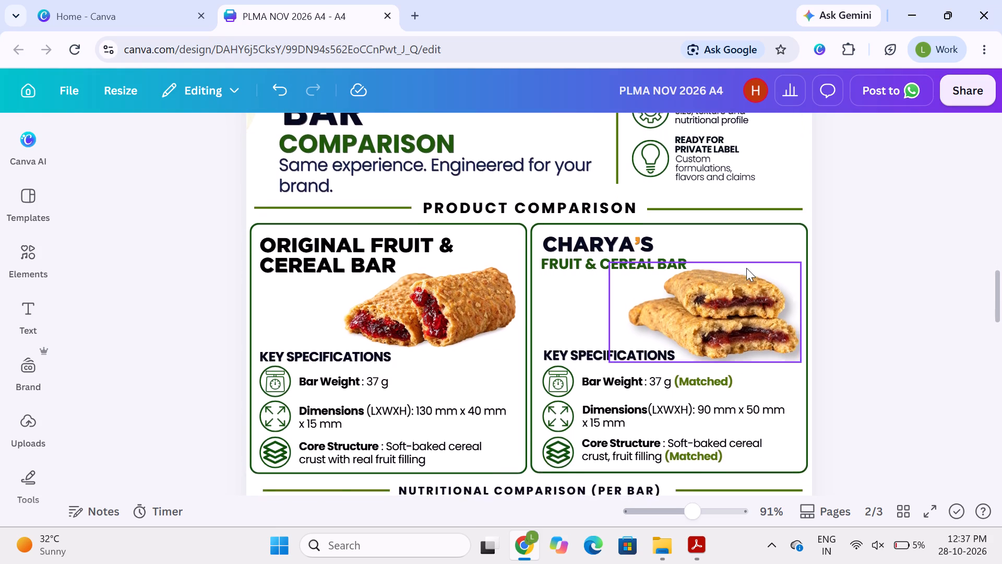
{"action": "scroll", "coordinate": [746, 268], "scroll_direction": "down", "scroll_amount": 1}
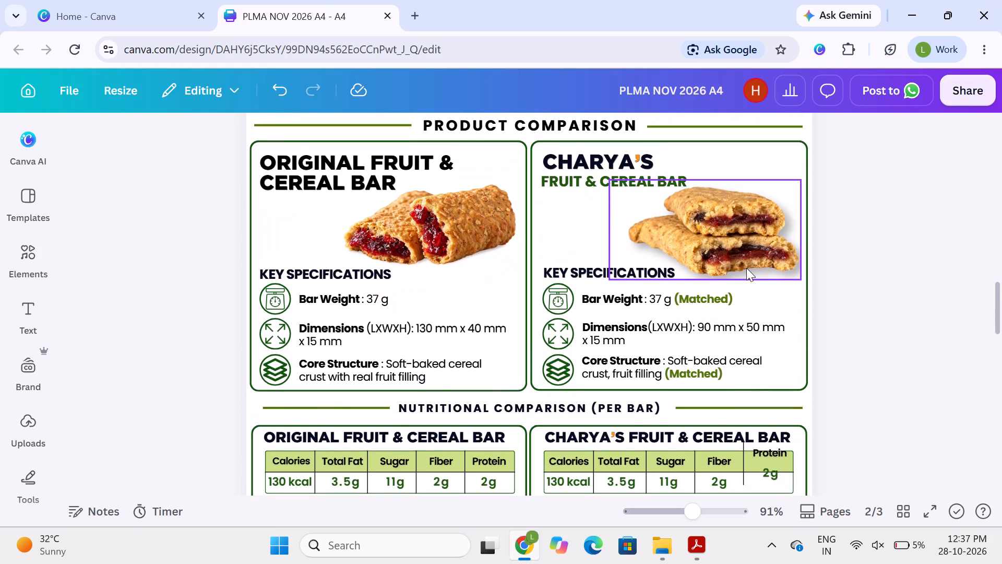
{"action": "scroll", "coordinate": [746, 268], "scroll_direction": "down", "scroll_amount": 1}
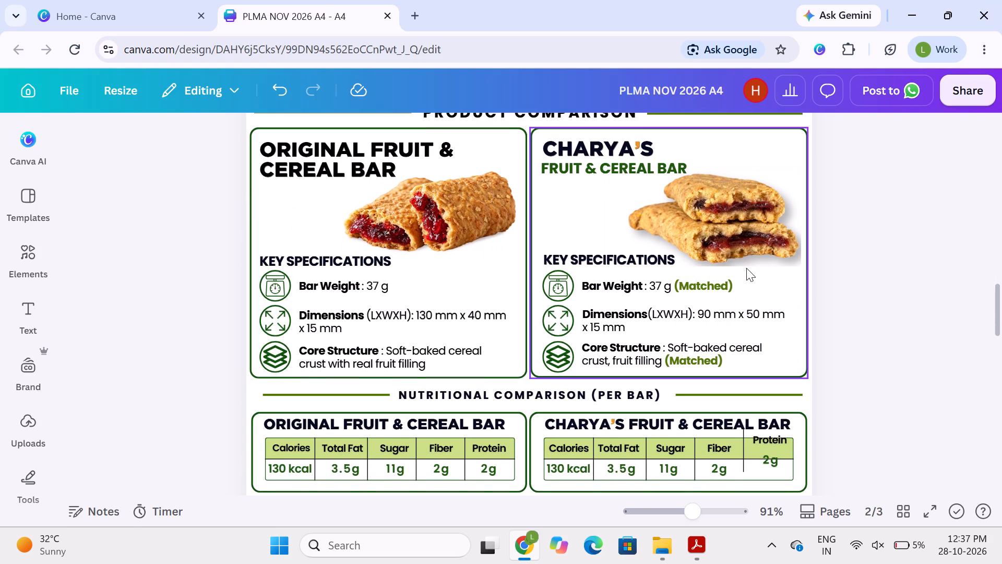
{"action": "scroll", "coordinate": [746, 268], "scroll_direction": "down", "scroll_amount": 3}
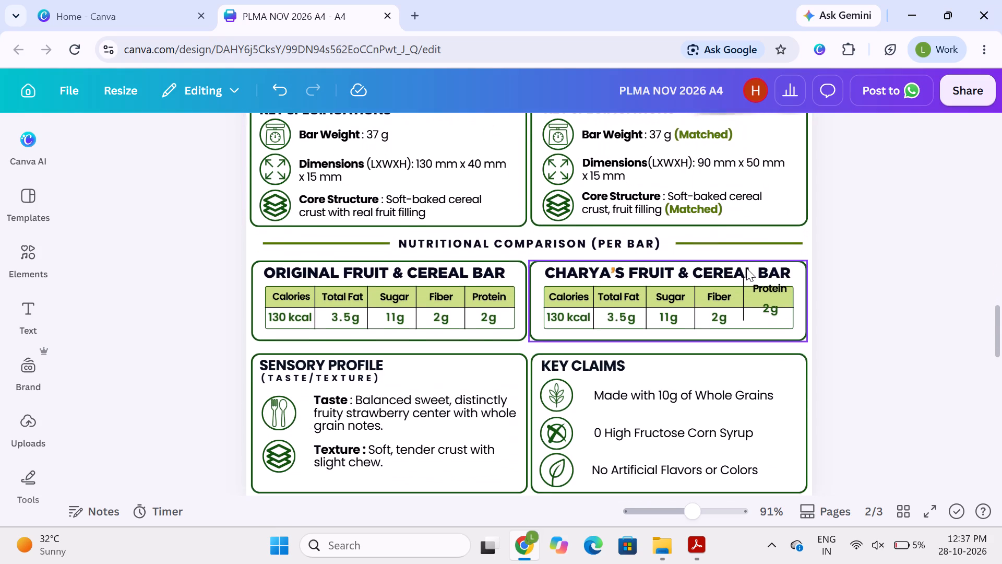
{"action": "scroll", "coordinate": [746, 268], "scroll_direction": "down", "scroll_amount": 1}
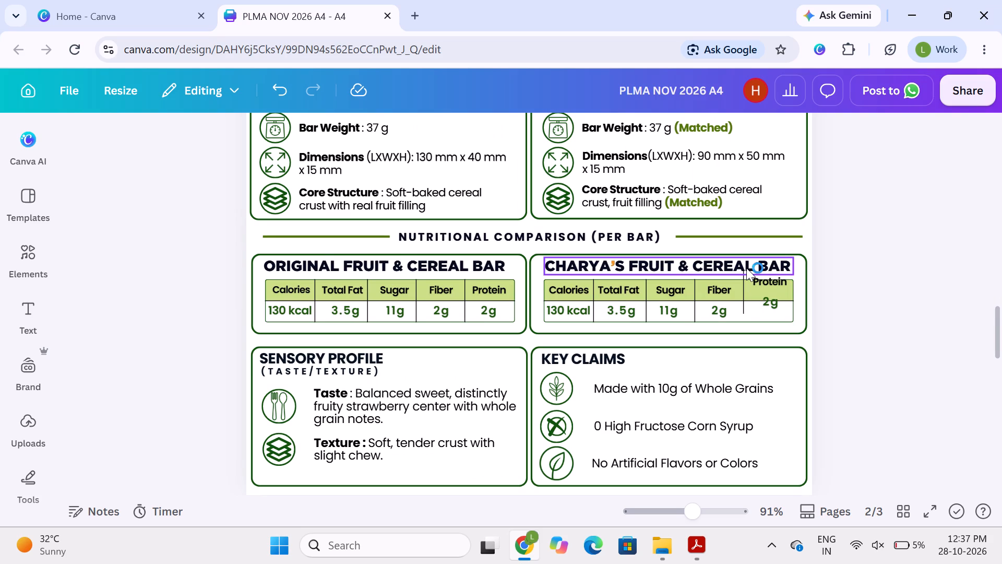
{"action": "scroll", "coordinate": [746, 268], "scroll_direction": "up", "scroll_amount": 1}
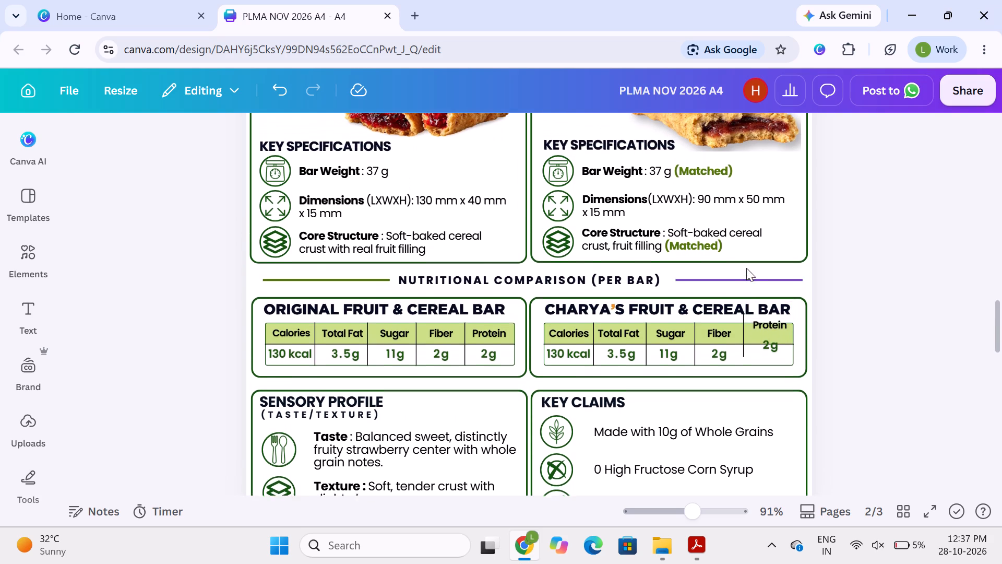
{"action": "scroll", "coordinate": [746, 268], "scroll_direction": "up", "scroll_amount": 2}
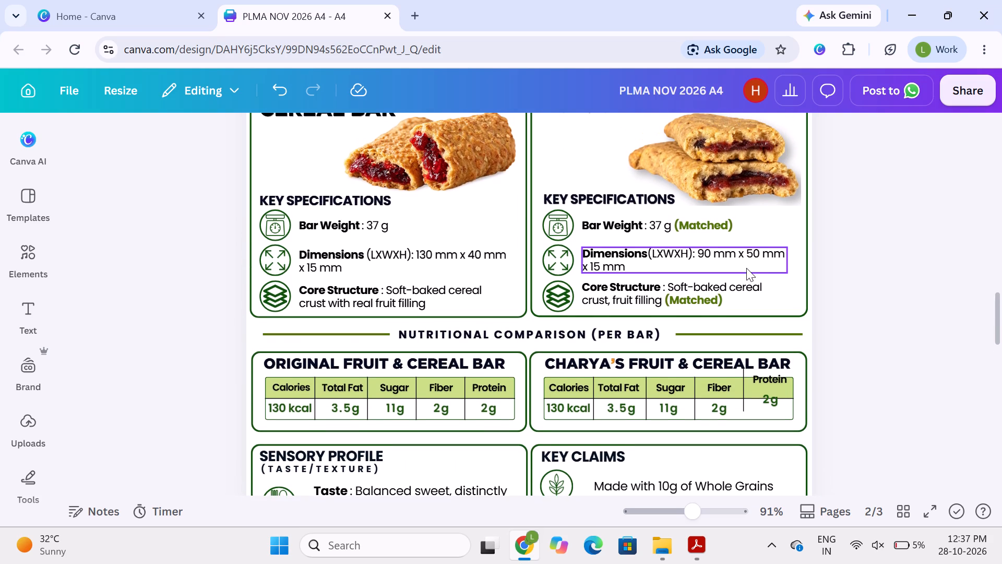
{"action": "scroll", "coordinate": [746, 268], "scroll_direction": "up", "scroll_amount": 1}
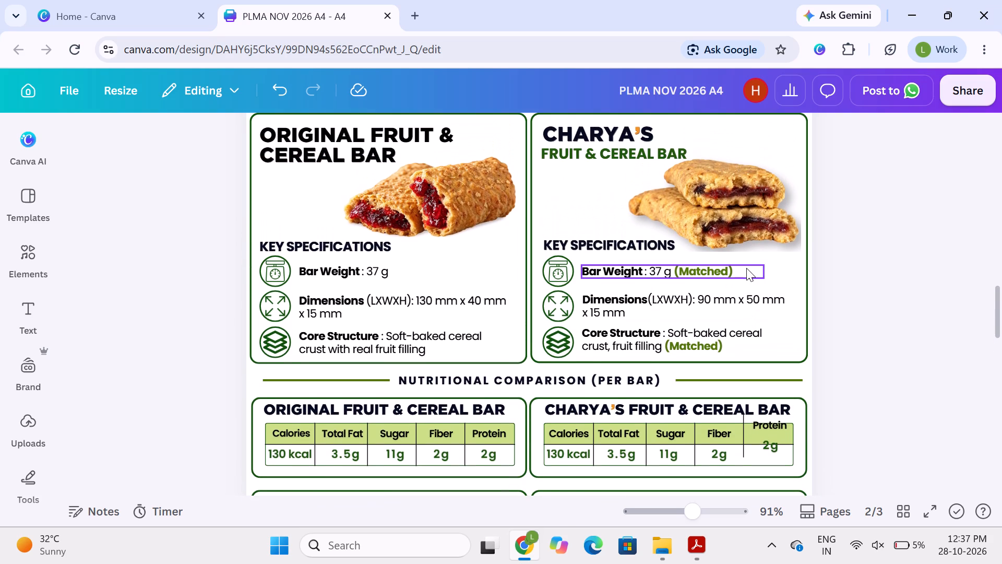
{"action": "scroll", "coordinate": [746, 268], "scroll_direction": "up", "scroll_amount": 5}
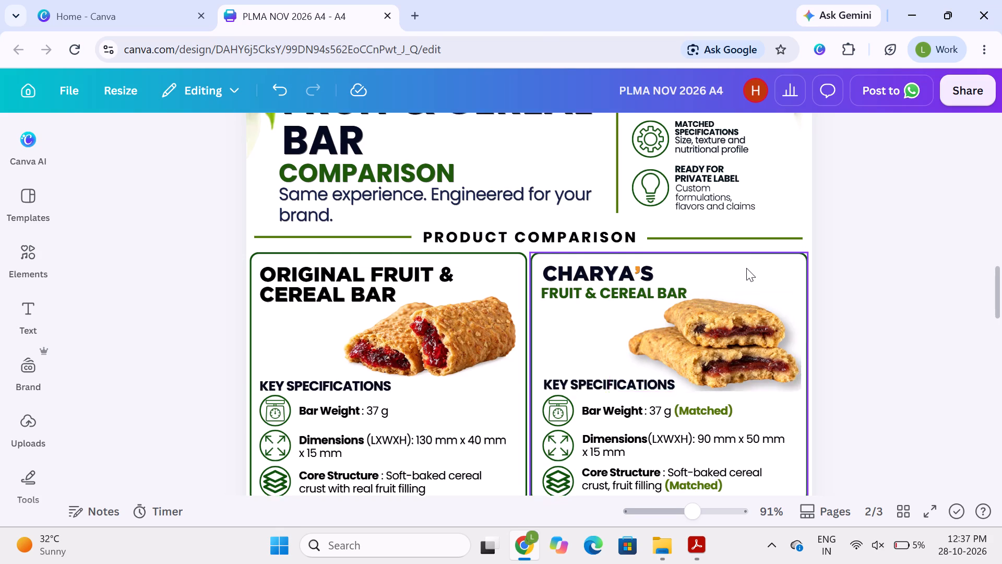
{"action": "scroll", "coordinate": [746, 268], "scroll_direction": "up", "scroll_amount": 1}
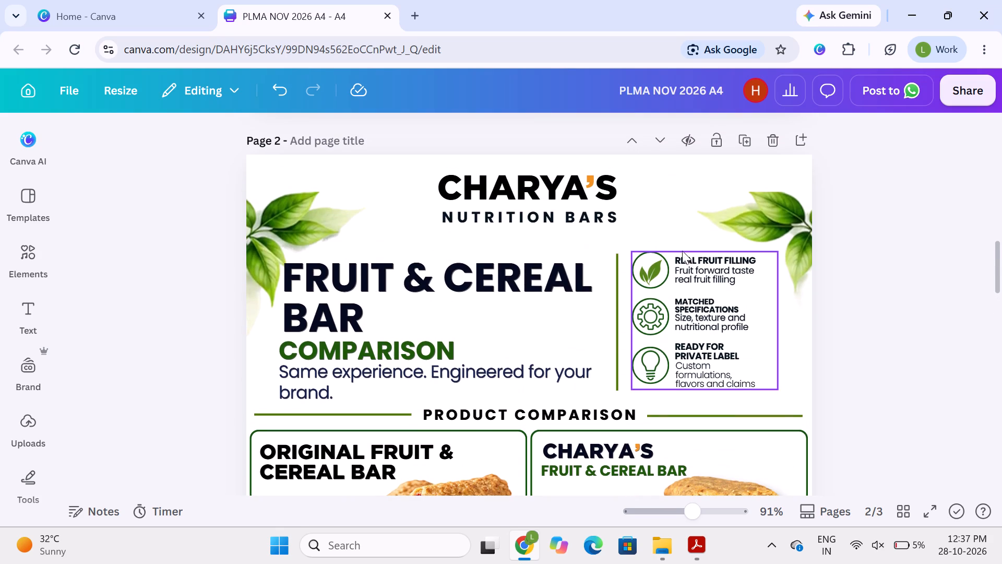
Delete the word "REAL" from the "REAL FRUIT FILLING" heading in the feature list beside the page title.
{"action": "double_click", "coordinate": [686, 261]}
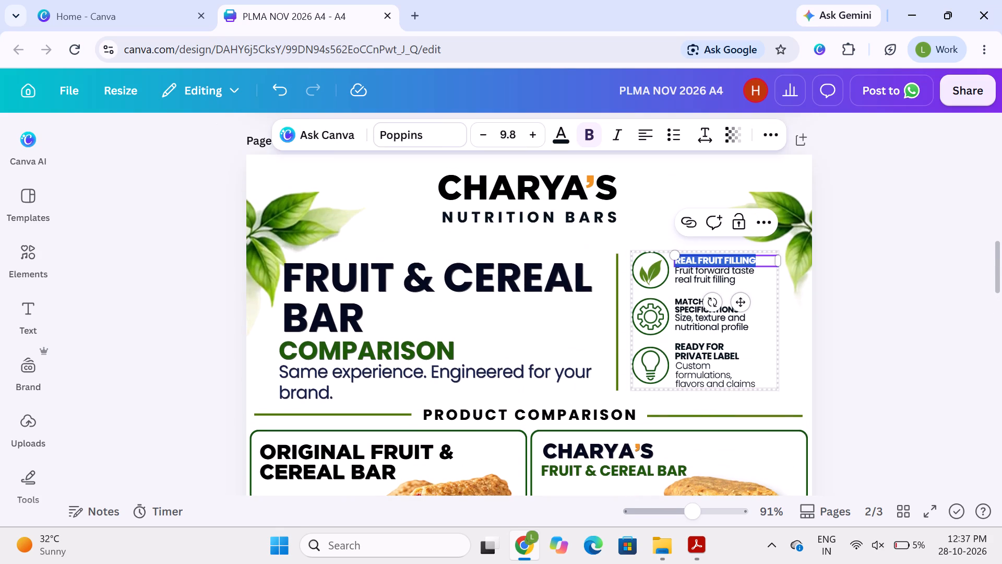
{"action": "left_click", "coordinate": [686, 261]}
{"action": "double_click", "coordinate": [686, 261]}
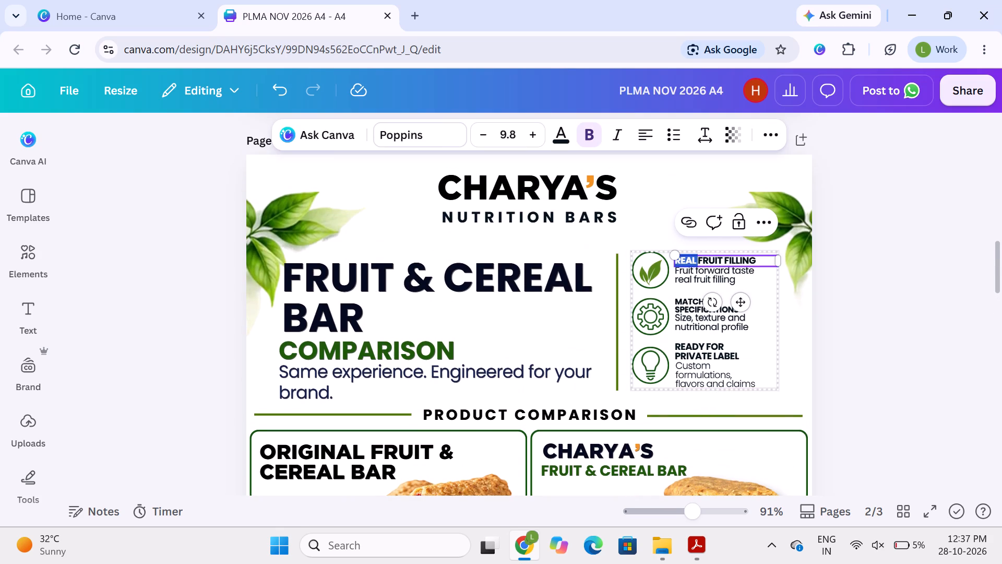
{"action": "key", "text": "BackSpace"}
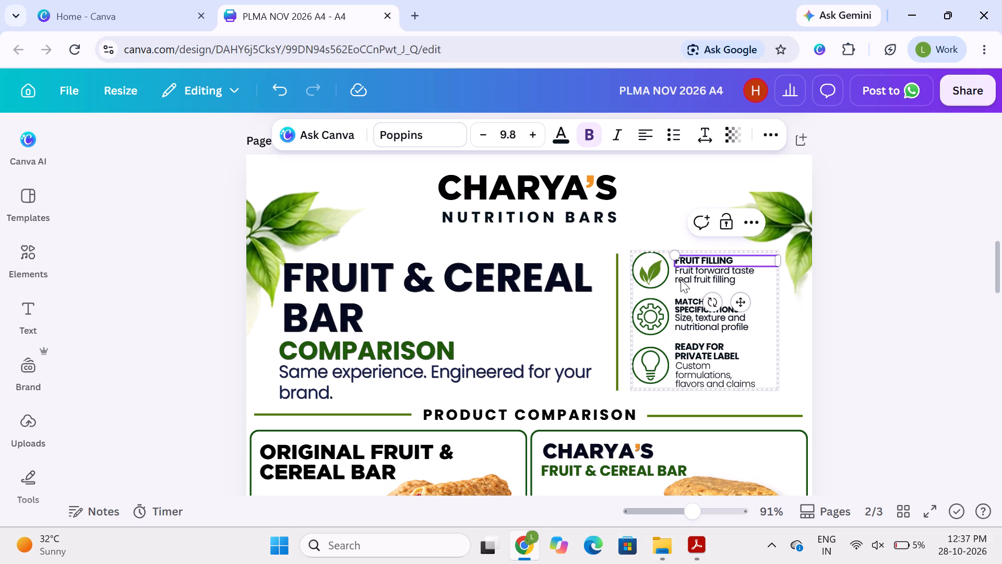
Replace "real" with "with" in the first feature's description so it reads "Fruit forward taste with fruit filling".
{"action": "left_click", "coordinate": [681, 279]}
{"action": "double_click", "coordinate": [681, 279]}
{"action": "triple_click", "coordinate": [681, 279]}
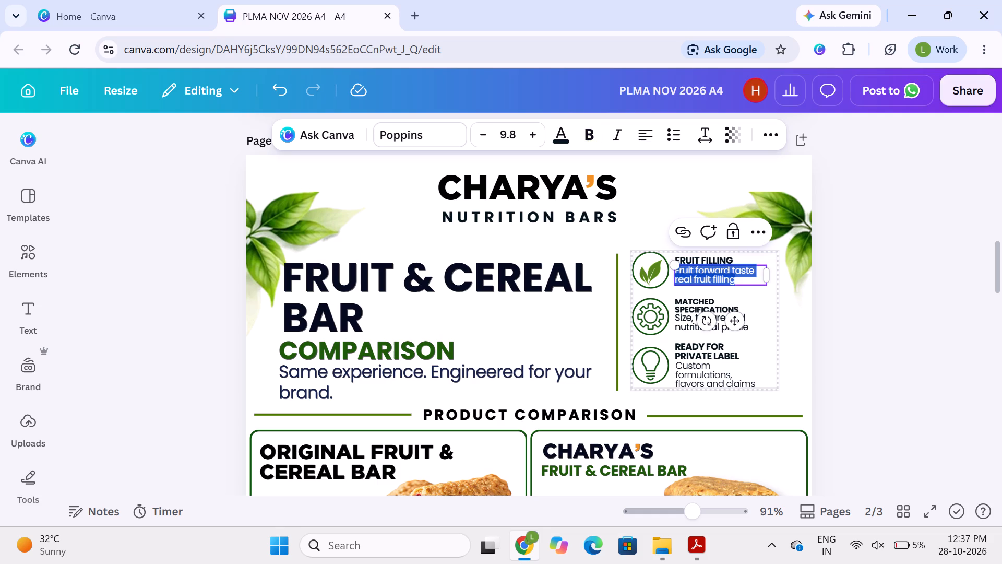
{"action": "type", "text": "with"}
{"action": "key", "text": "space"}
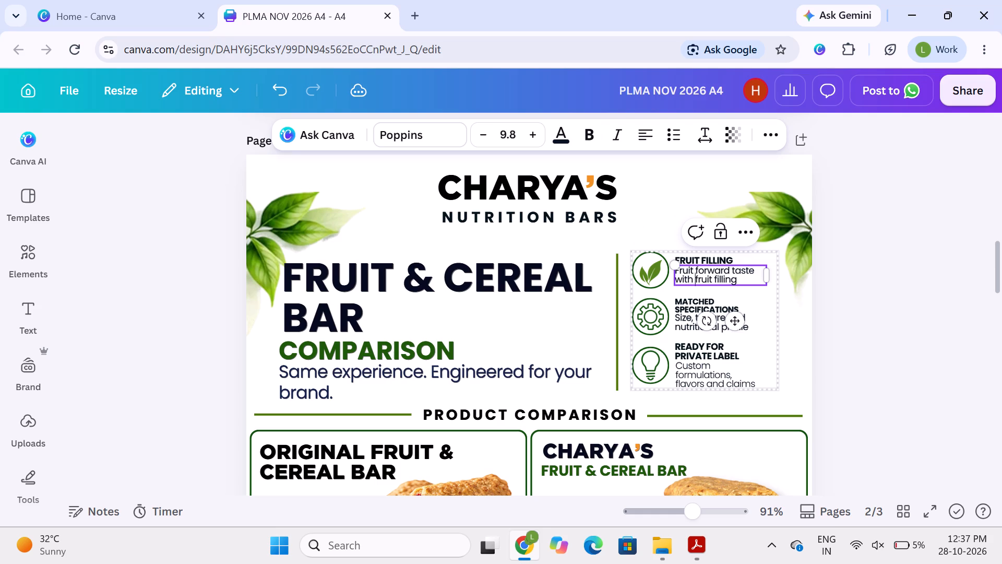
{"action": "left_click", "coordinate": [561, 325]}
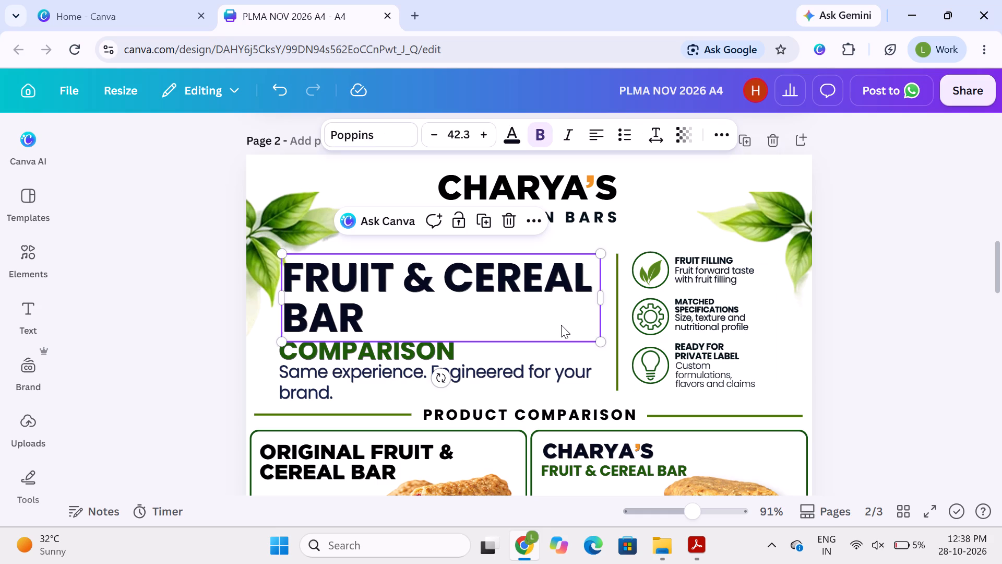
Check the key specifications wording in both bars' cards of the Product Comparison section.
{"action": "scroll", "coordinate": [558, 370], "scroll_direction": "down", "scroll_amount": 1}
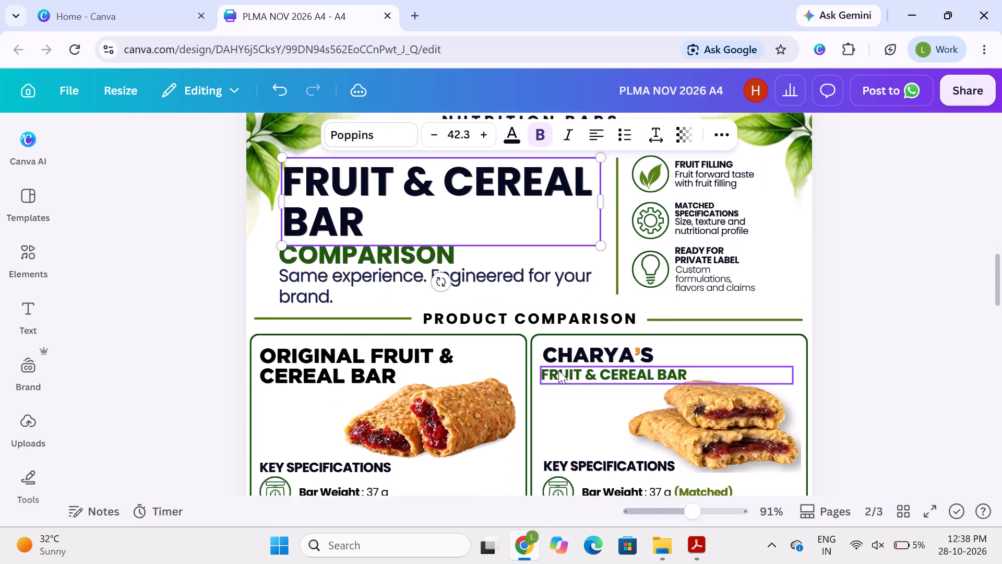
{"action": "scroll", "coordinate": [558, 370], "scroll_direction": "down", "scroll_amount": 4}
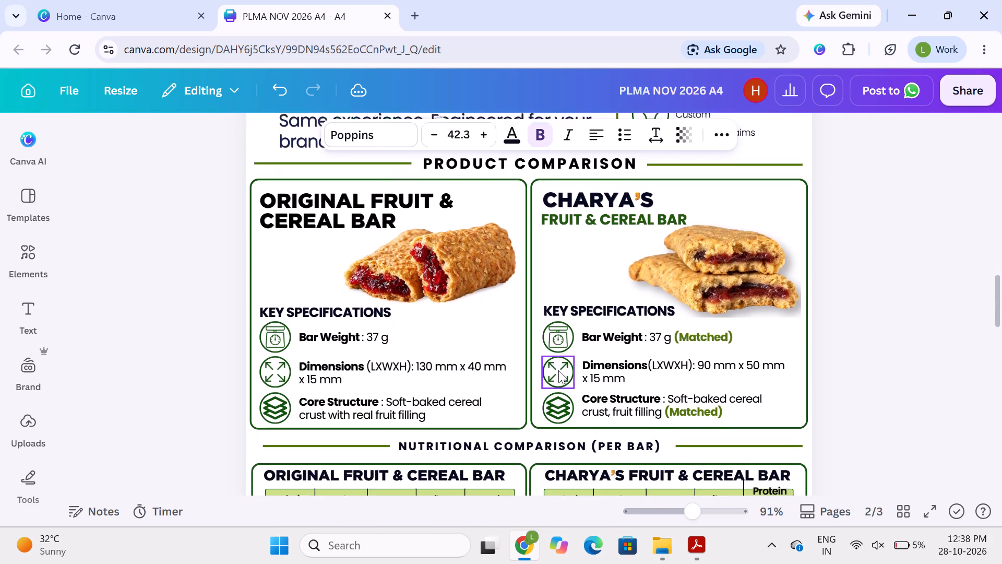
{"action": "scroll", "coordinate": [558, 370], "scroll_direction": "down", "scroll_amount": 1}
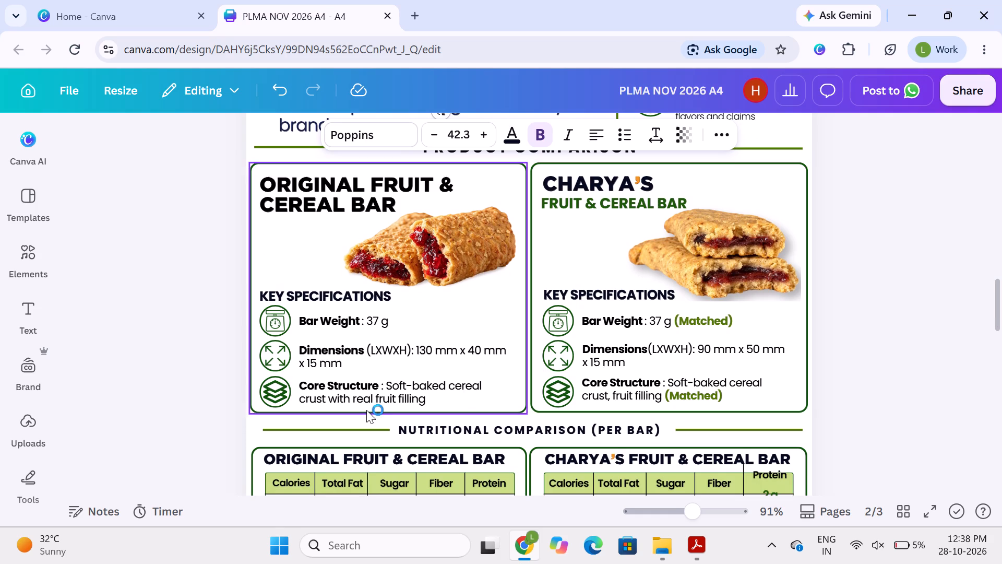